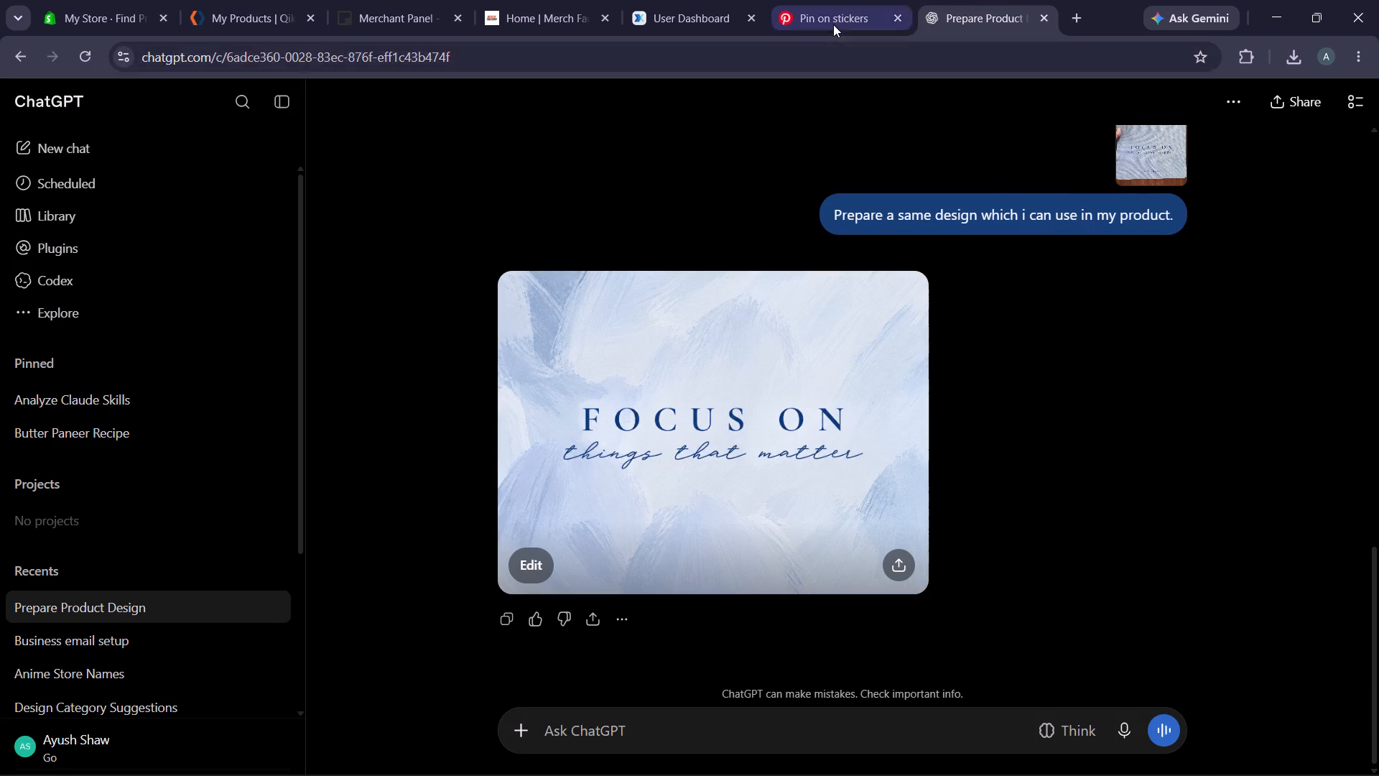
{"action": "left_click", "coordinate": [114, 176]}
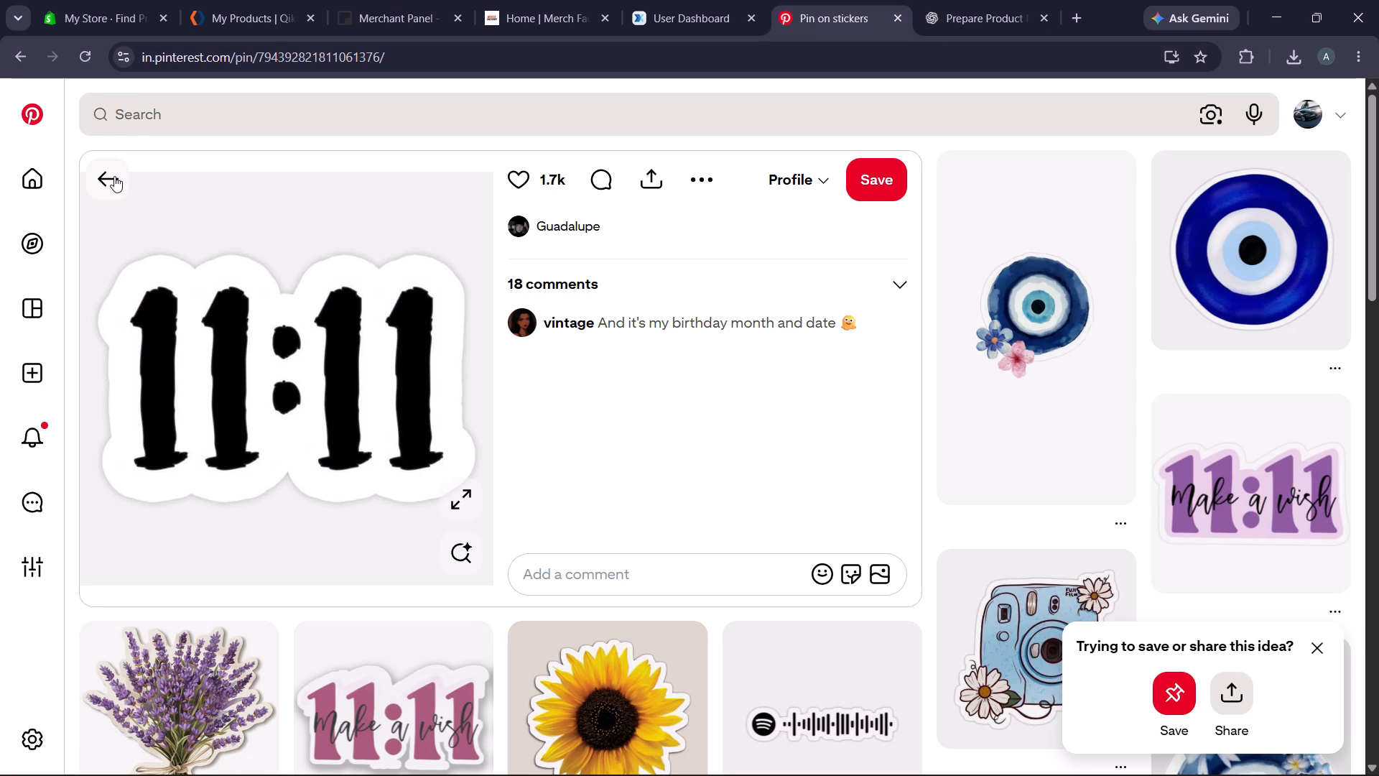
{"action": "scroll", "coordinate": [365, 292], "scroll_direction": "up", "scroll_amount": 1}
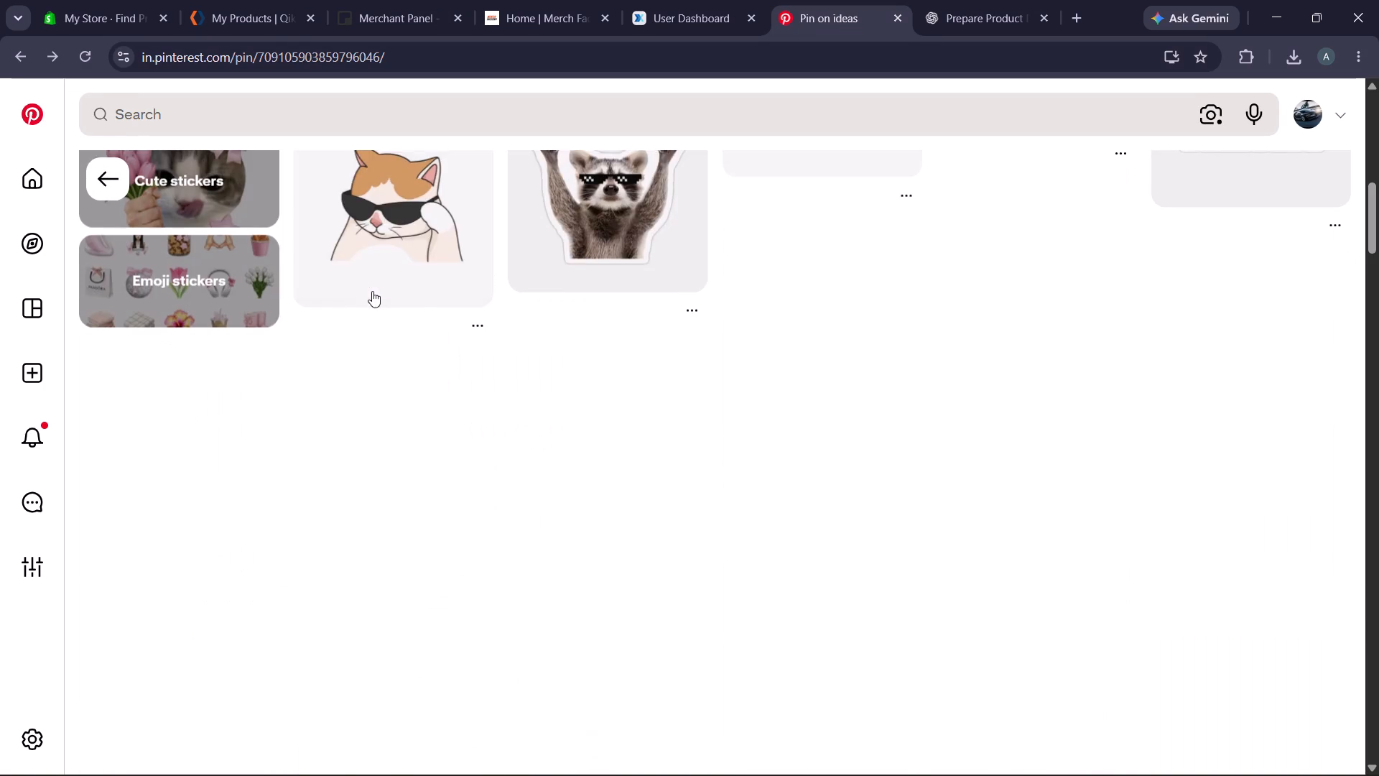
{"action": "scroll", "coordinate": [372, 291], "scroll_direction": "up", "scroll_amount": 1}
{"action": "scroll", "coordinate": [782, 322], "scroll_direction": "up", "scroll_amount": 1}
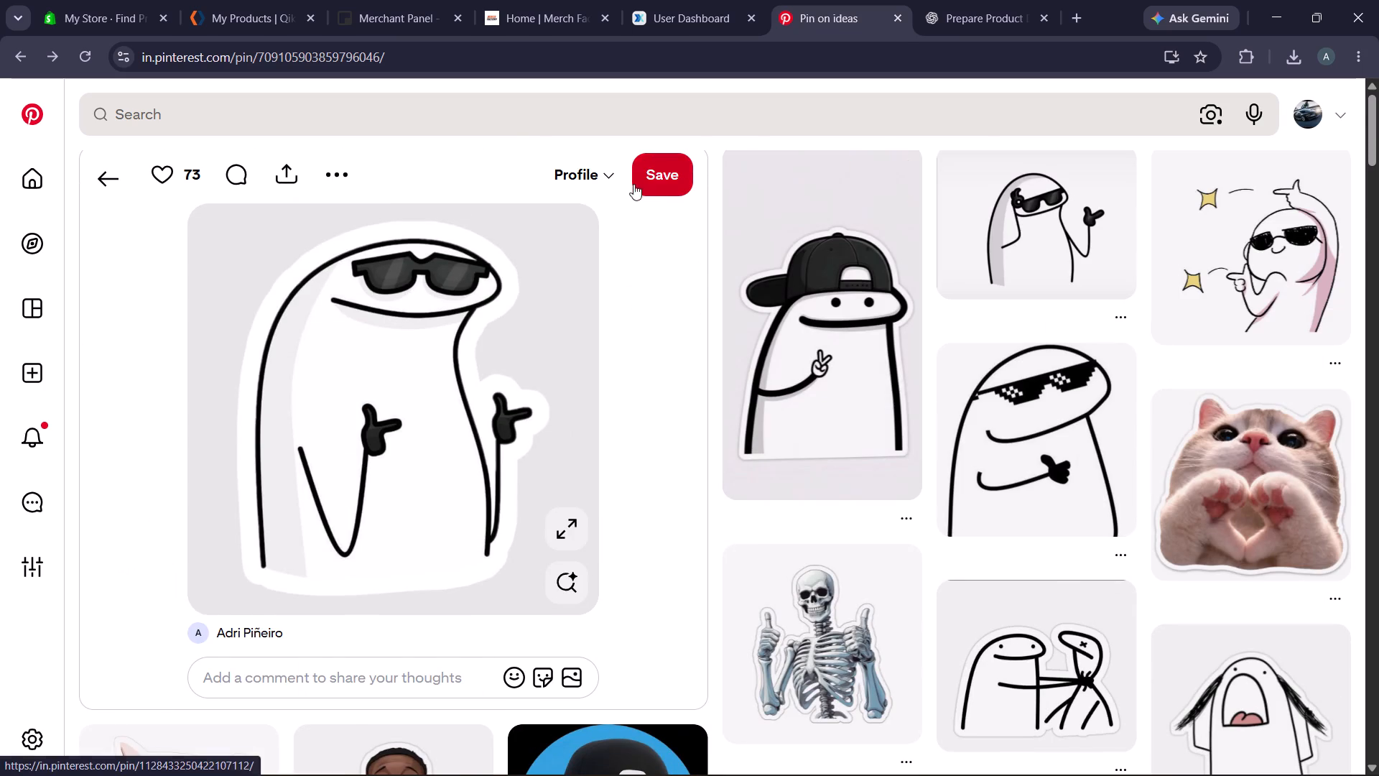
{"action": "left_click", "coordinate": [660, 173]}
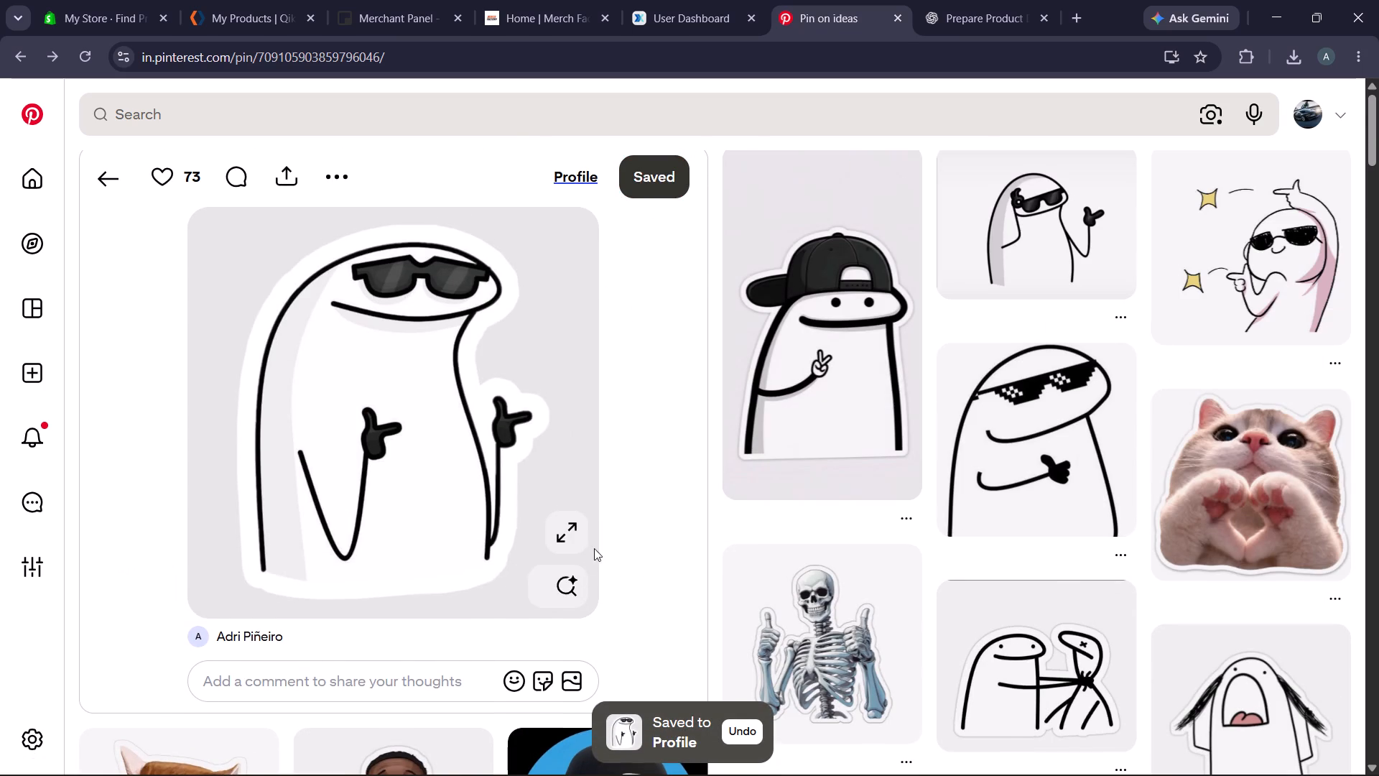
Open the related pin of the character with pixel sunglasses and a thumbs-up, and save it to the profile.
{"action": "scroll", "coordinate": [592, 550], "scroll_direction": "down", "scroll_amount": 1}
{"action": "left_click", "coordinate": [1031, 359]}
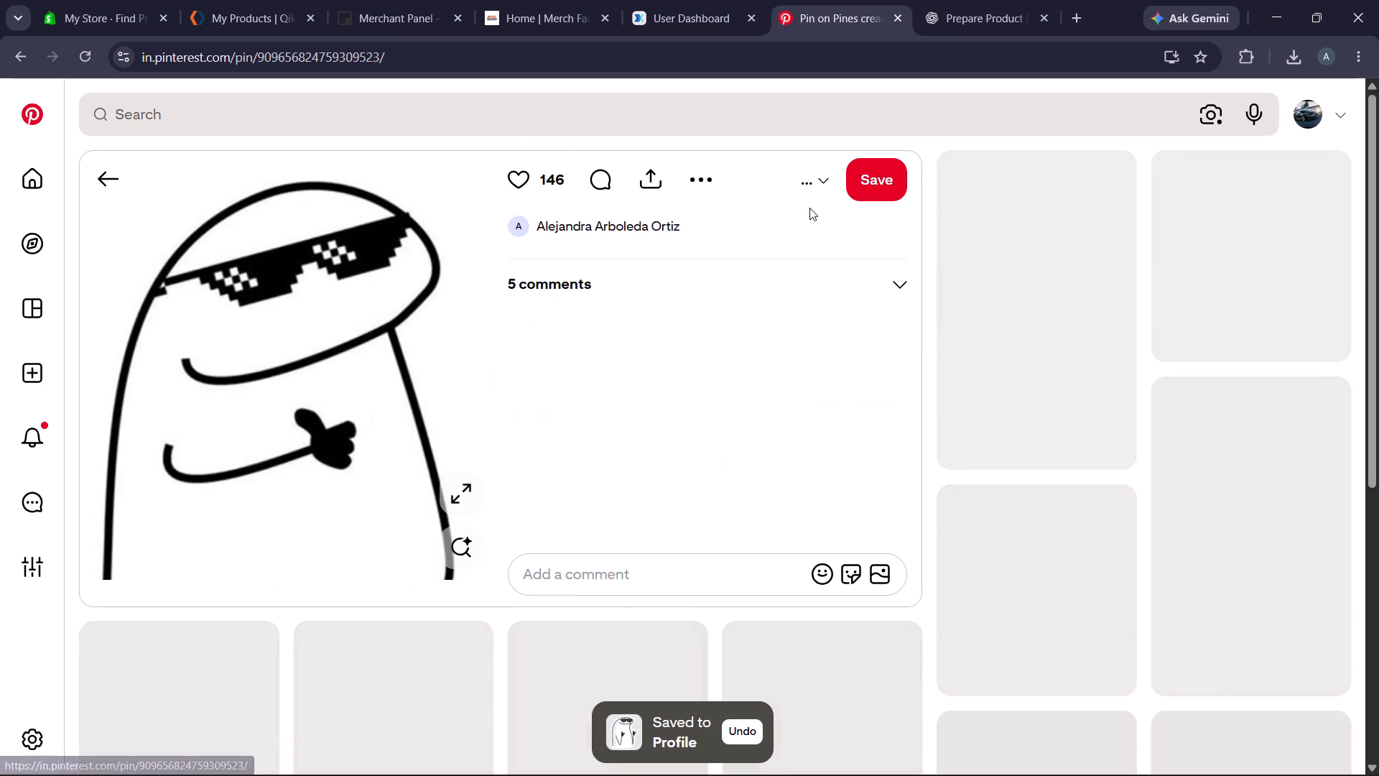
{"action": "left_click", "coordinate": [868, 168]}
{"action": "scroll", "coordinate": [868, 168], "scroll_direction": "up", "scroll_amount": 1}
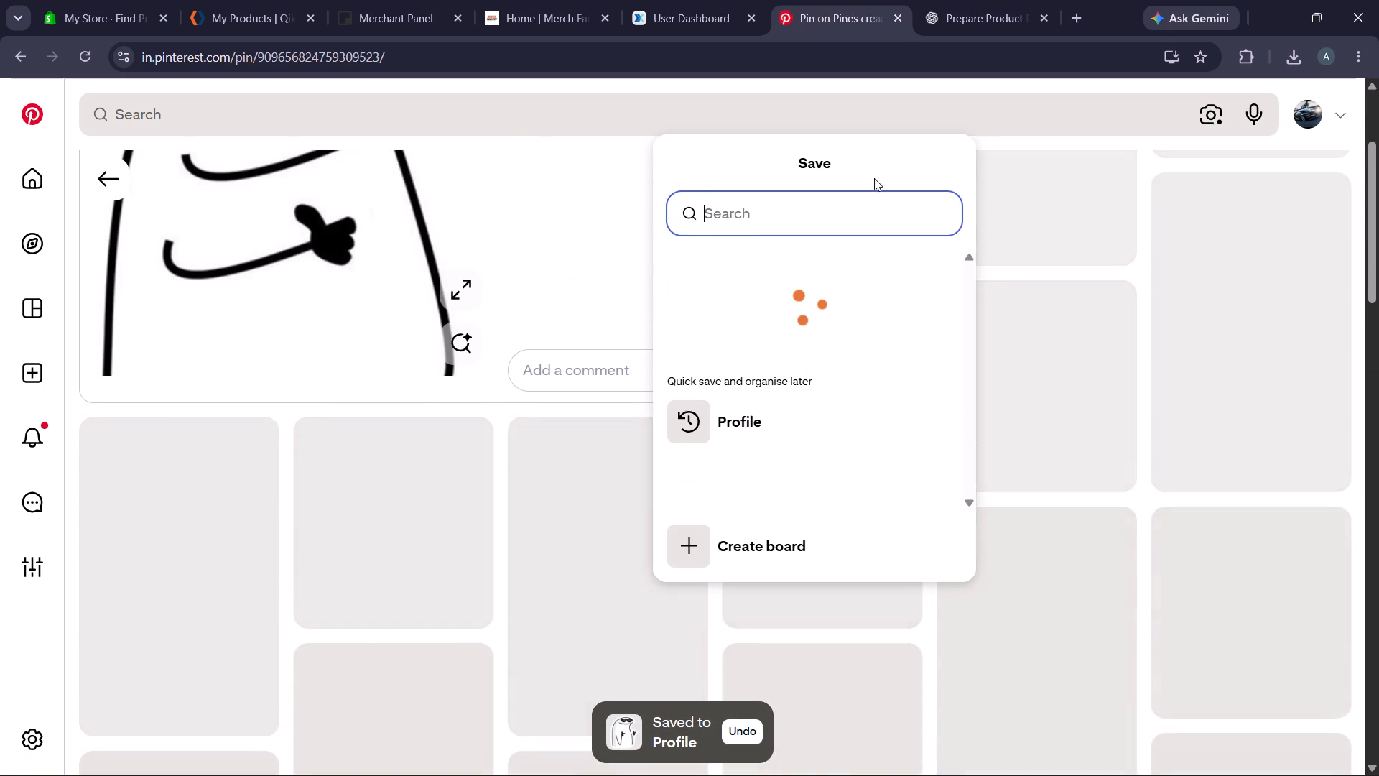
{"action": "scroll", "coordinate": [874, 178], "scroll_direction": "up", "scroll_amount": 1}
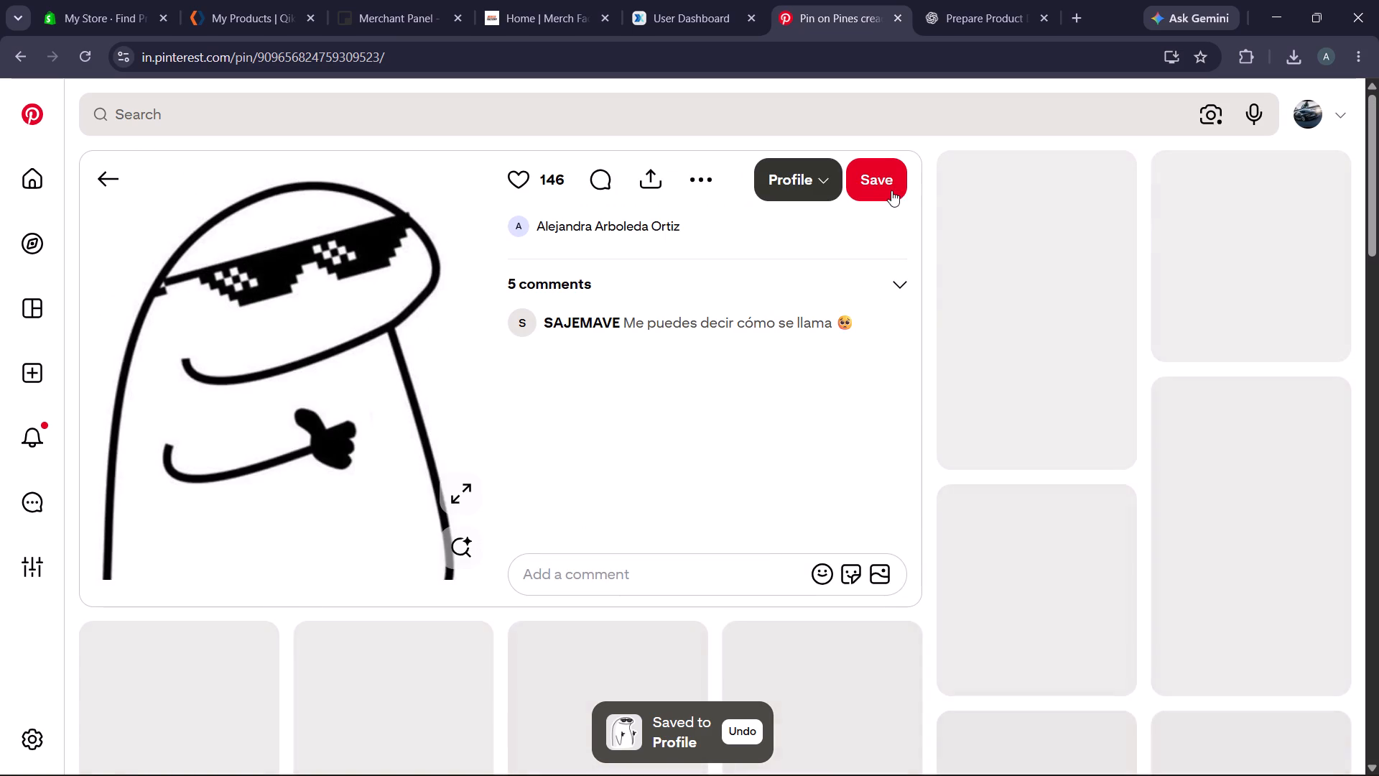
{"action": "left_click", "coordinate": [886, 188]}
{"action": "left_click", "coordinate": [886, 187]}
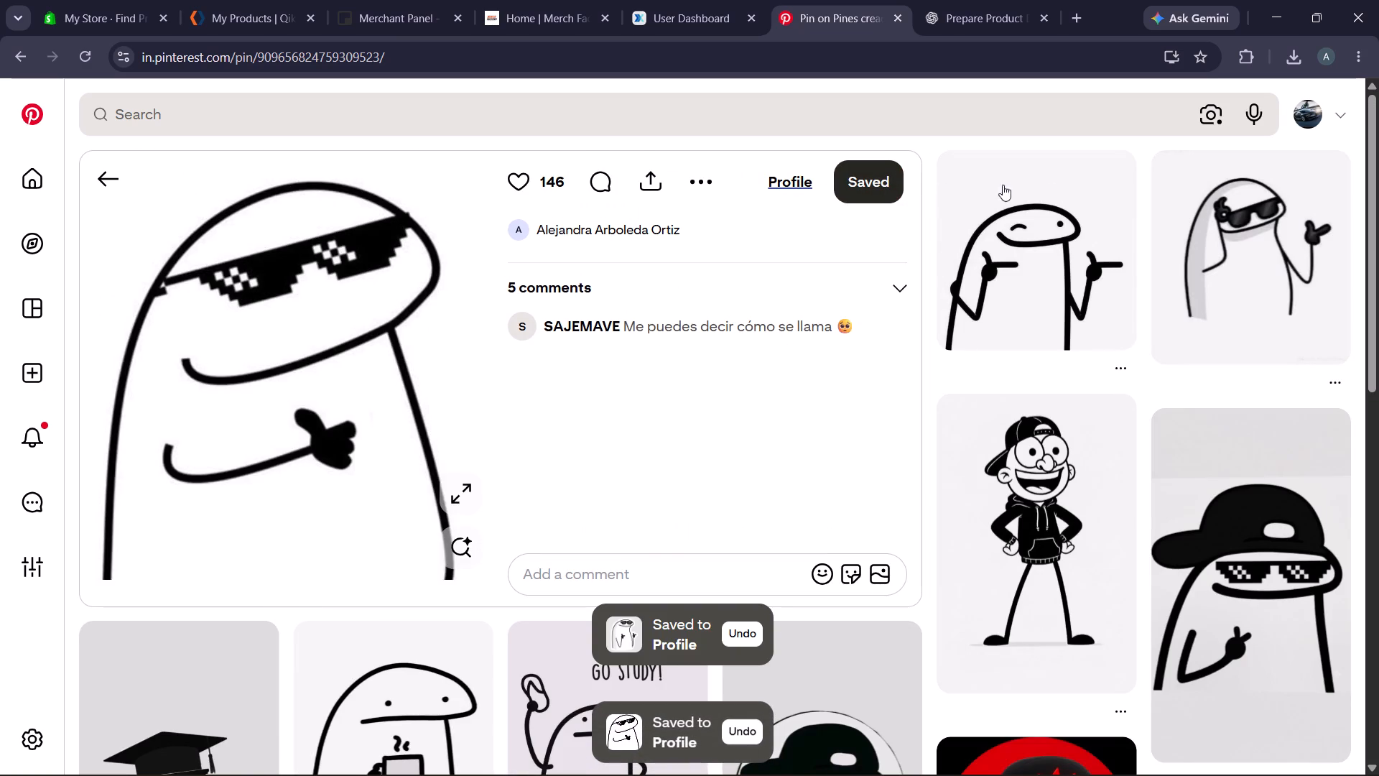
Review the profile's saved pins and browse the designs related to the pixel-sunglasses character pin.
{"action": "left_click", "coordinate": [1300, 121]}
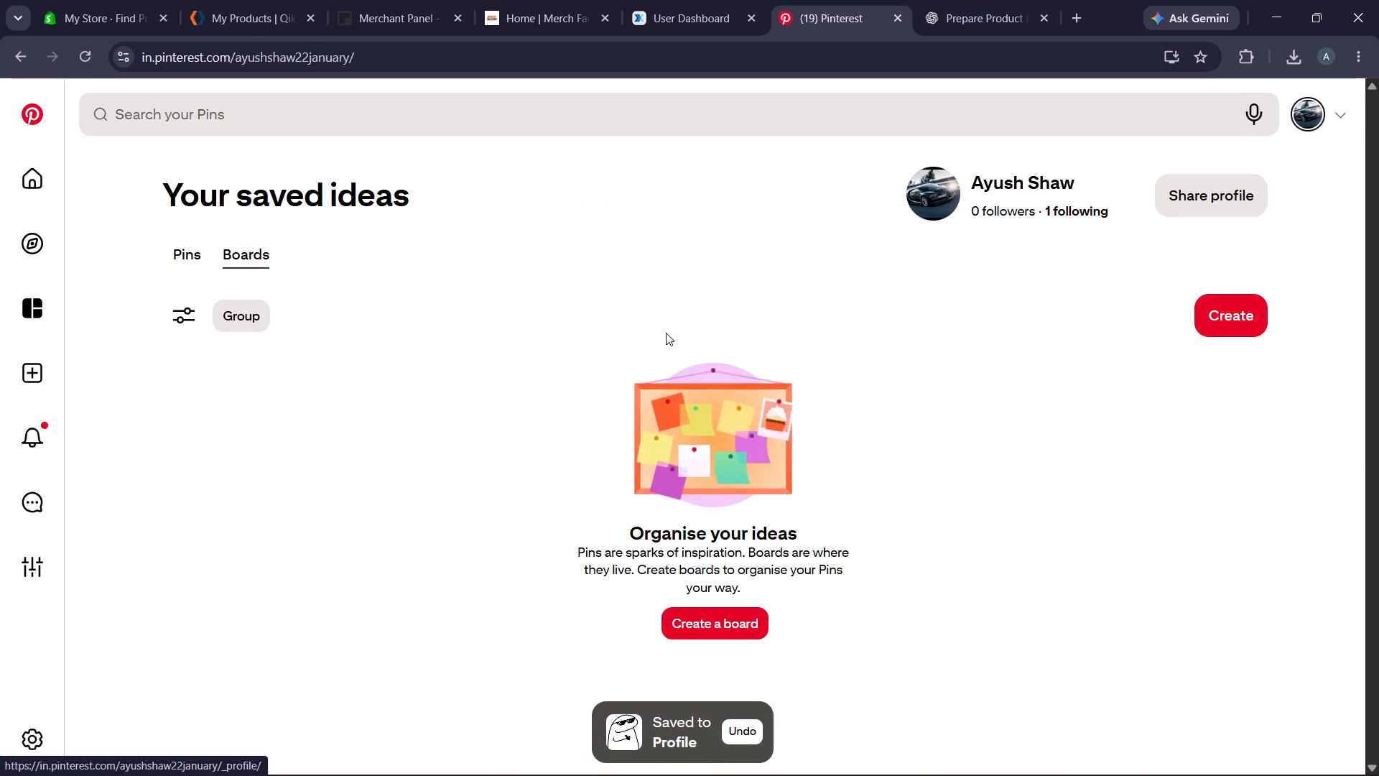
{"action": "scroll", "coordinate": [627, 343], "scroll_direction": "down", "scroll_amount": 3}
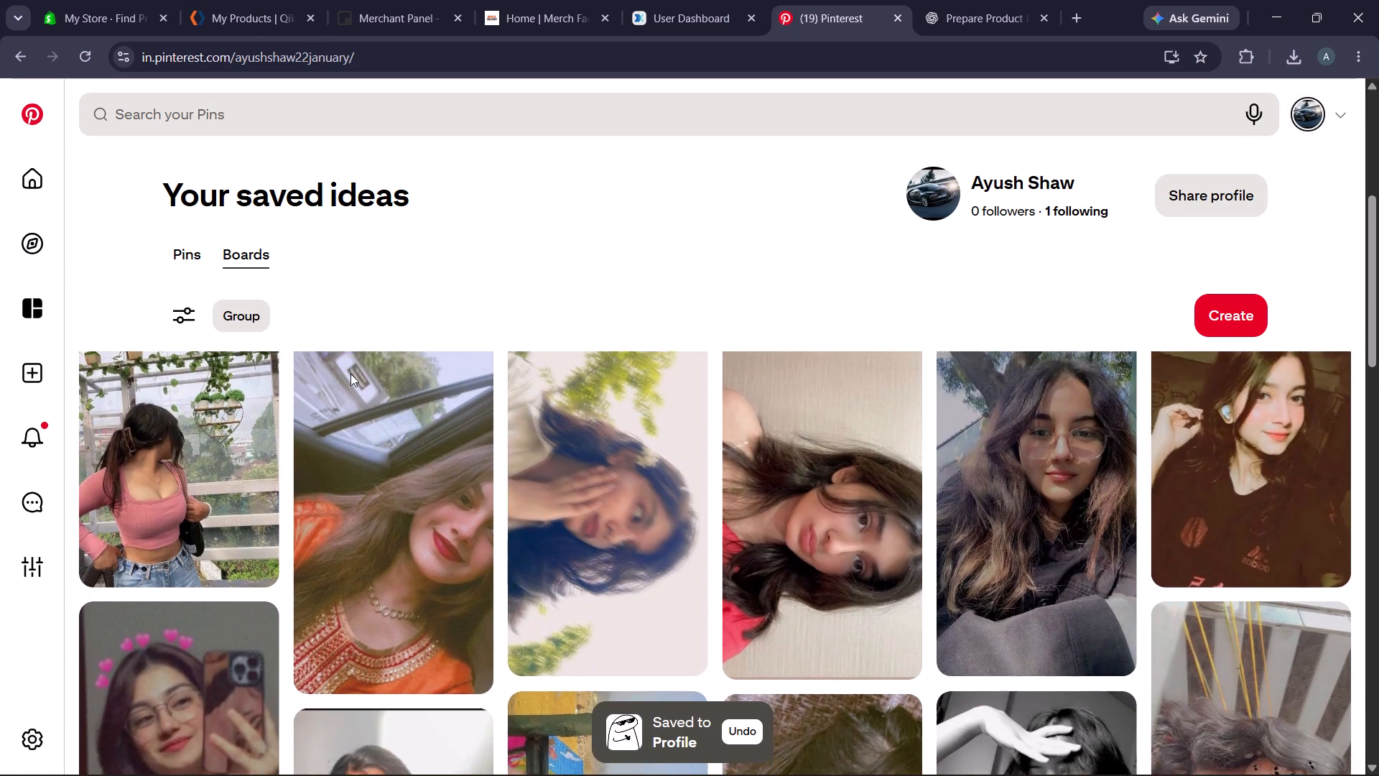
{"action": "left_click", "coordinate": [178, 254]}
{"action": "scroll", "coordinate": [317, 293], "scroll_direction": "down", "scroll_amount": 1}
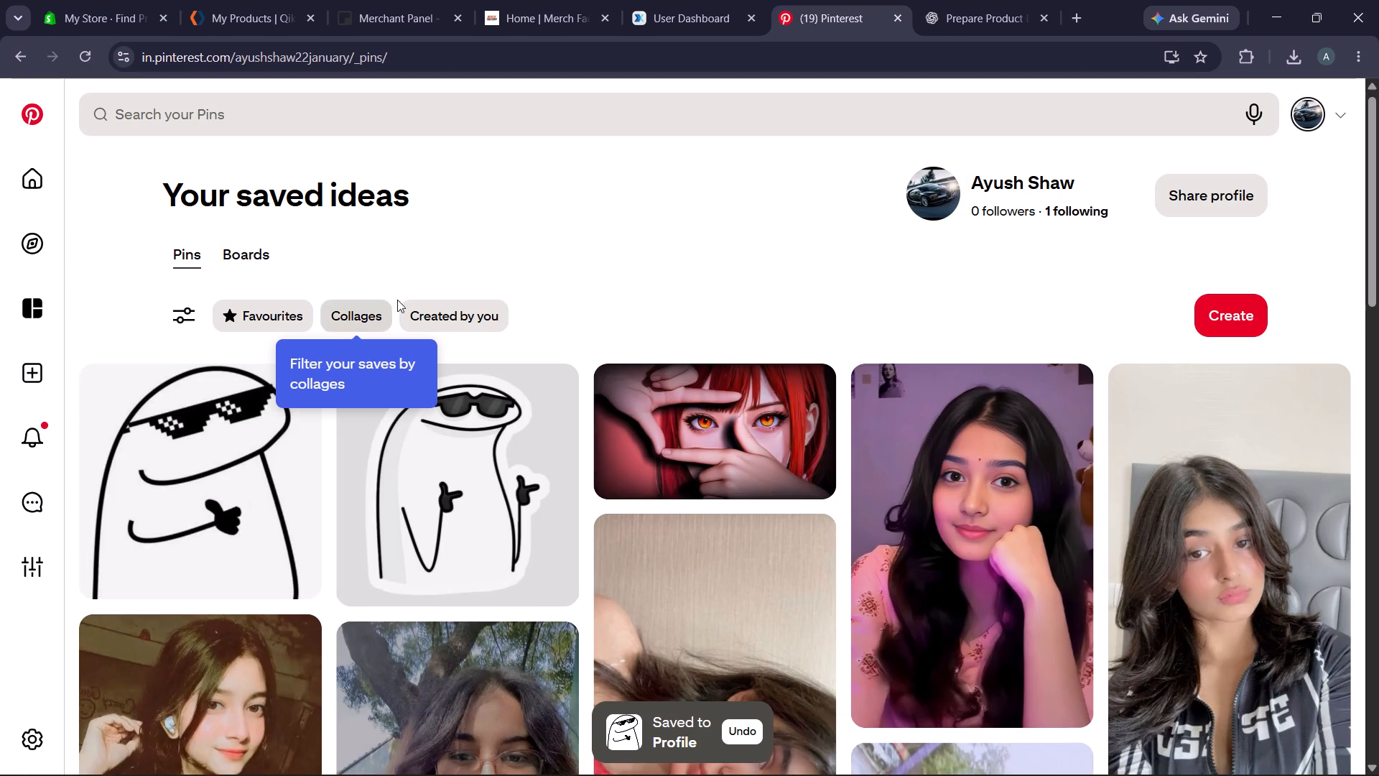
{"action": "scroll", "coordinate": [397, 300], "scroll_direction": "down", "scroll_amount": 1}
{"action": "scroll", "coordinate": [511, 320], "scroll_direction": "up", "scroll_amount": 1}
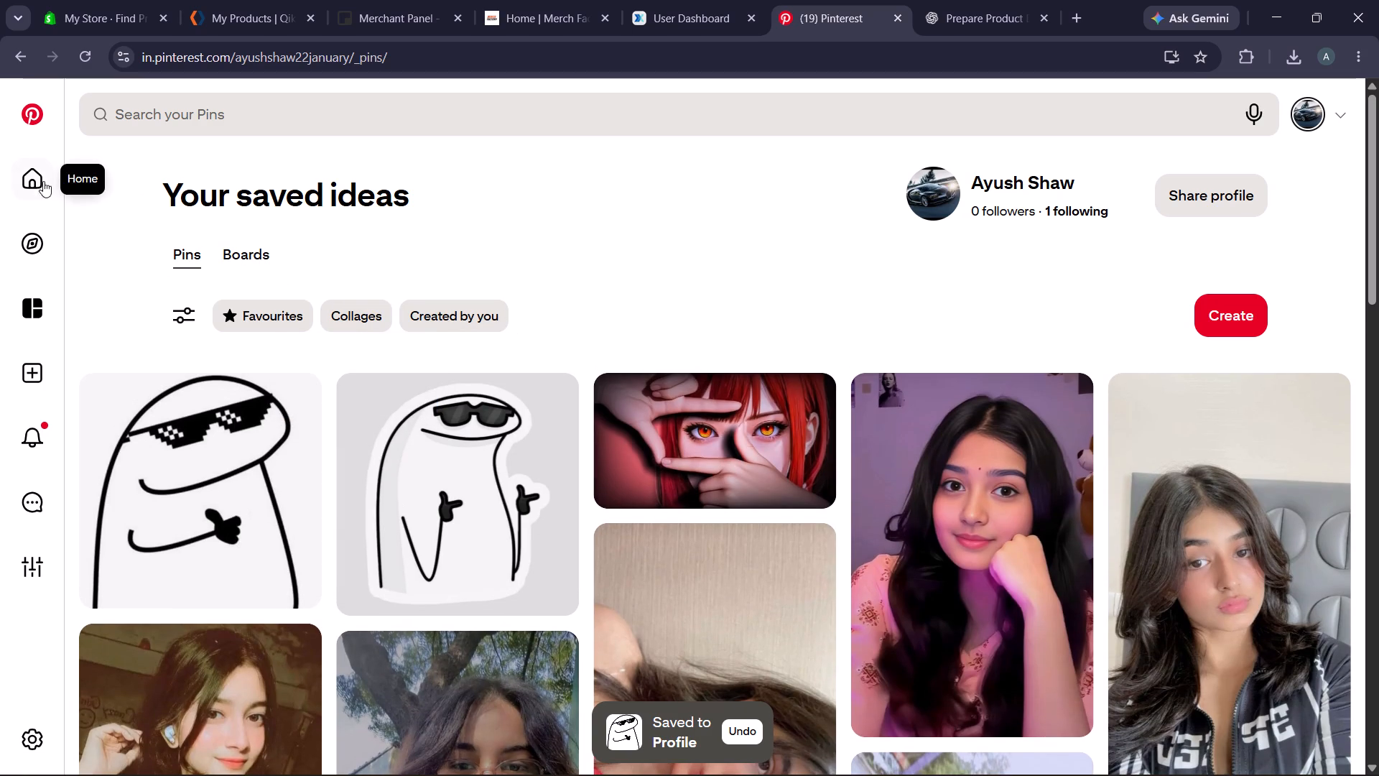
{"action": "left_click", "coordinate": [236, 476]}
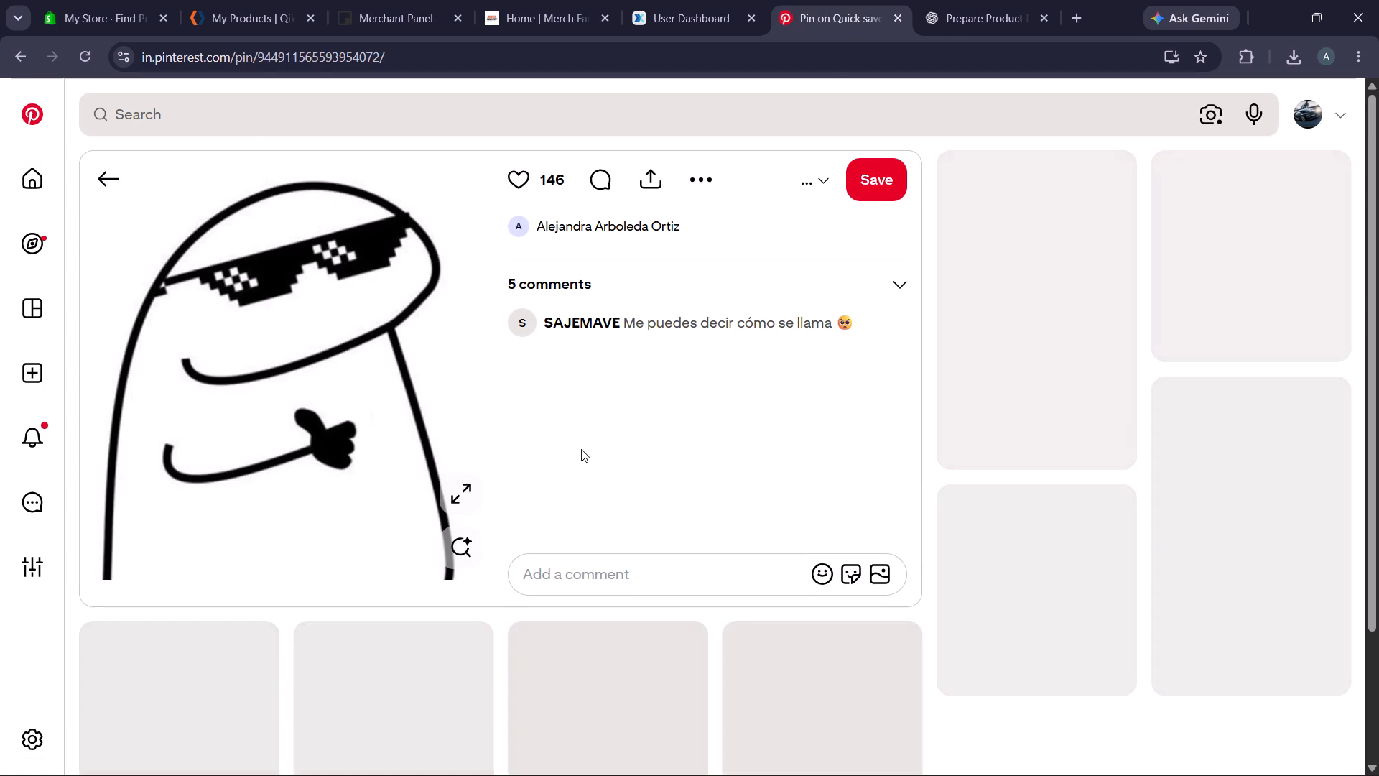
{"action": "scroll", "coordinate": [650, 385], "scroll_direction": "left", "scroll_amount": 1}
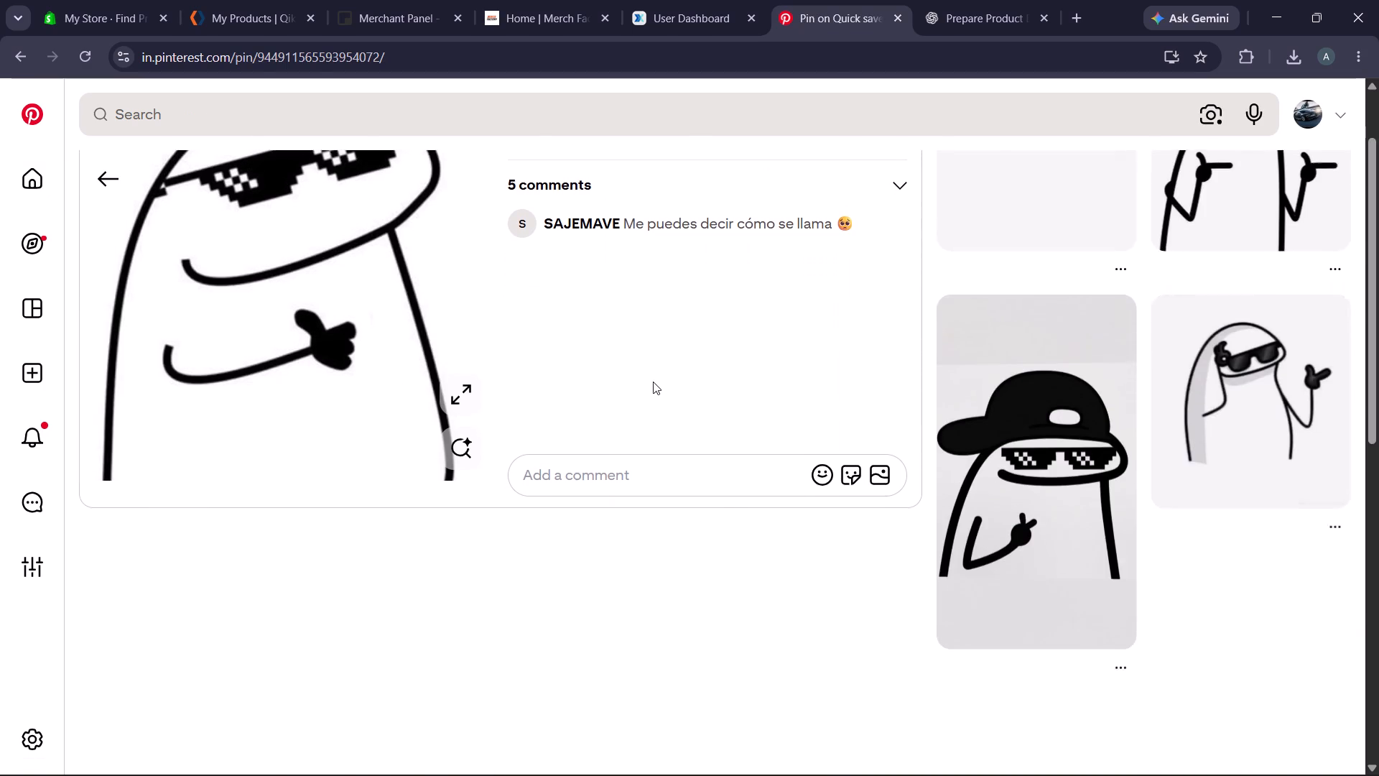
{"action": "scroll", "coordinate": [653, 382], "scroll_direction": "left", "scroll_amount": 1}
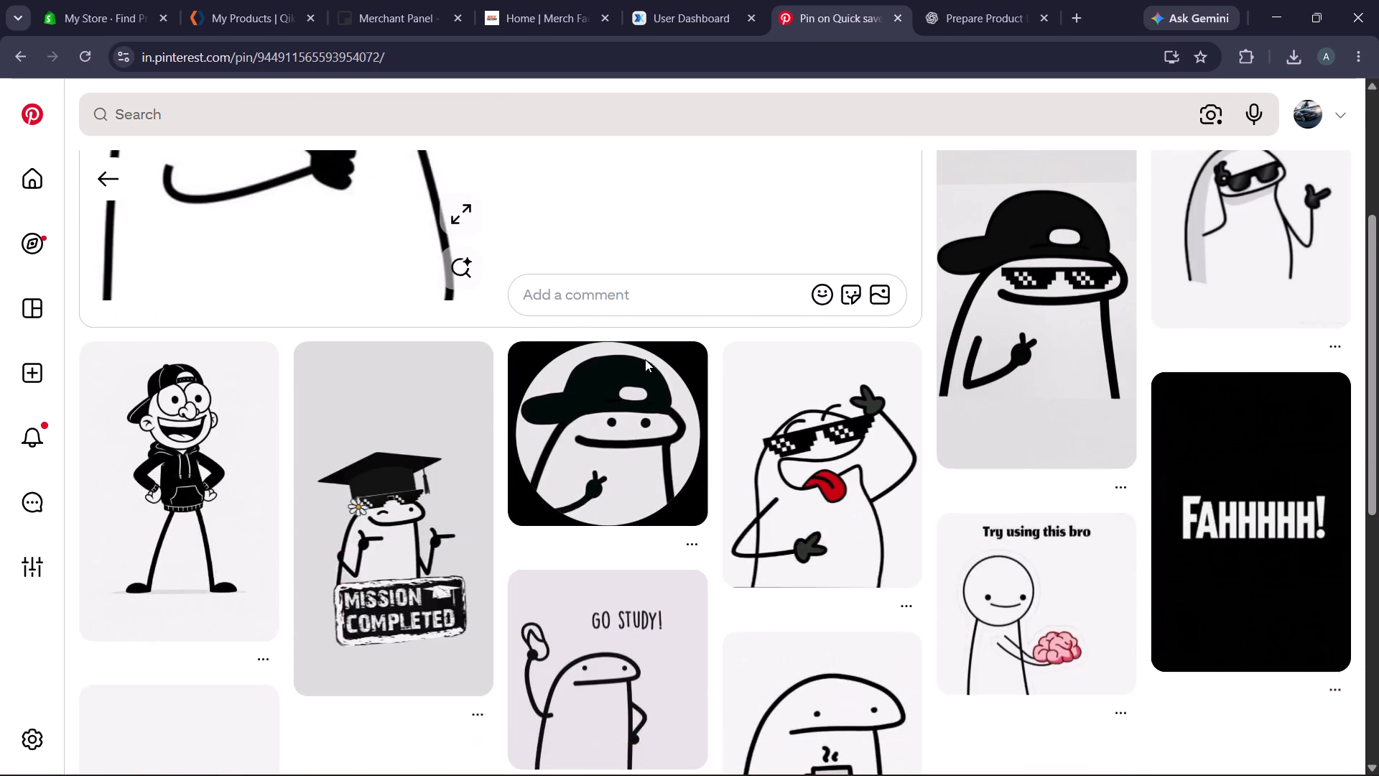
{"action": "scroll", "coordinate": [645, 359], "scroll_direction": "left", "scroll_amount": 1}
Search Pinterest from the home feed for "gaming pad design".
{"action": "left_click", "coordinate": [29, 103]}
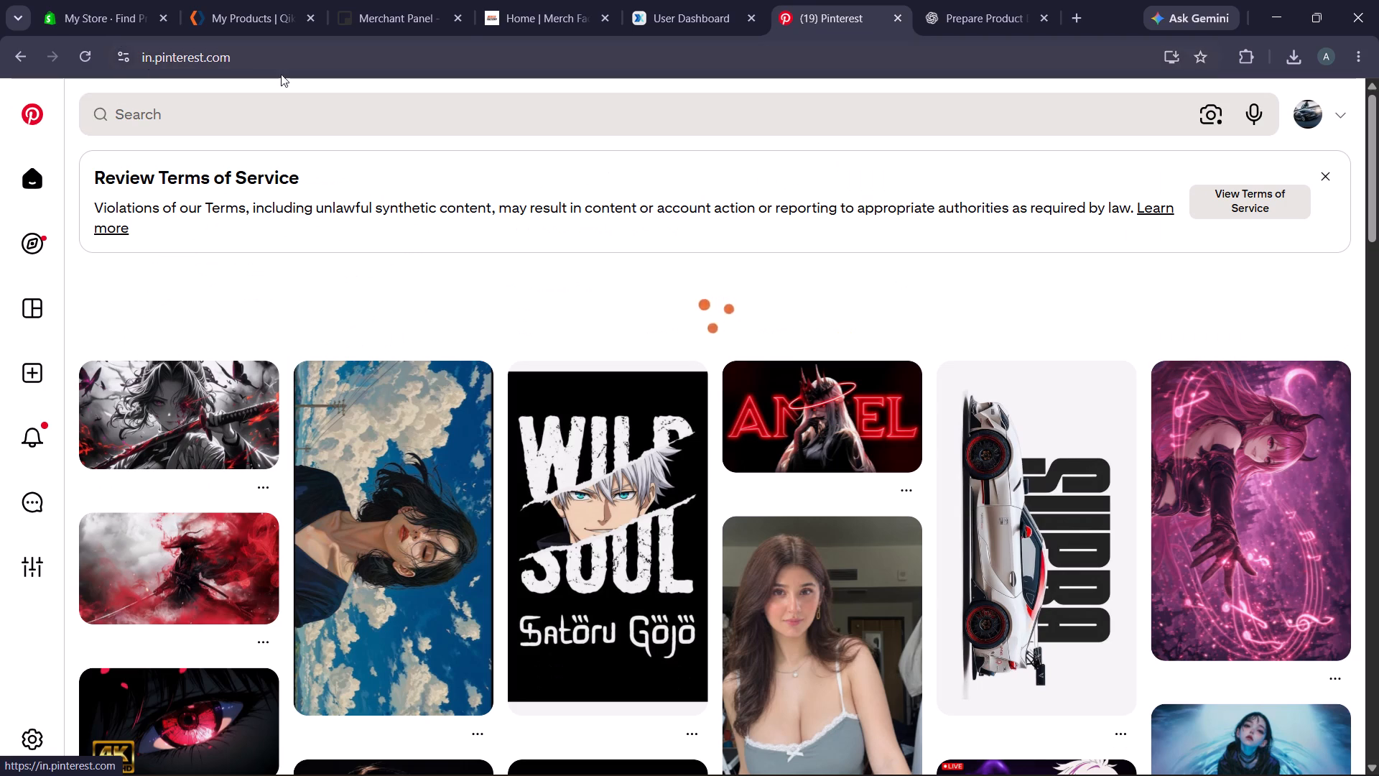
{"action": "left_click", "coordinate": [240, 116]}
{"action": "type", "text": "Gaming"}
{"action": "key", "text": "space"}
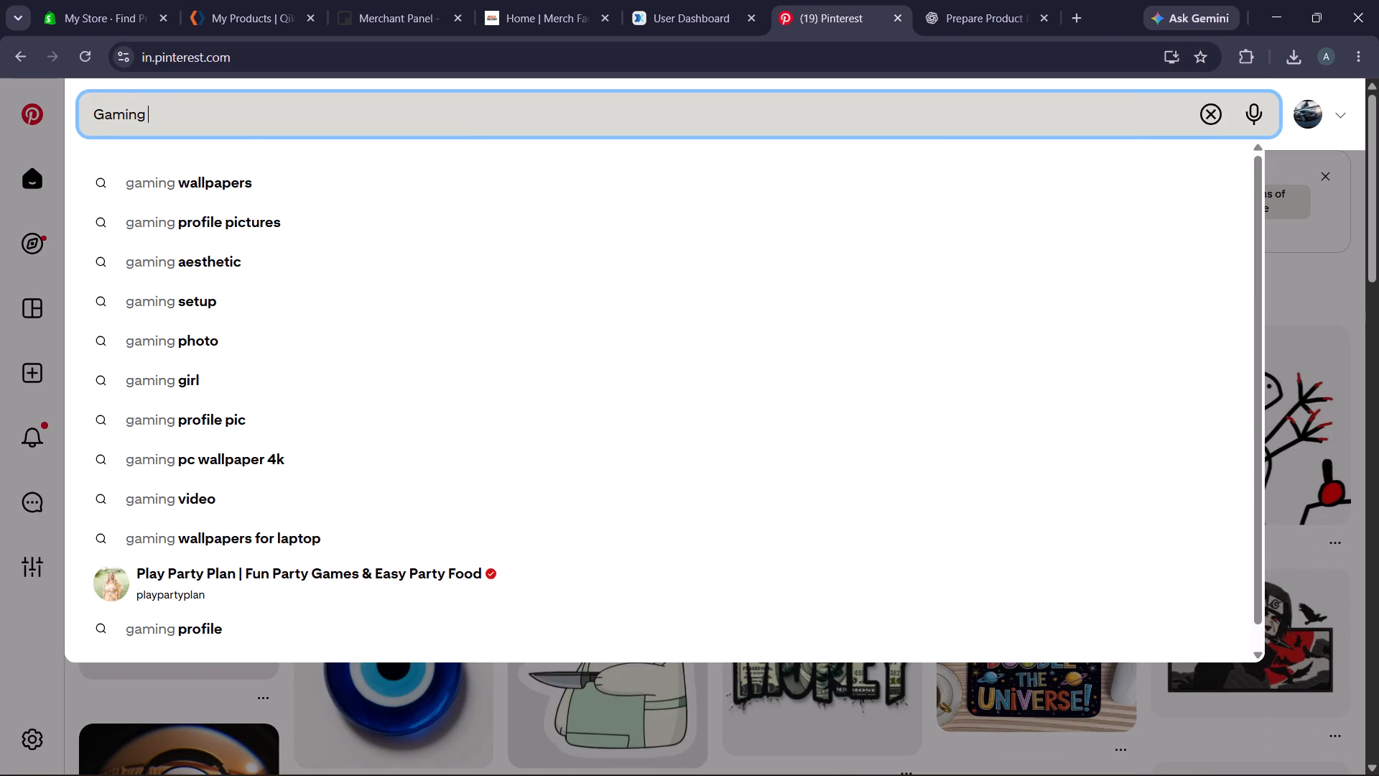
{"action": "type", "text": "pad"}
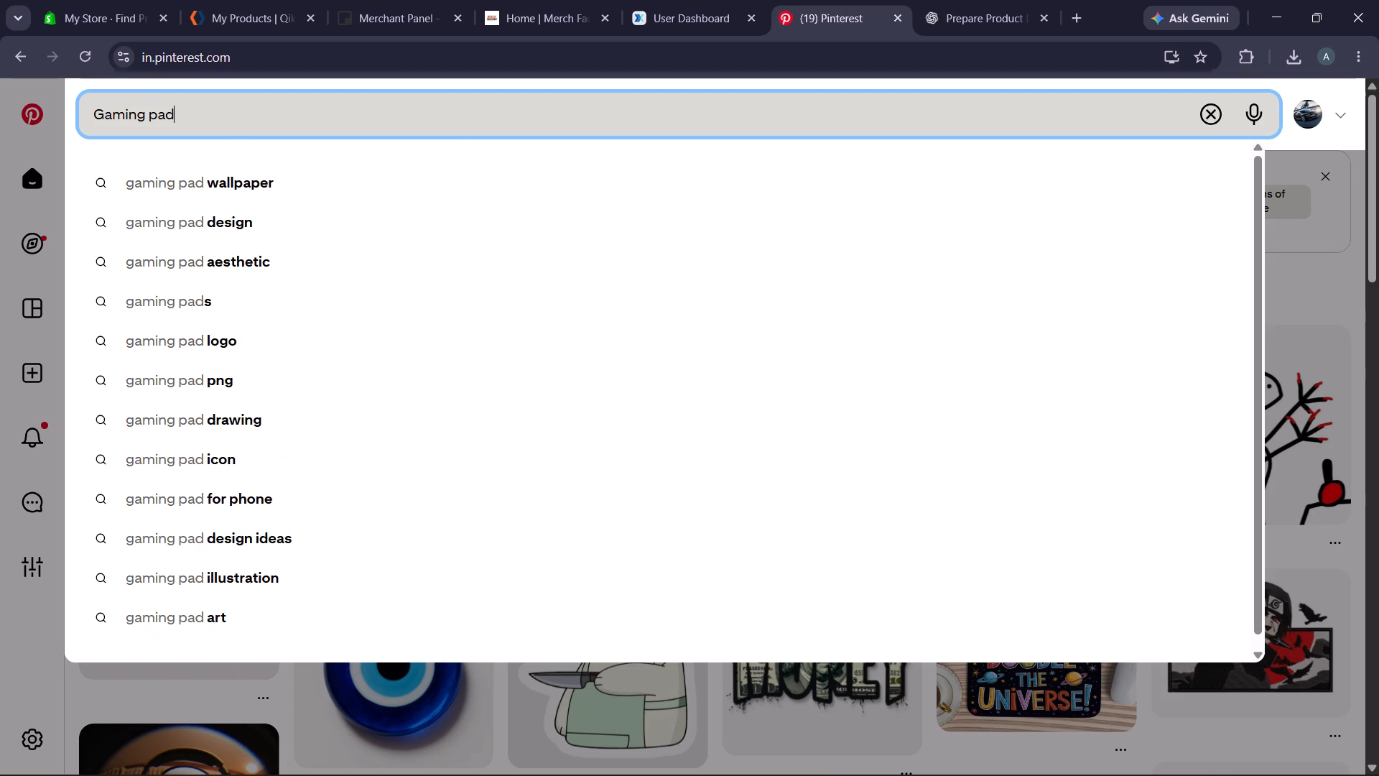
{"action": "right_click", "coordinate": [240, 116]}
{"action": "left_click", "coordinate": [131, 211]}
{"action": "left_click", "coordinate": [151, 218]}
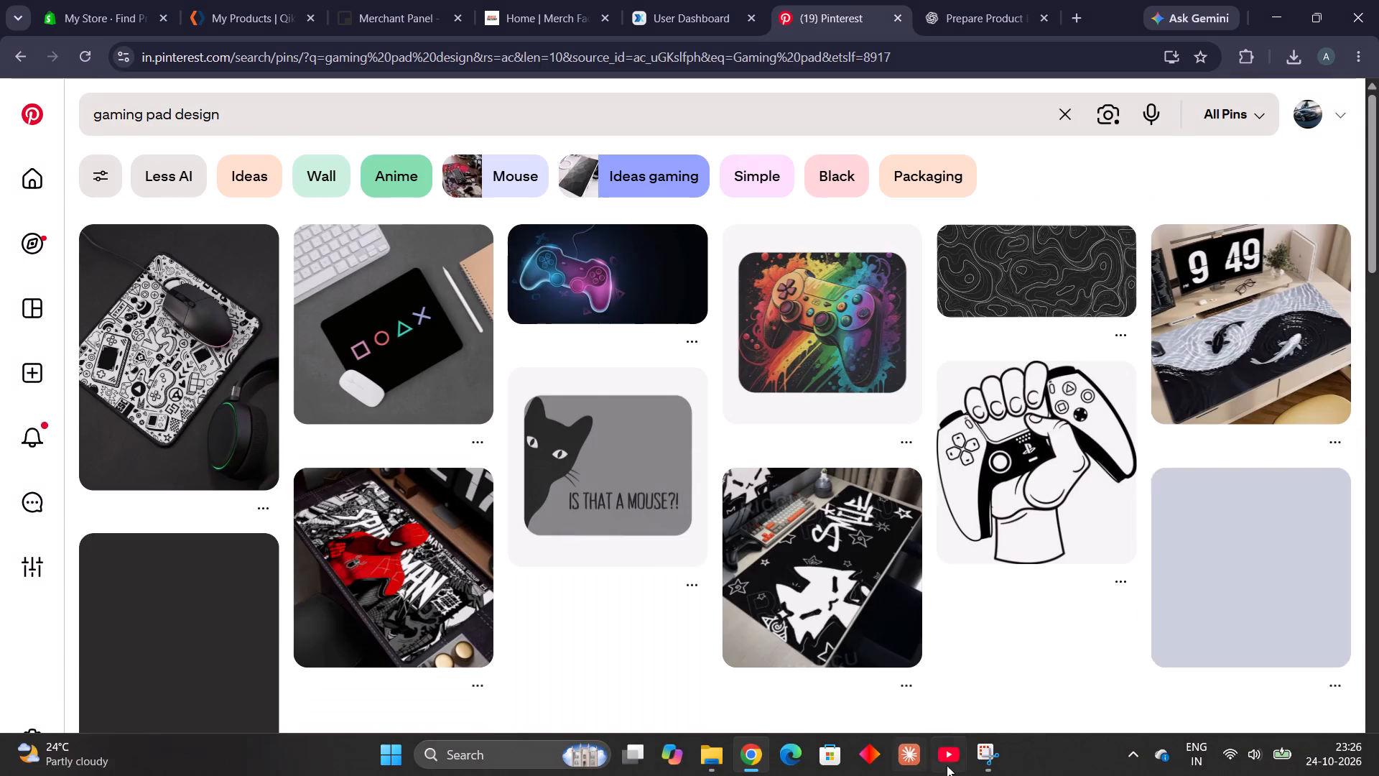
Bring up the Snipping Tool window holding the "It's okay not to be okay" capture and close it.
{"action": "left_click", "coordinate": [993, 753]}
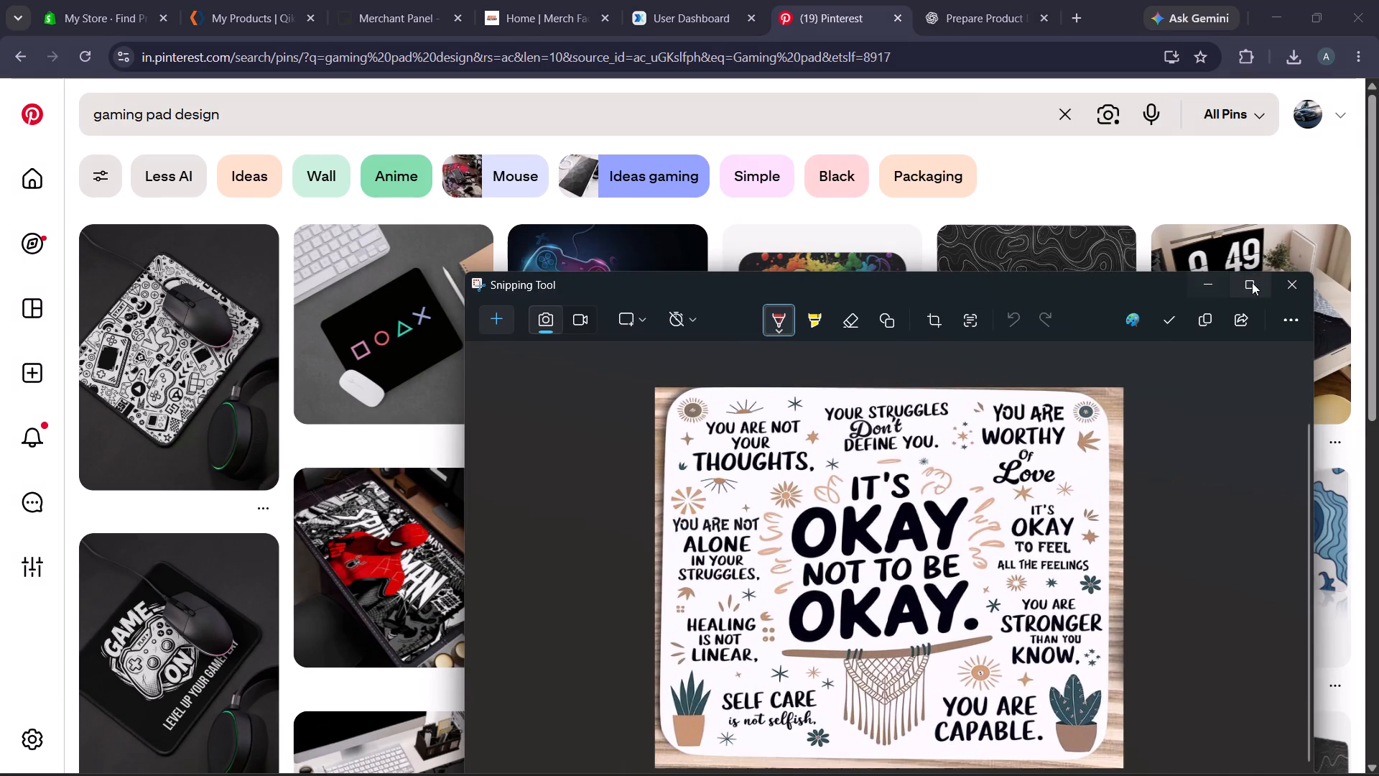
{"action": "left_click", "coordinate": [1291, 279]}
Skim the gaming pad designs and refine the Pinterest search to "gaming pad design big".
{"action": "scroll", "coordinate": [453, 436], "scroll_direction": "left", "scroll_amount": 1}
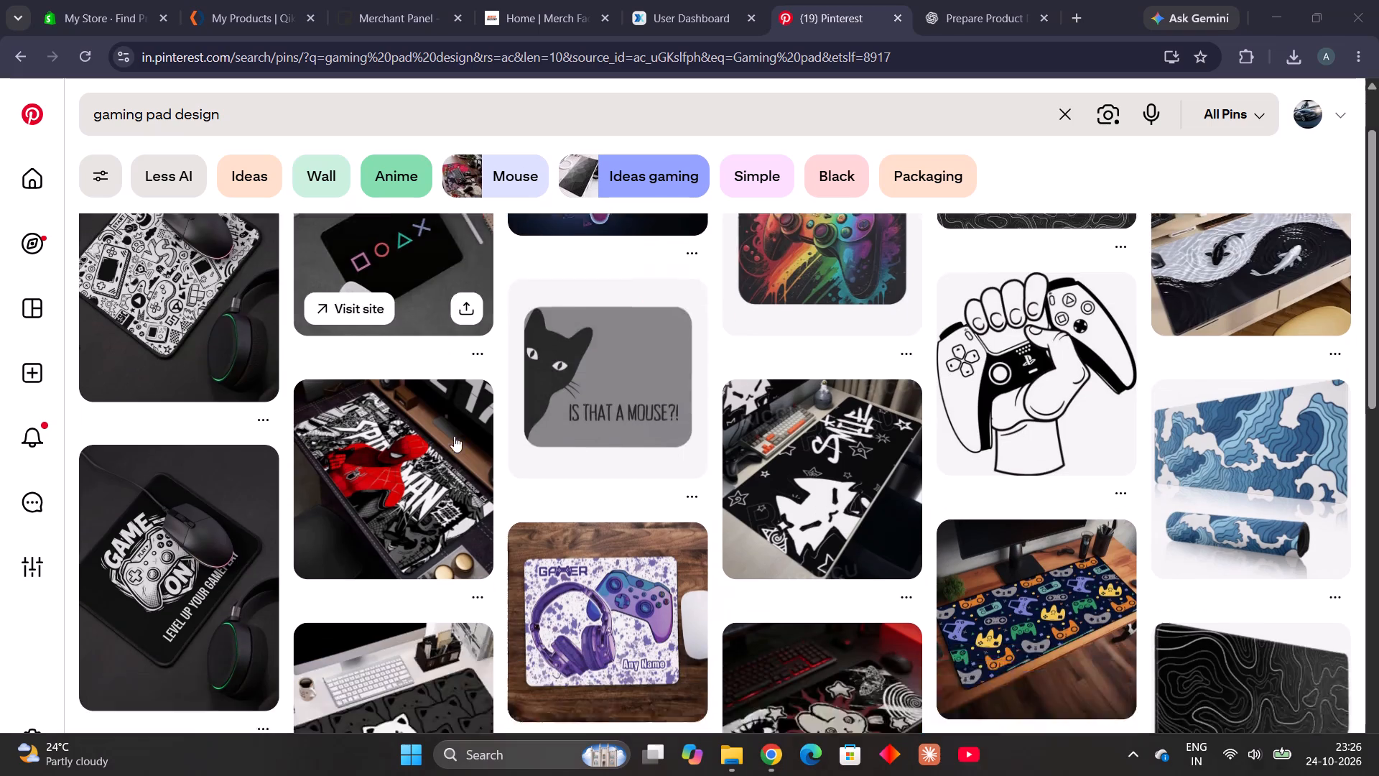
{"action": "scroll", "coordinate": [454, 436], "scroll_direction": "left", "scroll_amount": 1}
{"action": "left_click", "coordinate": [343, 106]}
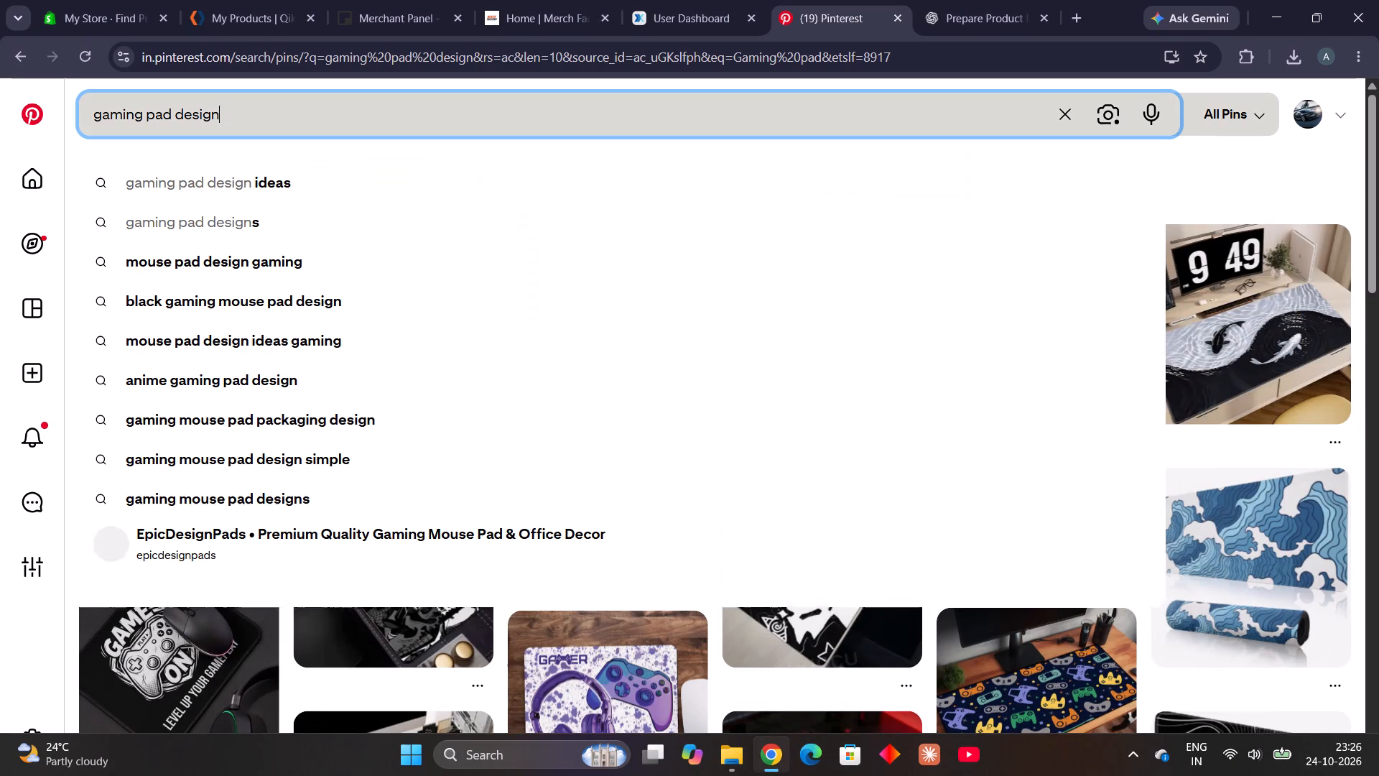
{"action": "key", "text": "space"}
{"action": "type", "text": "bi"}
{"action": "key", "text": "g"}
{"action": "key", "text": "Return"}
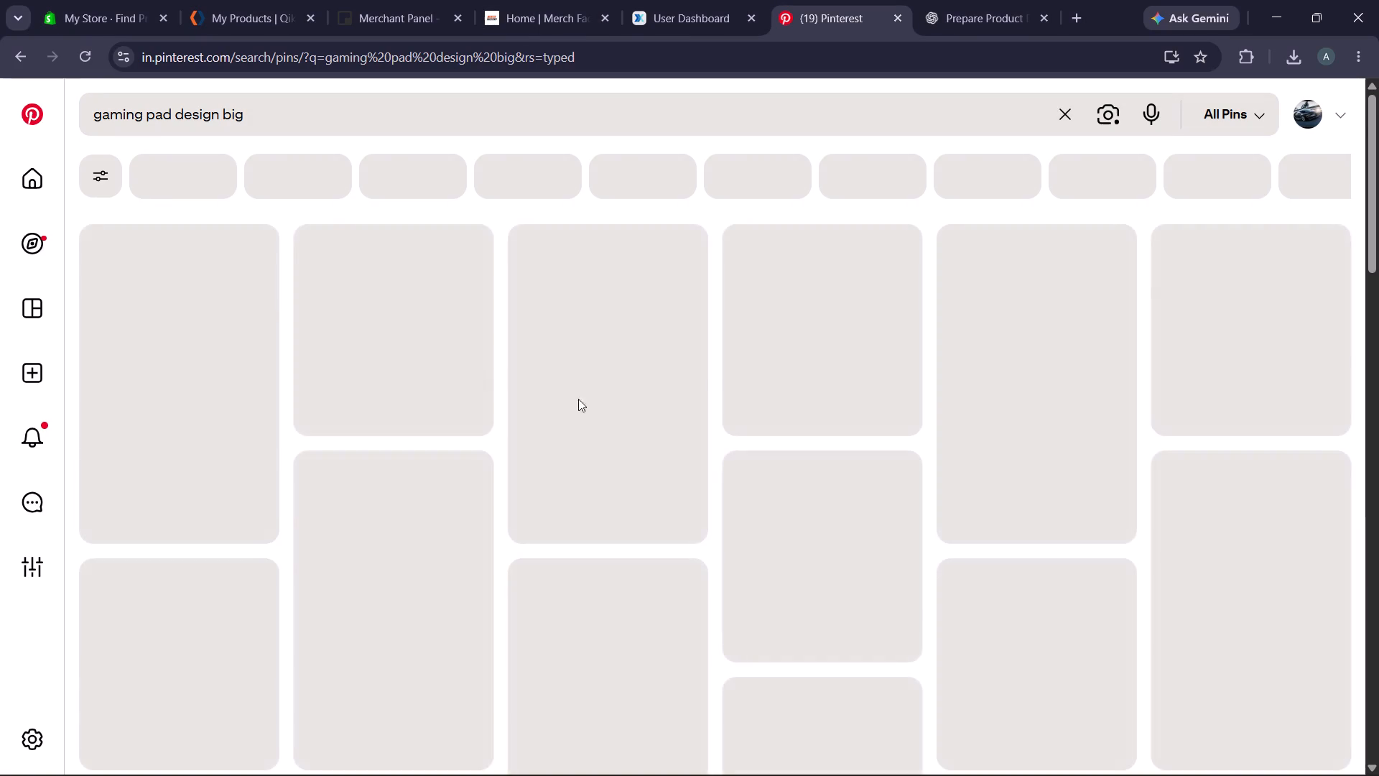
Browse the big gaming pad results, open AliExpress's black-and-white line mouse pad pin and look through its related designs.
{"action": "scroll", "coordinate": [949, 371], "scroll_direction": "down", "scroll_amount": 1}
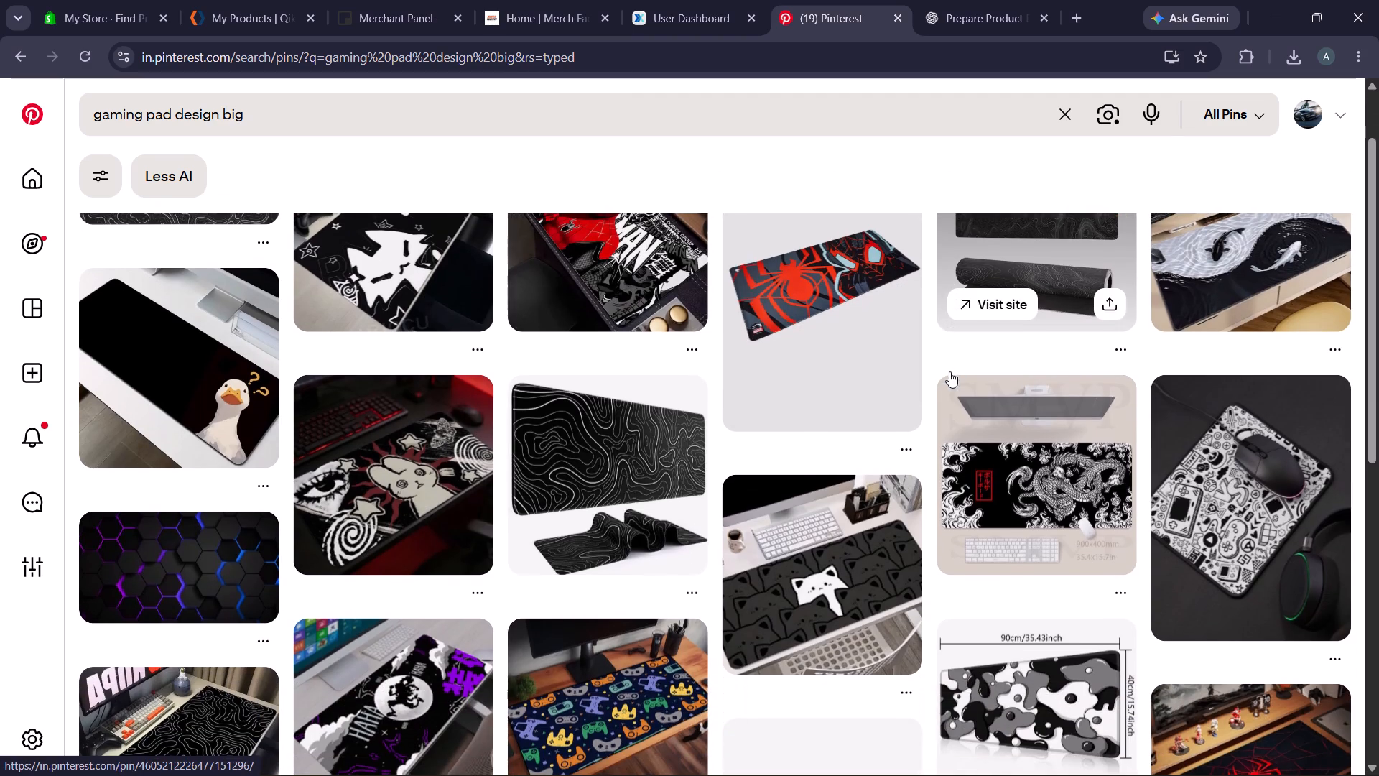
{"action": "scroll", "coordinate": [949, 371], "scroll_direction": "down", "scroll_amount": 2}
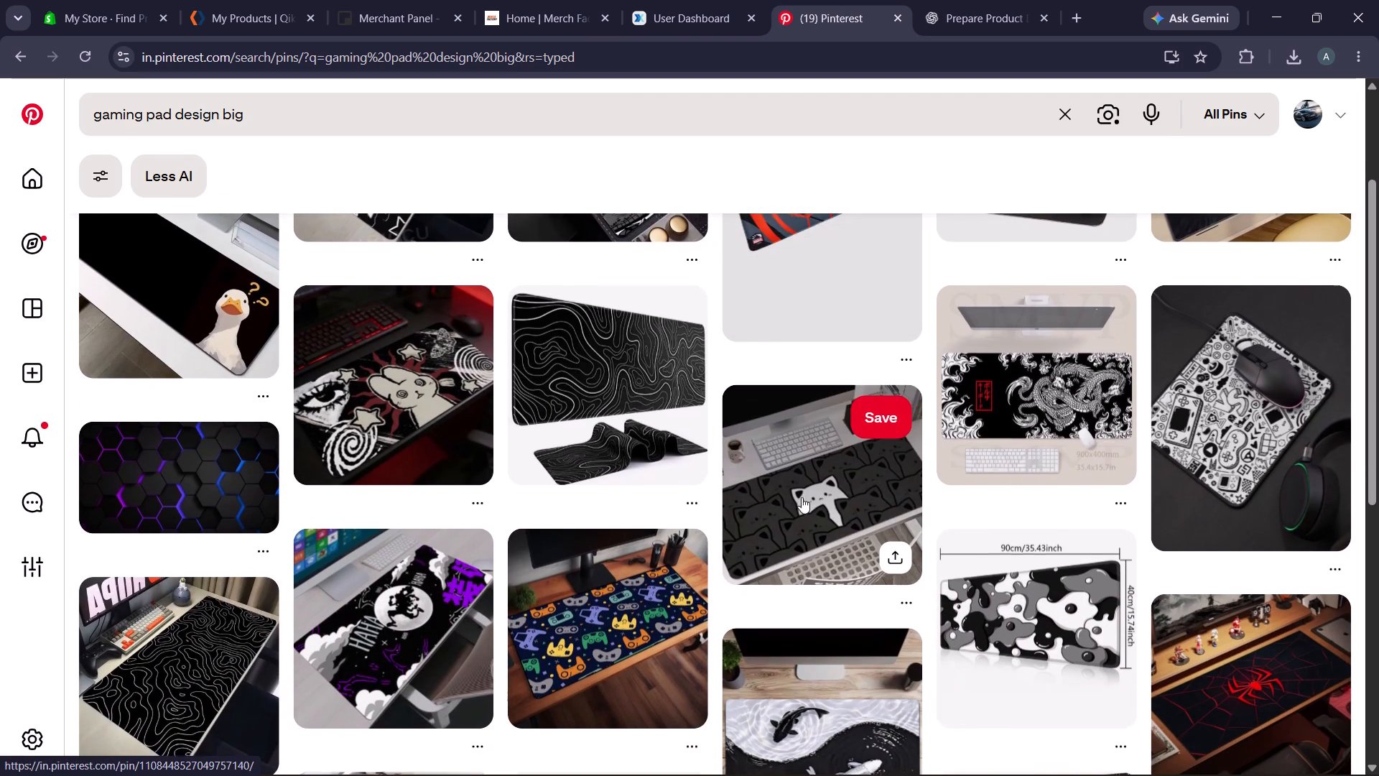
{"action": "scroll", "coordinate": [802, 497], "scroll_direction": "down", "scroll_amount": 2}
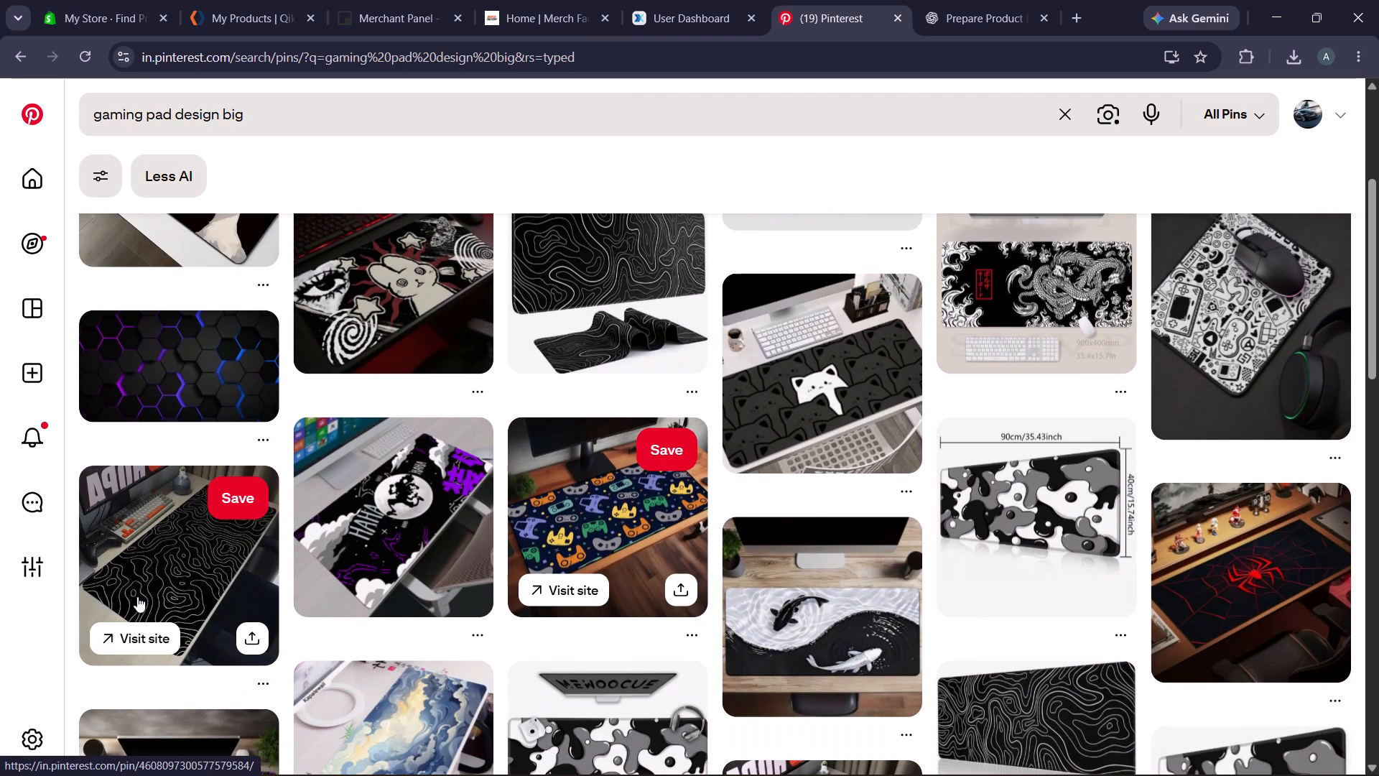
{"action": "left_click", "coordinate": [185, 577]}
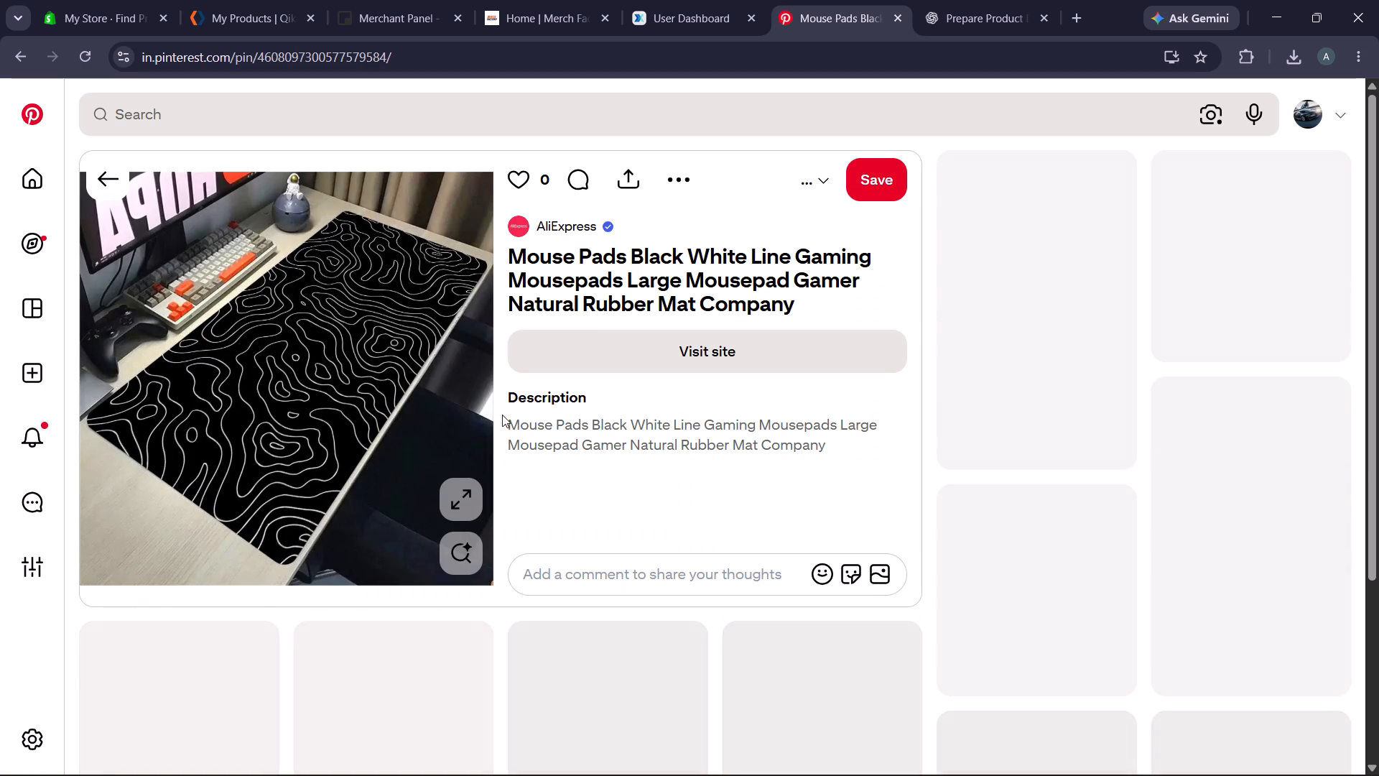
{"action": "scroll", "coordinate": [365, 367], "scroll_direction": "down", "scroll_amount": 3}
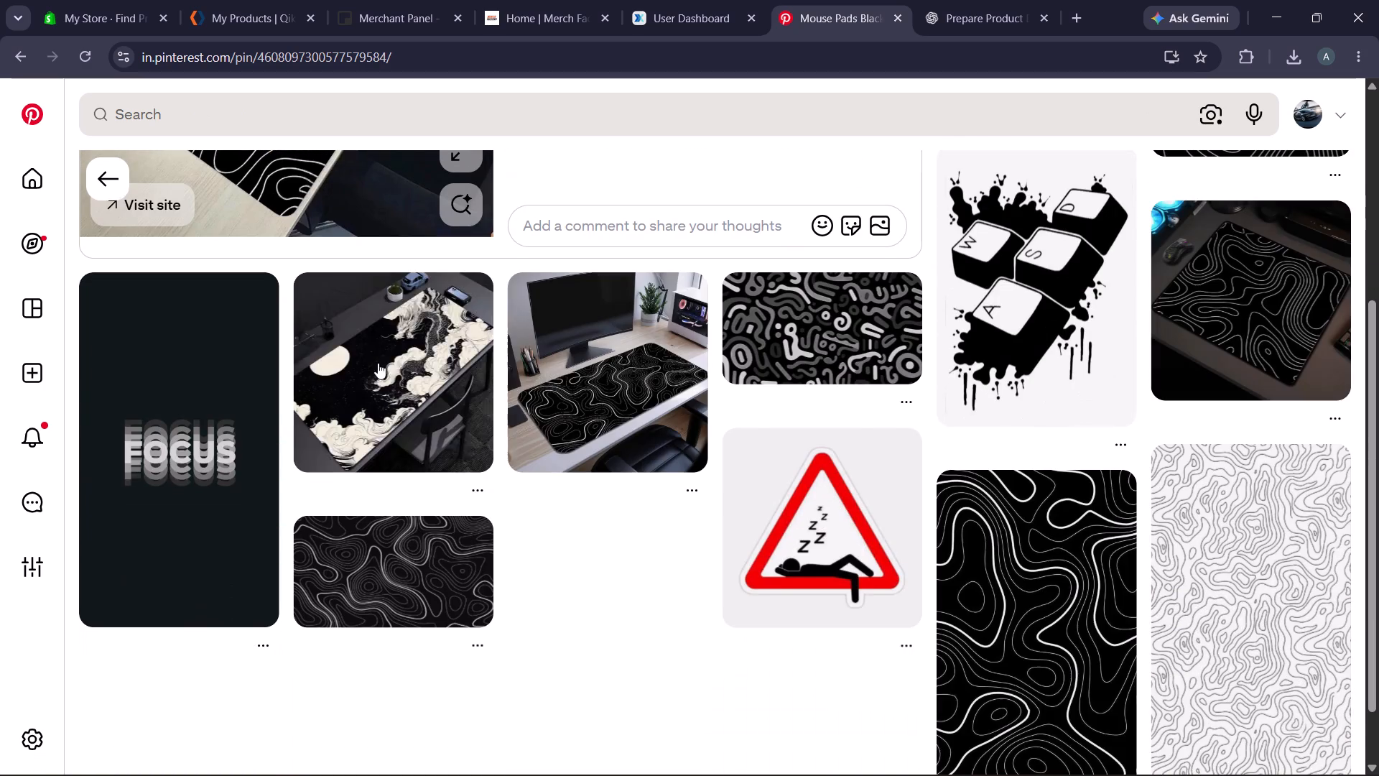
{"action": "scroll", "coordinate": [757, 454], "scroll_direction": "down", "scroll_amount": 1}
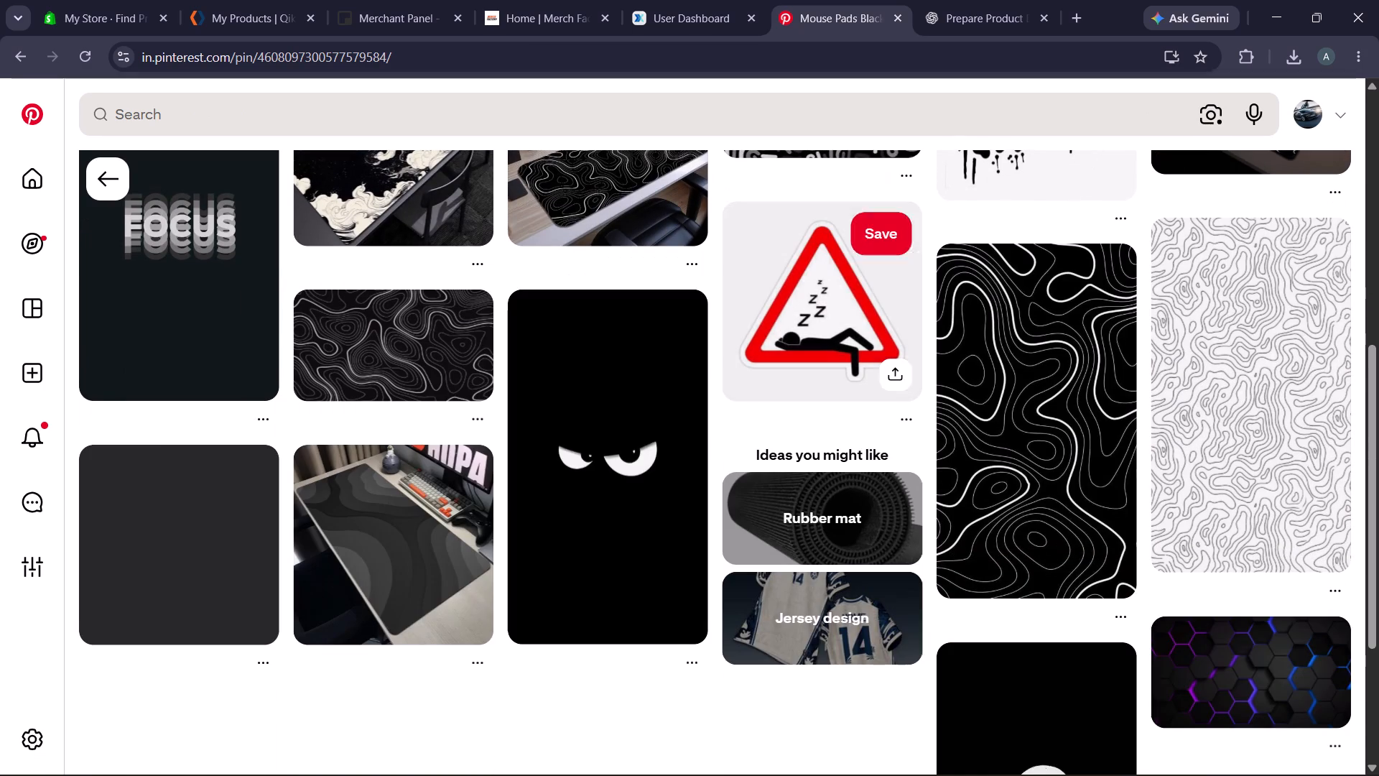
{"action": "scroll", "coordinate": [756, 454], "scroll_direction": "down", "scroll_amount": 1}
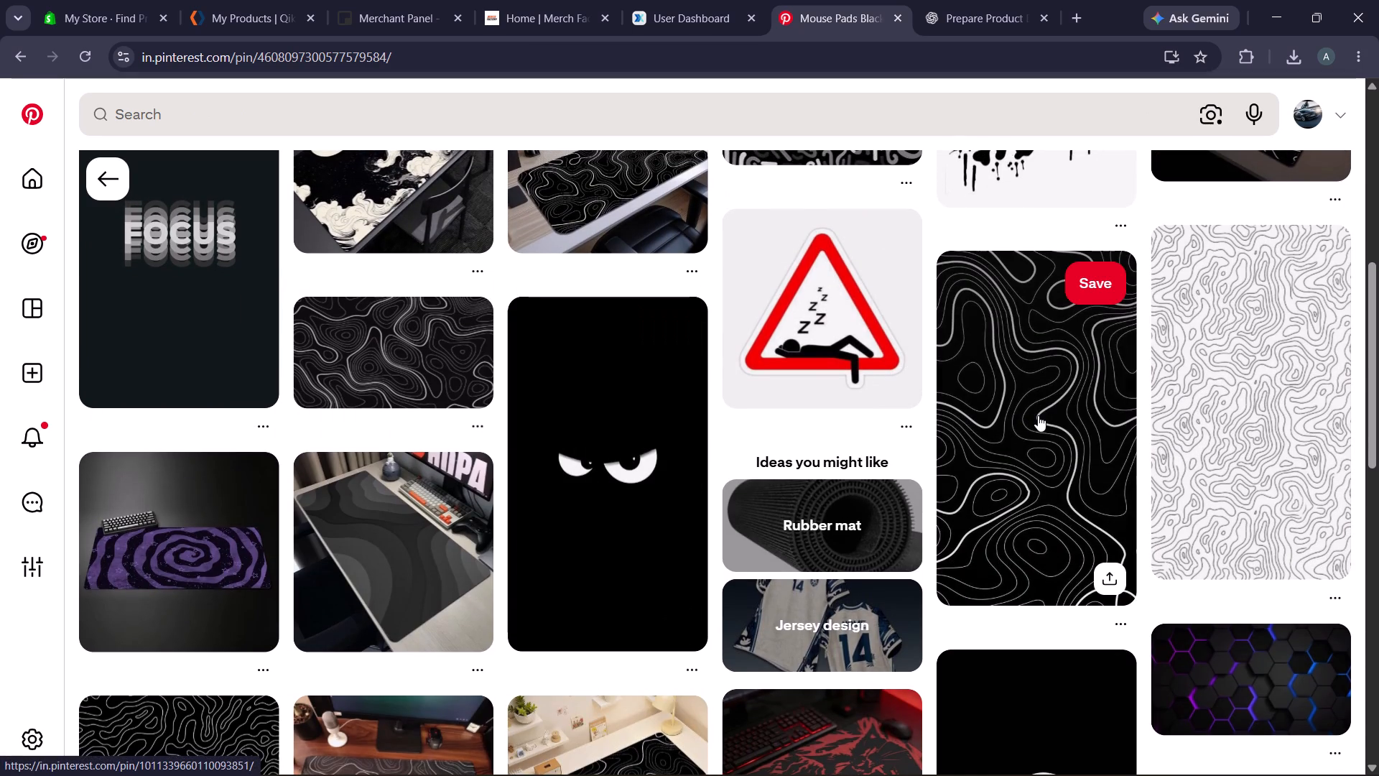
Examine the related bold contour-line and glowing-eyes pins and their similar designs, and return to the AliExpress mouse pad pin.
{"action": "left_click", "coordinate": [1038, 415]}
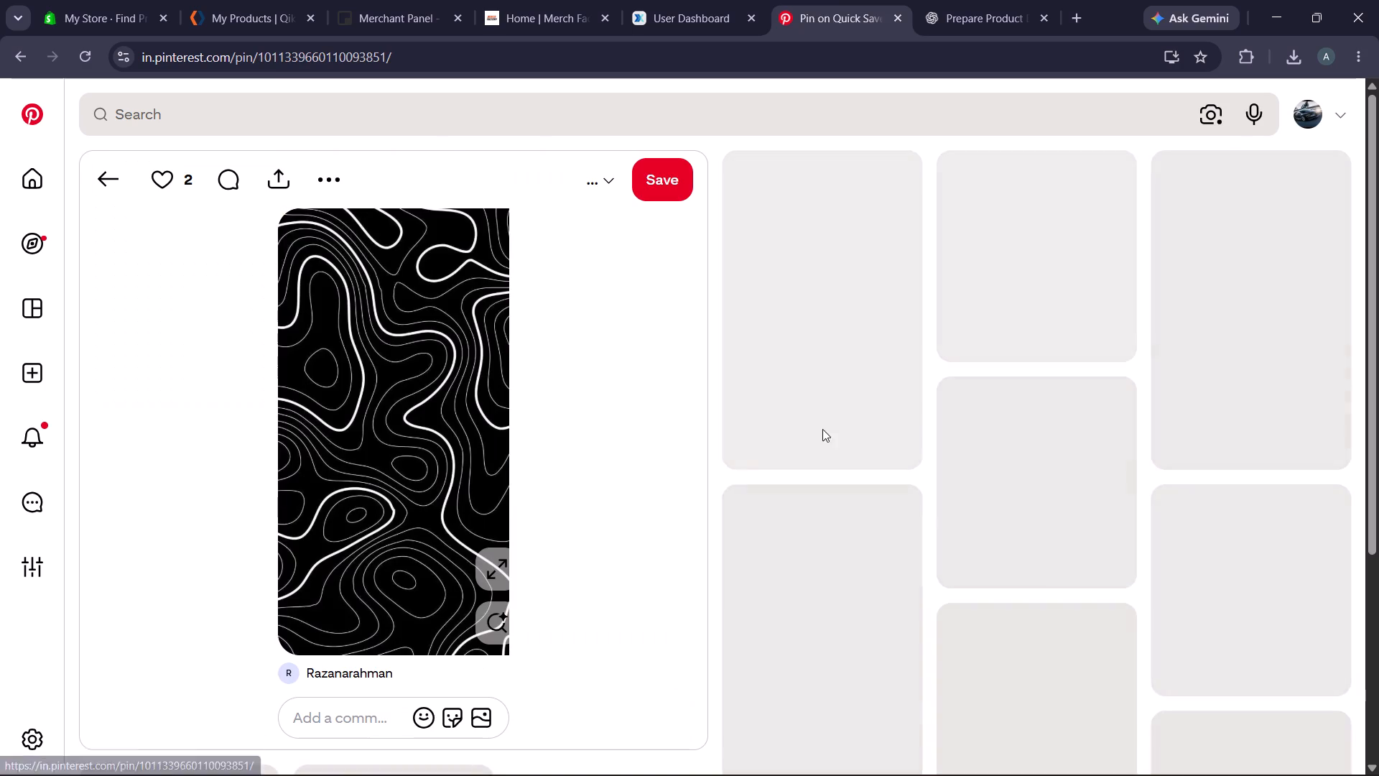
{"action": "right_click", "coordinate": [442, 405]}
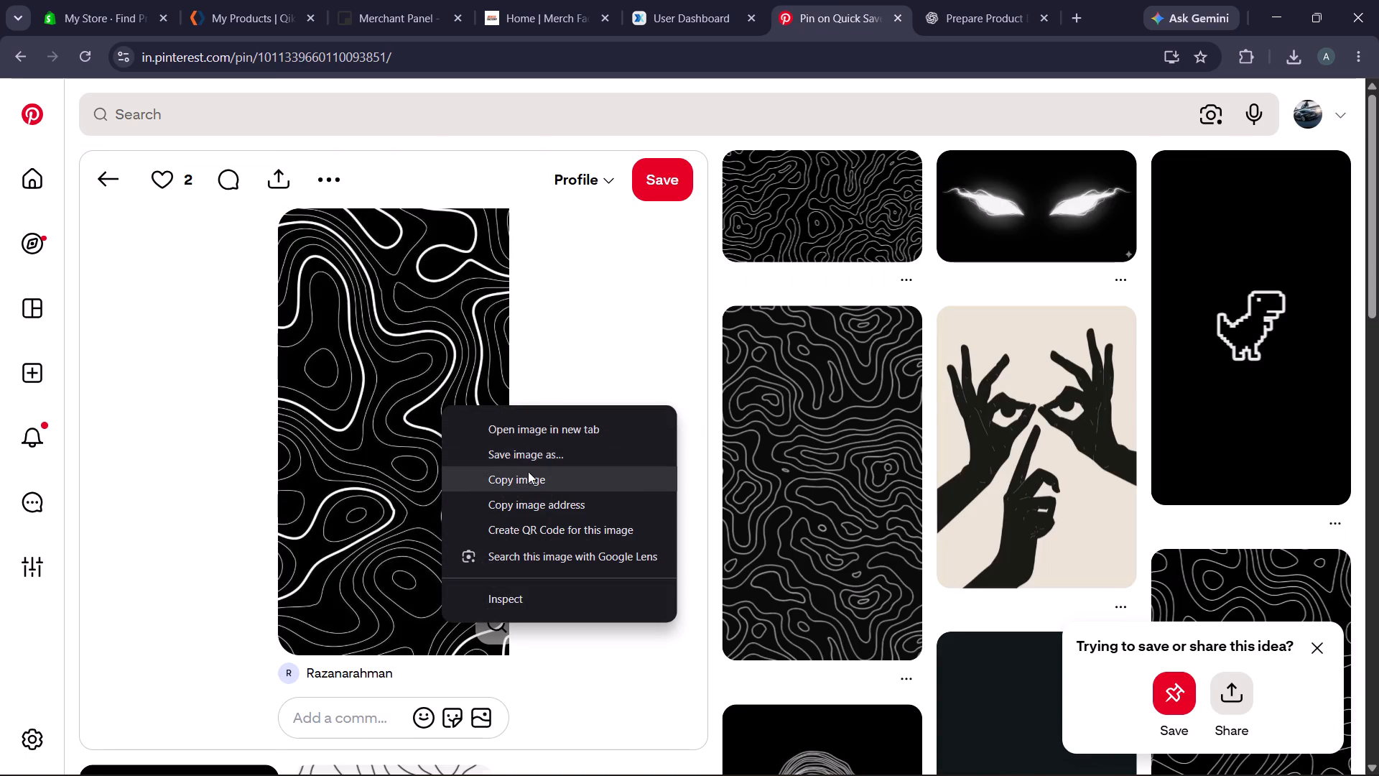
{"action": "left_click", "coordinate": [697, 336]}
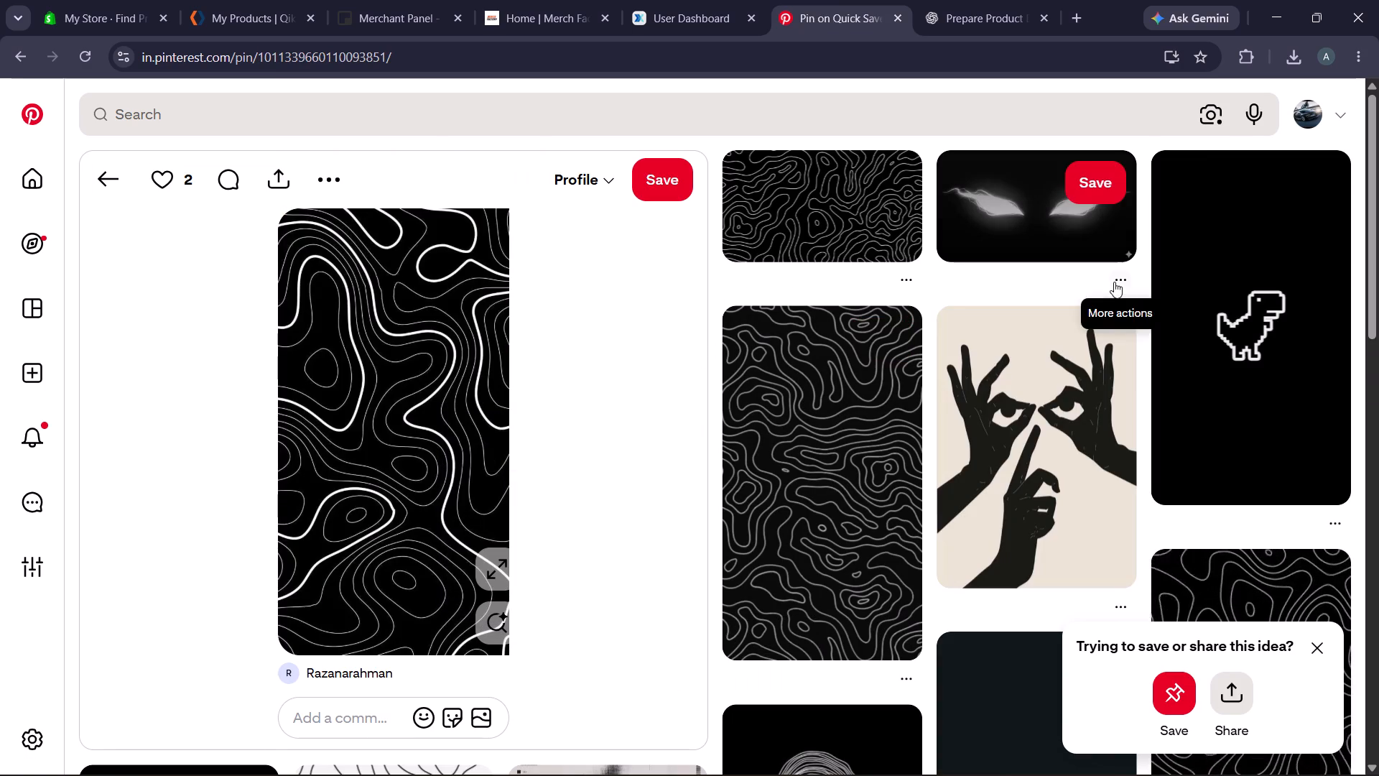
{"action": "left_click", "coordinate": [1025, 209]}
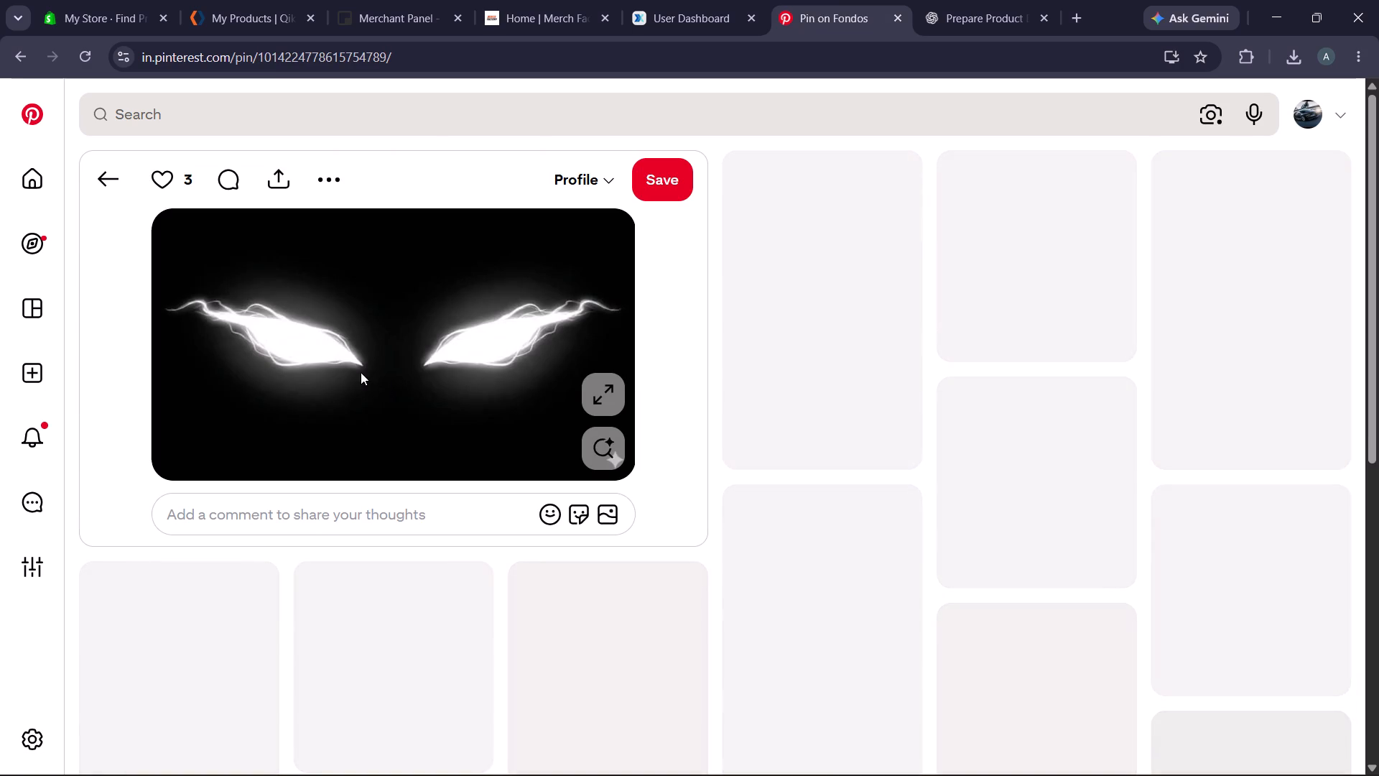
{"action": "left_click", "coordinate": [108, 177]}
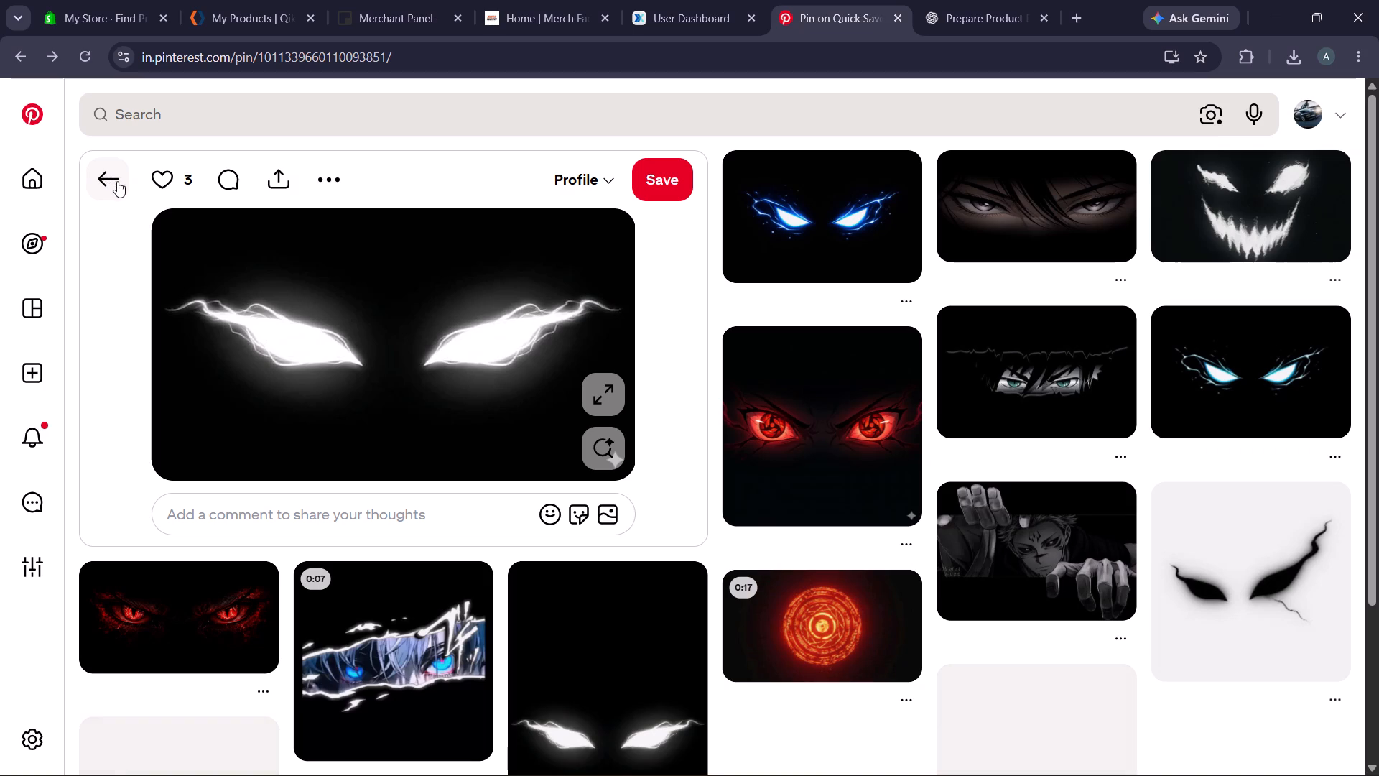
{"action": "scroll", "coordinate": [1255, 365], "scroll_direction": "down", "scroll_amount": 1}
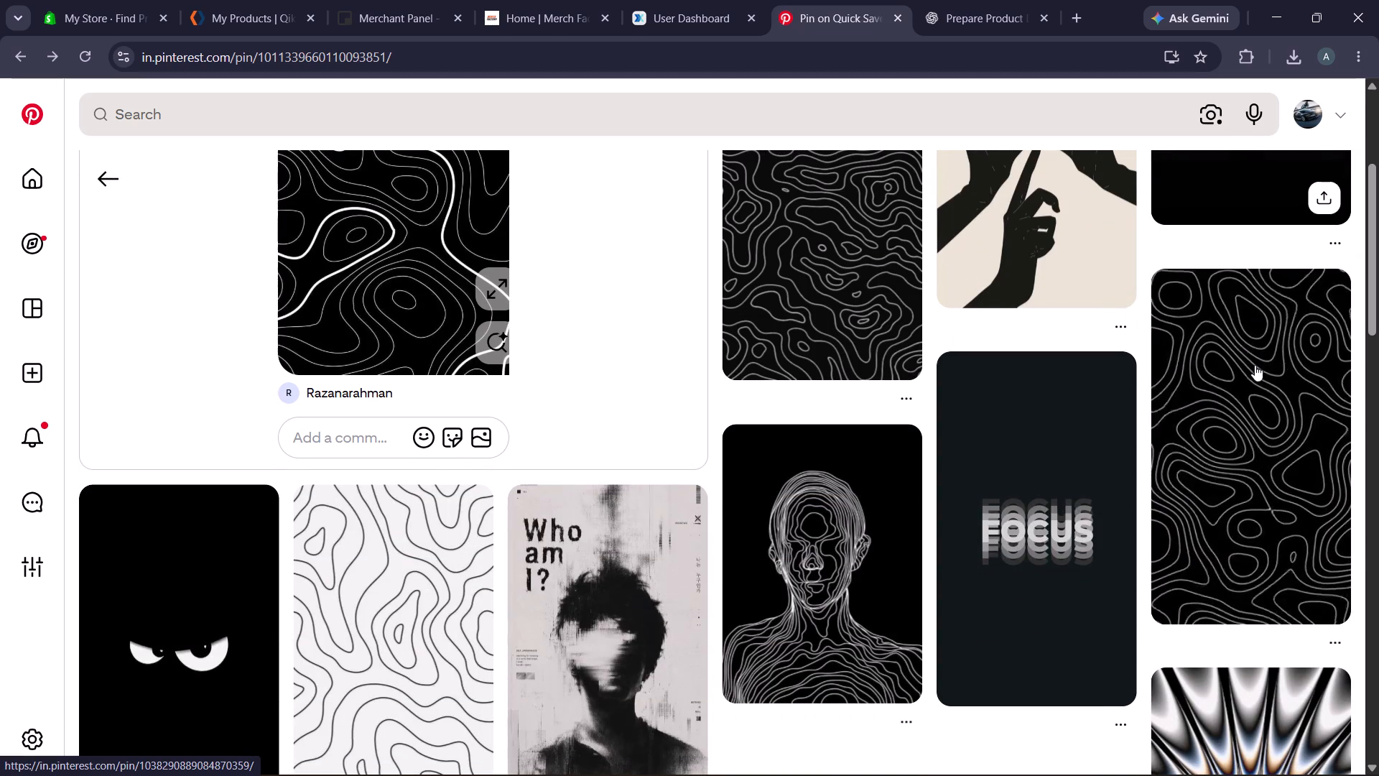
{"action": "scroll", "coordinate": [1255, 365], "scroll_direction": "down", "scroll_amount": 1}
{"action": "scroll", "coordinate": [1046, 539], "scroll_direction": "down", "scroll_amount": 1}
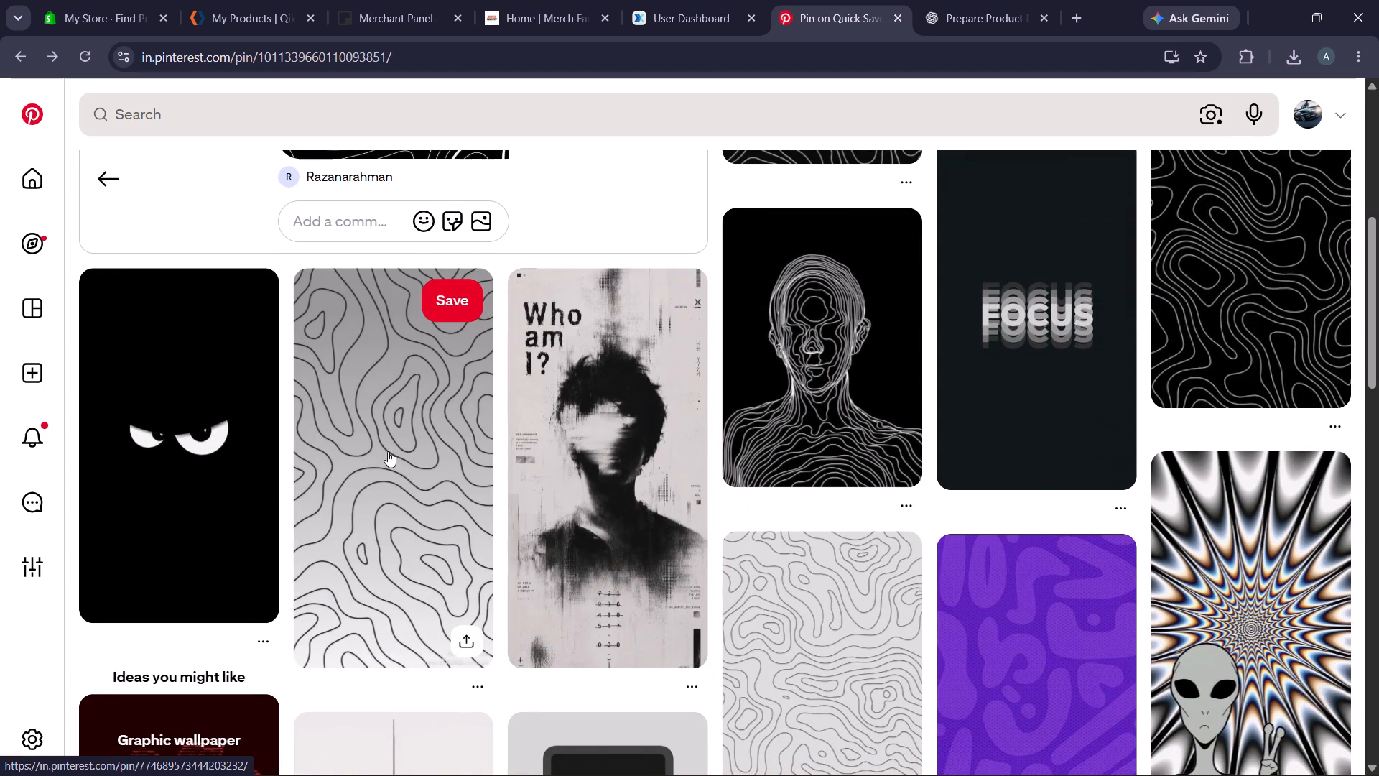
{"action": "scroll", "coordinate": [282, 483], "scroll_direction": "down", "scroll_amount": 1}
{"action": "scroll", "coordinate": [406, 459], "scroll_direction": "down", "scroll_amount": 1}
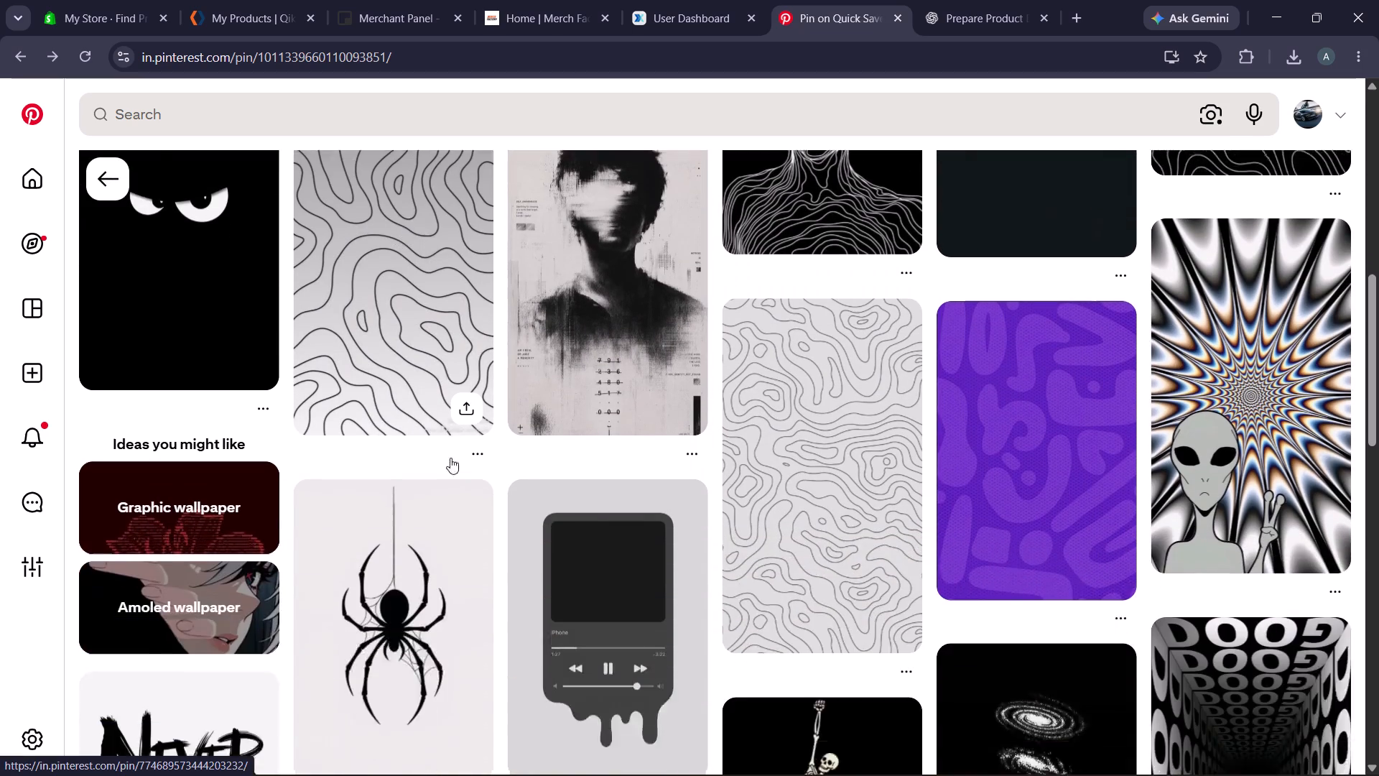
{"action": "scroll", "coordinate": [450, 458], "scroll_direction": "down", "scroll_amount": 1}
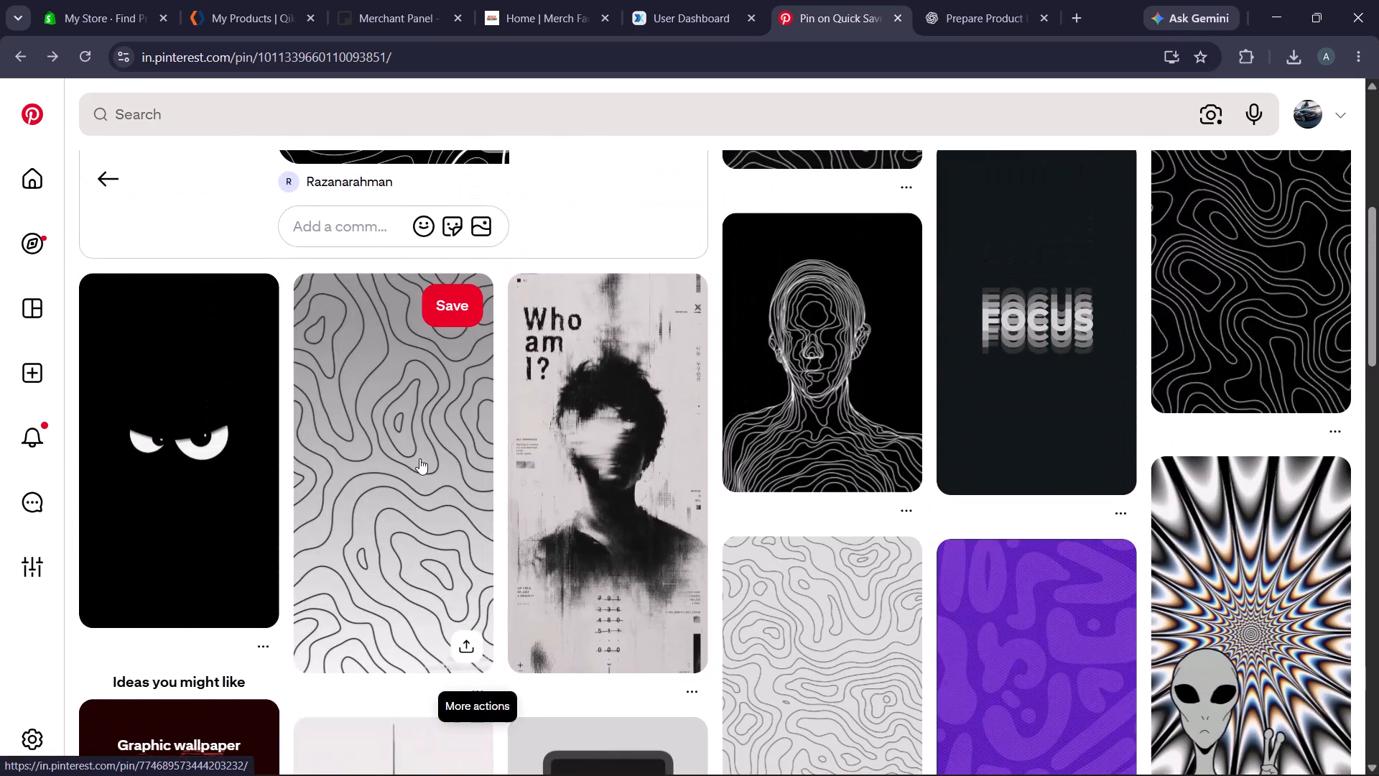
{"action": "scroll", "coordinate": [419, 458], "scroll_direction": "down", "scroll_amount": 1}
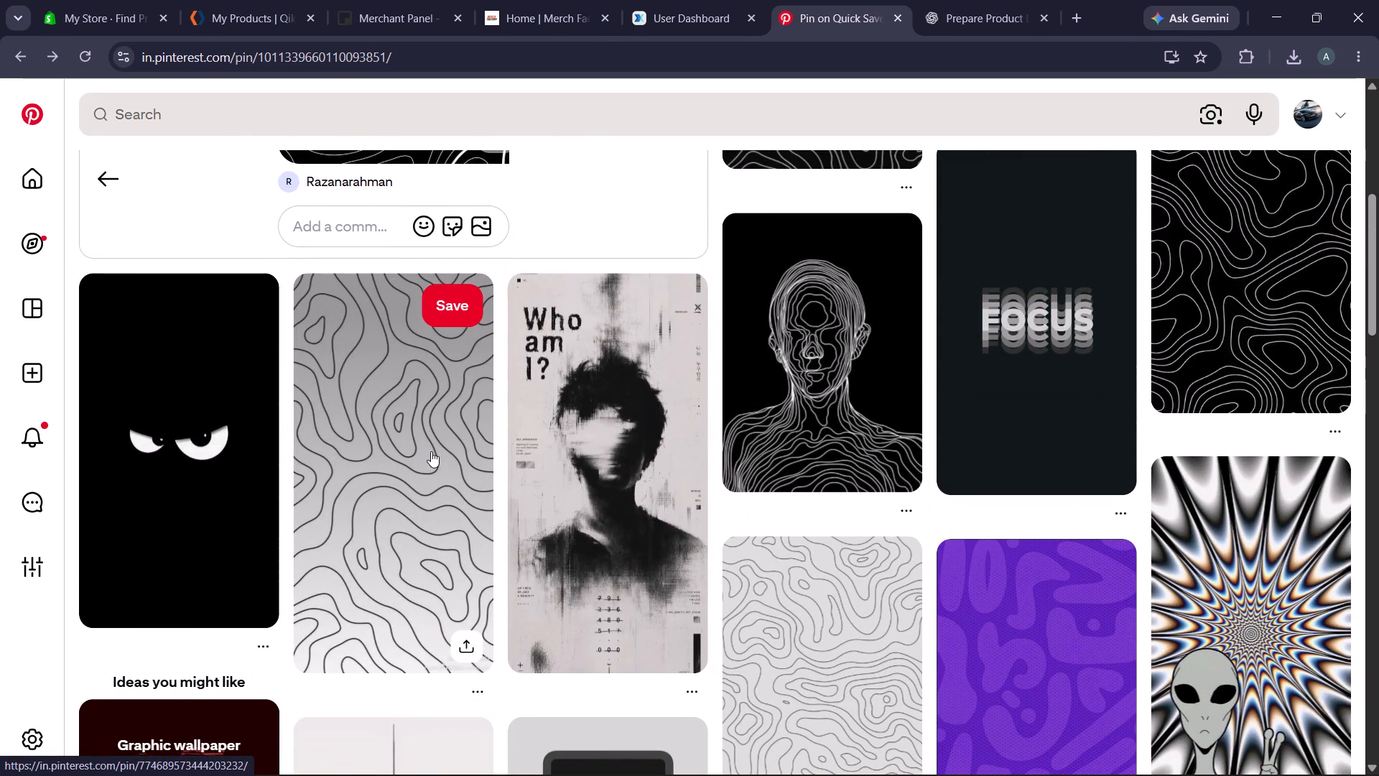
{"action": "scroll", "coordinate": [648, 413], "scroll_direction": "up", "scroll_amount": 5}
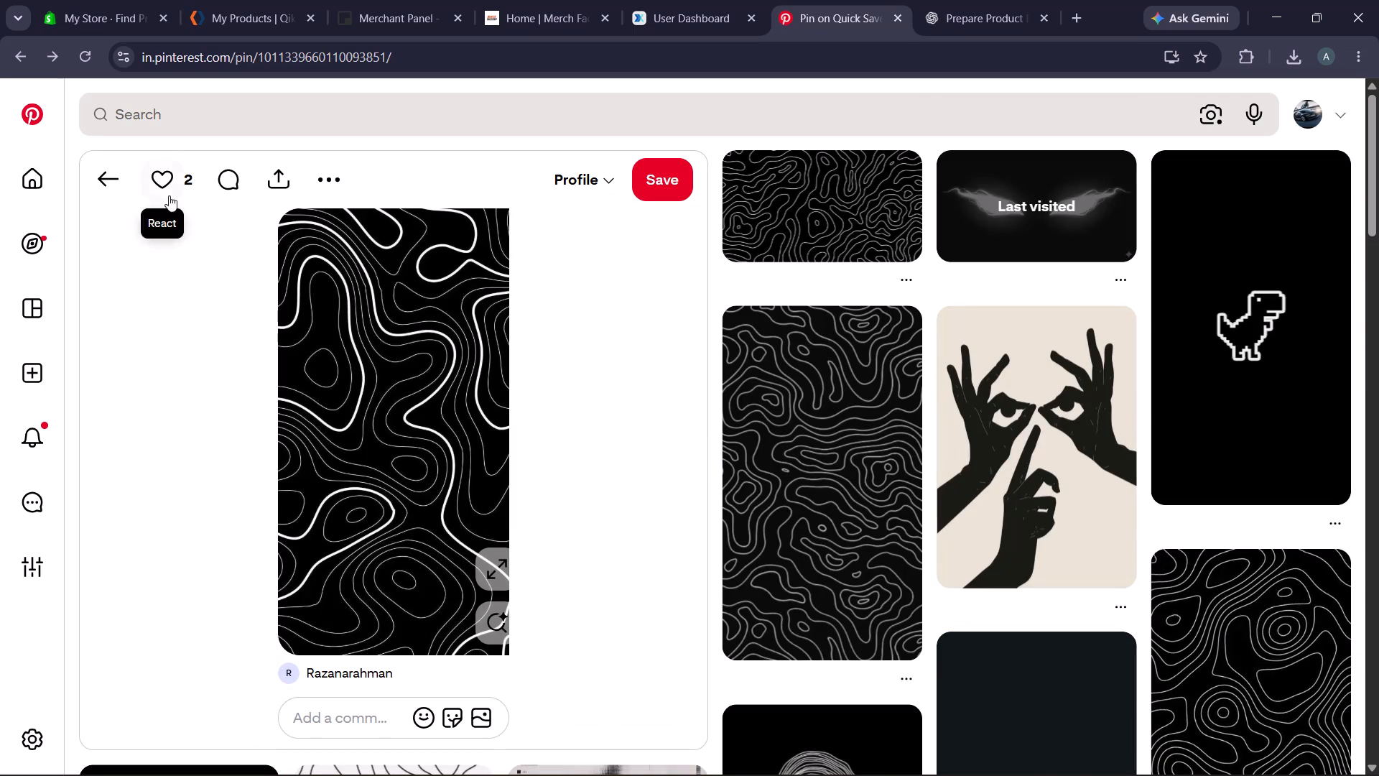
{"action": "left_click", "coordinate": [116, 182]}
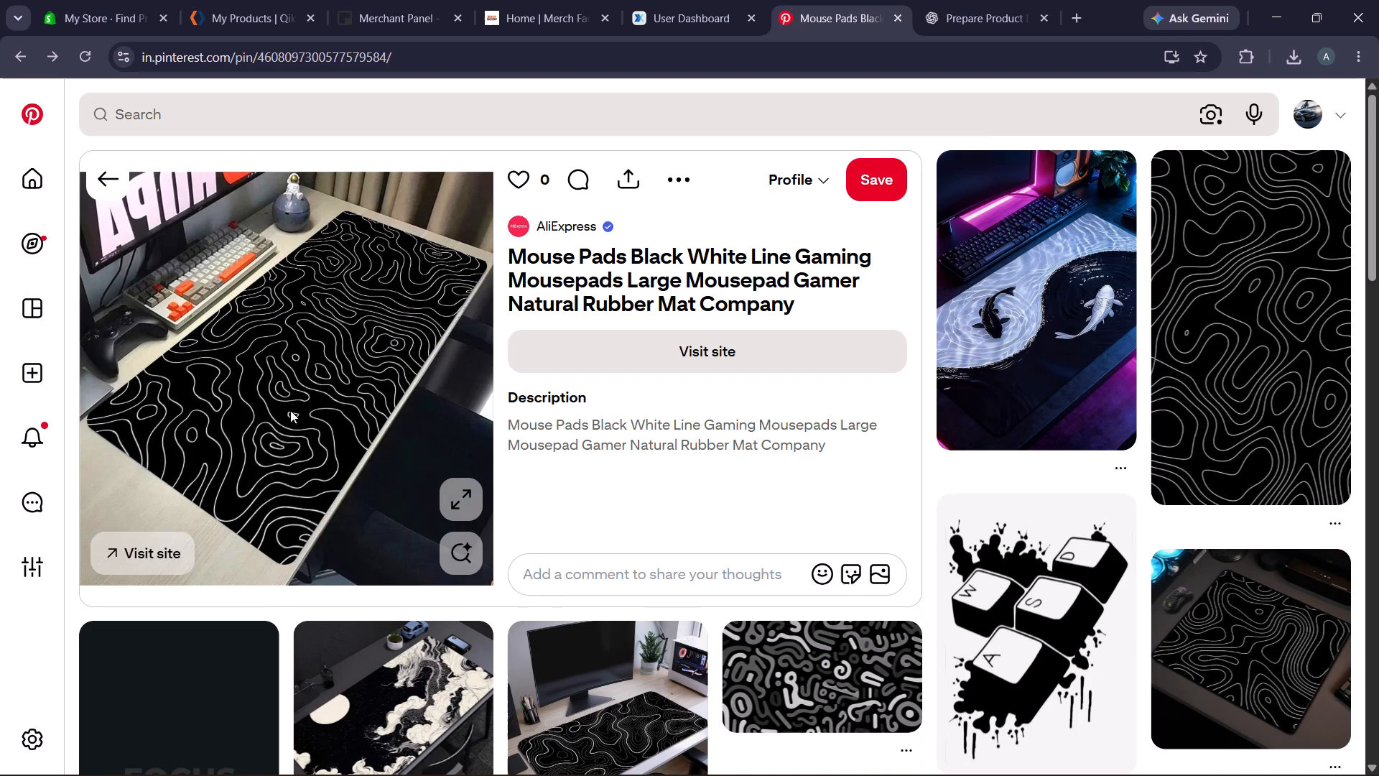
Start saving the image of the related black contour-line pin and create a folder named Professional inside Mouse pad > Professional.
{"action": "scroll", "coordinate": [998, 387], "scroll_direction": "down", "scroll_amount": 2}
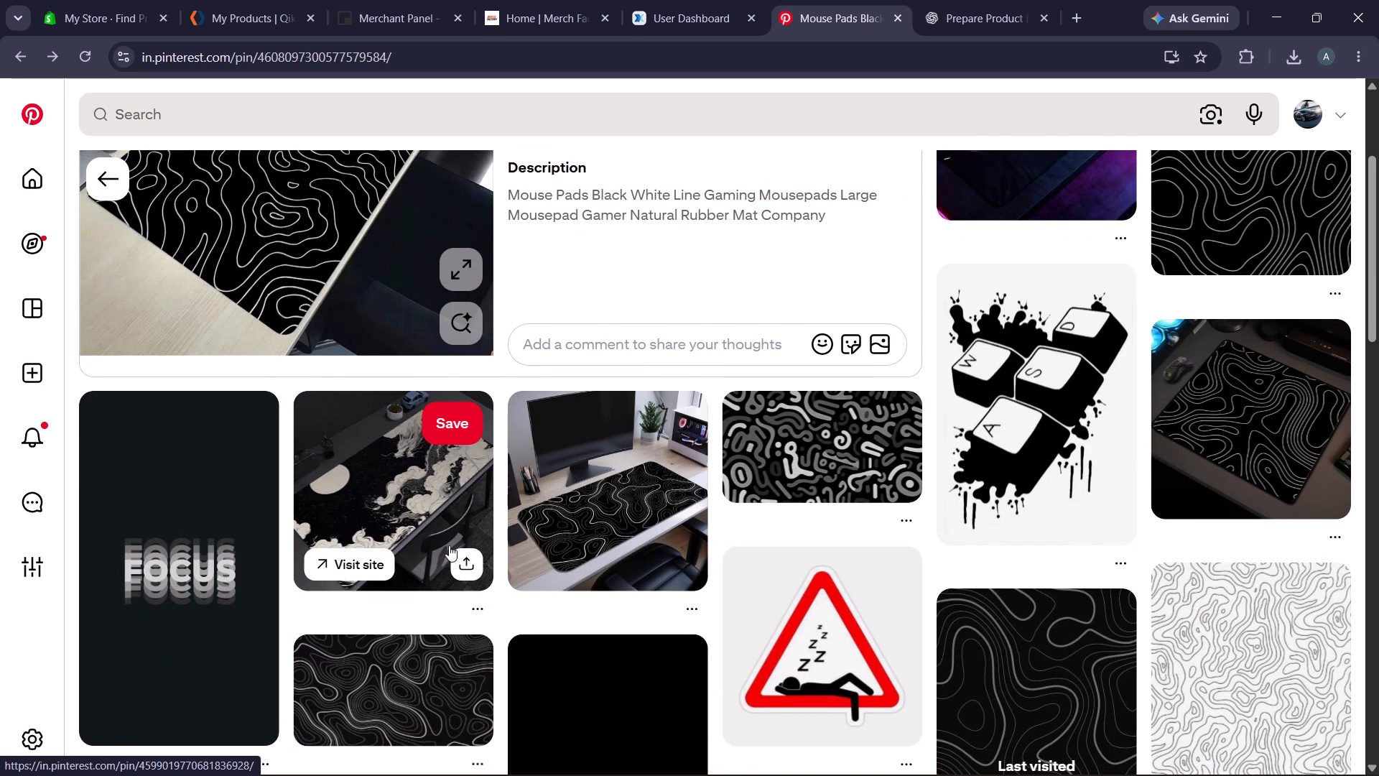
{"action": "scroll", "coordinate": [838, 494], "scroll_direction": "up", "scroll_amount": 4}
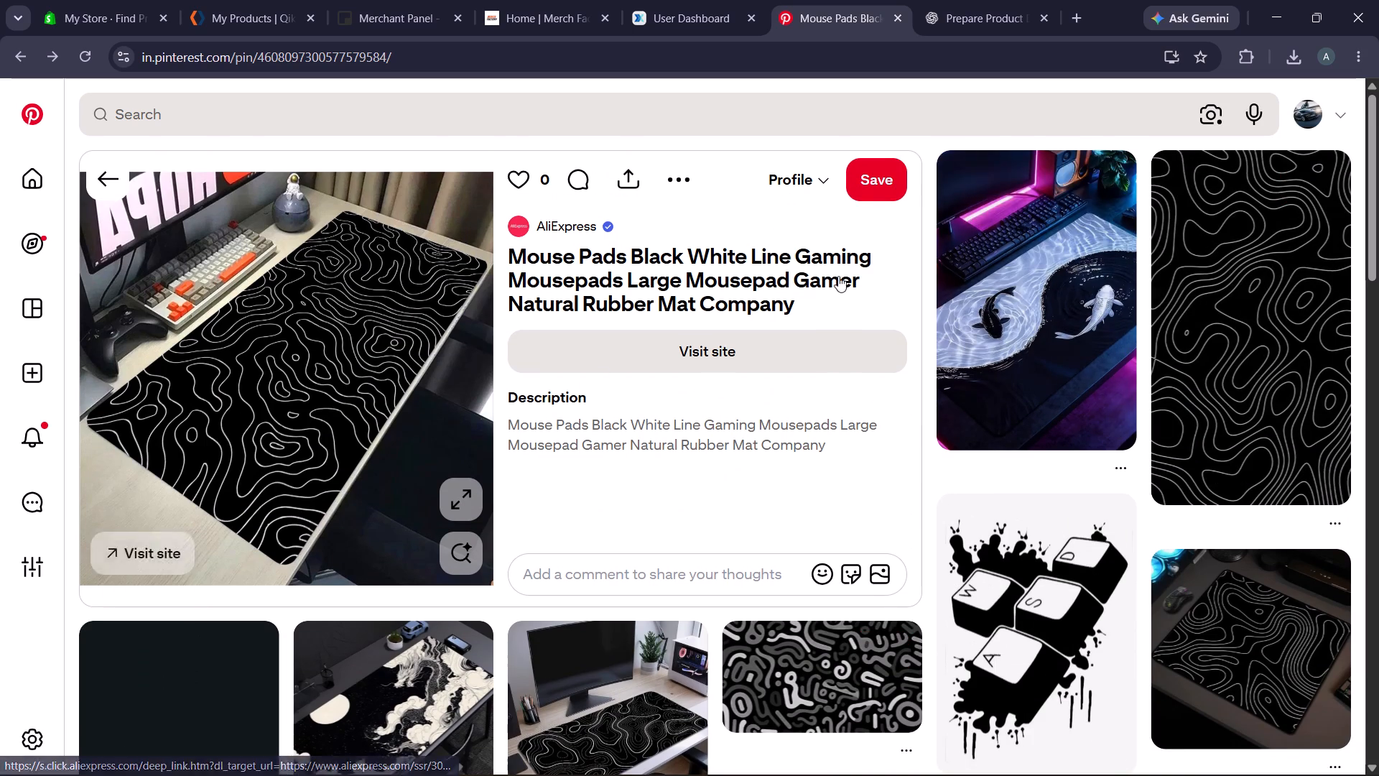
{"action": "left_click", "coordinate": [1197, 274]}
{"action": "right_click", "coordinate": [250, 421]}
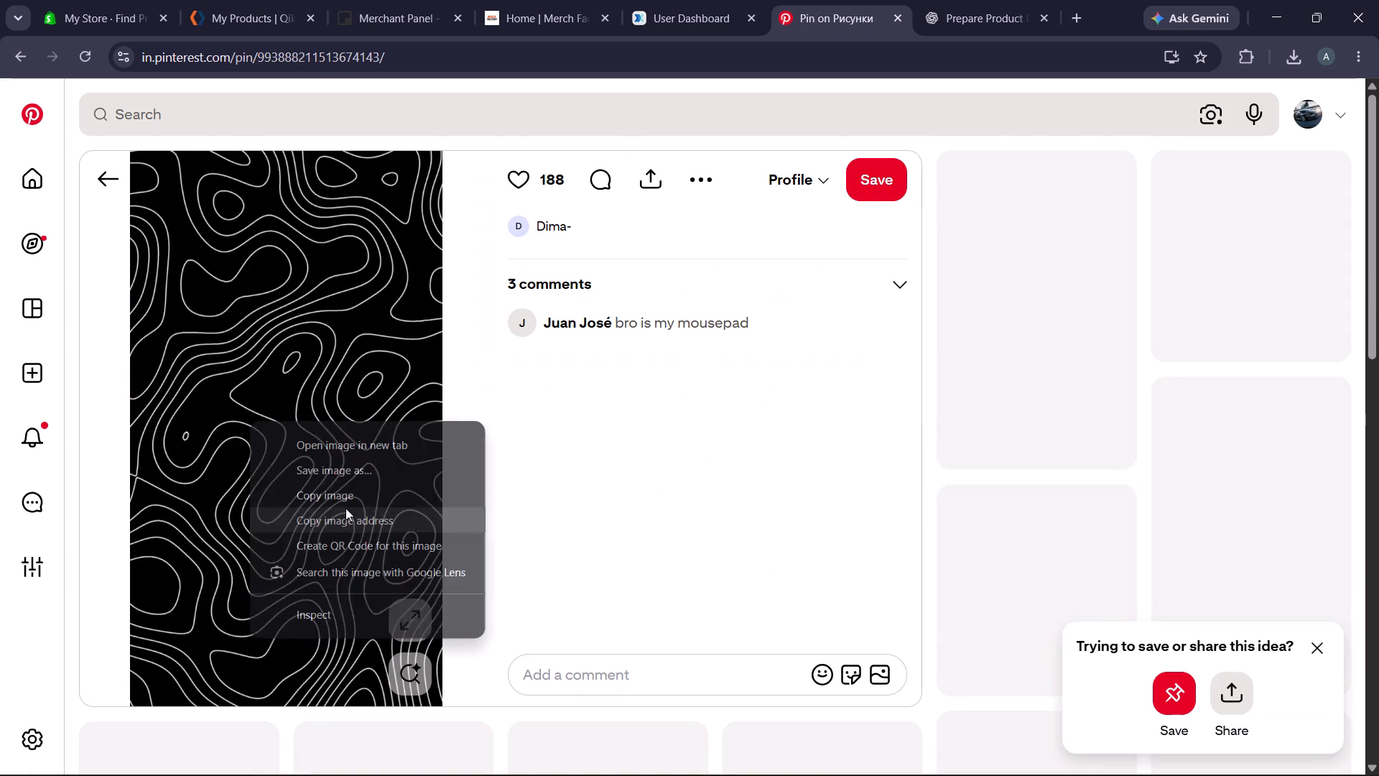
{"action": "left_click", "coordinate": [363, 475]}
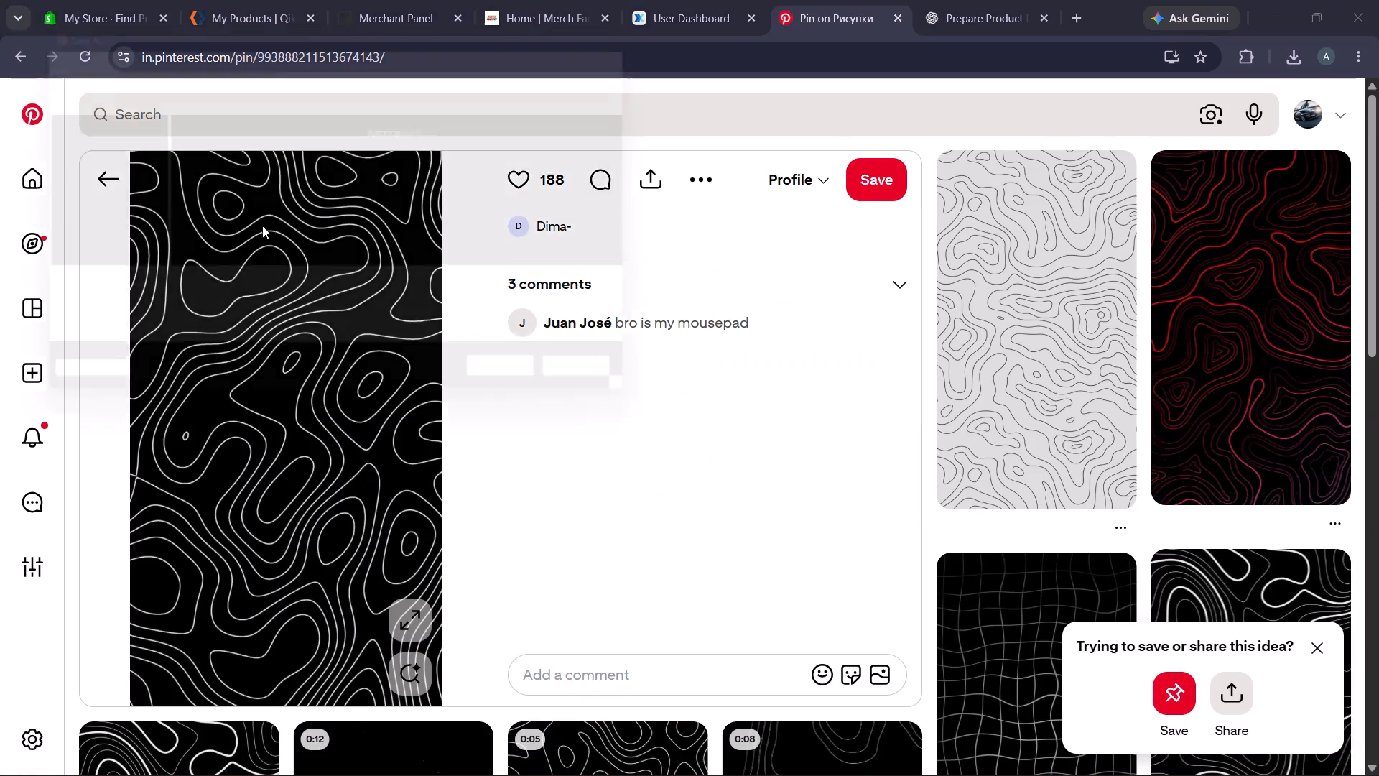
{"action": "scroll", "coordinate": [125, 206], "scroll_direction": "down", "scroll_amount": 2}
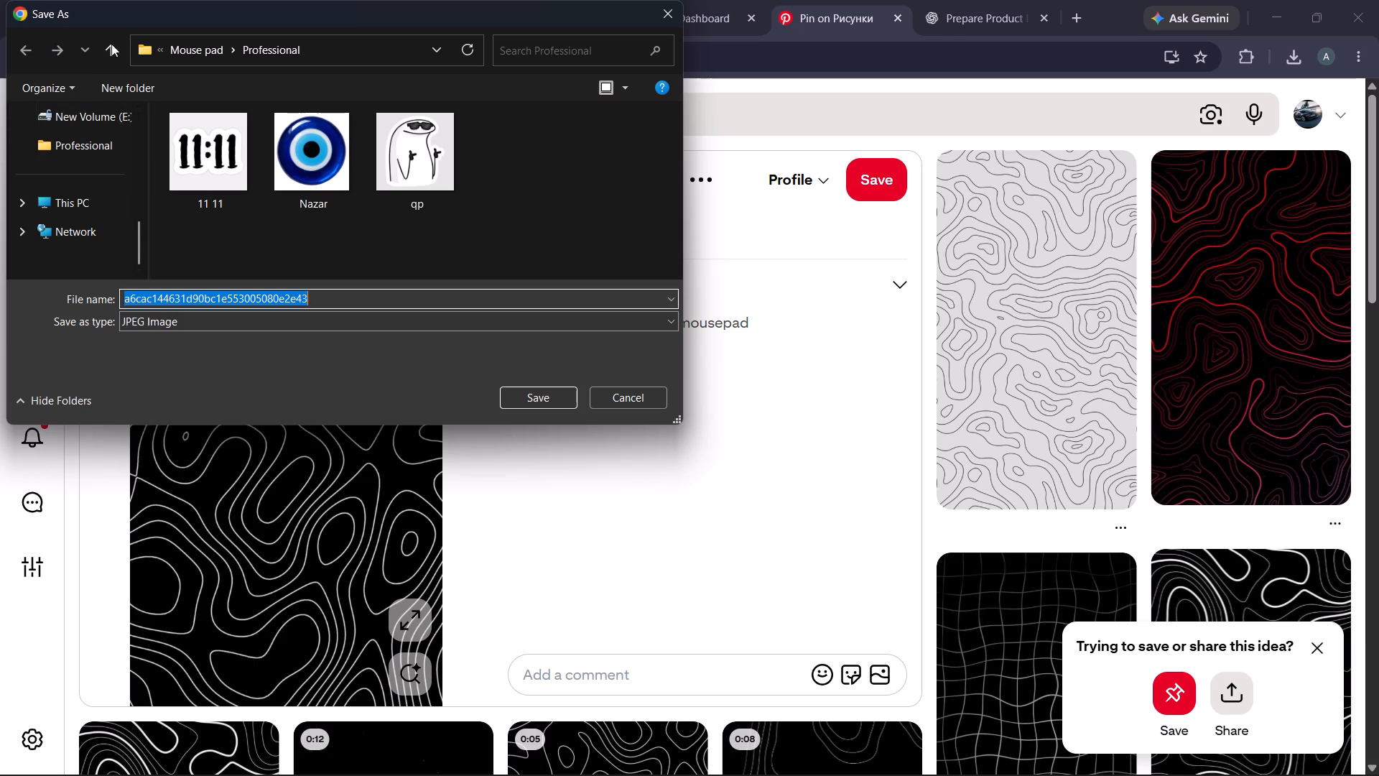
{"action": "left_click", "coordinate": [126, 86]}
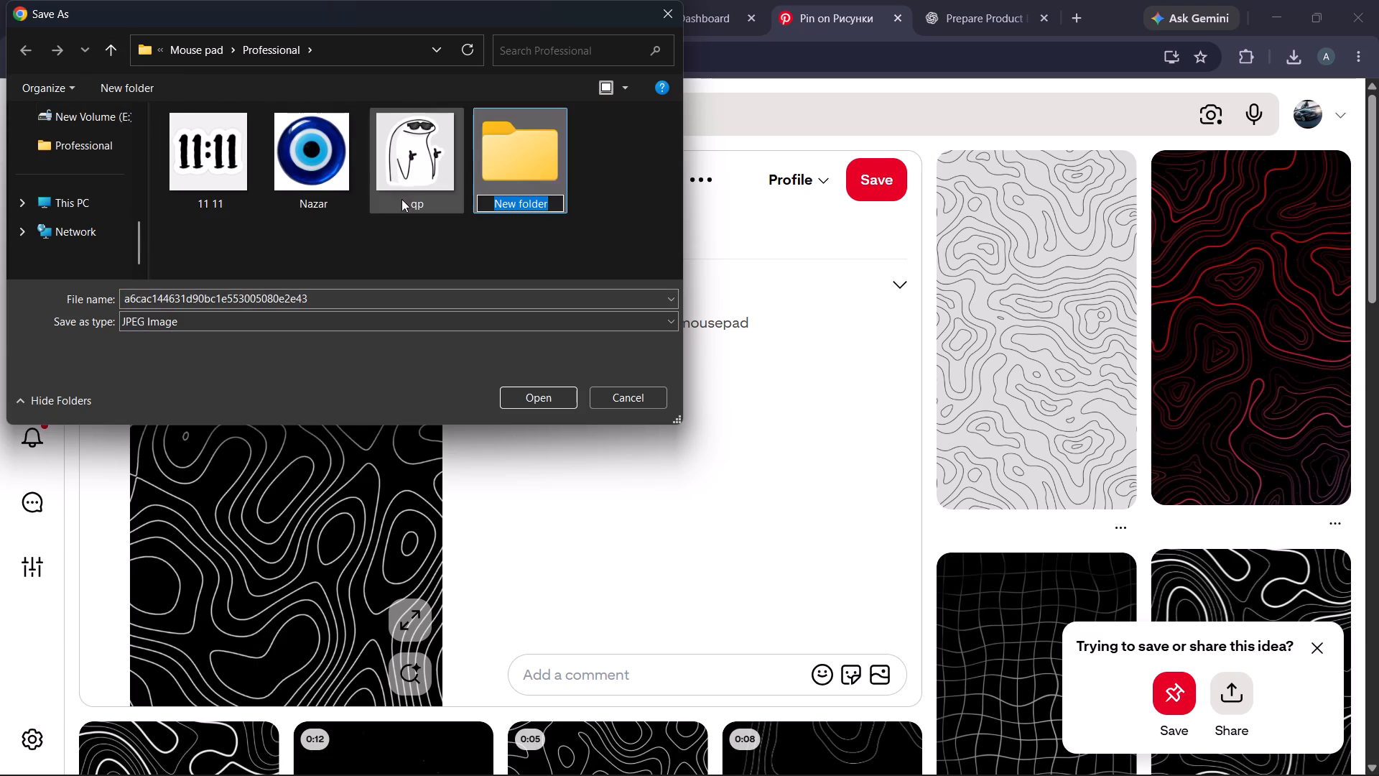
{"action": "type", "text": "Professional"}
{"action": "key", "text": "Return"}
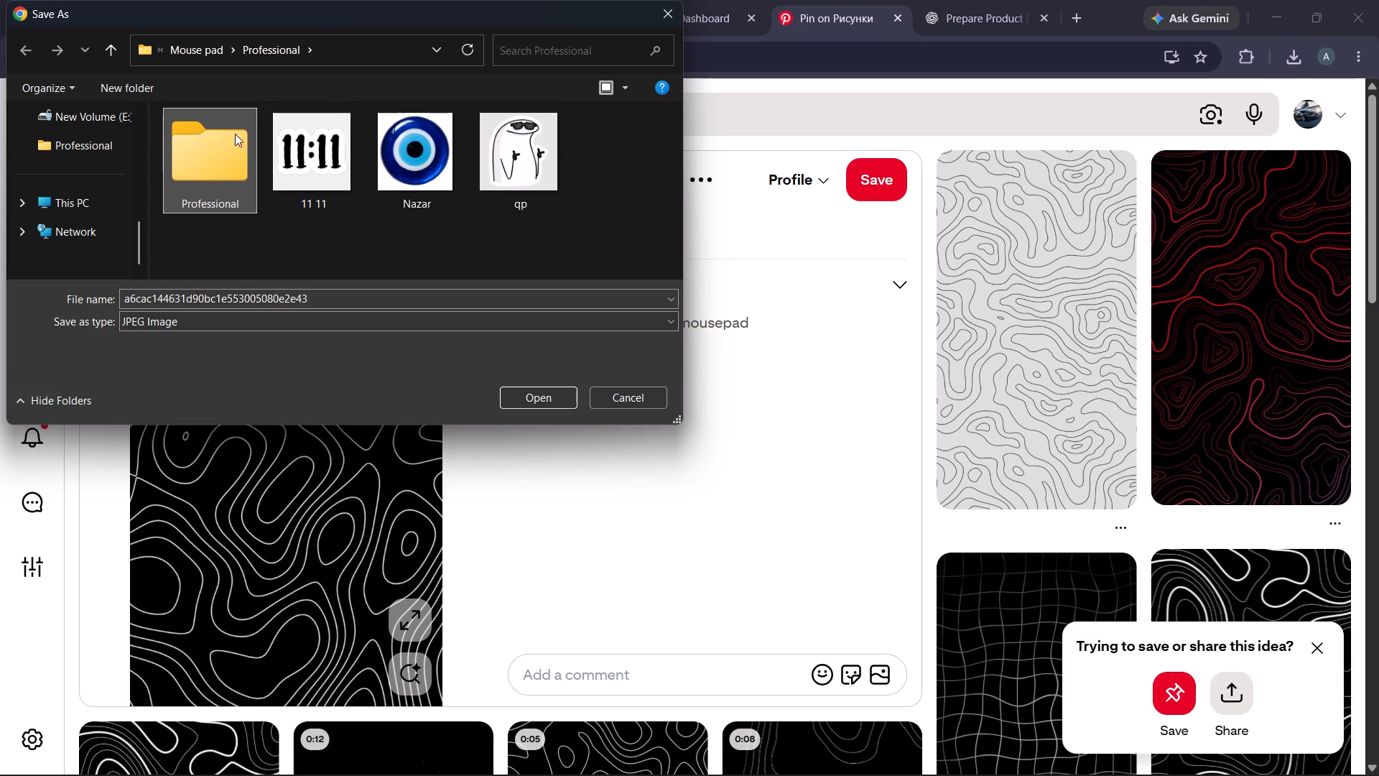
Save the contour-line image as a JPEG named 1 in the new Professional subfolder.
{"action": "double_click", "coordinate": [231, 134]}
{"action": "double_click", "coordinate": [210, 296]}
{"action": "key", "text": "1"}
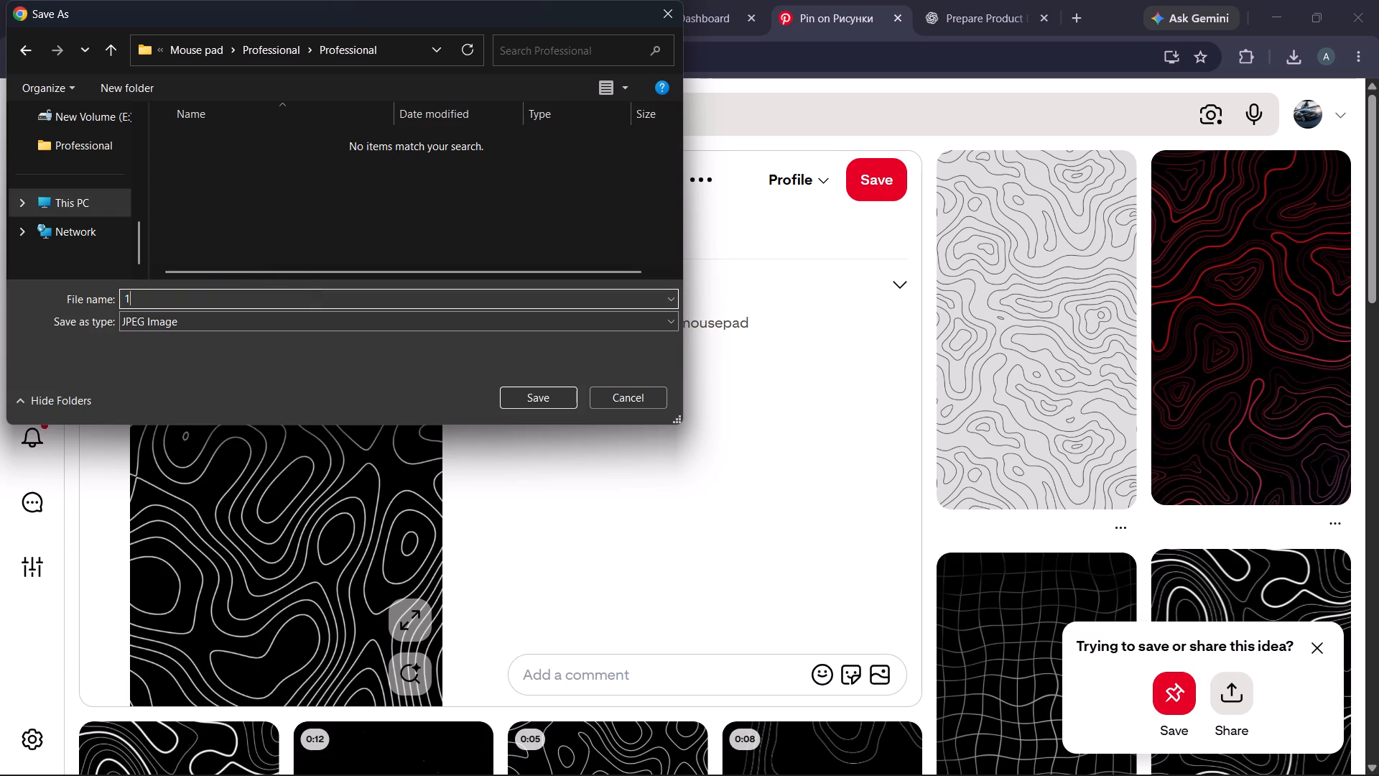
{"action": "key", "text": "Return"}
{"action": "left_click", "coordinate": [222, 0]}
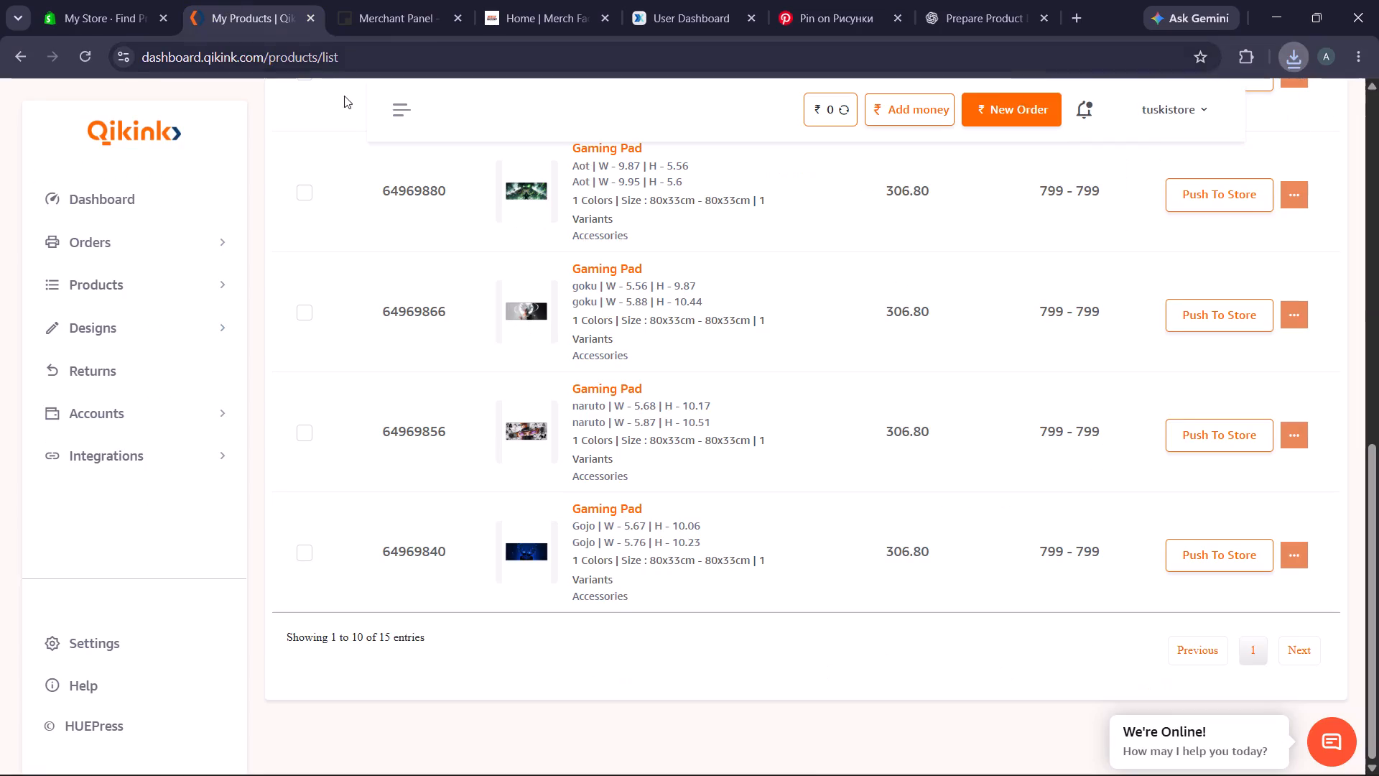
{"action": "left_click", "coordinate": [386, 5]}
{"action": "left_click", "coordinate": [257, 2]}
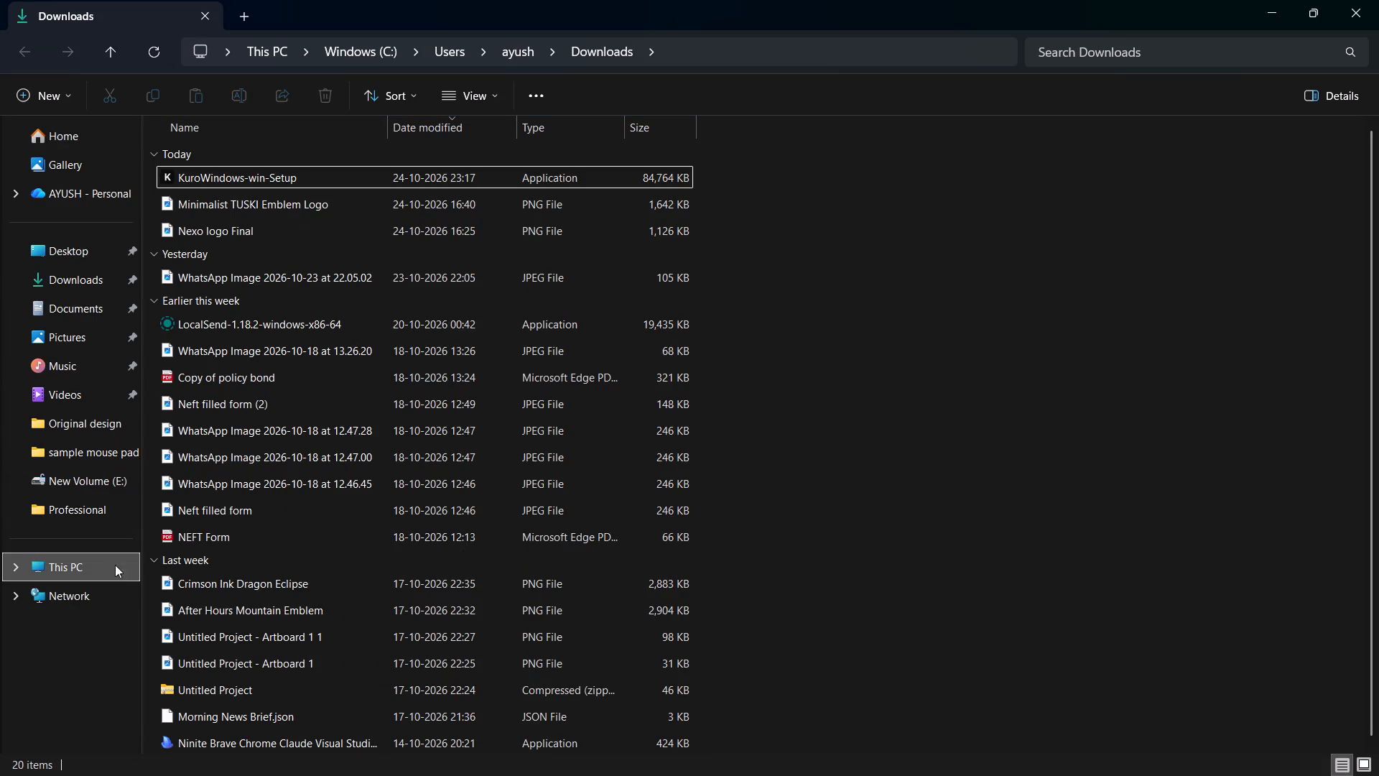
{"action": "left_click", "coordinate": [109, 572]}
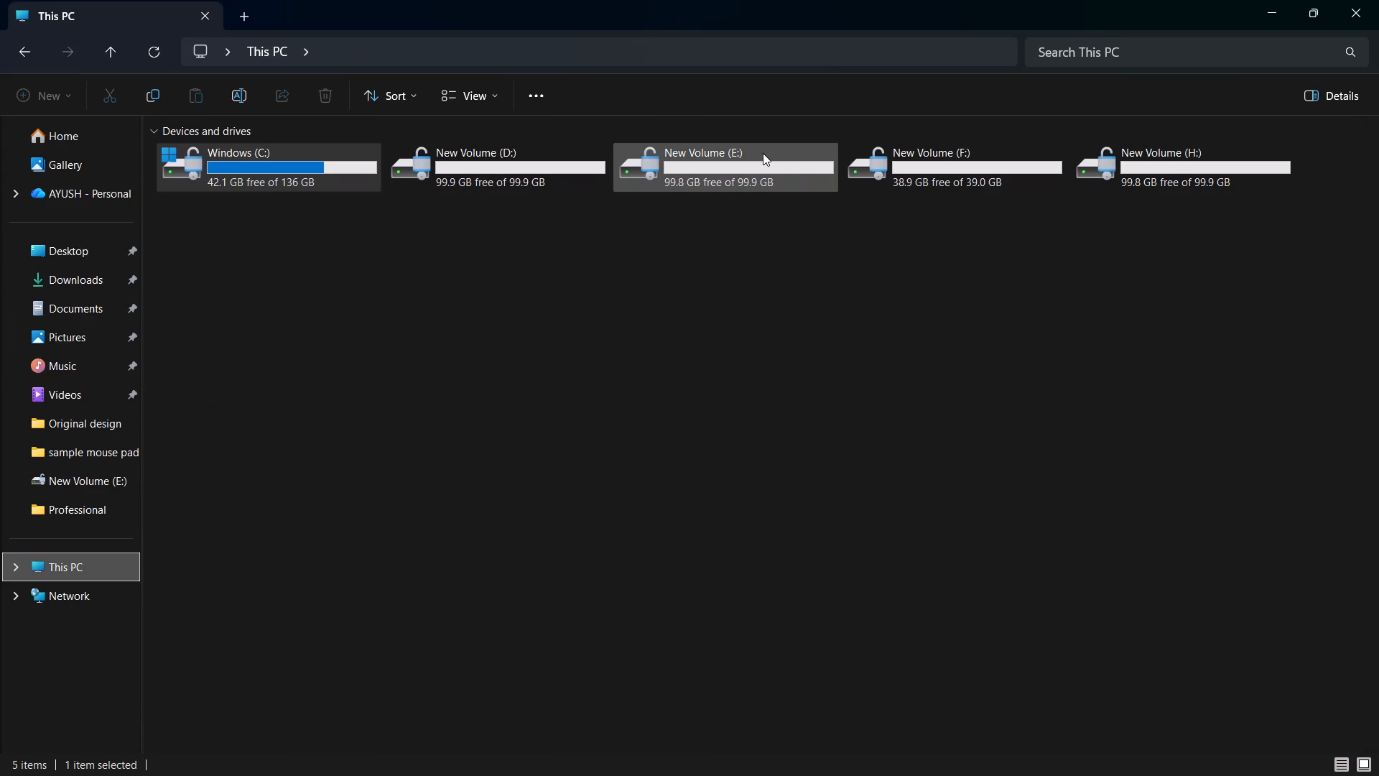
{"action": "double_click", "coordinate": [789, 147]}
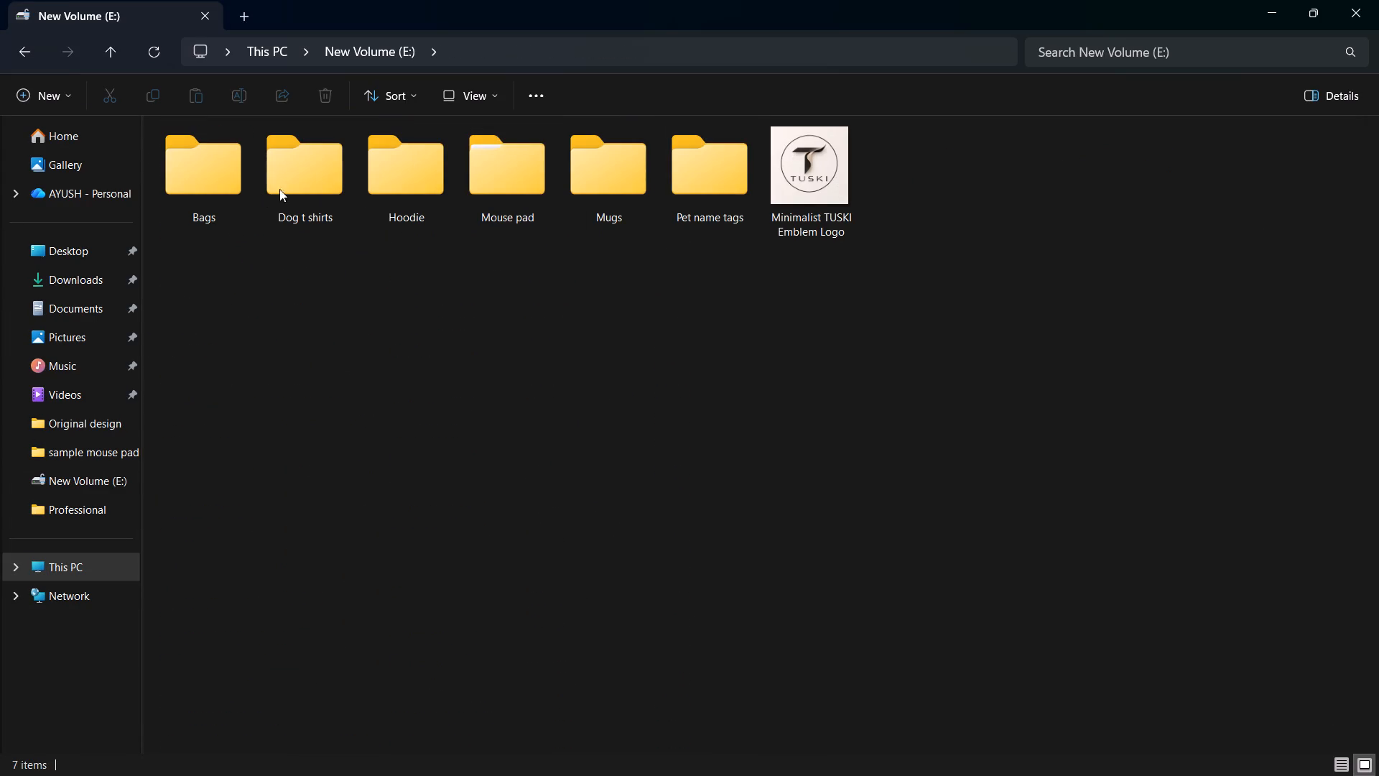
{"action": "double_click", "coordinate": [524, 179]}
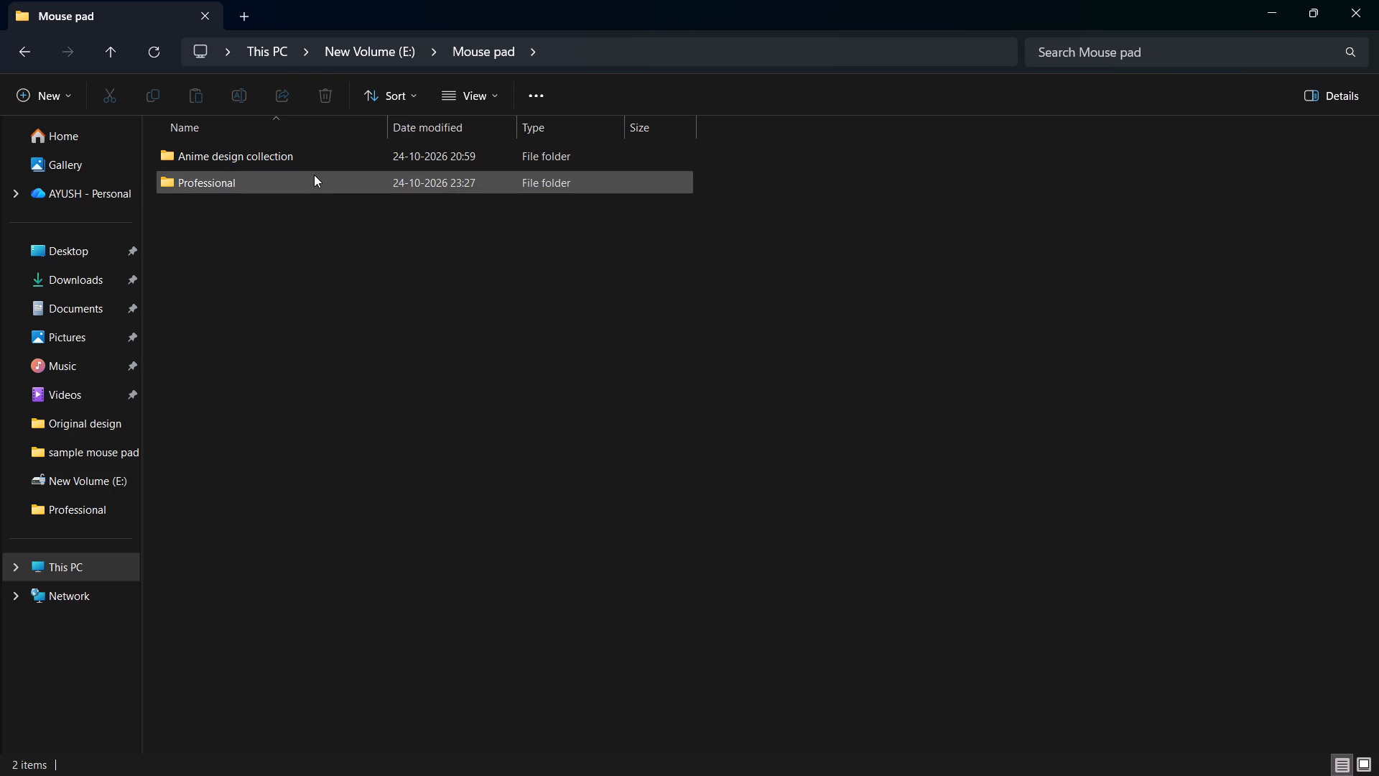
{"action": "double_click", "coordinate": [314, 174]}
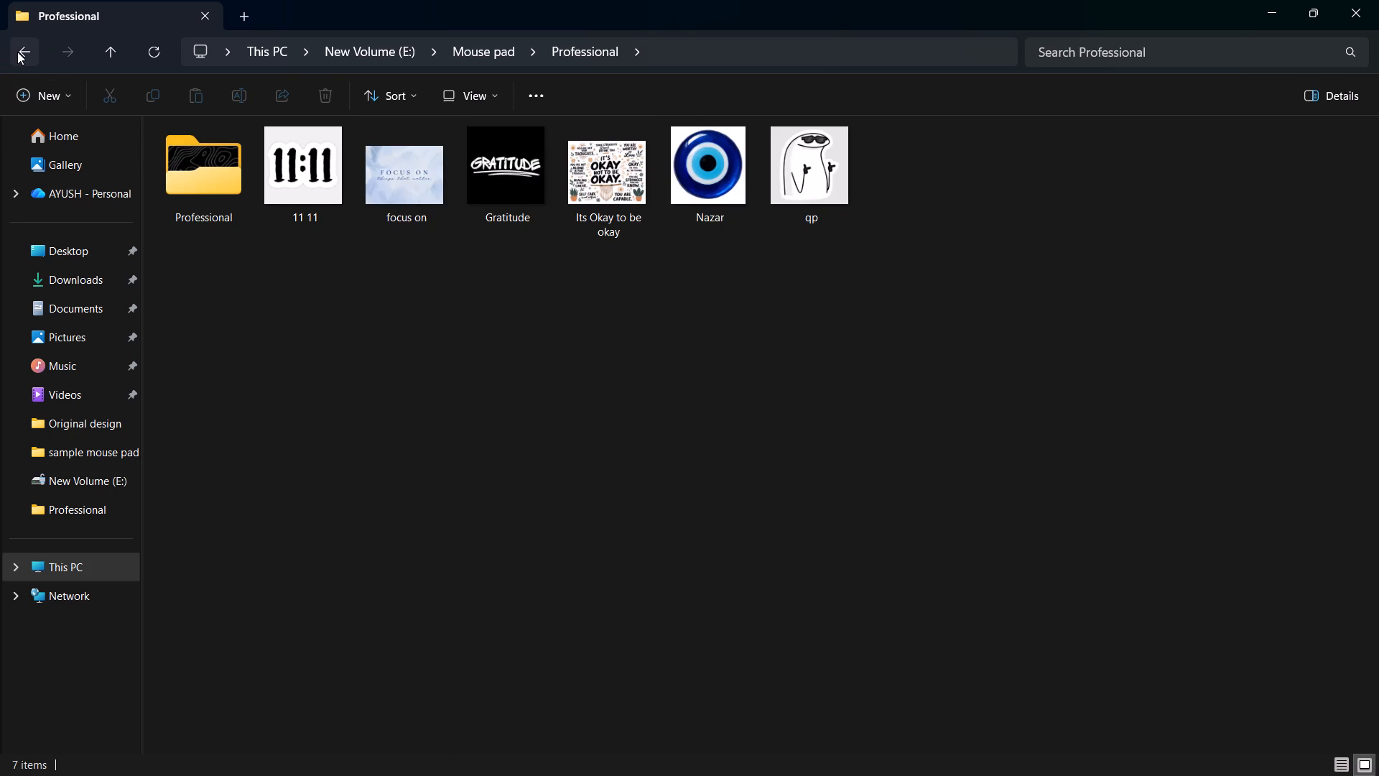
{"action": "left_click", "coordinate": [17, 52]}
{"action": "double_click", "coordinate": [231, 190]}
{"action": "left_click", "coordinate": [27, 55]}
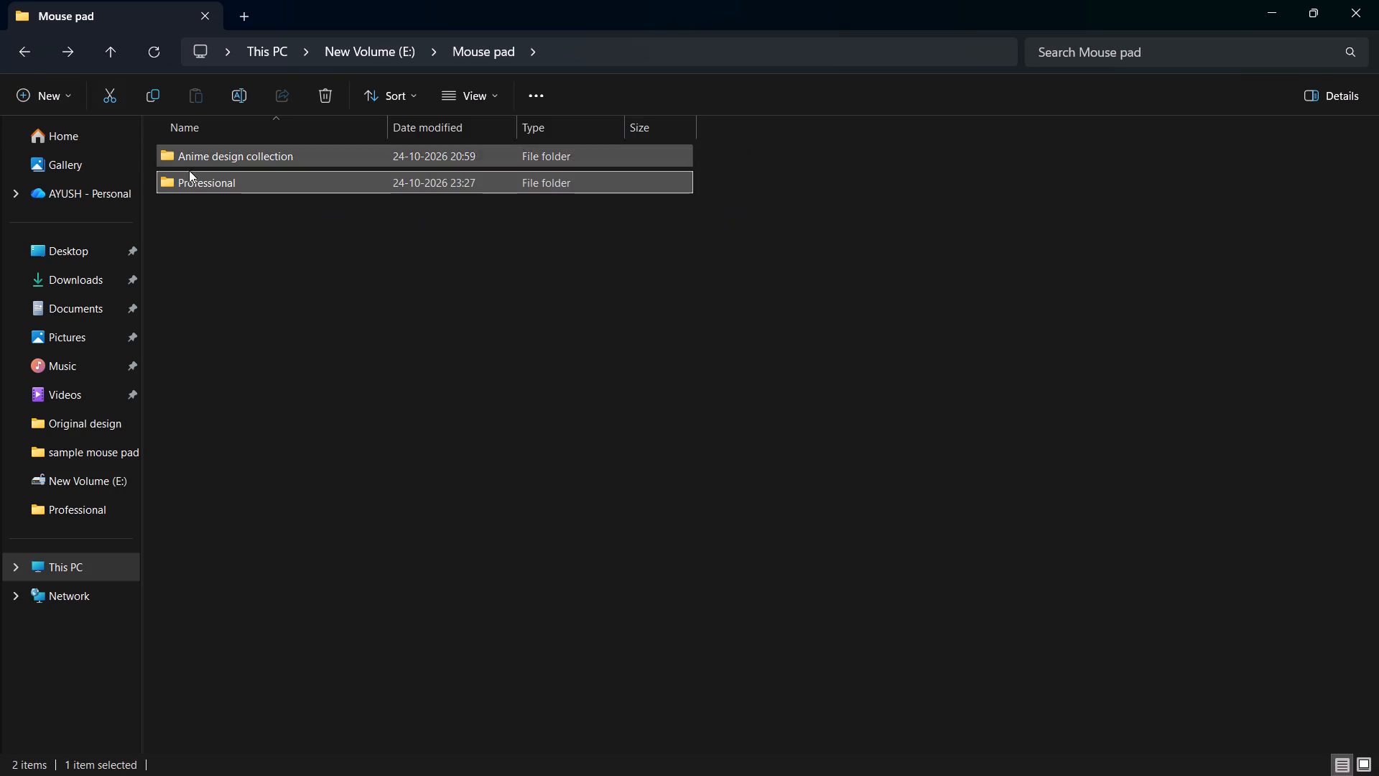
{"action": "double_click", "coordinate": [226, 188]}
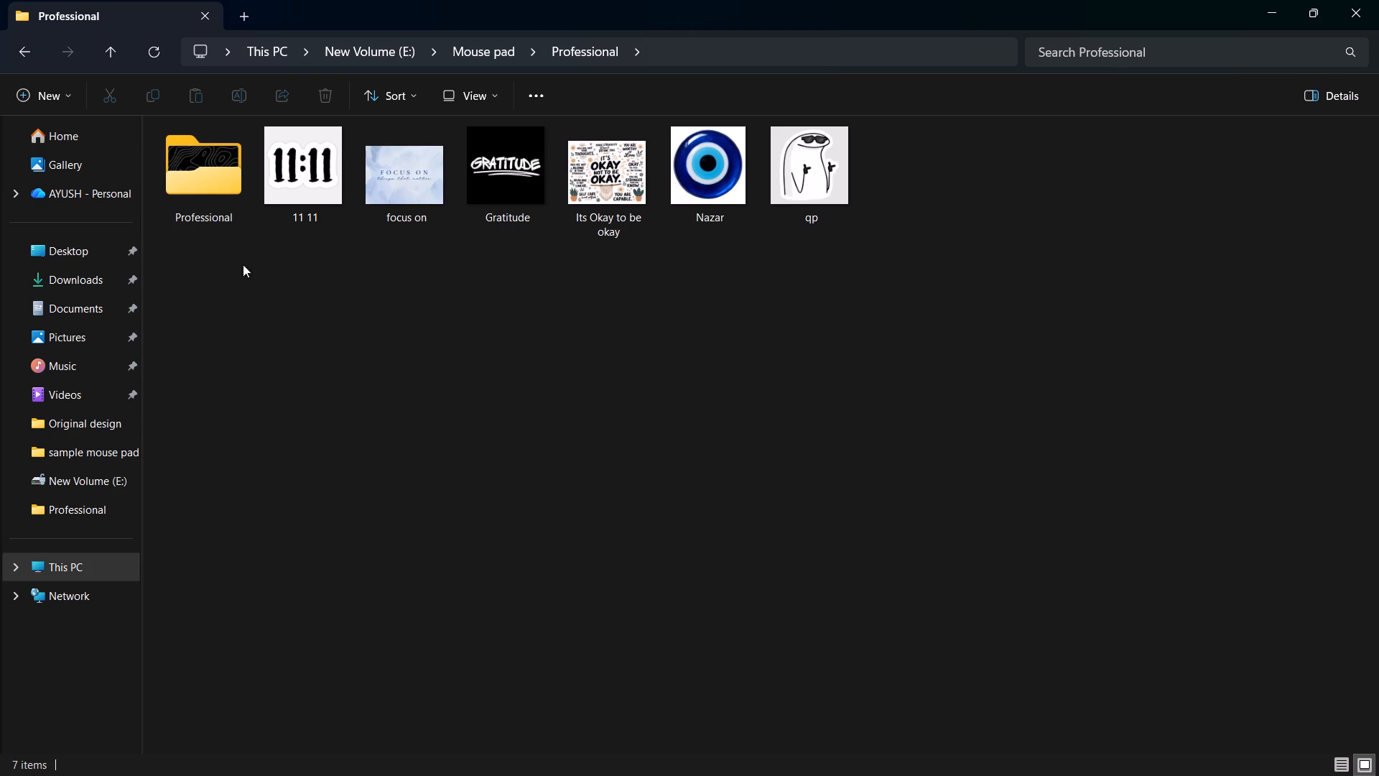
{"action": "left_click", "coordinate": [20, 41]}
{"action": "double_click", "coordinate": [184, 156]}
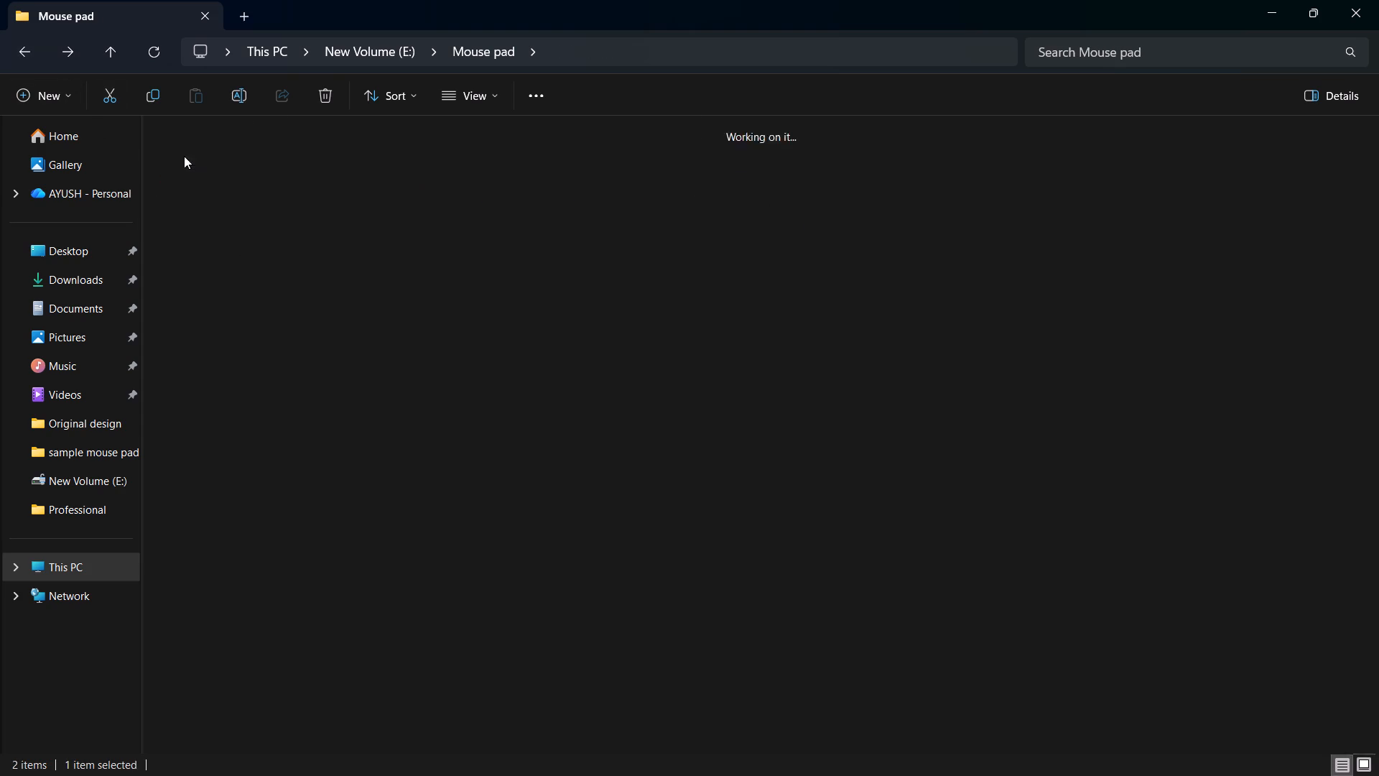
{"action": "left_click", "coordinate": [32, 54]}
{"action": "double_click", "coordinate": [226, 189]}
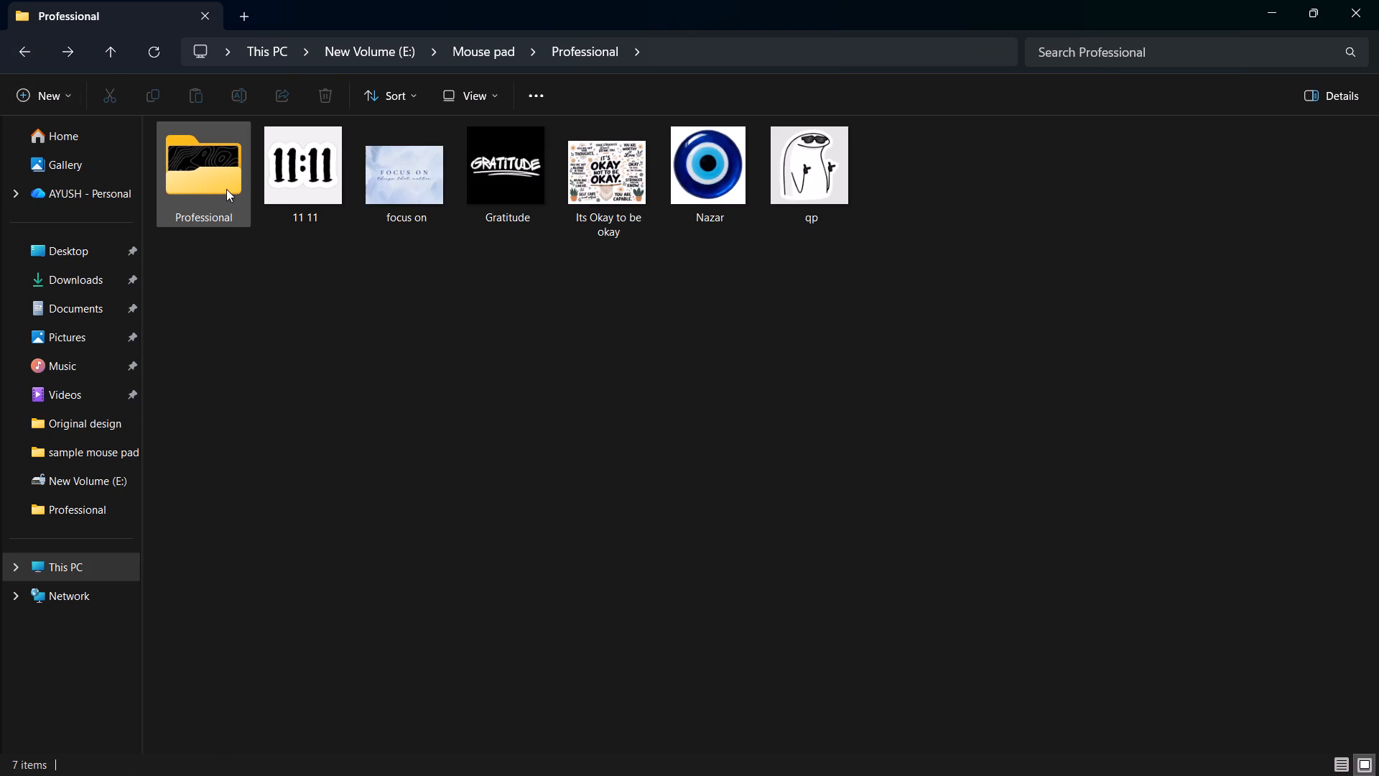
Move image 1 out of the nested Professional folder into its parent Professional folder inside Mouse pad.
{"action": "right_click", "coordinate": [216, 182]}
{"action": "double_click", "coordinate": [208, 183]}
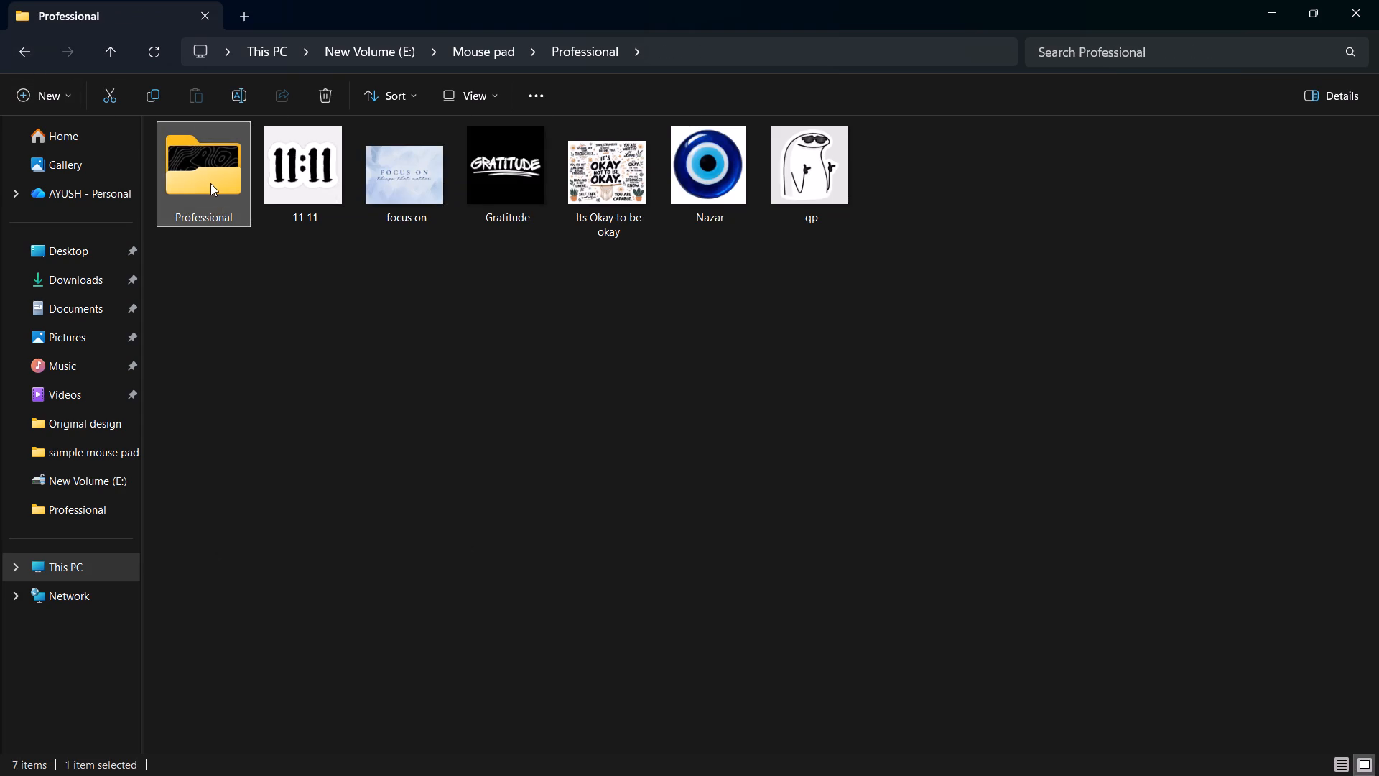
{"action": "double_click", "coordinate": [210, 183]}
{"action": "left_click_drag", "start_coordinate": [308, 258], "coordinate": [220, 183]}
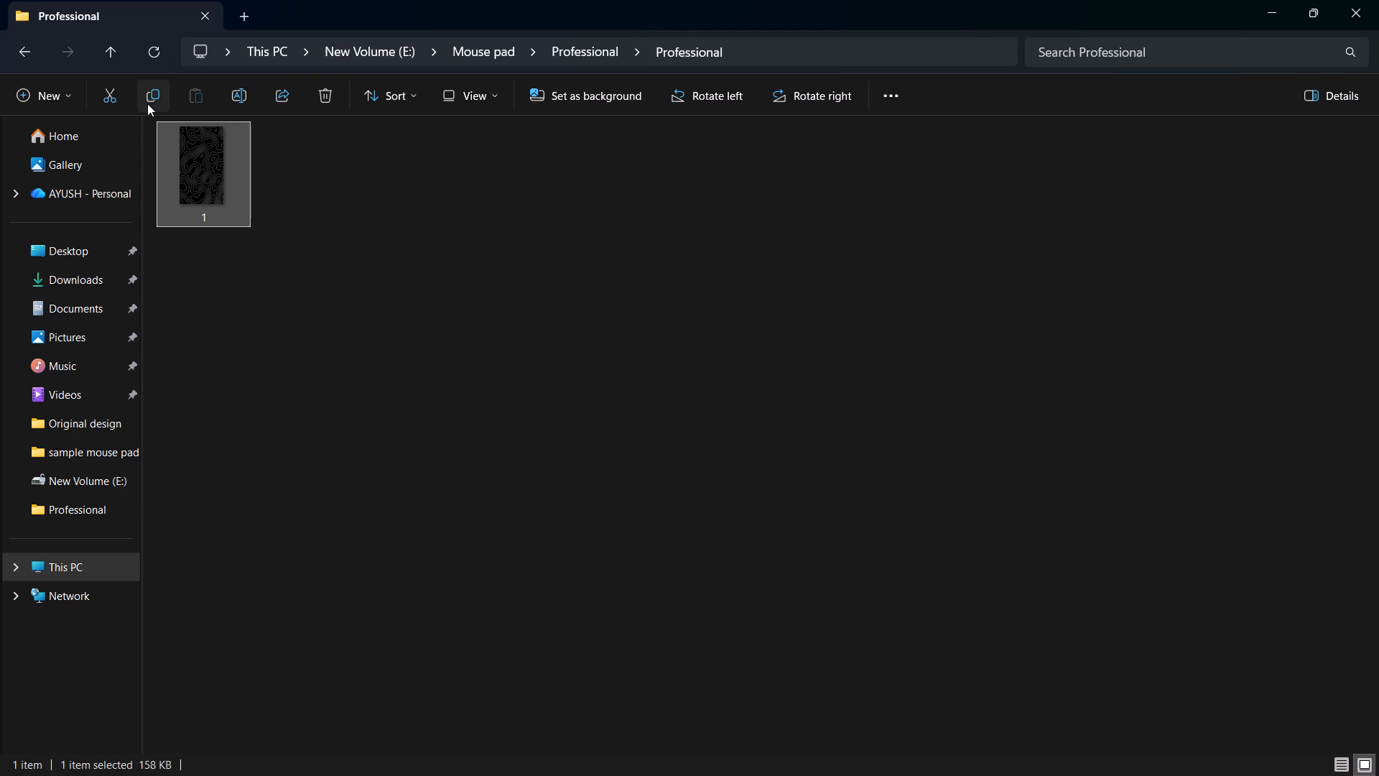
{"action": "left_click", "coordinate": [160, 98]}
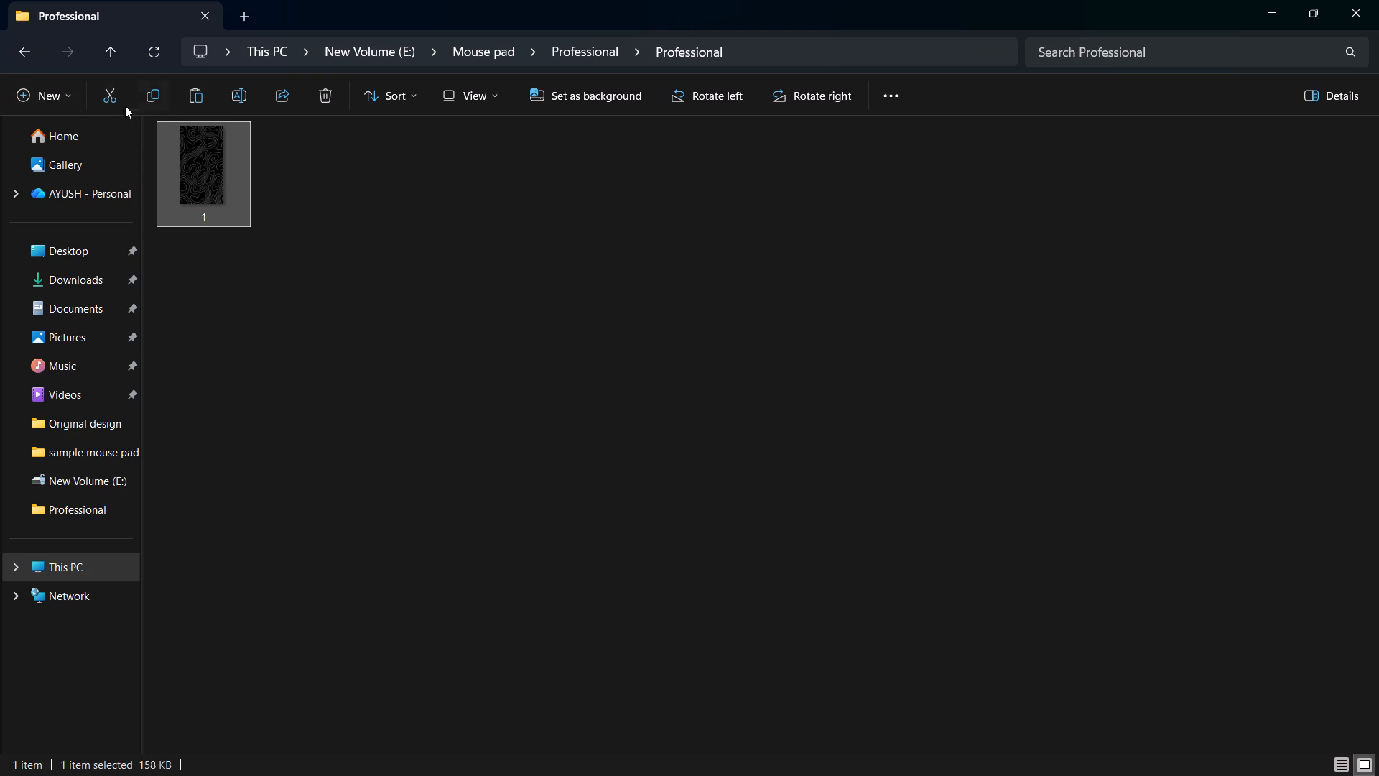
{"action": "left_click", "coordinate": [114, 98]}
{"action": "left_click", "coordinate": [17, 44]}
{"action": "right_click", "coordinate": [347, 410]}
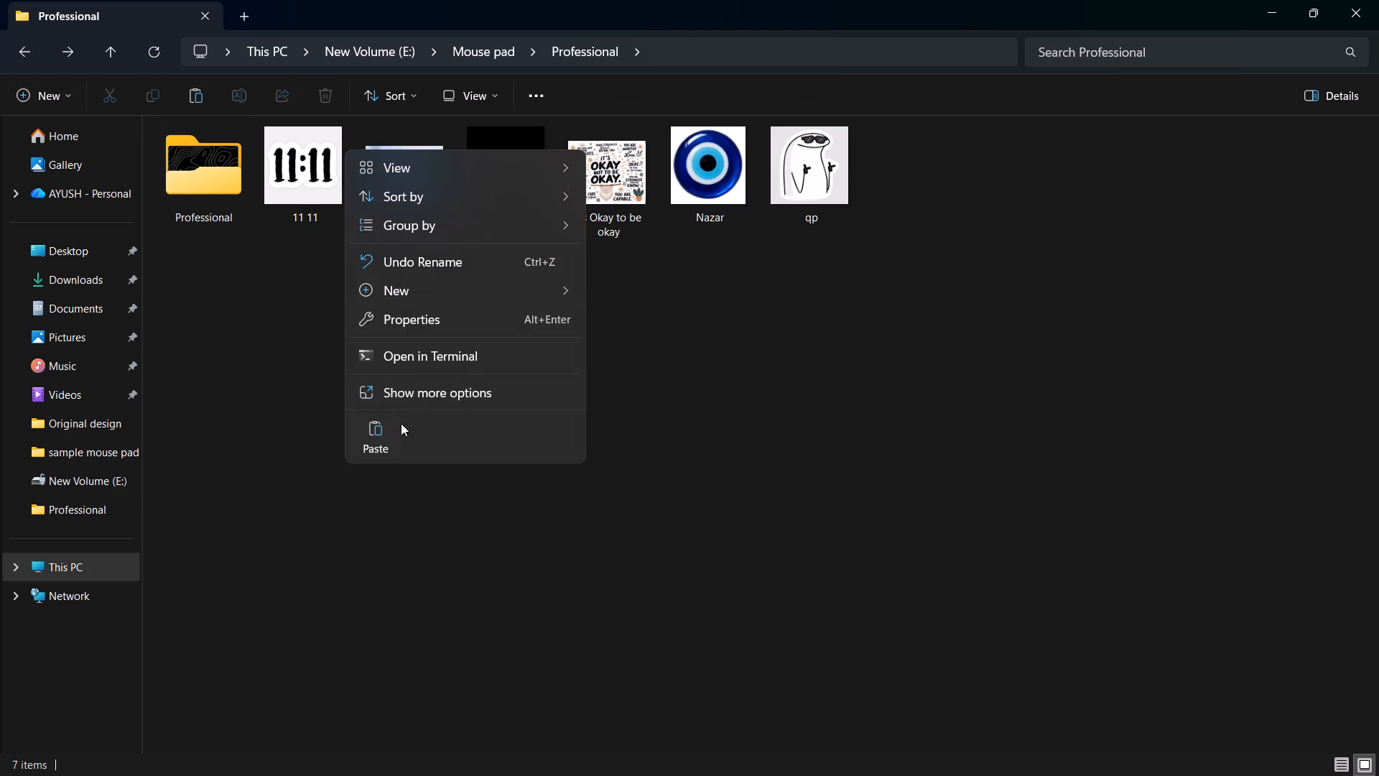
{"action": "left_click", "coordinate": [386, 430]}
Delete the nested Professional subfolder from the Professional folder.
{"action": "left_click", "coordinate": [182, 162]}
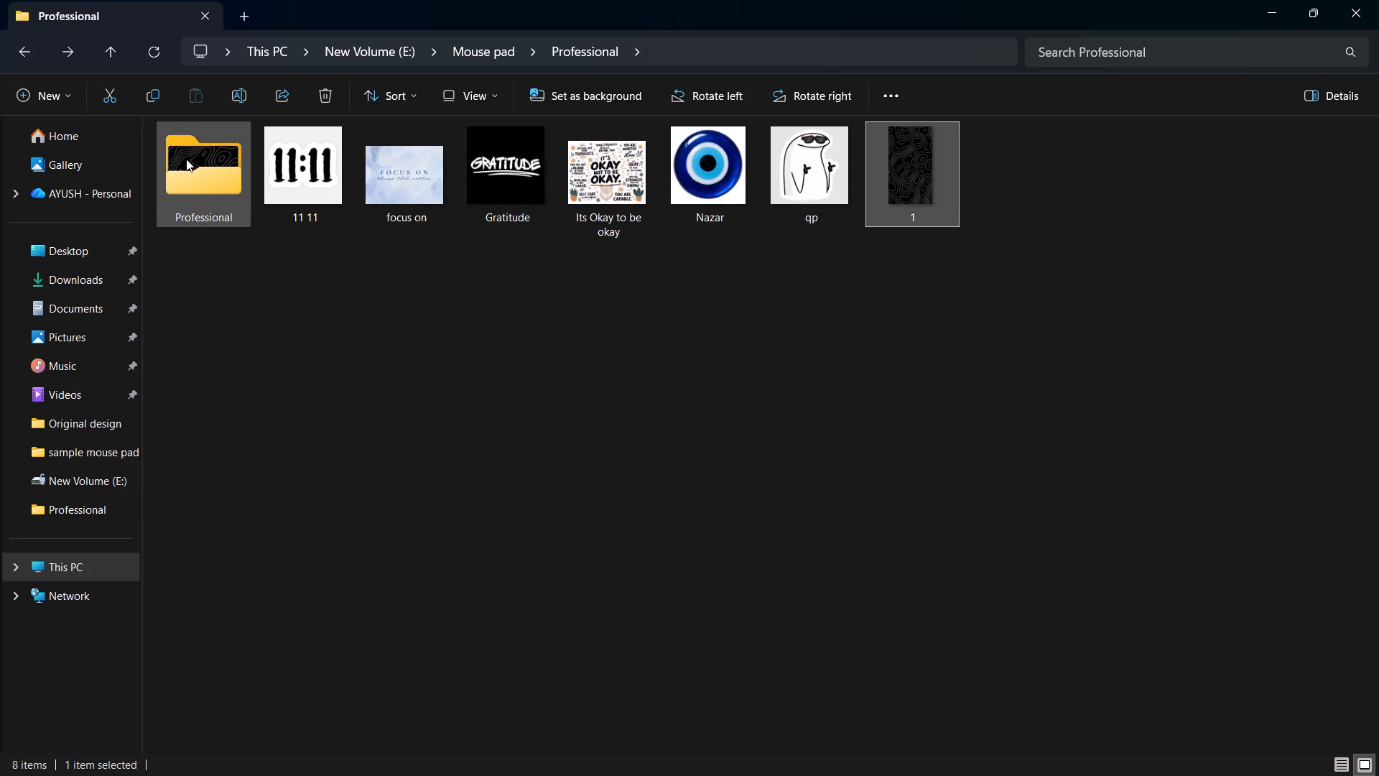
{"action": "left_click", "coordinate": [336, 94]}
{"action": "left_click", "coordinate": [577, 269]}
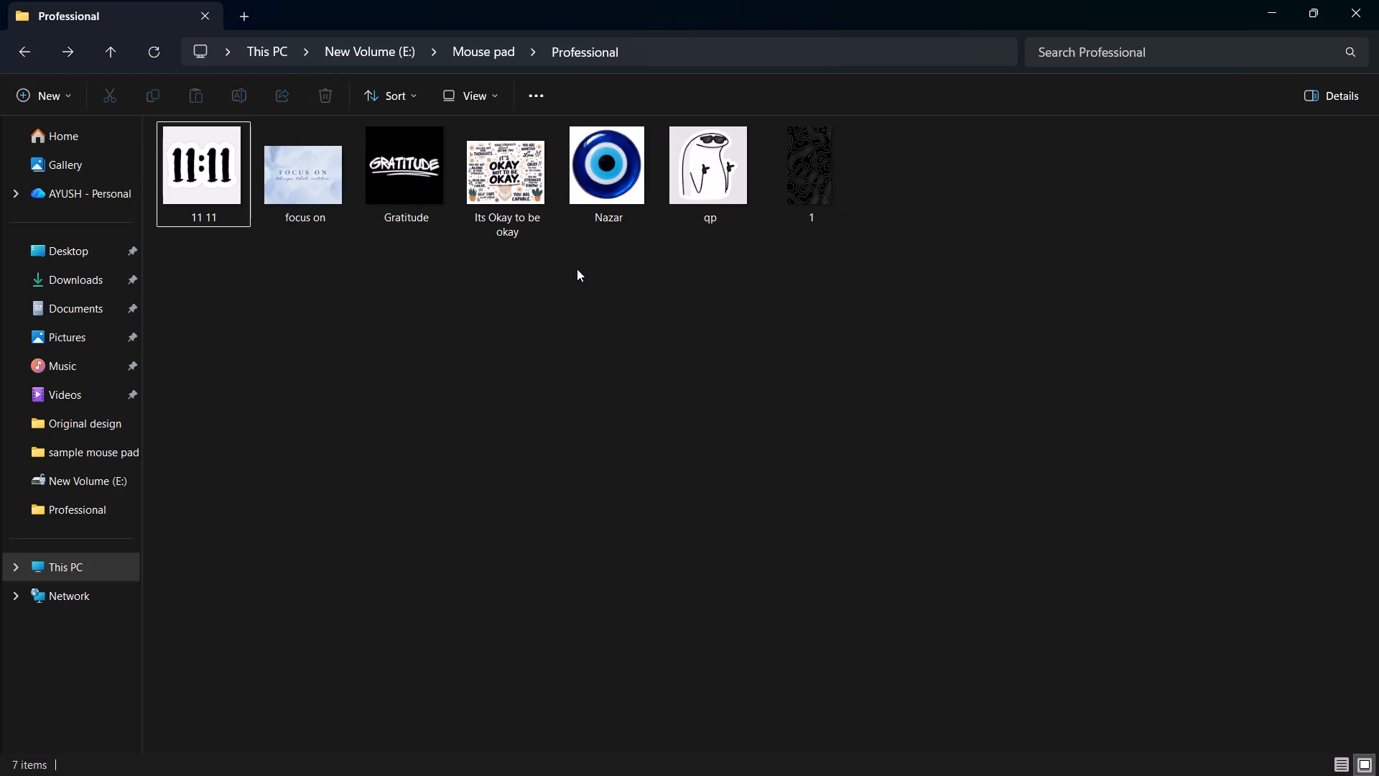
Minimise File Explorer to return to the Qikink My Products list in Chrome.
{"action": "left_click", "coordinate": [1271, 6]}
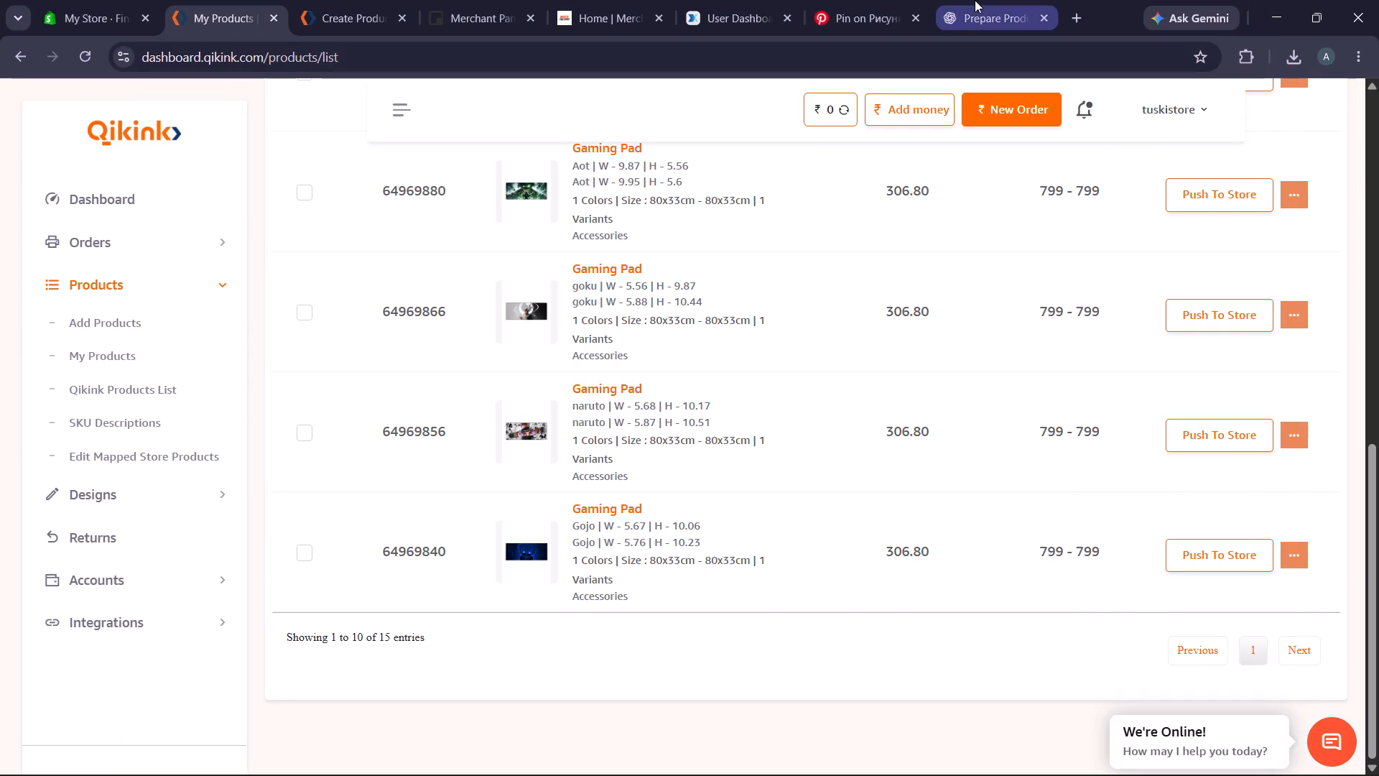
Show the hidden system tray icons.
{"action": "left_click", "coordinate": [1151, 761]}
{"action": "left_click", "coordinate": [1142, 762]}
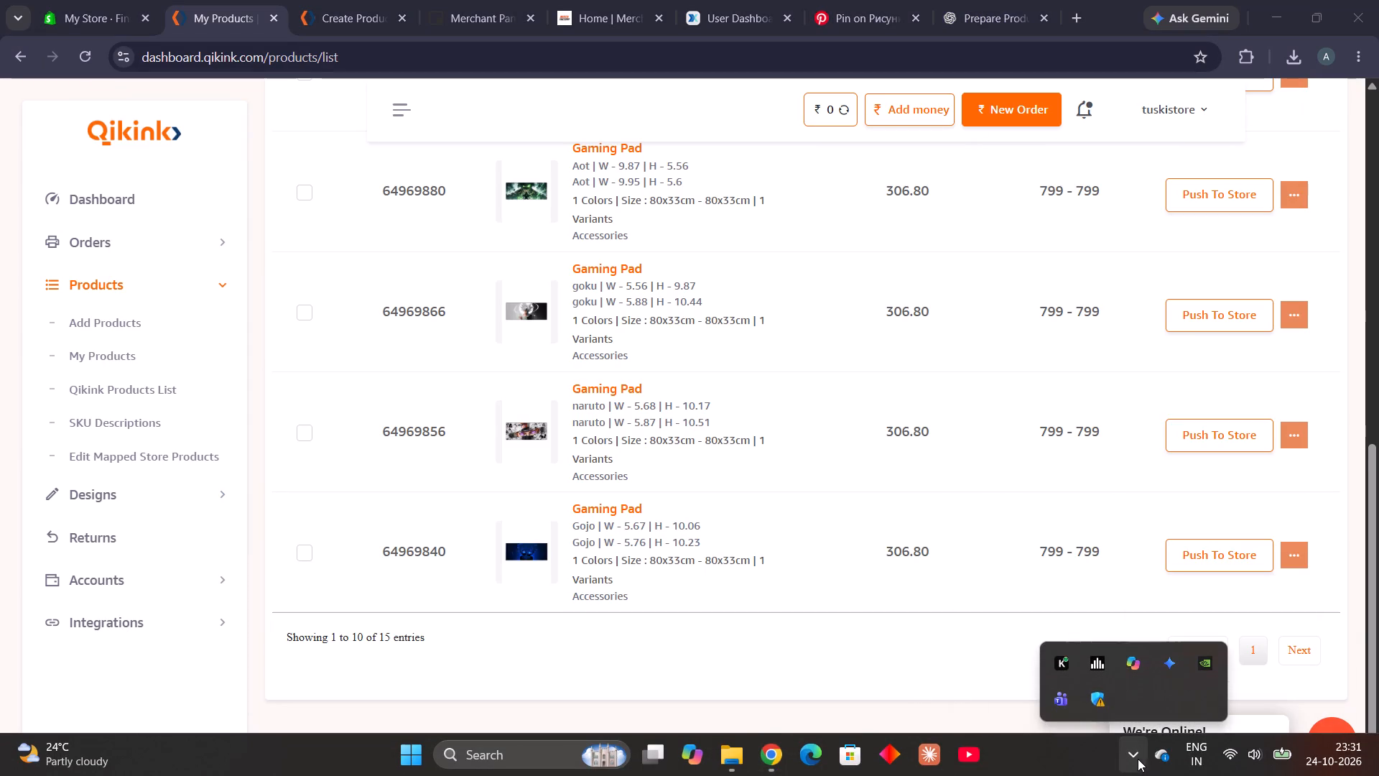
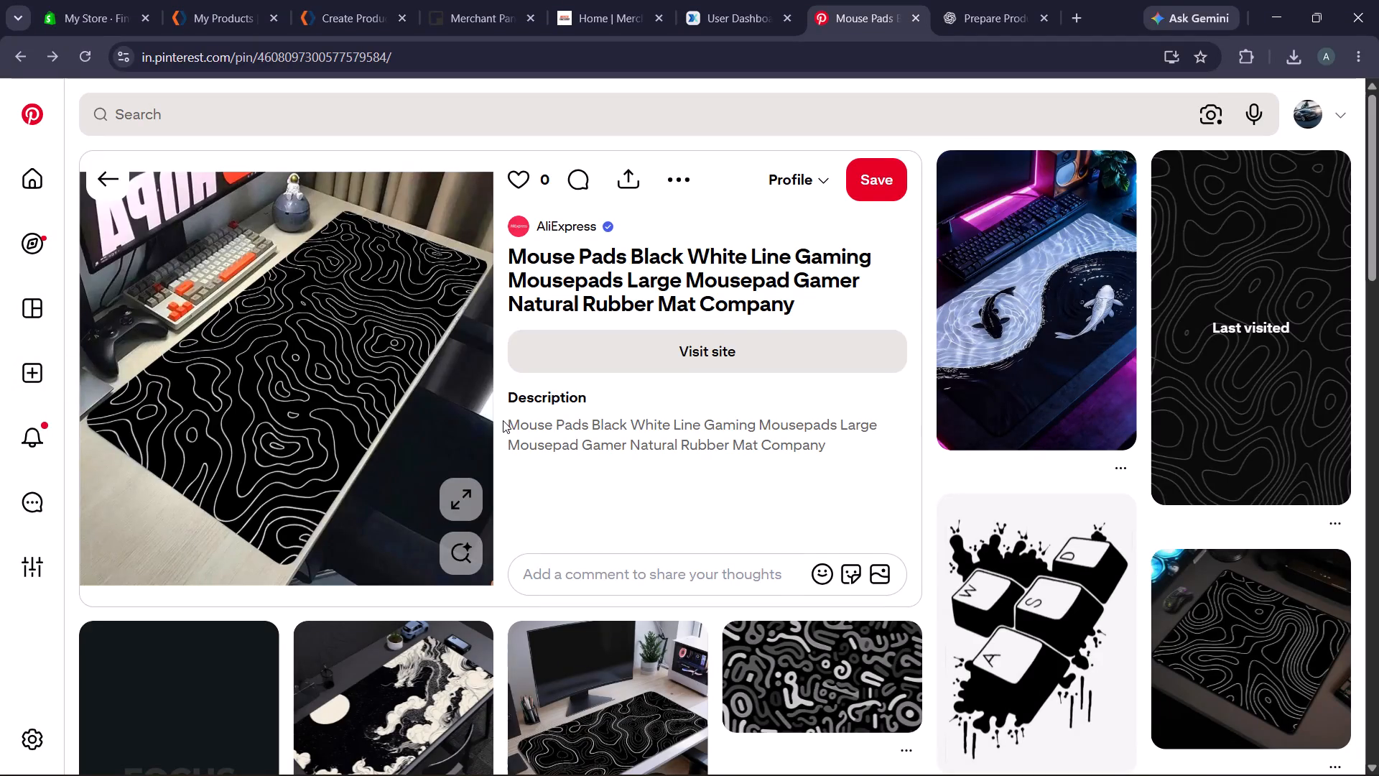
Browse the related Pinterest pins below the black-and-white line mouse pad for another design to use.
{"action": "scroll", "coordinate": [503, 420], "scroll_direction": "down", "scroll_amount": 4}
{"action": "scroll", "coordinate": [509, 363], "scroll_direction": "down", "scroll_amount": 2}
{"action": "scroll", "coordinate": [621, 394], "scroll_direction": "down", "scroll_amount": 1}
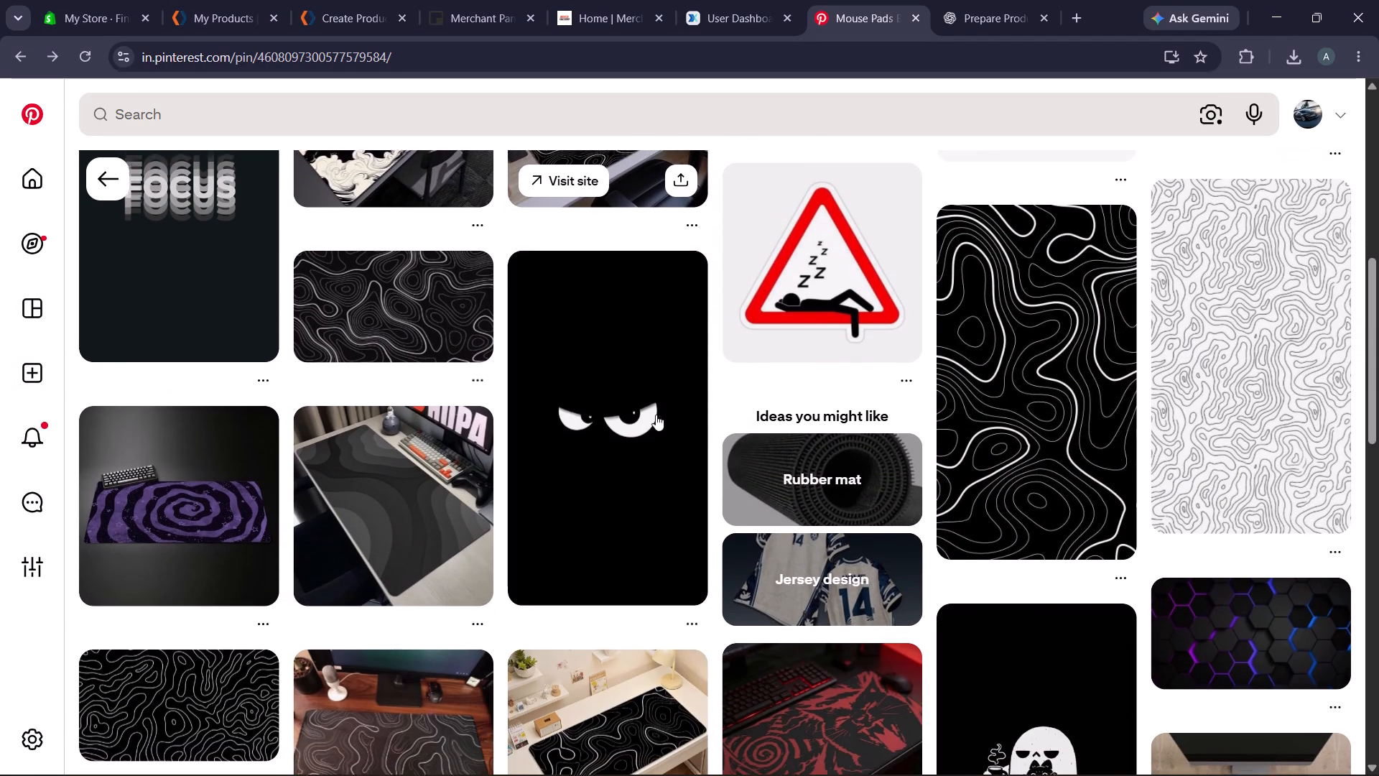
{"action": "scroll", "coordinate": [656, 415], "scroll_direction": "down", "scroll_amount": 1}
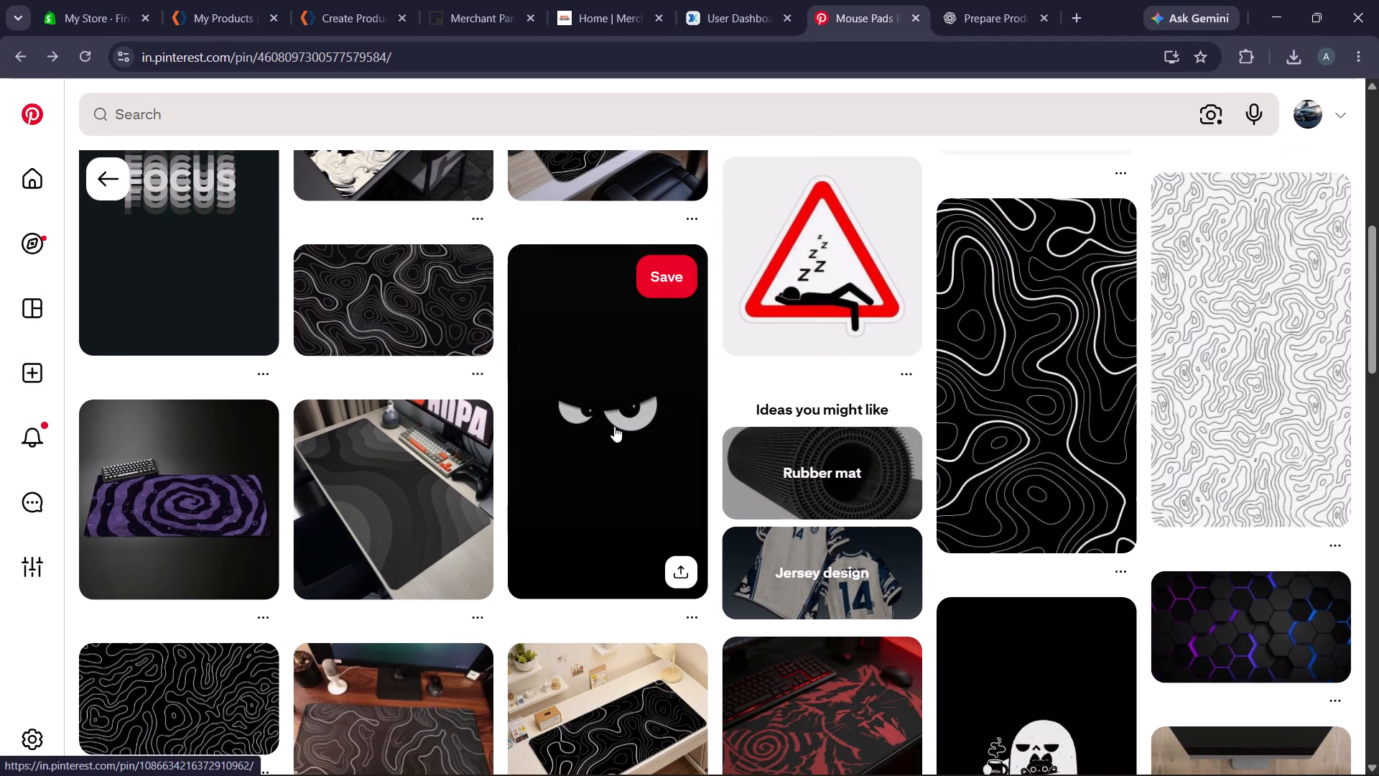
{"action": "scroll", "coordinate": [614, 426], "scroll_direction": "down", "scroll_amount": 2}
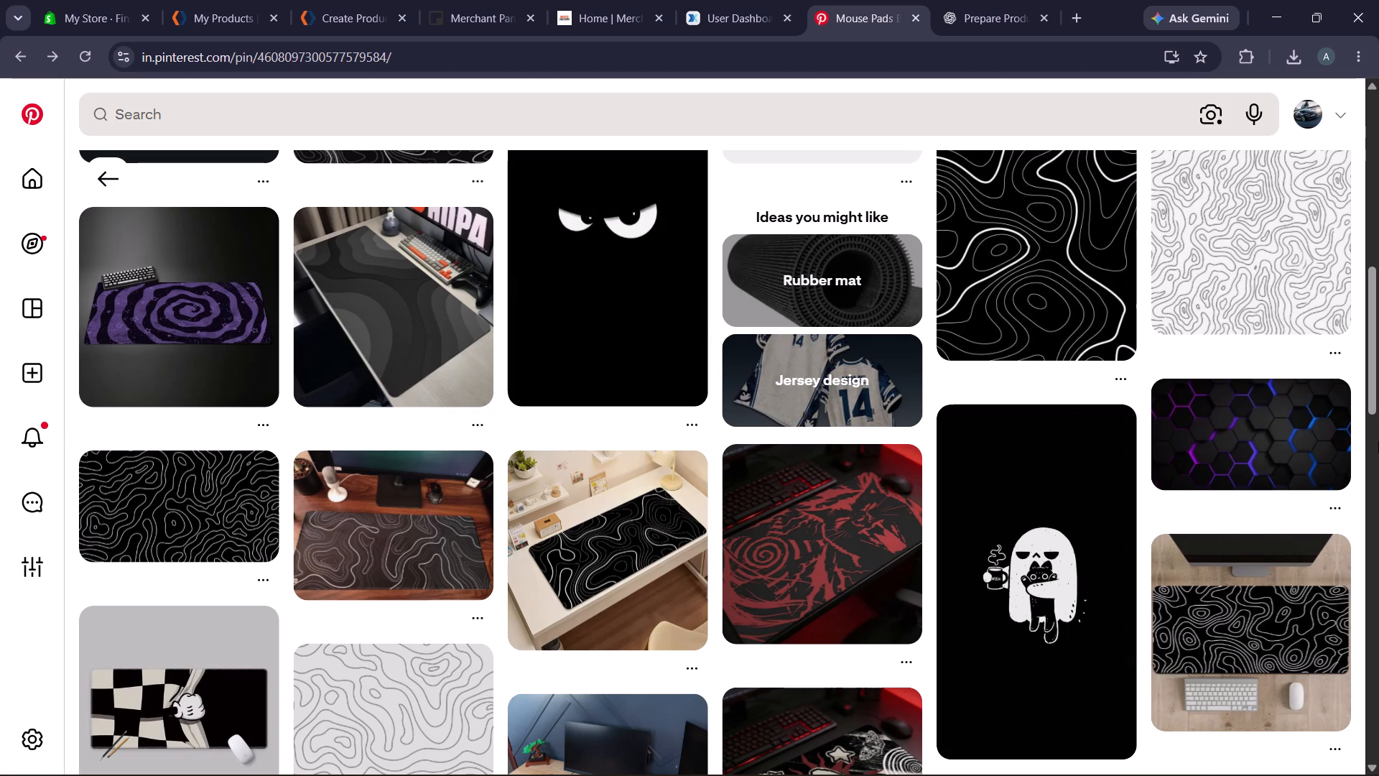
{"action": "scroll", "coordinate": [1378, 525], "scroll_direction": "down", "scroll_amount": 1}
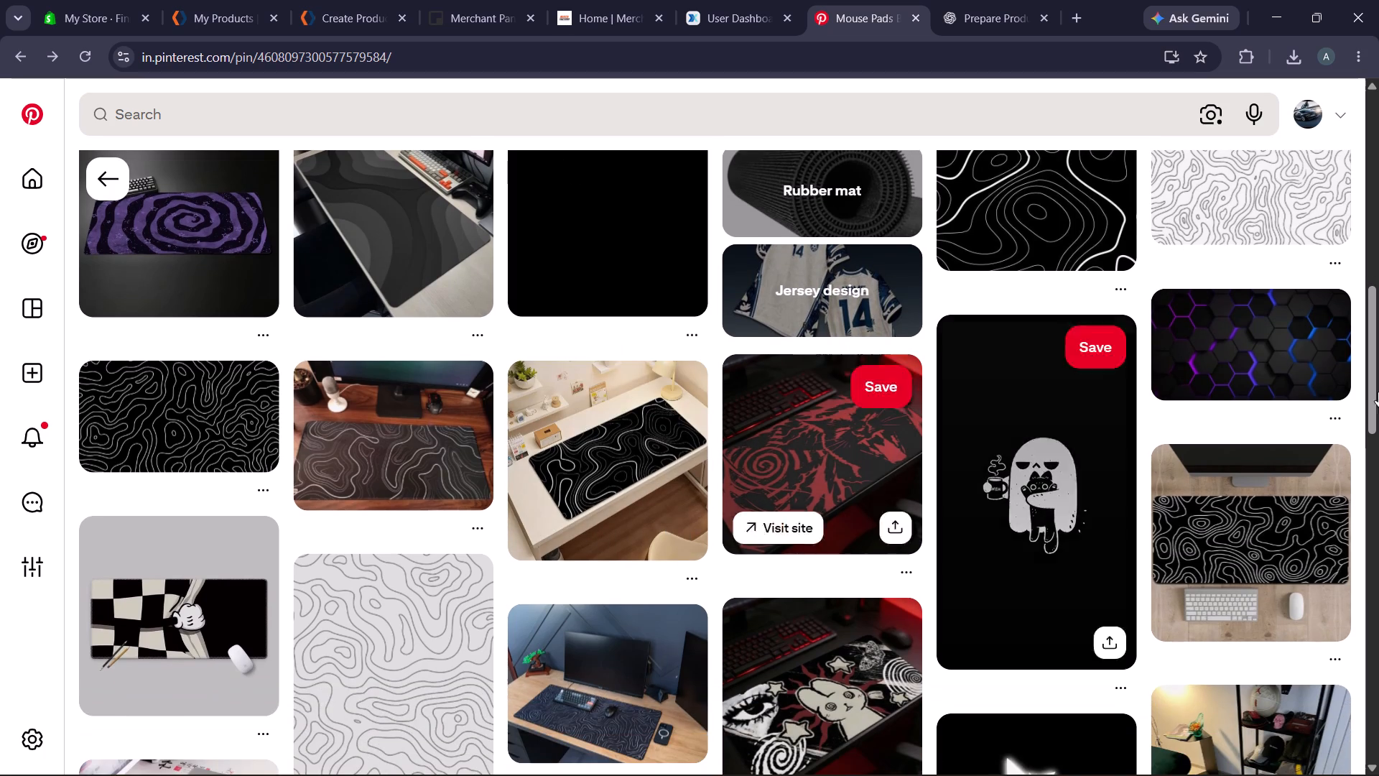
{"action": "scroll", "coordinate": [1378, 366], "scroll_direction": "down", "scroll_amount": 1}
{"action": "scroll", "coordinate": [1378, 367], "scroll_direction": "up", "scroll_amount": 2}
{"action": "scroll", "coordinate": [1378, 397], "scroll_direction": "down", "scroll_amount": 2}
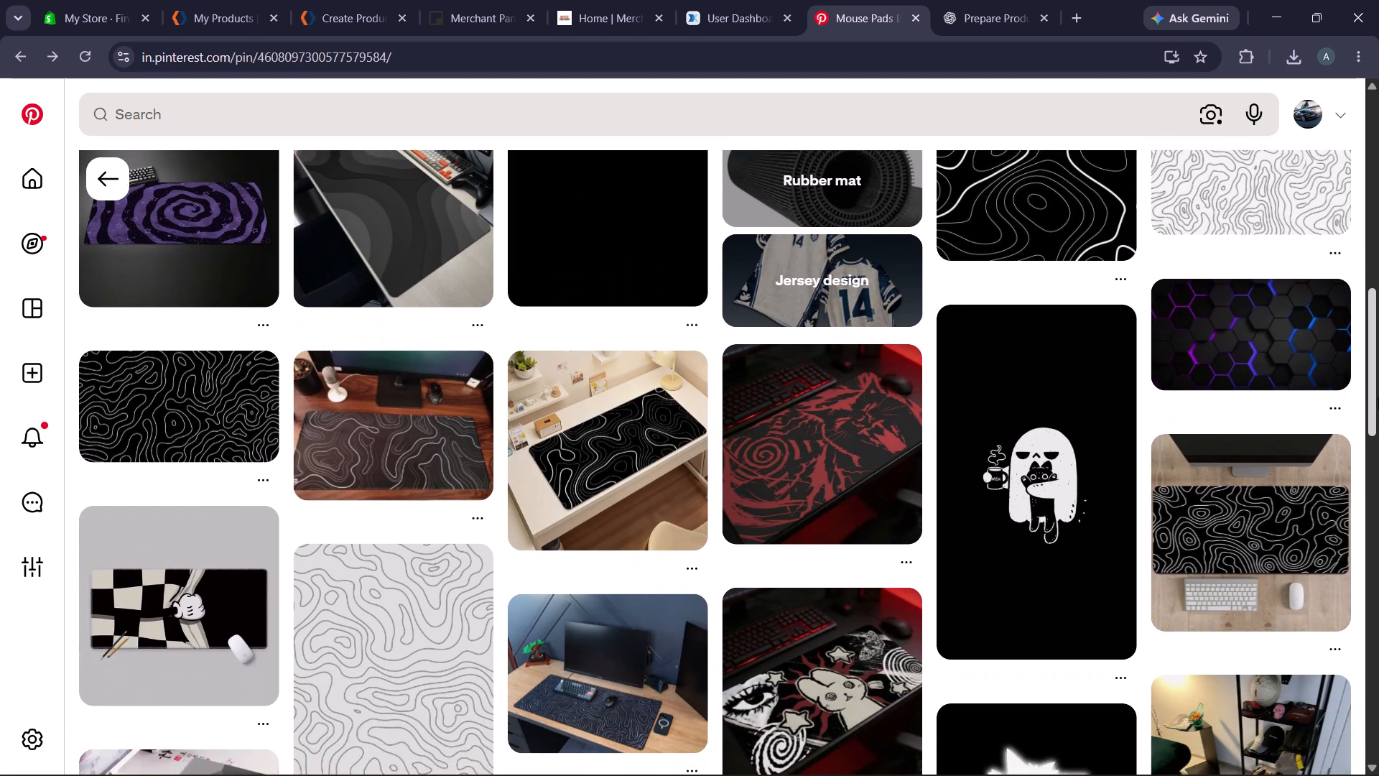
{"action": "scroll", "coordinate": [1378, 397], "scroll_direction": "down", "scroll_amount": 3}
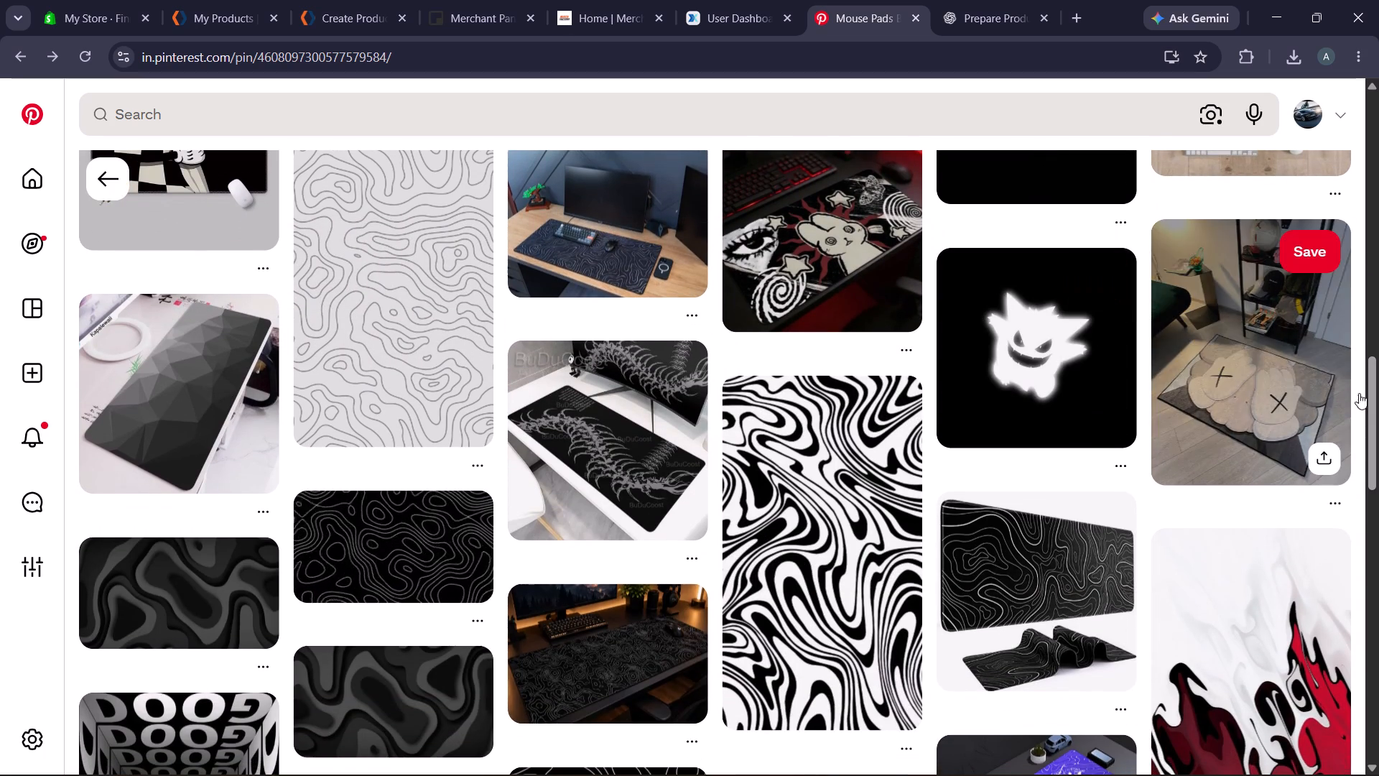
{"action": "scroll", "coordinate": [1368, 406], "scroll_direction": "down", "scroll_amount": 4}
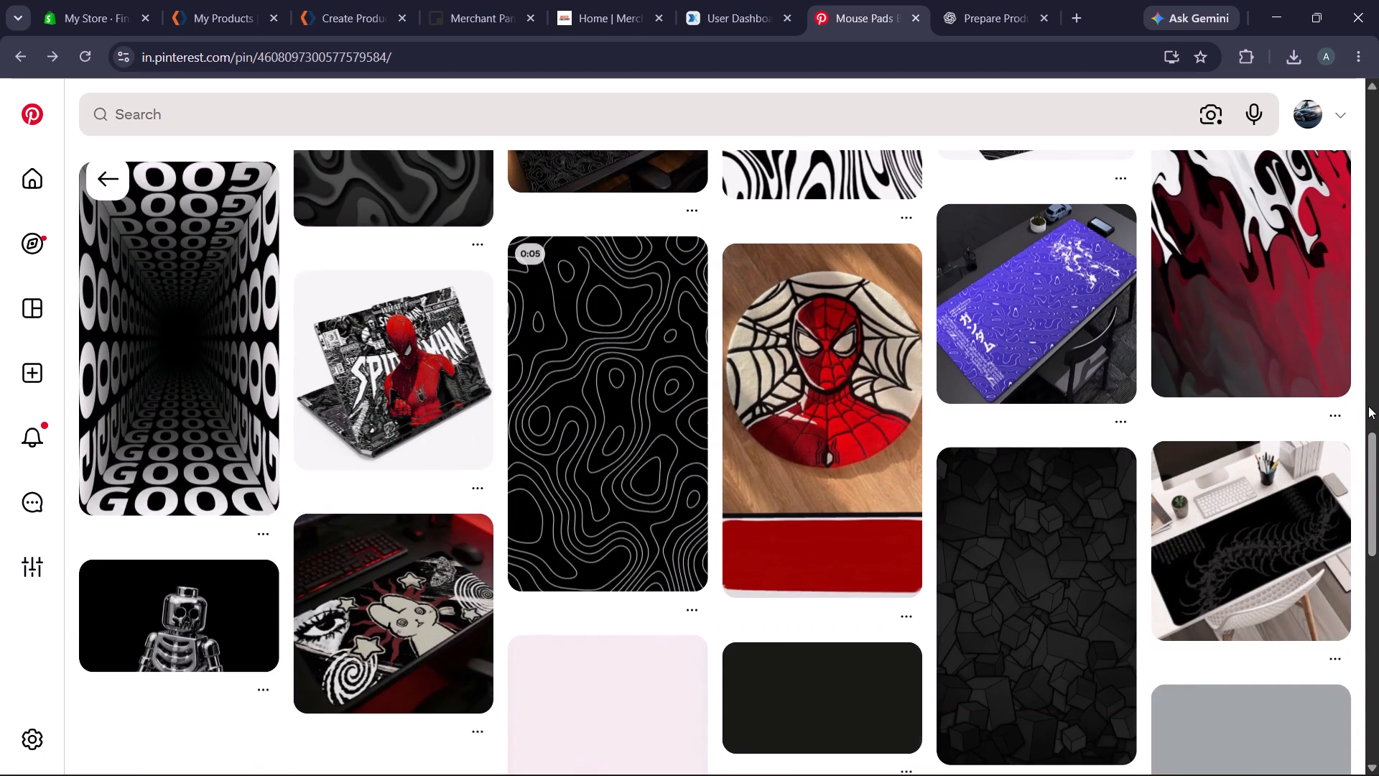
Open the black-and-white GOOD tunnel pin and save its image as 2 in the Professional folder inside Mouse pad on drive E.
{"action": "left_click", "coordinate": [237, 359]}
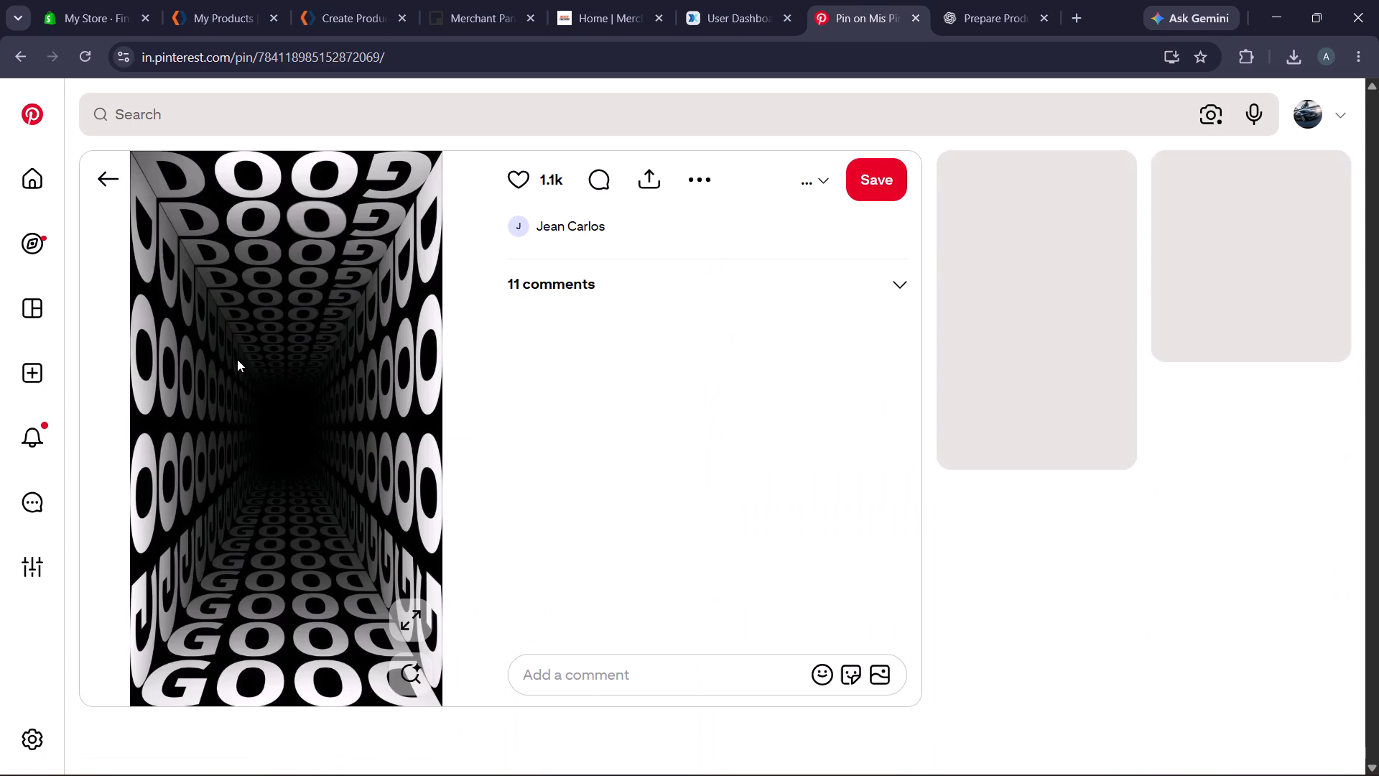
{"action": "right_click", "coordinate": [270, 433]}
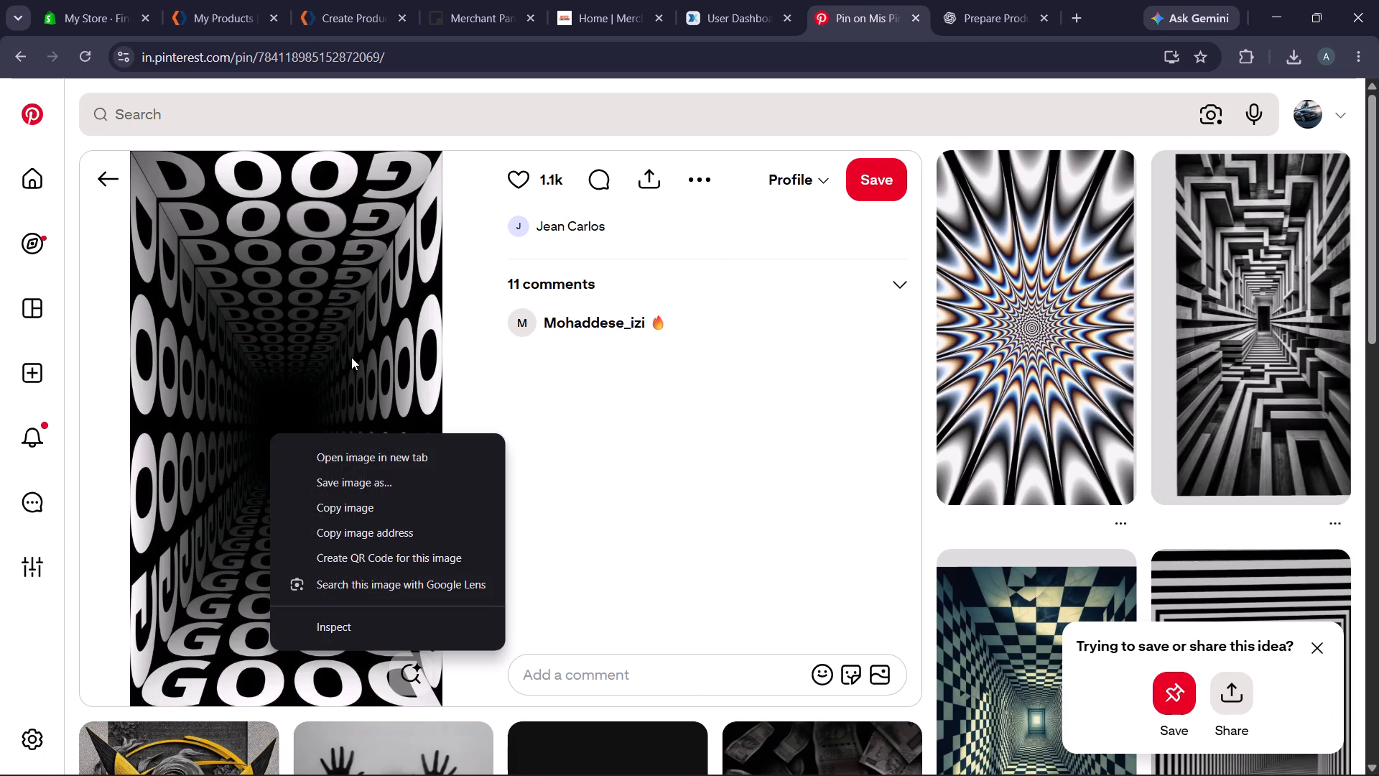
{"action": "left_click", "coordinate": [401, 491]}
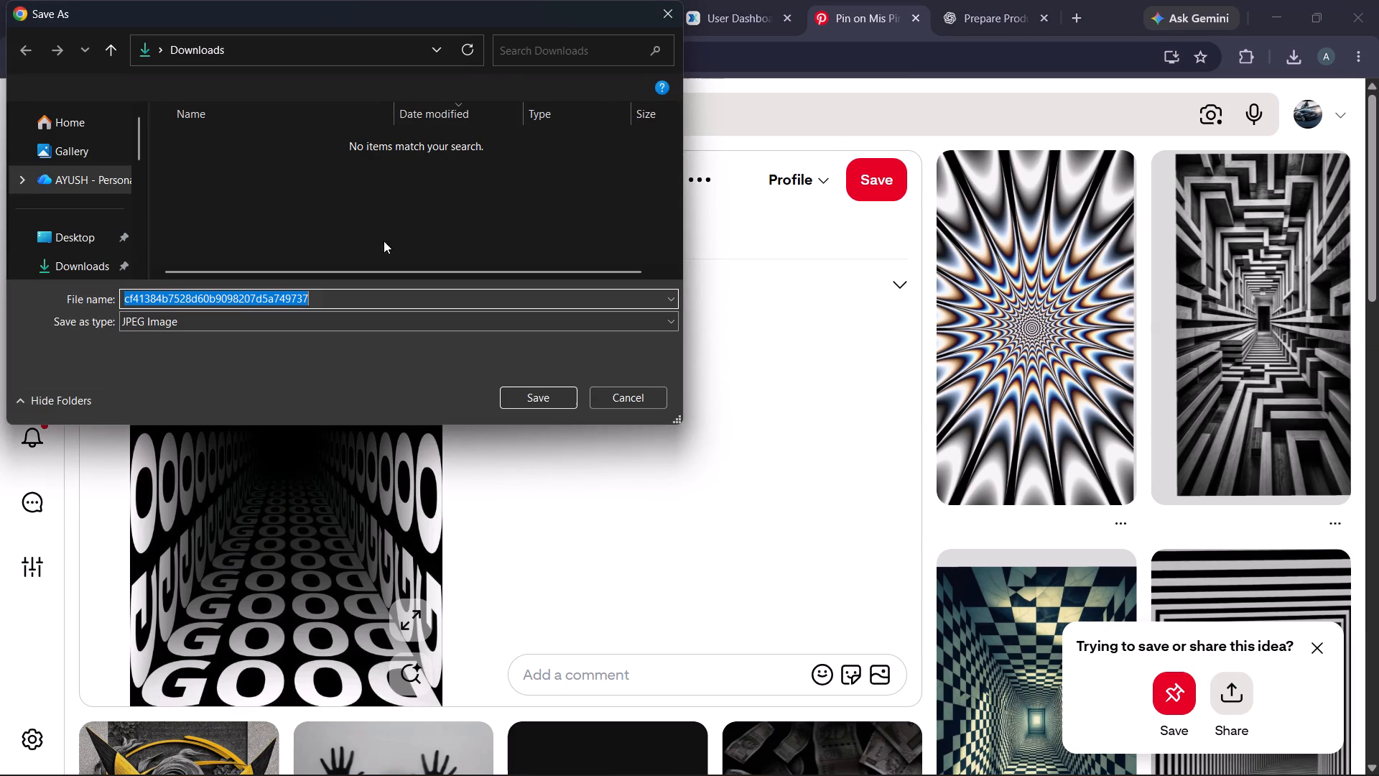
{"action": "scroll", "coordinate": [111, 217], "scroll_direction": "down", "scroll_amount": 6}
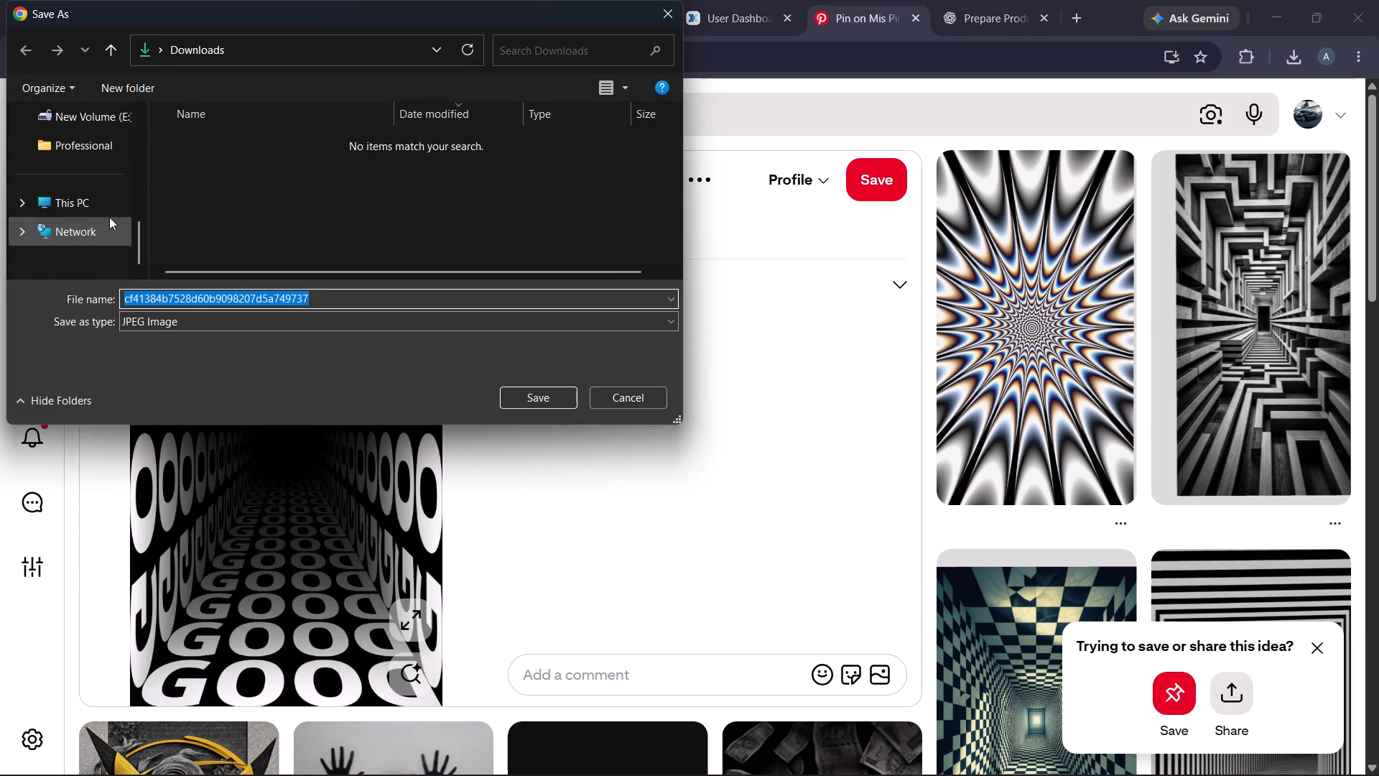
{"action": "left_click", "coordinate": [99, 209]}
{"action": "double_click", "coordinate": [286, 210]}
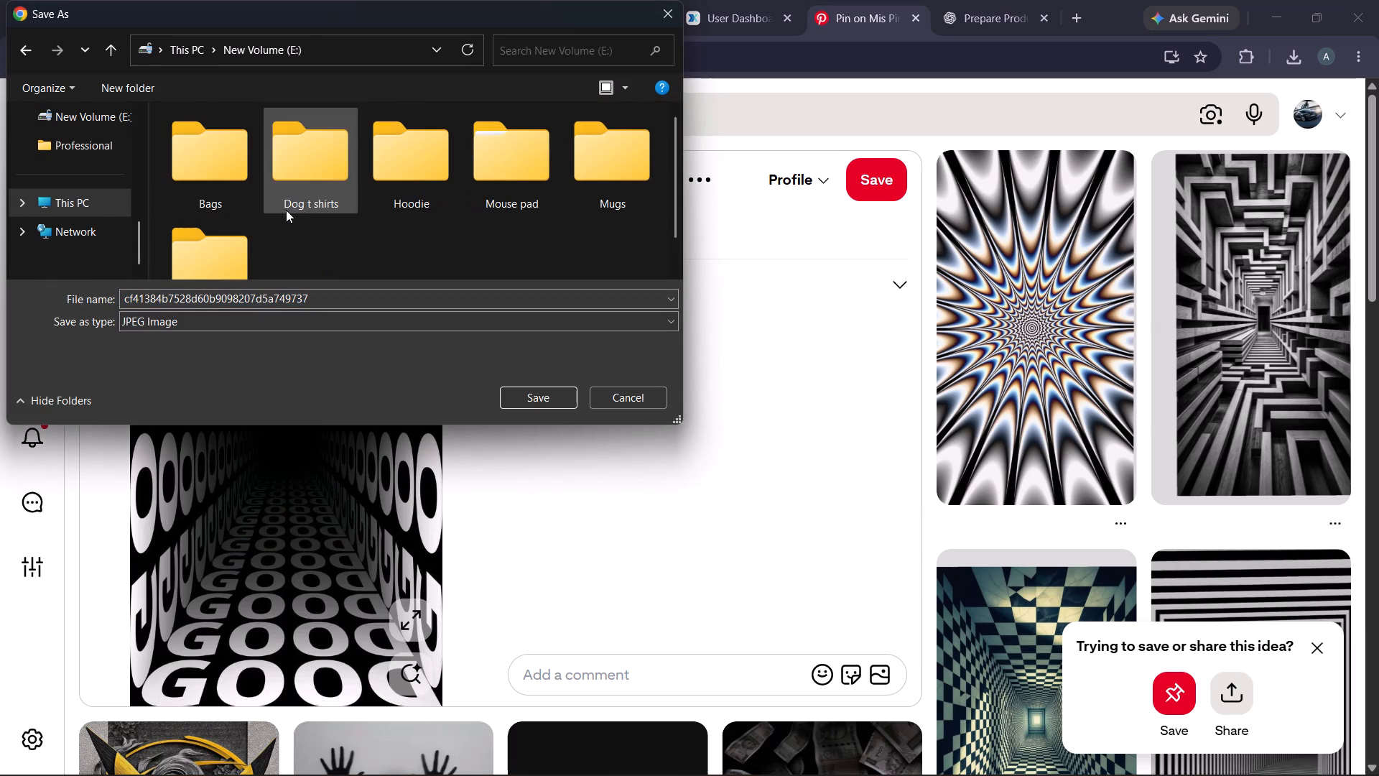
{"action": "double_click", "coordinate": [493, 162]}
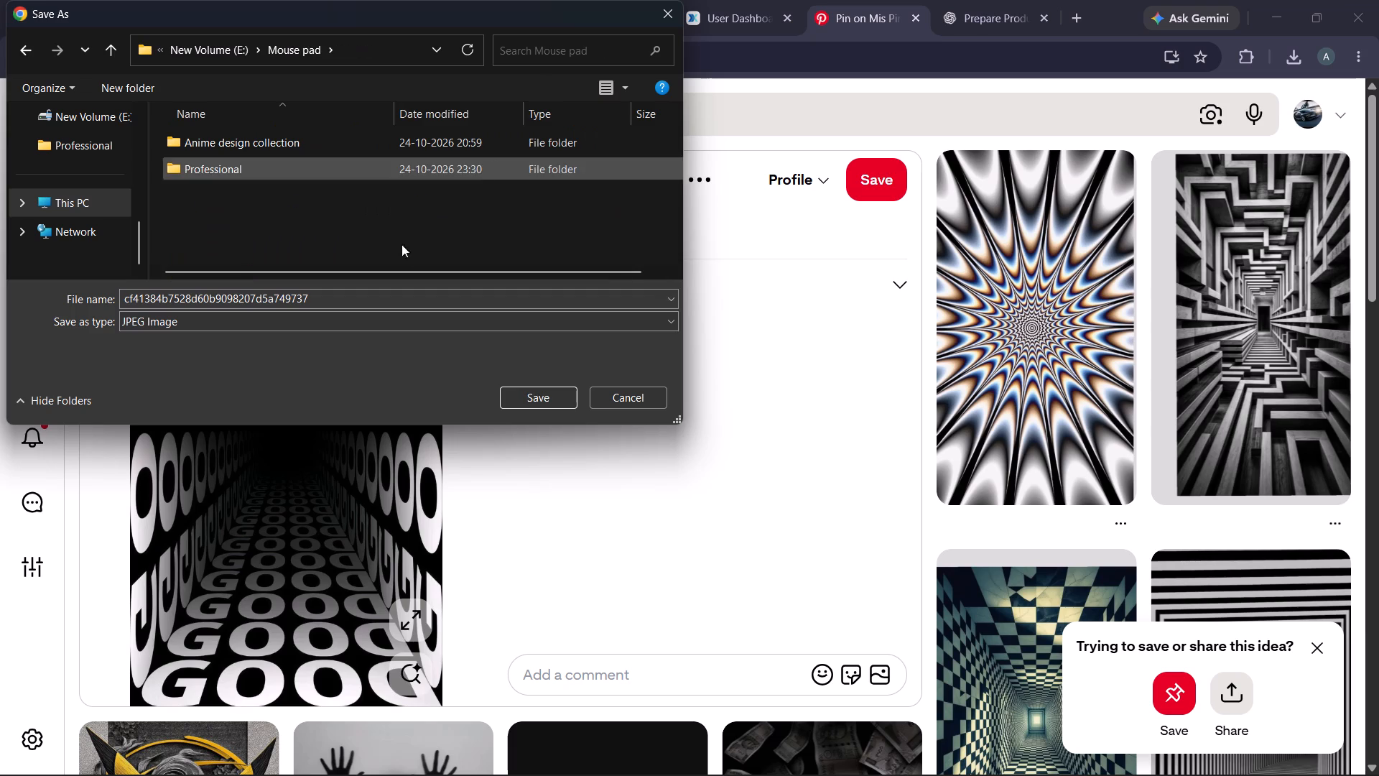
{"action": "double_click", "coordinate": [228, 297]}
{"action": "double_click", "coordinate": [226, 165]}
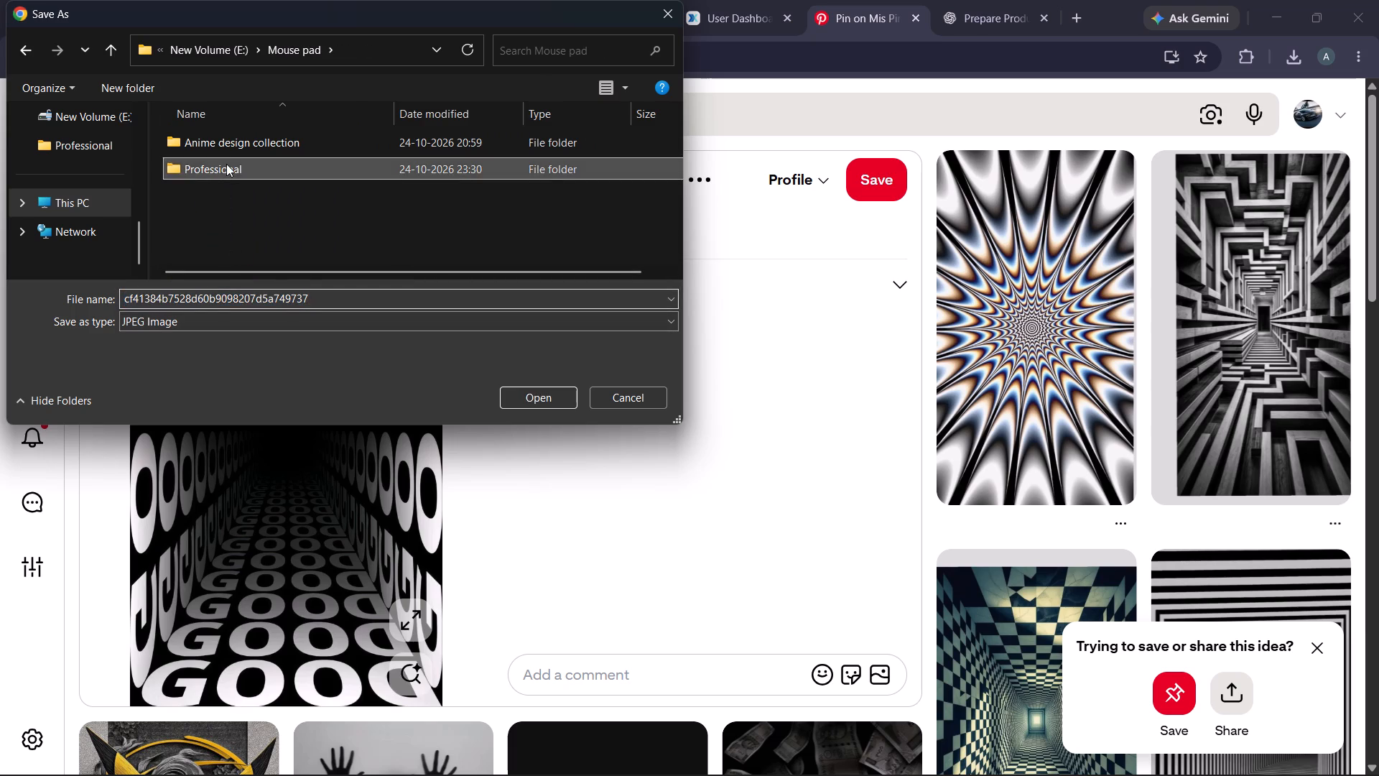
{"action": "double_click", "coordinate": [249, 291]}
{"action": "key", "text": "2"}
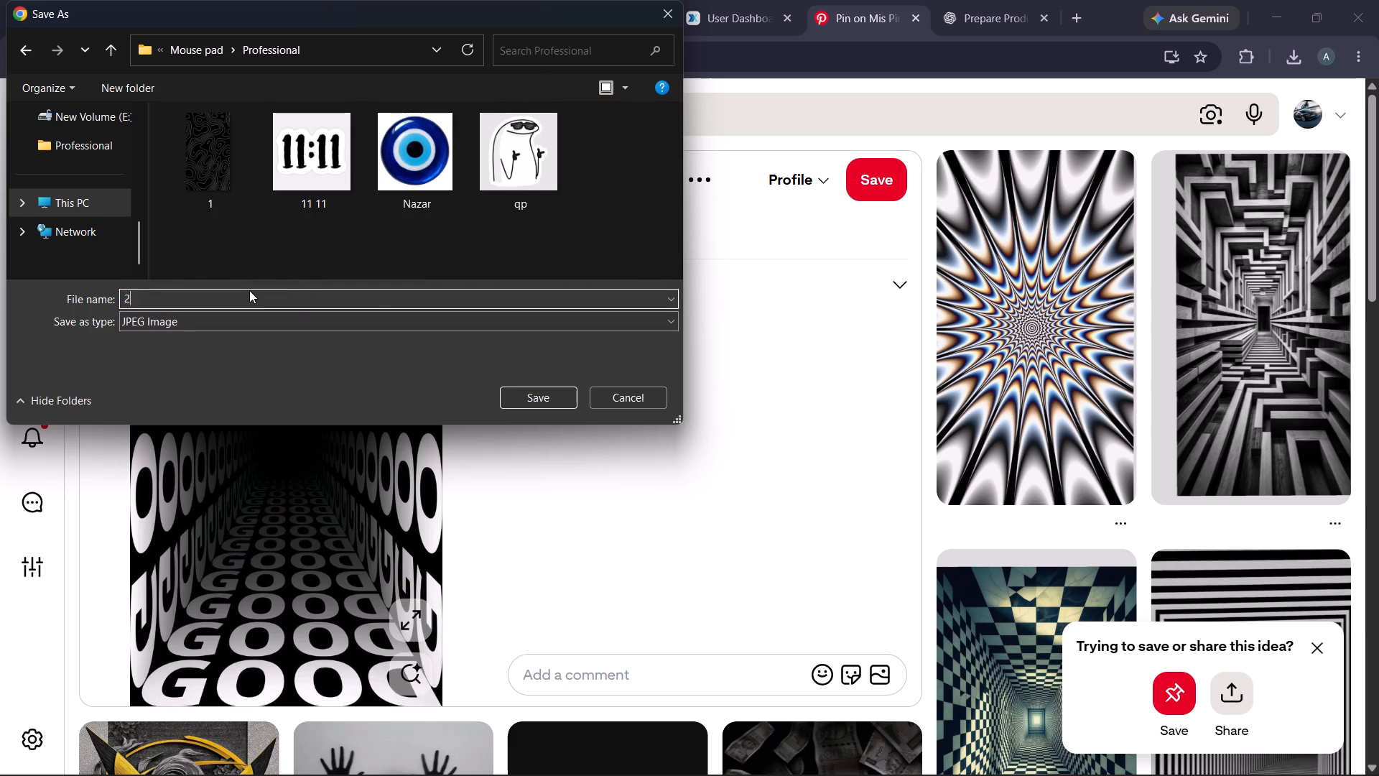
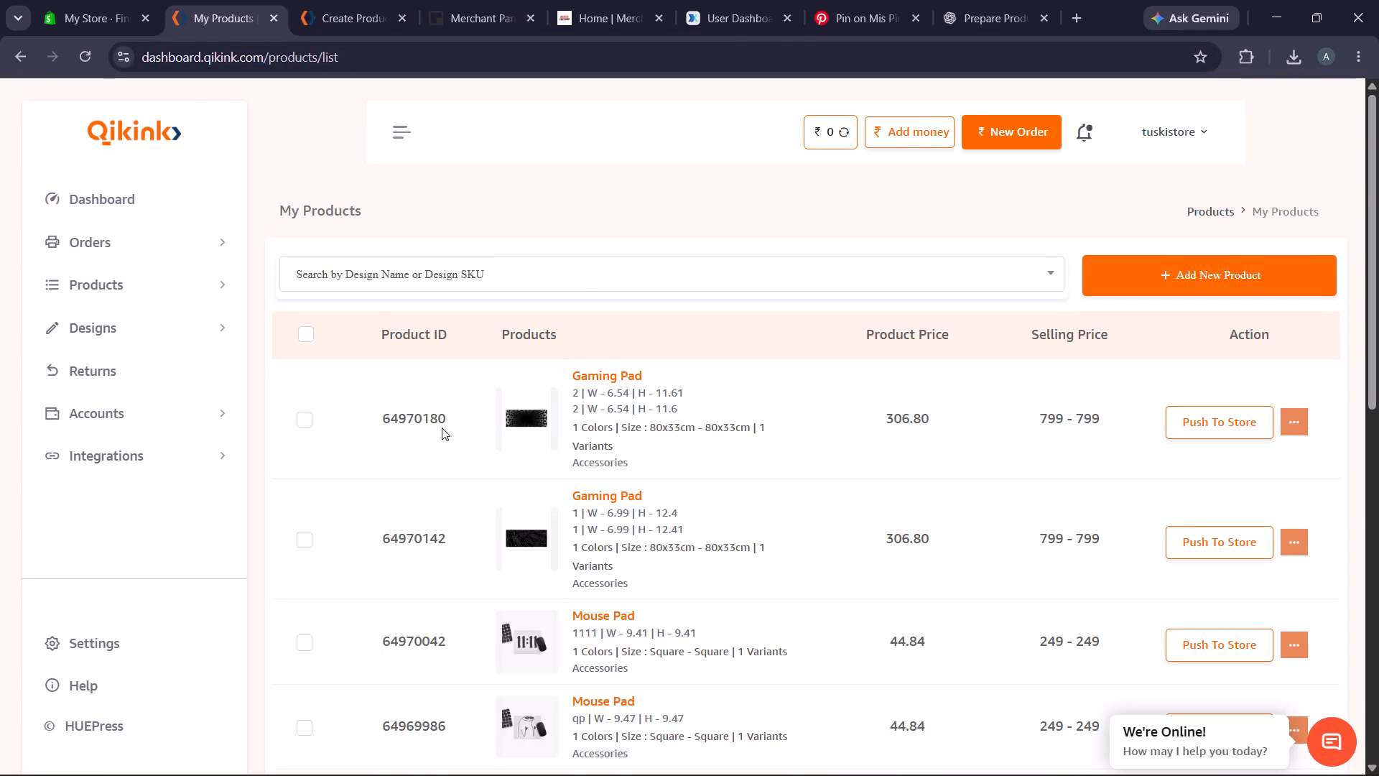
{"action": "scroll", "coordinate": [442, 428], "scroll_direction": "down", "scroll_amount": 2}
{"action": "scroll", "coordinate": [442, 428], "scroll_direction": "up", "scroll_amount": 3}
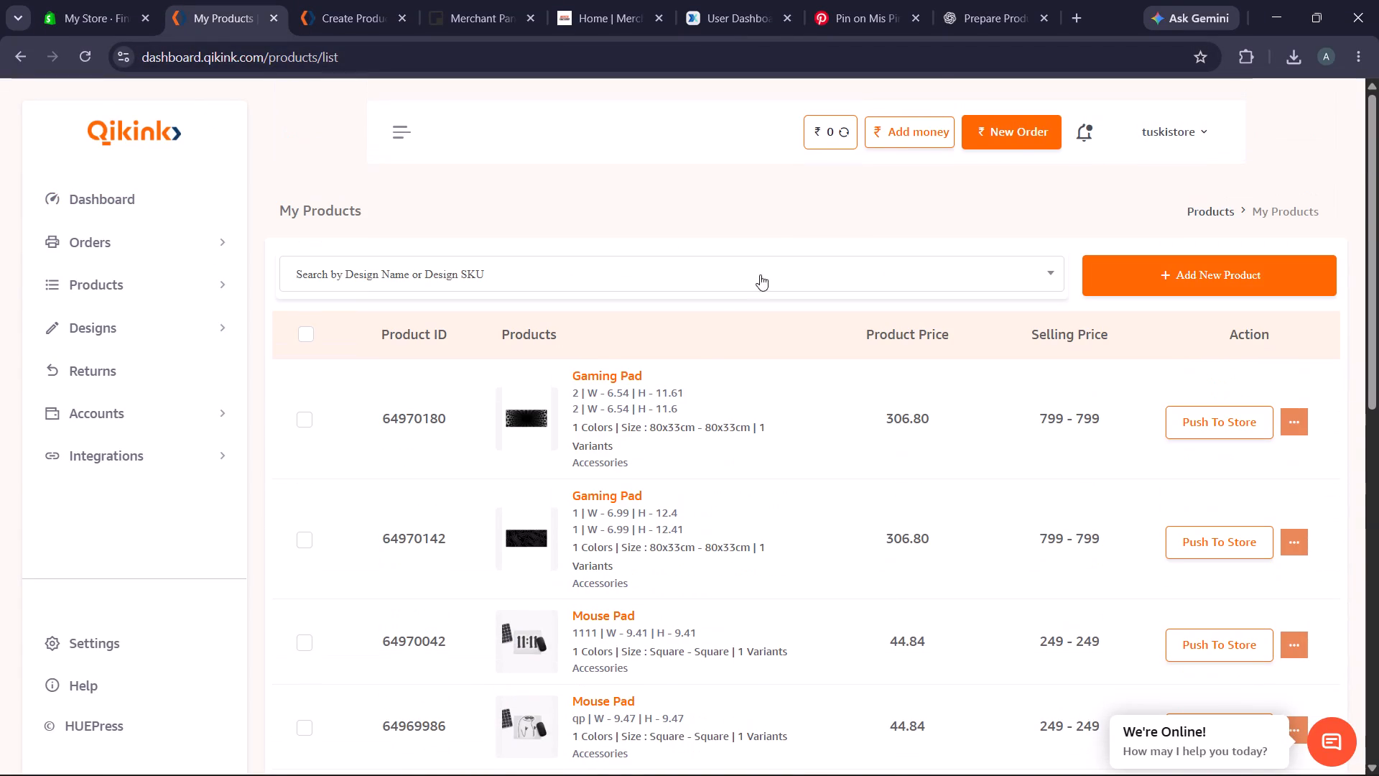
Switch to Pinterest and browse the pins related to the black-and-white GOOD tunnel design for another pad design.
{"action": "left_click", "coordinate": [896, 2]}
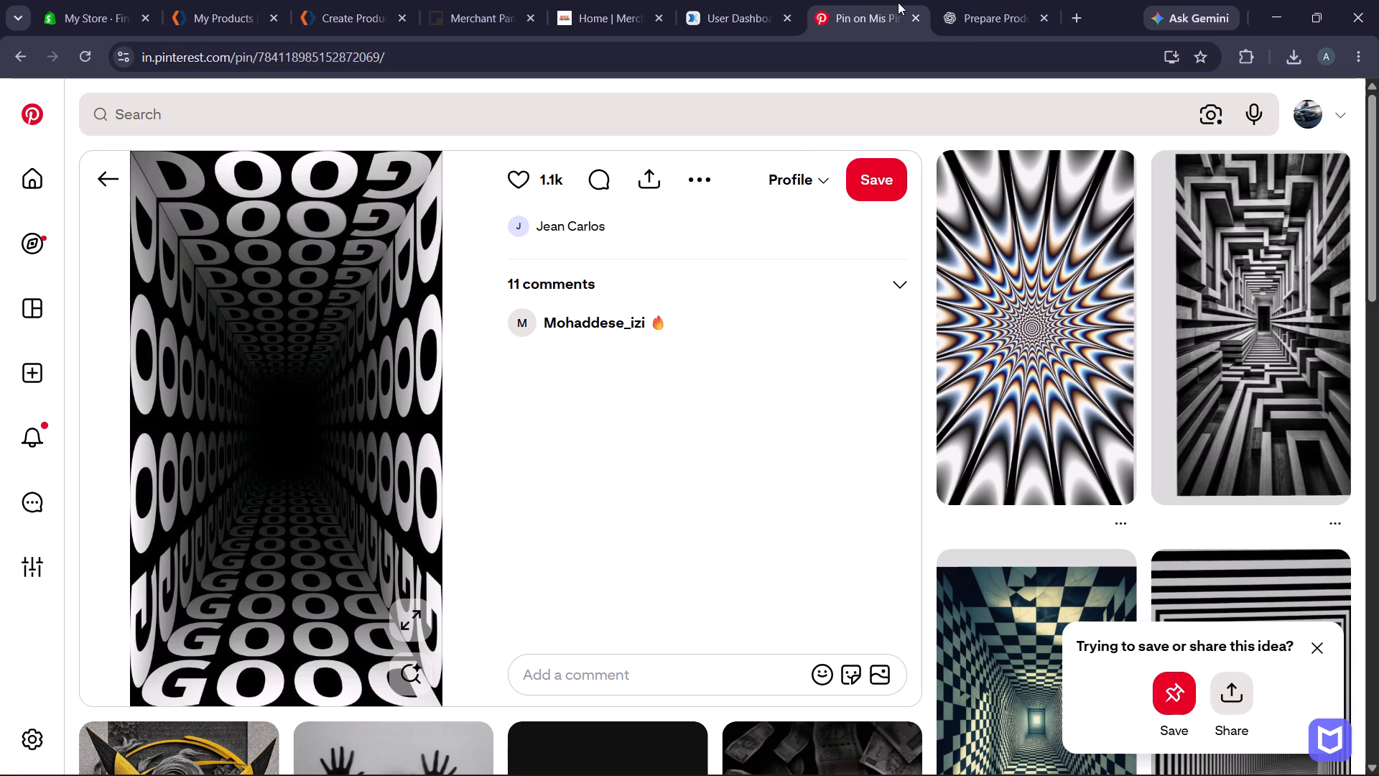
{"action": "scroll", "coordinate": [1100, 470], "scroll_direction": "down", "scroll_amount": 2}
{"action": "left_click_drag", "start_coordinate": [1378, 295], "coordinate": [1378, 341]}
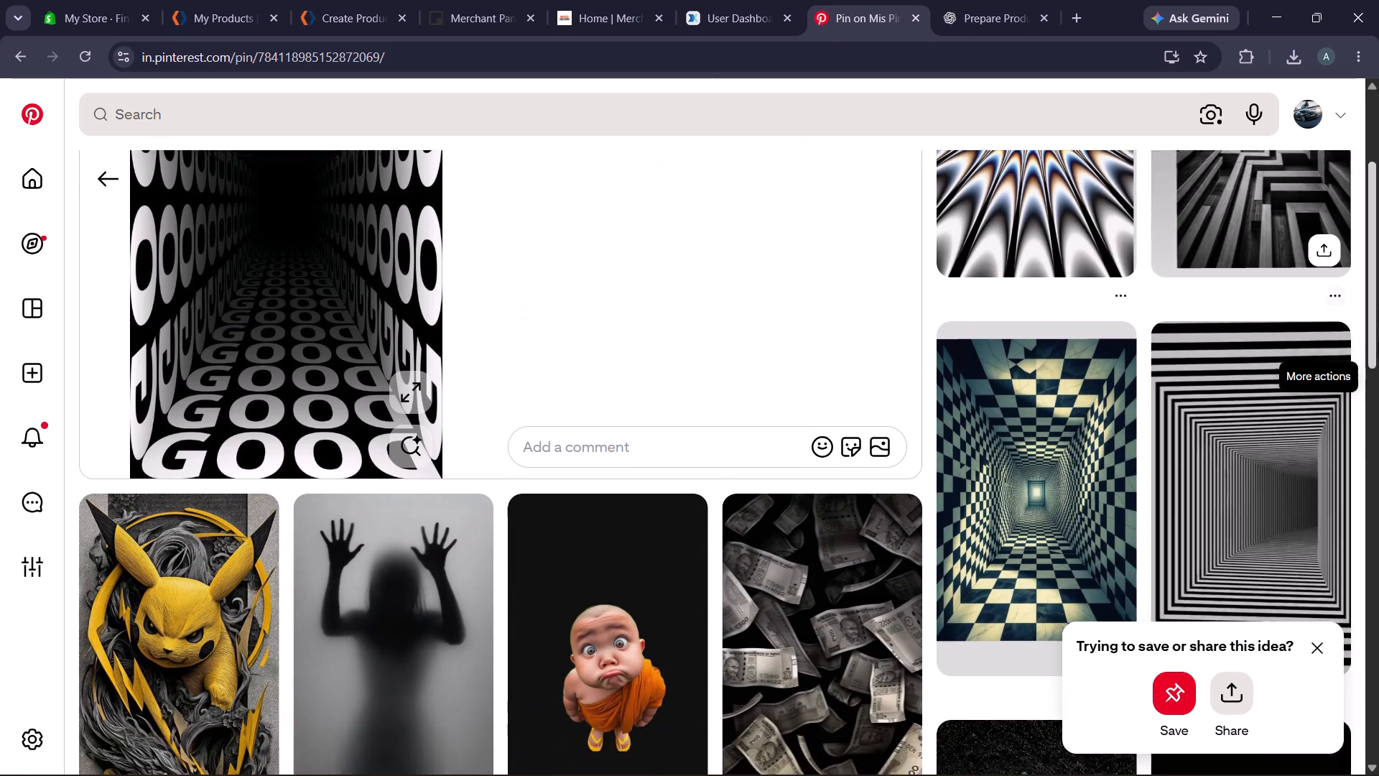
{"action": "left_click_drag", "start_coordinate": [1378, 341], "coordinate": [1378, 405]}
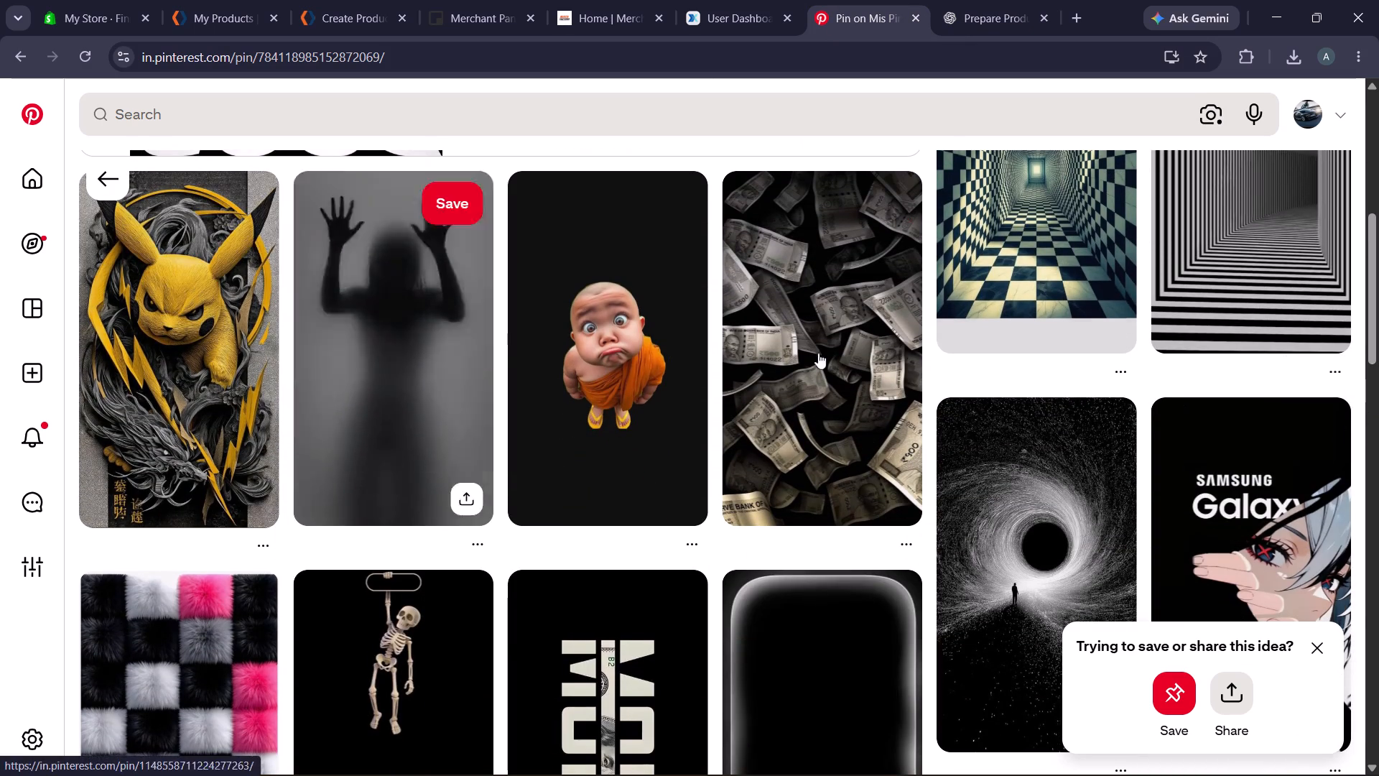
{"action": "left_click_drag", "start_coordinate": [1378, 495], "coordinate": [1378, 594]}
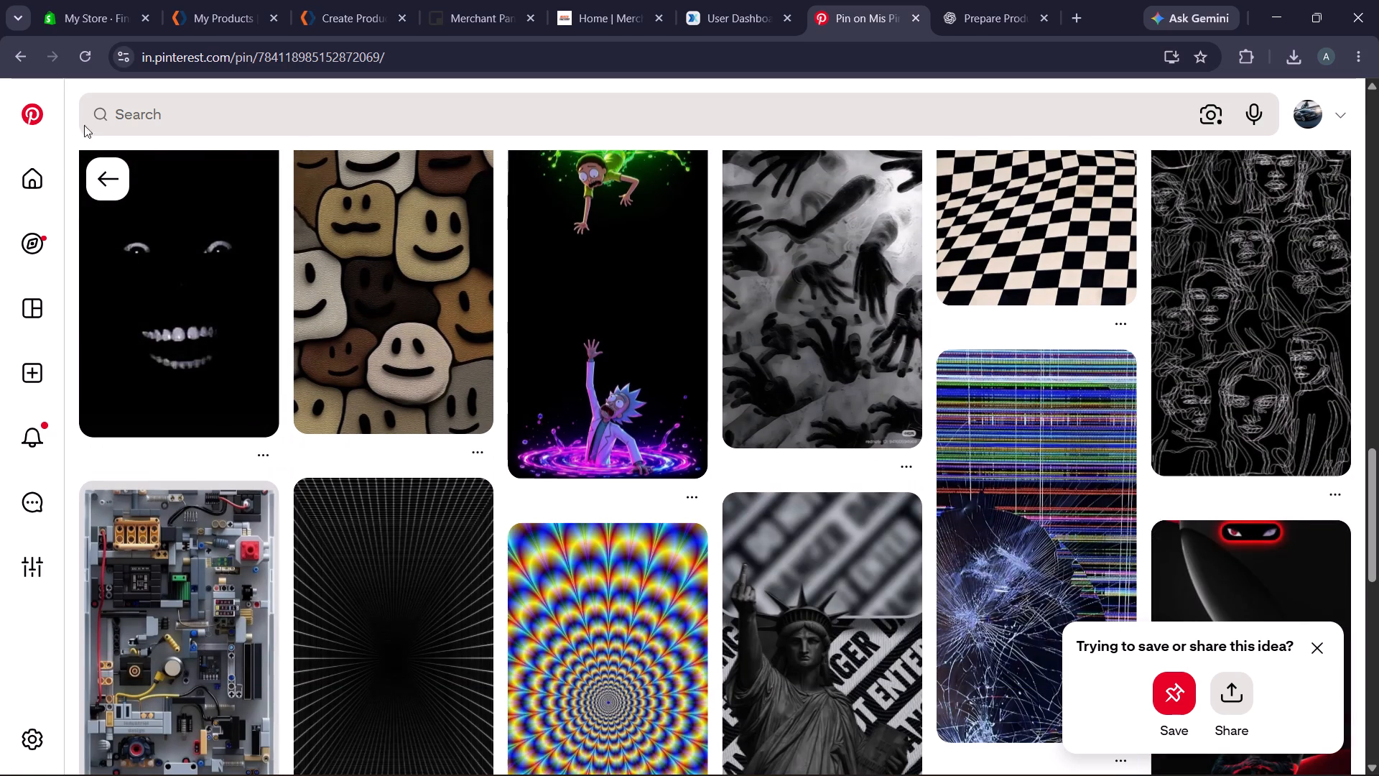
Return to the "gaming pad design big" search results, look through them, and open the pastel cat-pattern desk mat pin.
{"action": "double_click", "coordinate": [111, 175]}
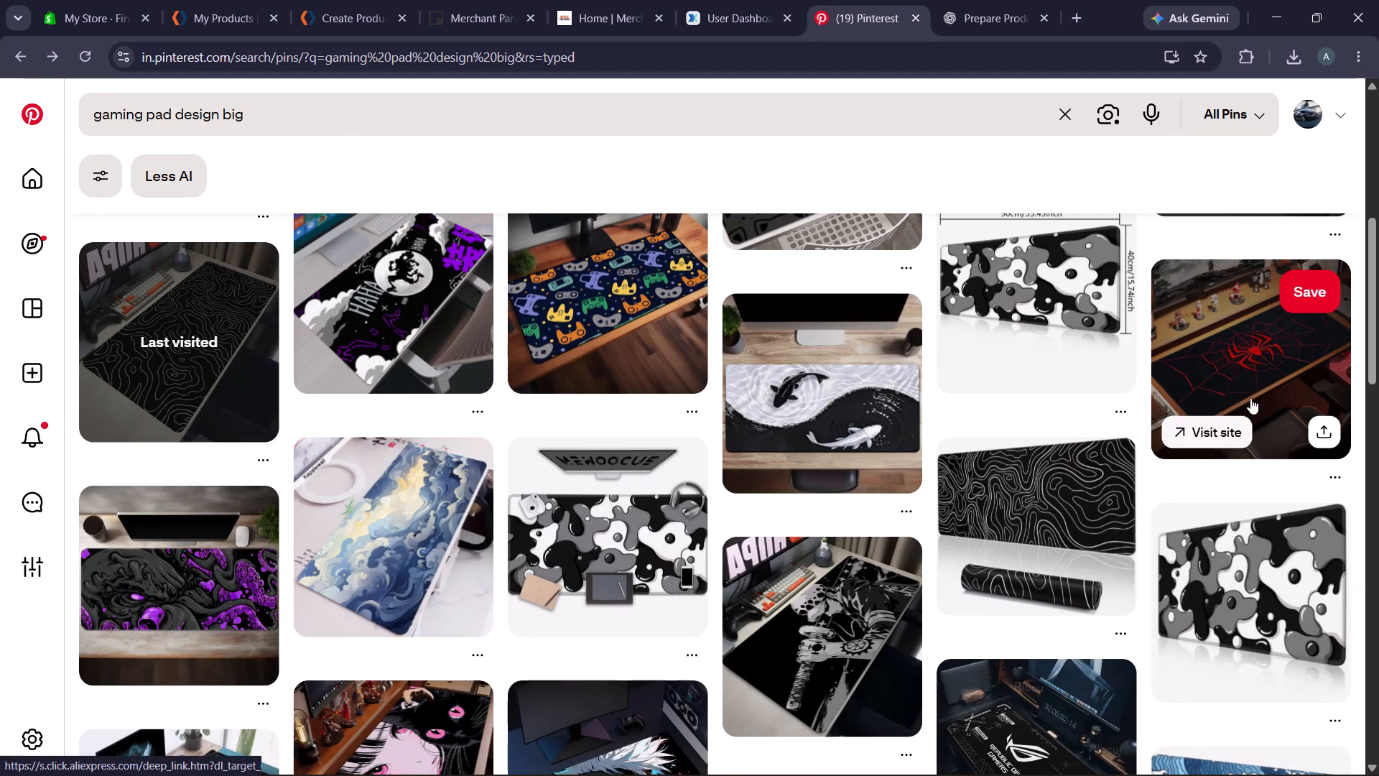
{"action": "left_click_drag", "start_coordinate": [1362, 366], "coordinate": [1370, 377]}
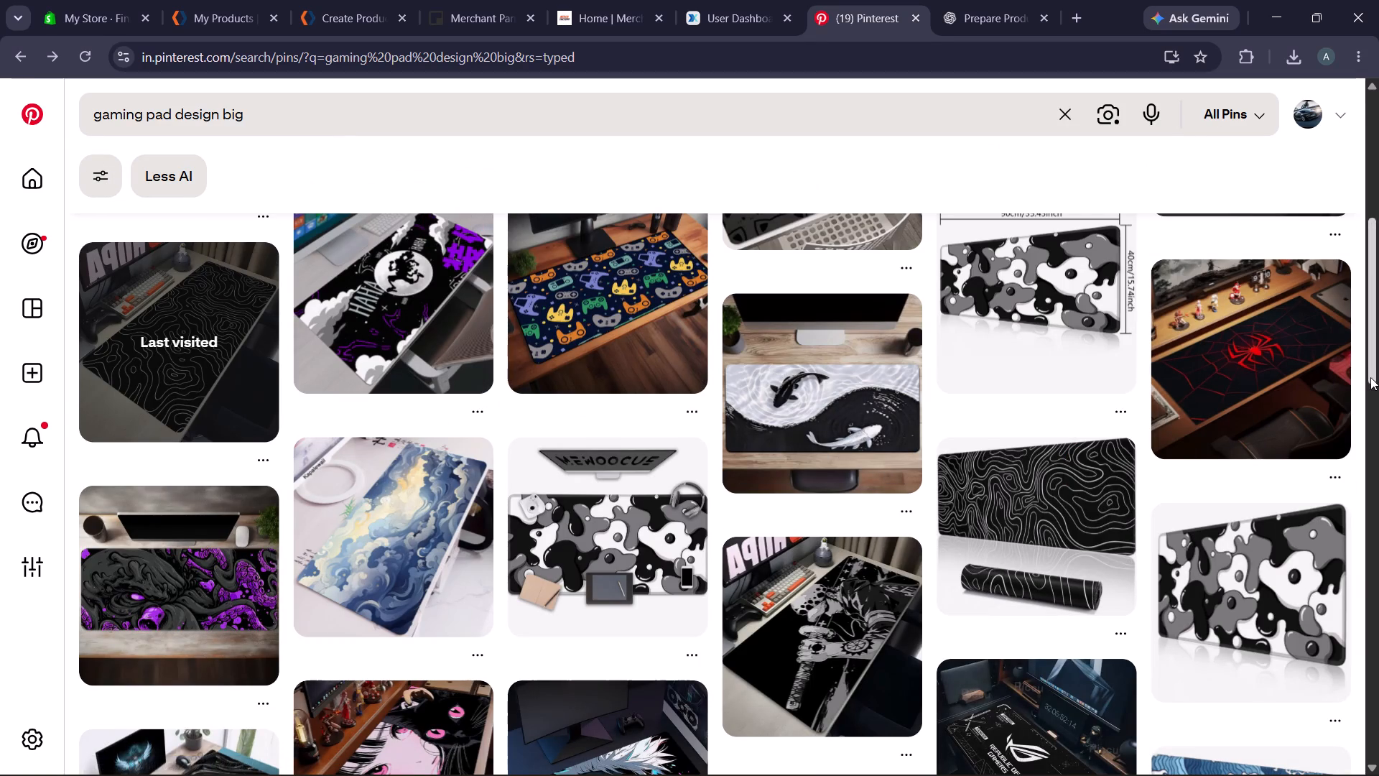
{"action": "left_click_drag", "start_coordinate": [1365, 368], "coordinate": [1378, 428]}
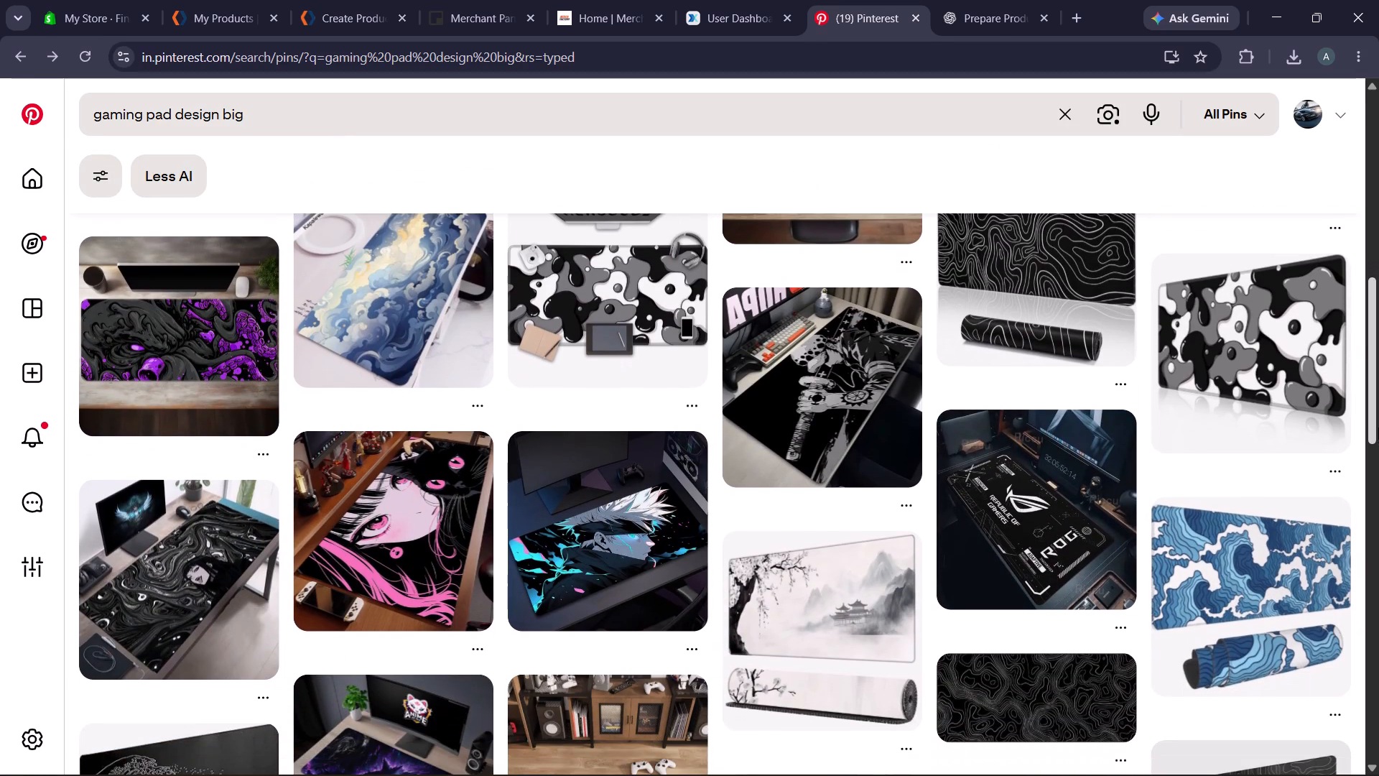
{"action": "scroll", "coordinate": [1360, 397], "scroll_direction": "down", "scroll_amount": 4}
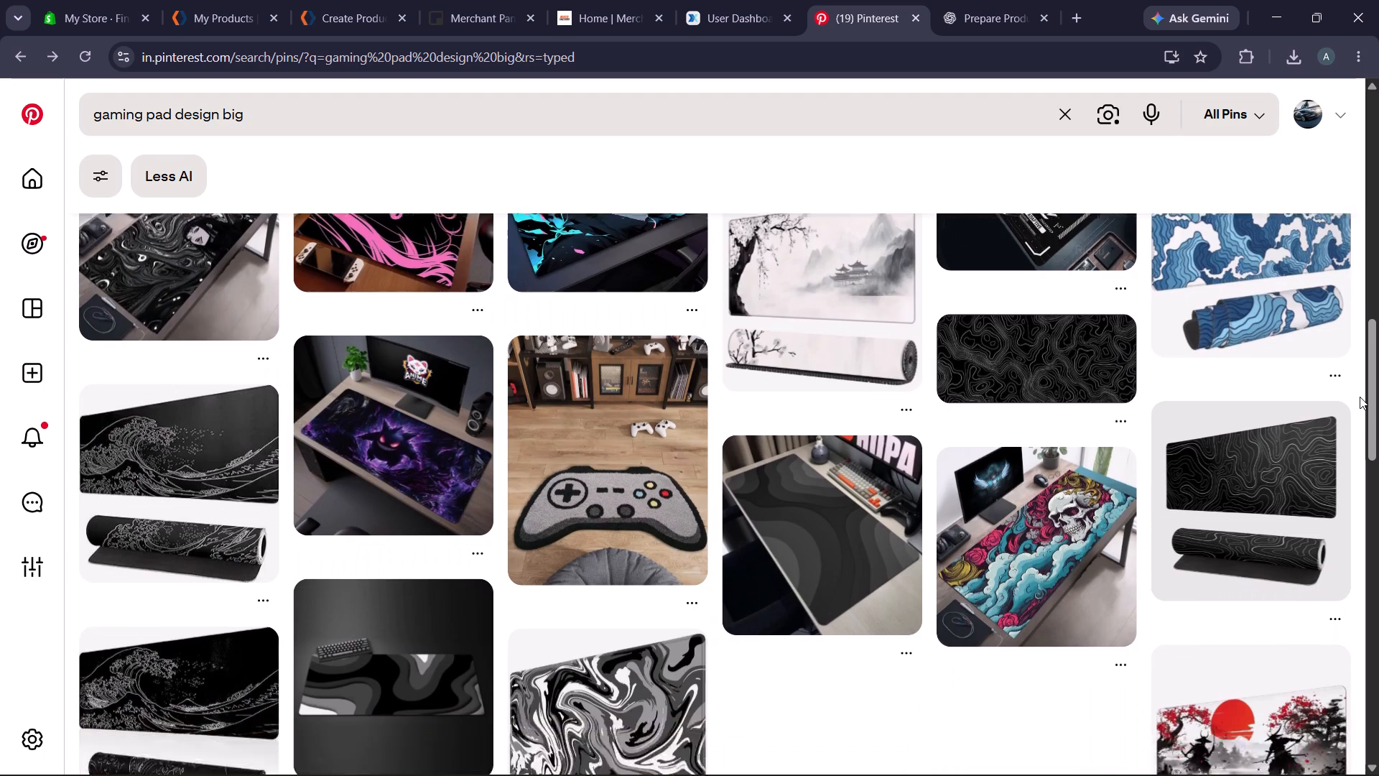
{"action": "scroll", "coordinate": [1360, 397], "scroll_direction": "down", "scroll_amount": 3}
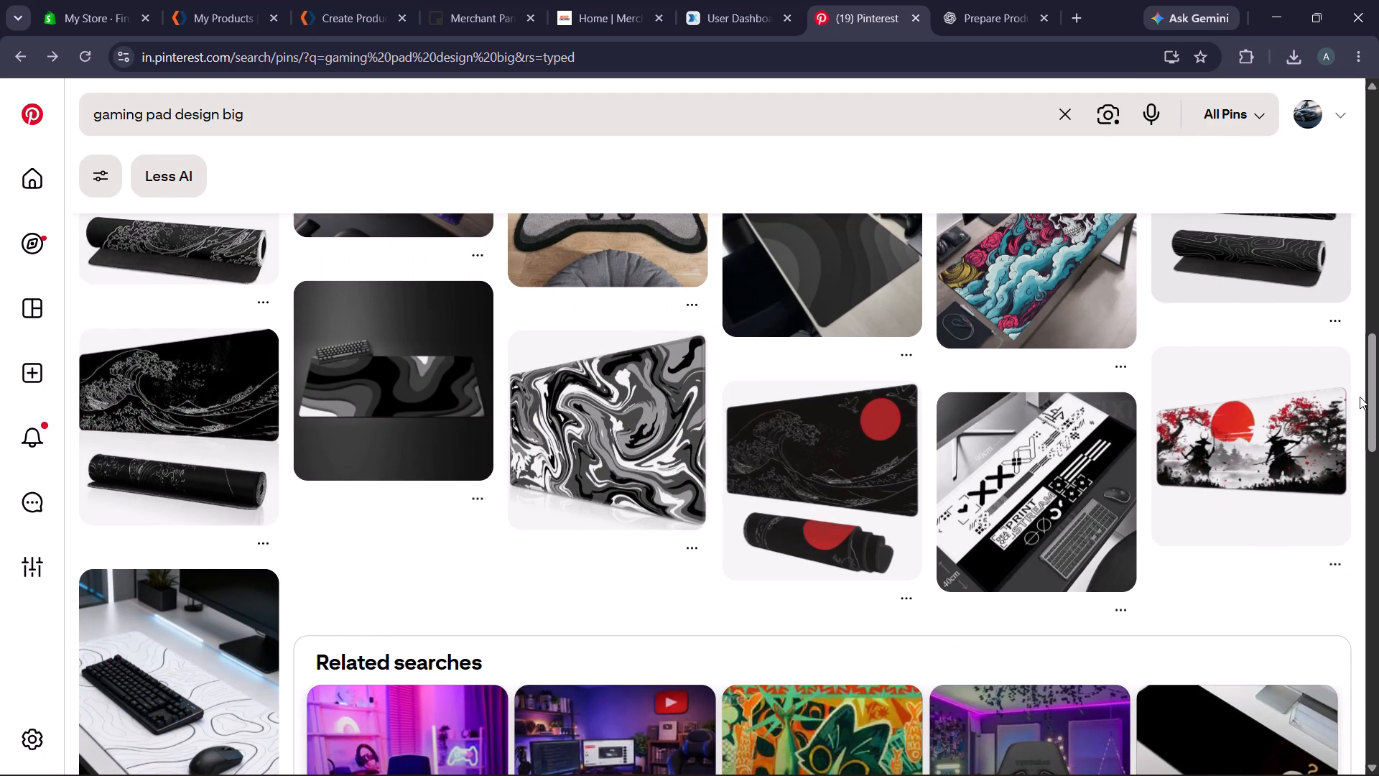
{"action": "scroll", "coordinate": [1360, 397], "scroll_direction": "down", "scroll_amount": 6}
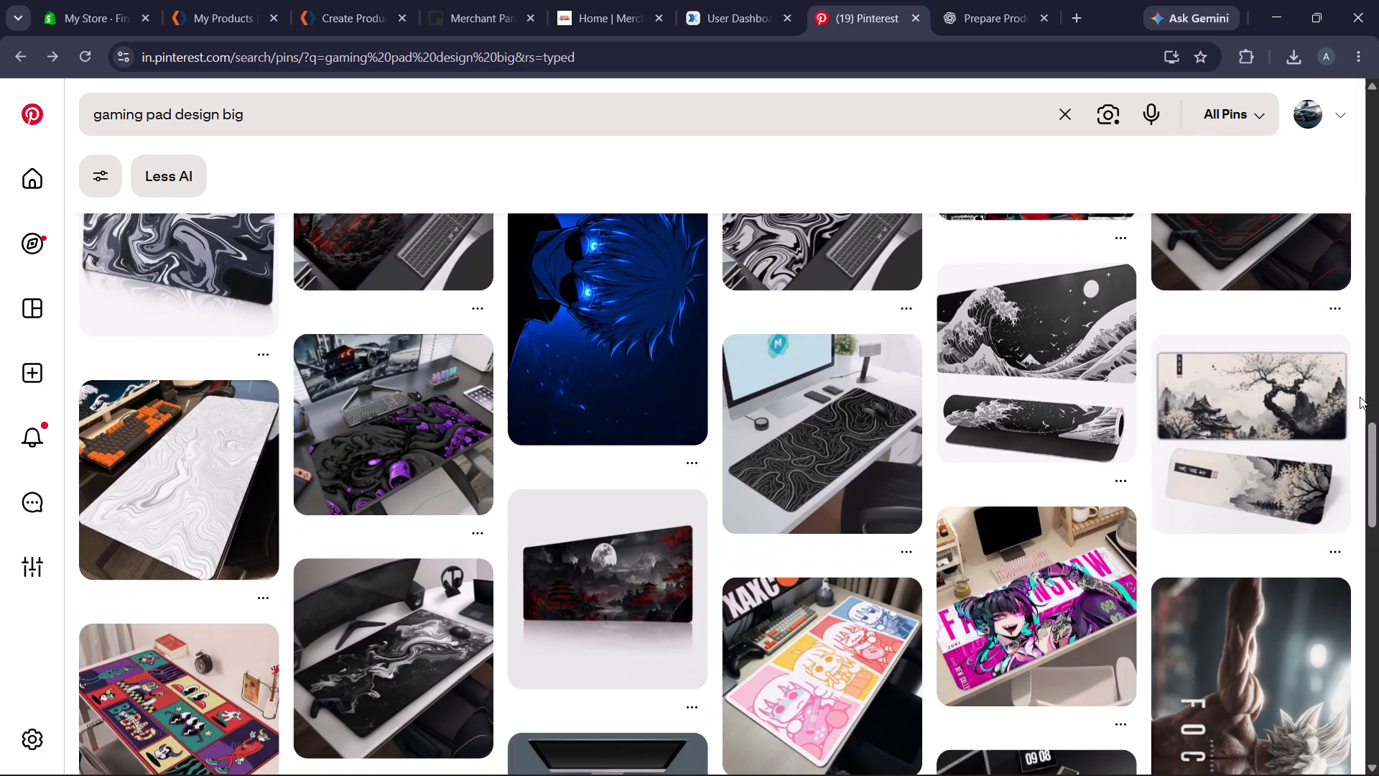
{"action": "scroll", "coordinate": [1360, 397], "scroll_direction": "down", "scroll_amount": 2}
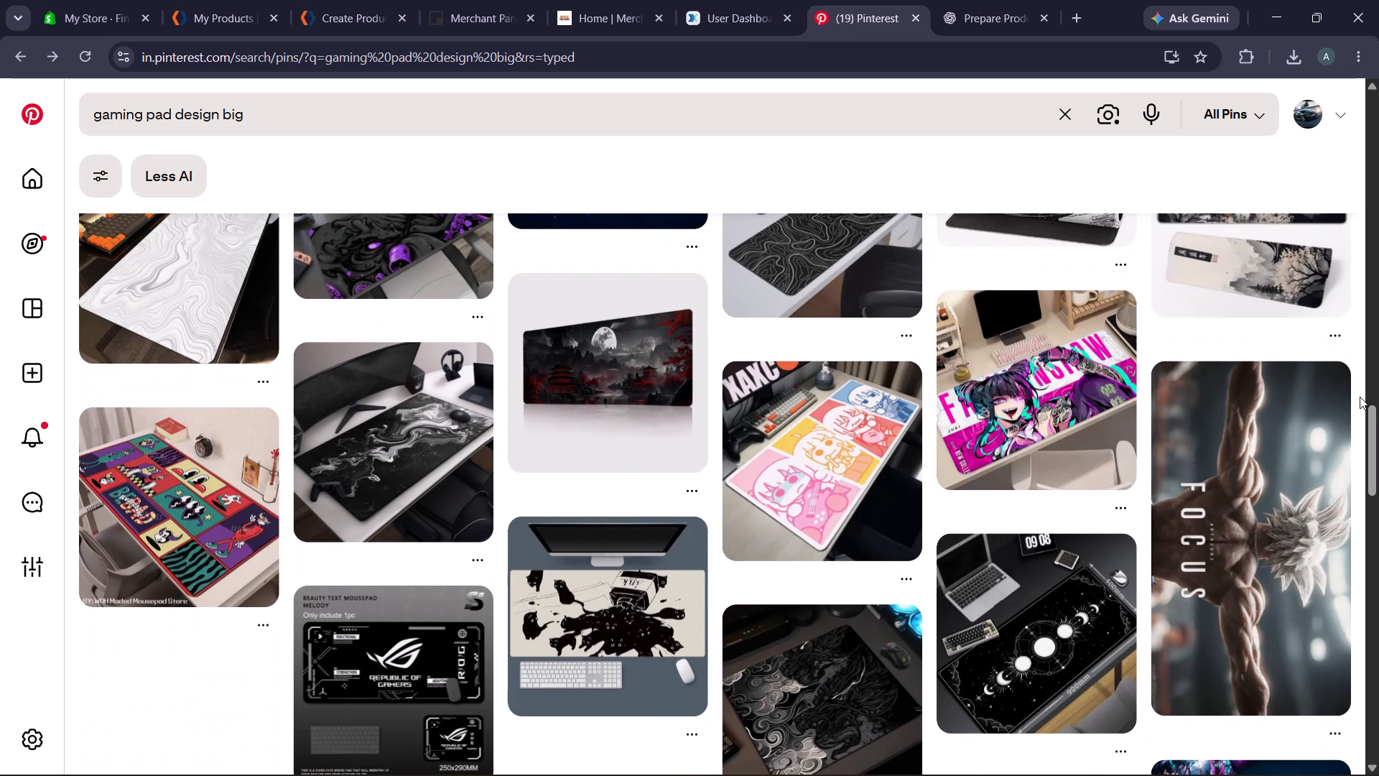
{"action": "scroll", "coordinate": [1360, 397], "scroll_direction": "down", "scroll_amount": 2}
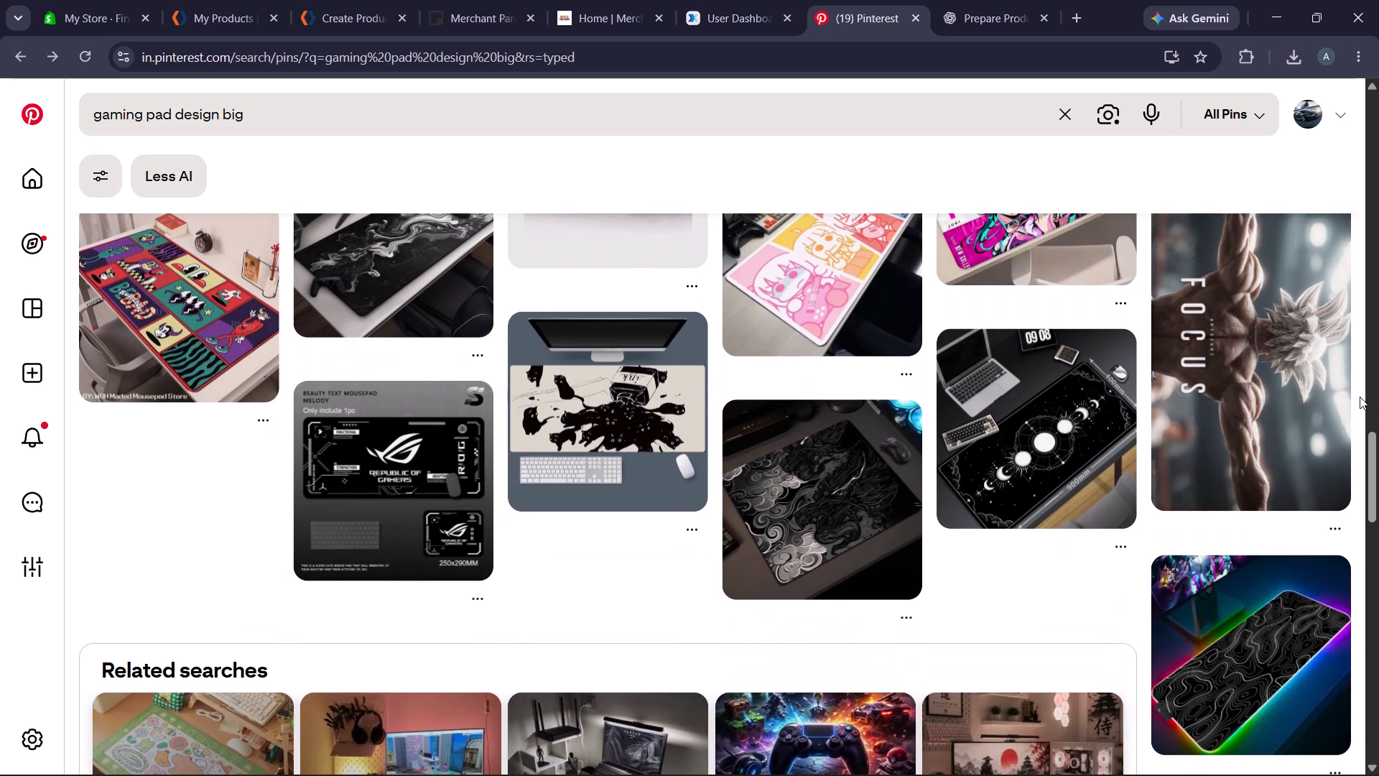
{"action": "scroll", "coordinate": [1360, 397], "scroll_direction": "down", "scroll_amount": 4}
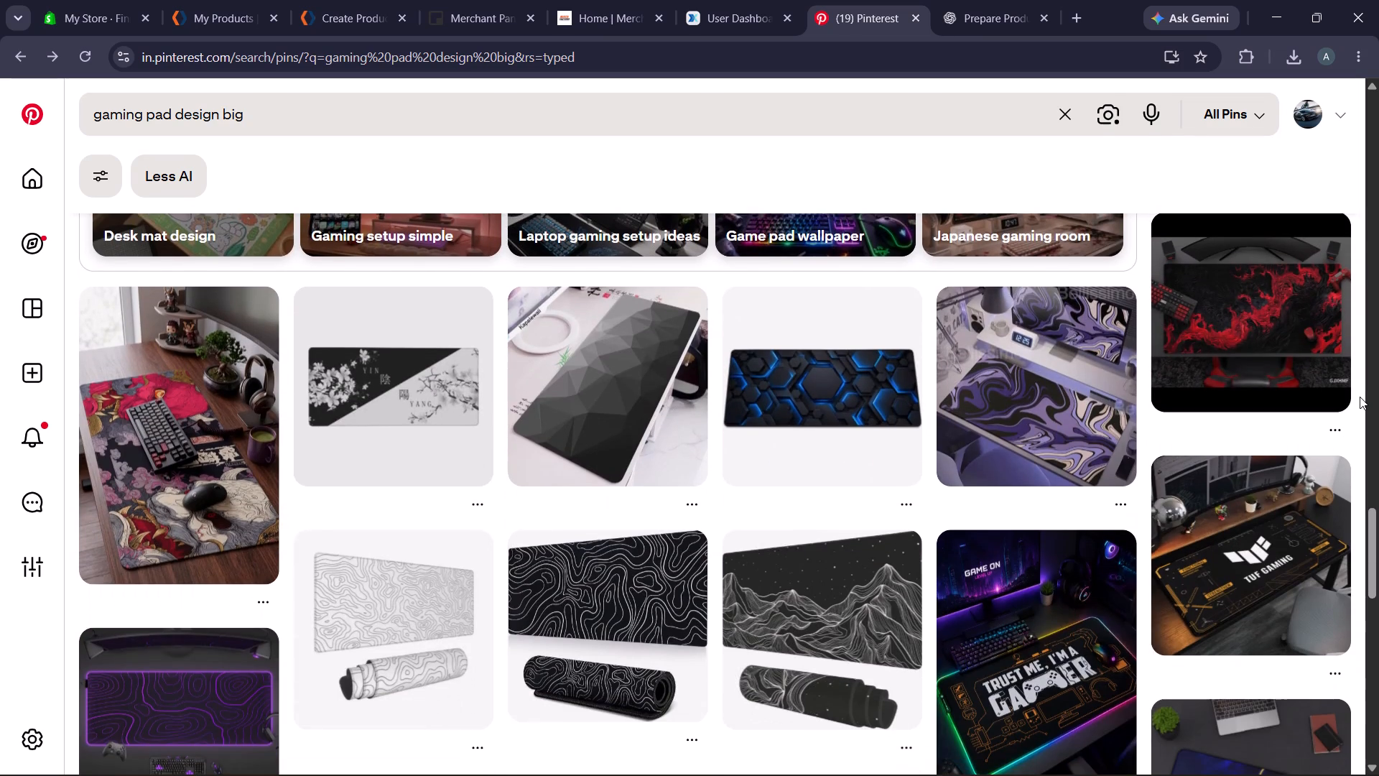
{"action": "scroll", "coordinate": [1360, 397], "scroll_direction": "down", "scroll_amount": 5}
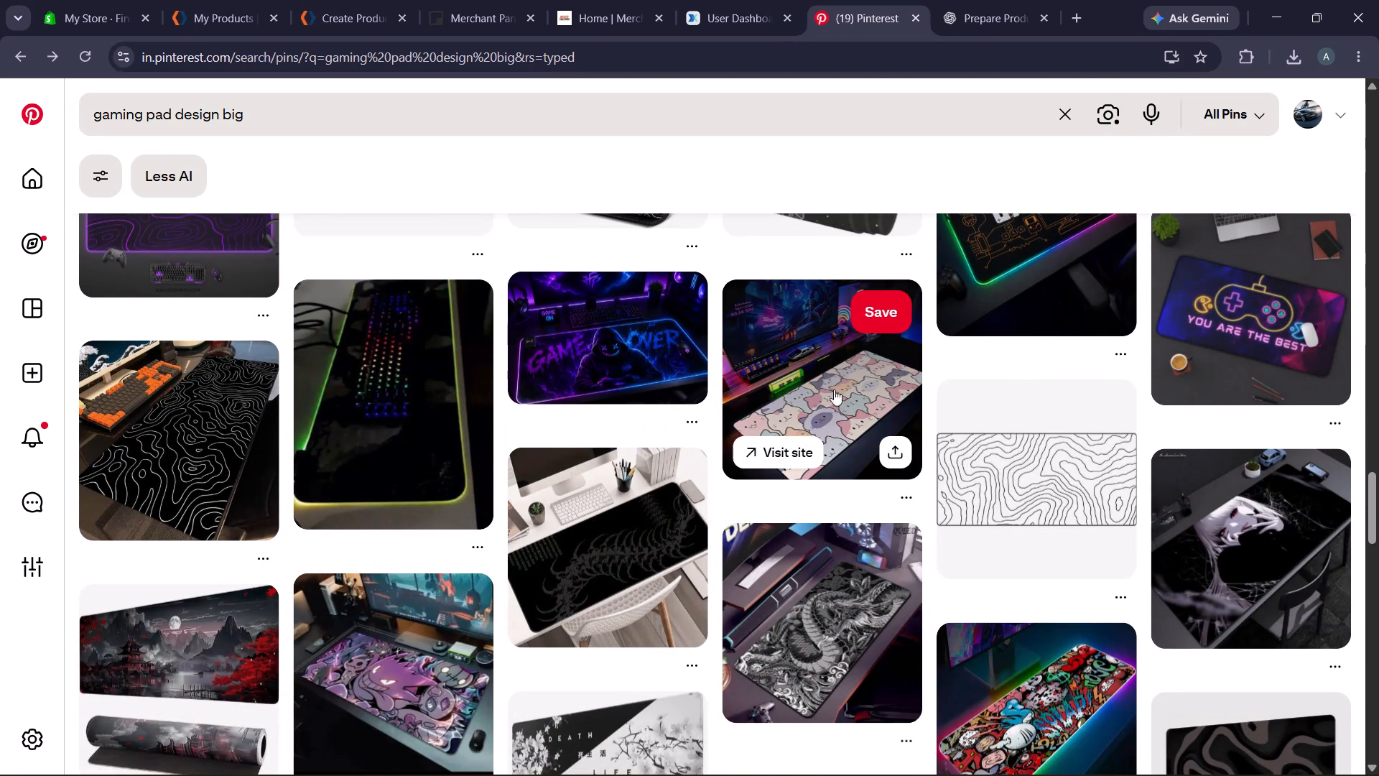
{"action": "left_click", "coordinate": [845, 400]}
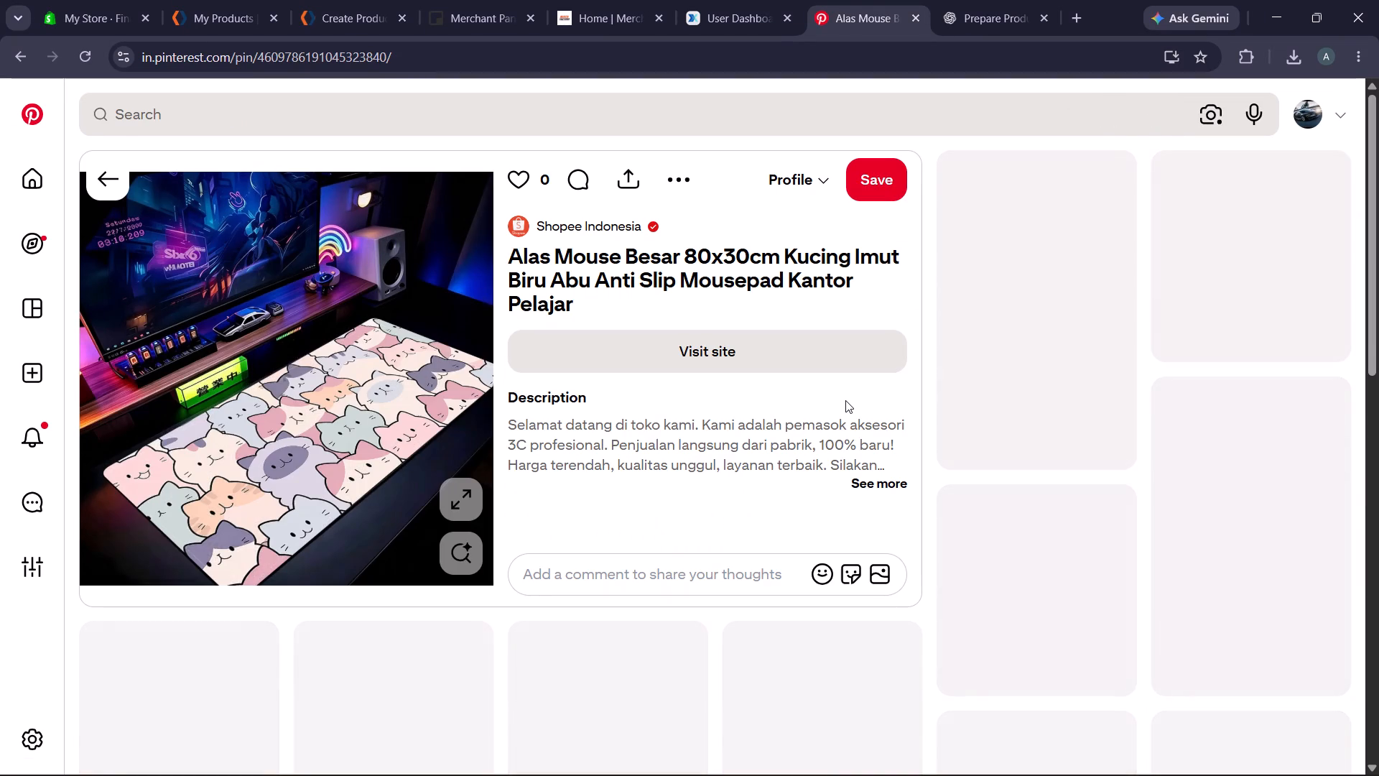
{"action": "left_click", "coordinate": [727, 1]}
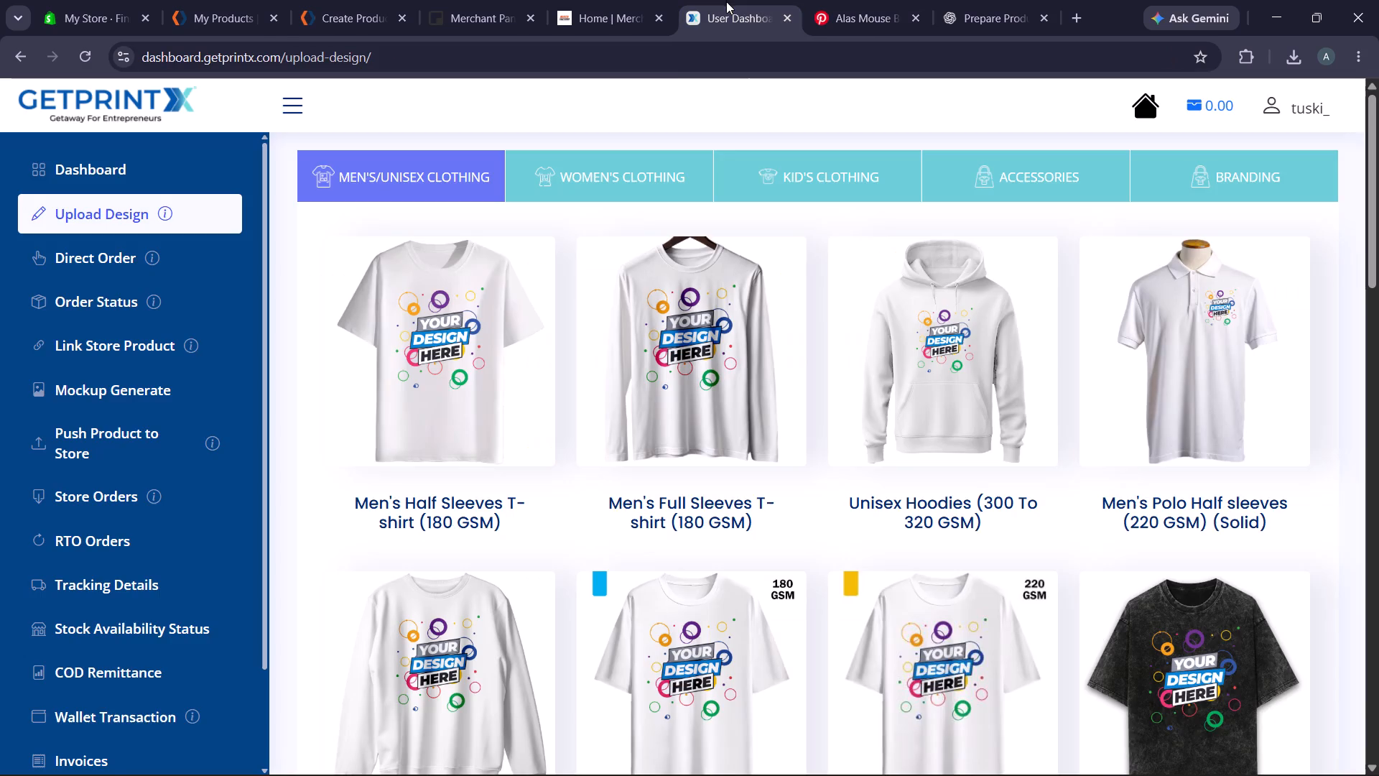
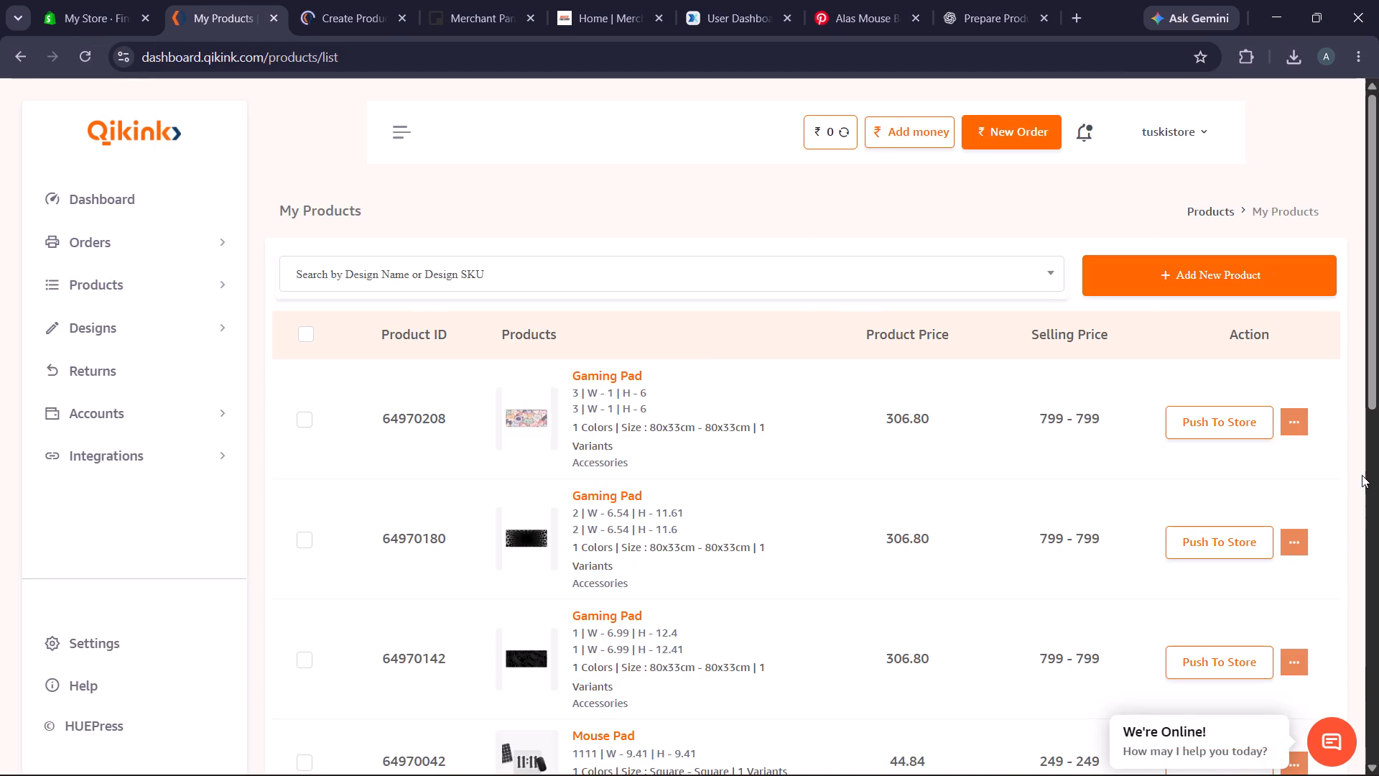
Switch to Pinterest, look through the pins related to the cat mouse pad, and return to the gaming pad design results.
{"action": "left_click", "coordinate": [948, 1]}
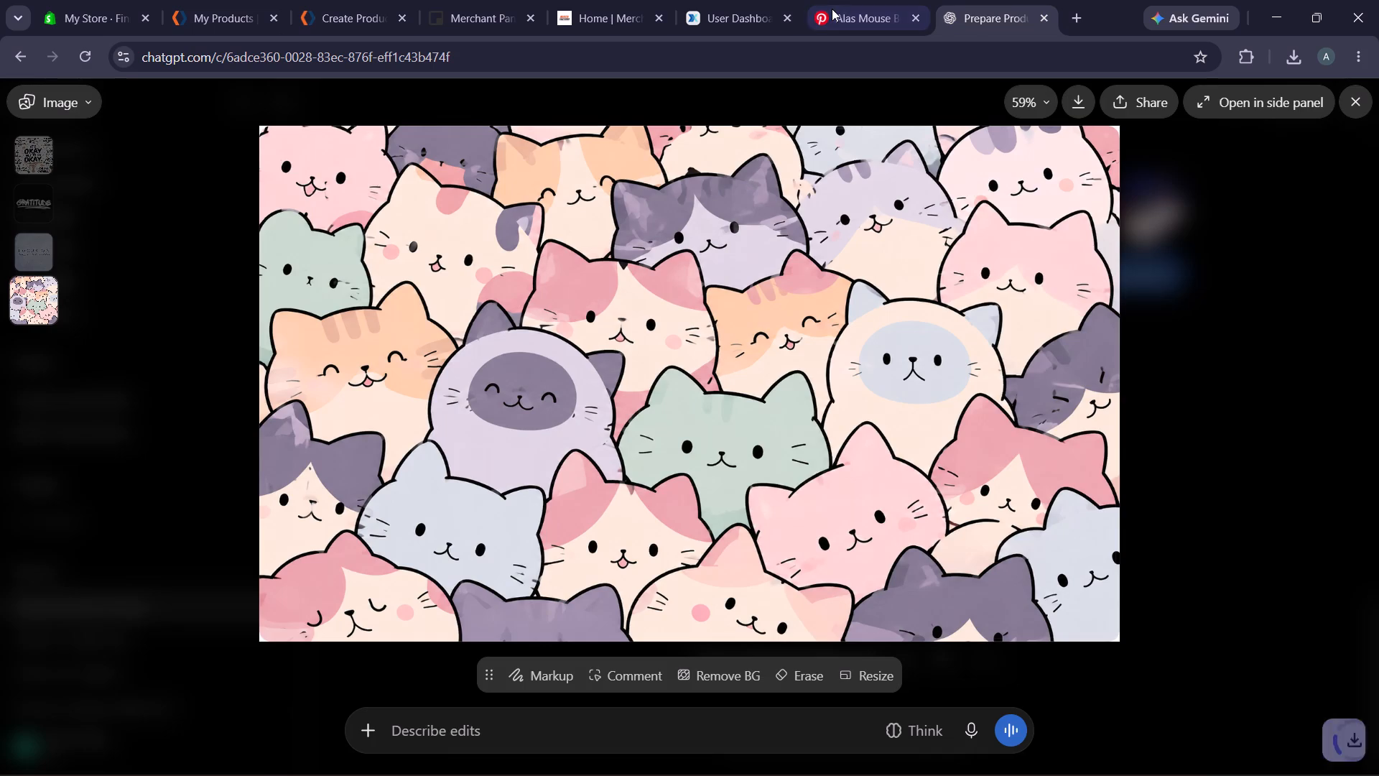
{"action": "left_click", "coordinate": [832, 8]}
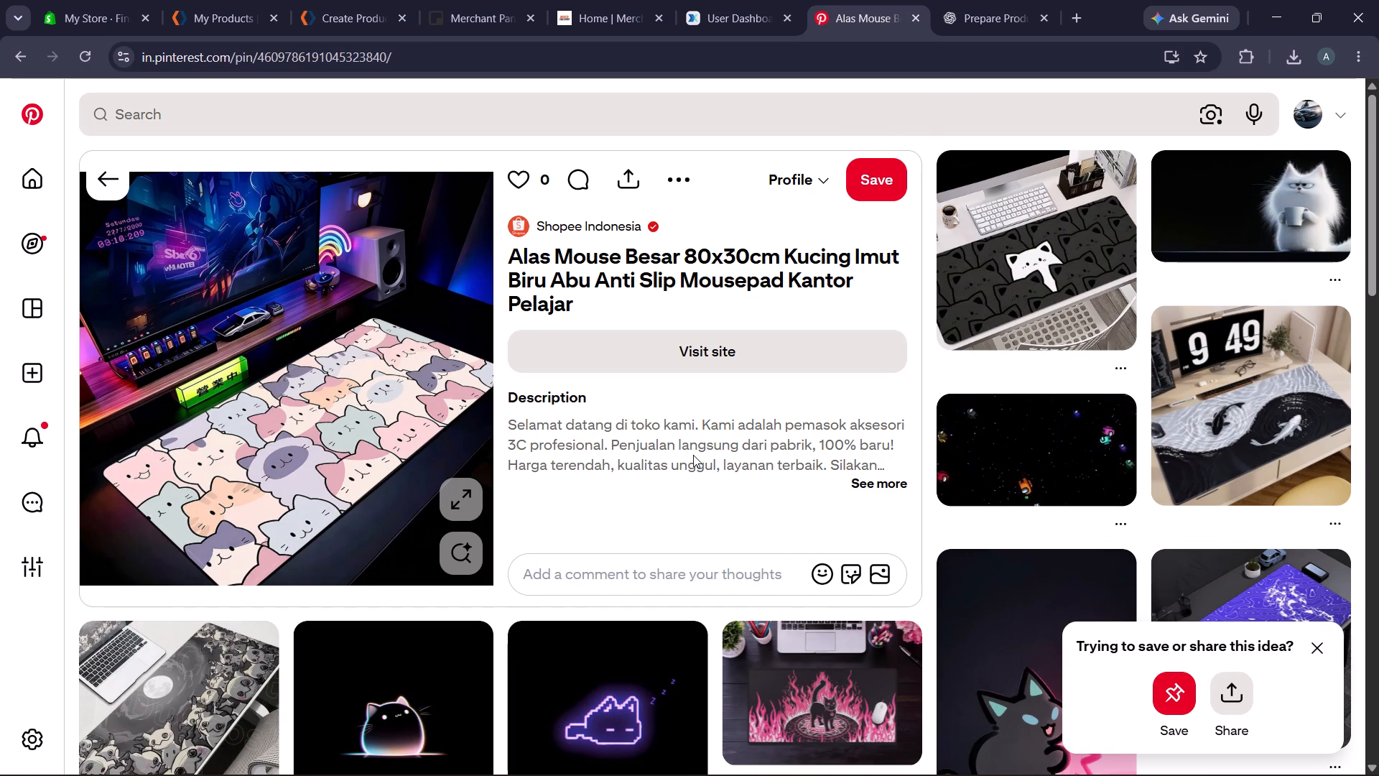
{"action": "scroll", "coordinate": [693, 455], "scroll_direction": "down", "scroll_amount": 3}
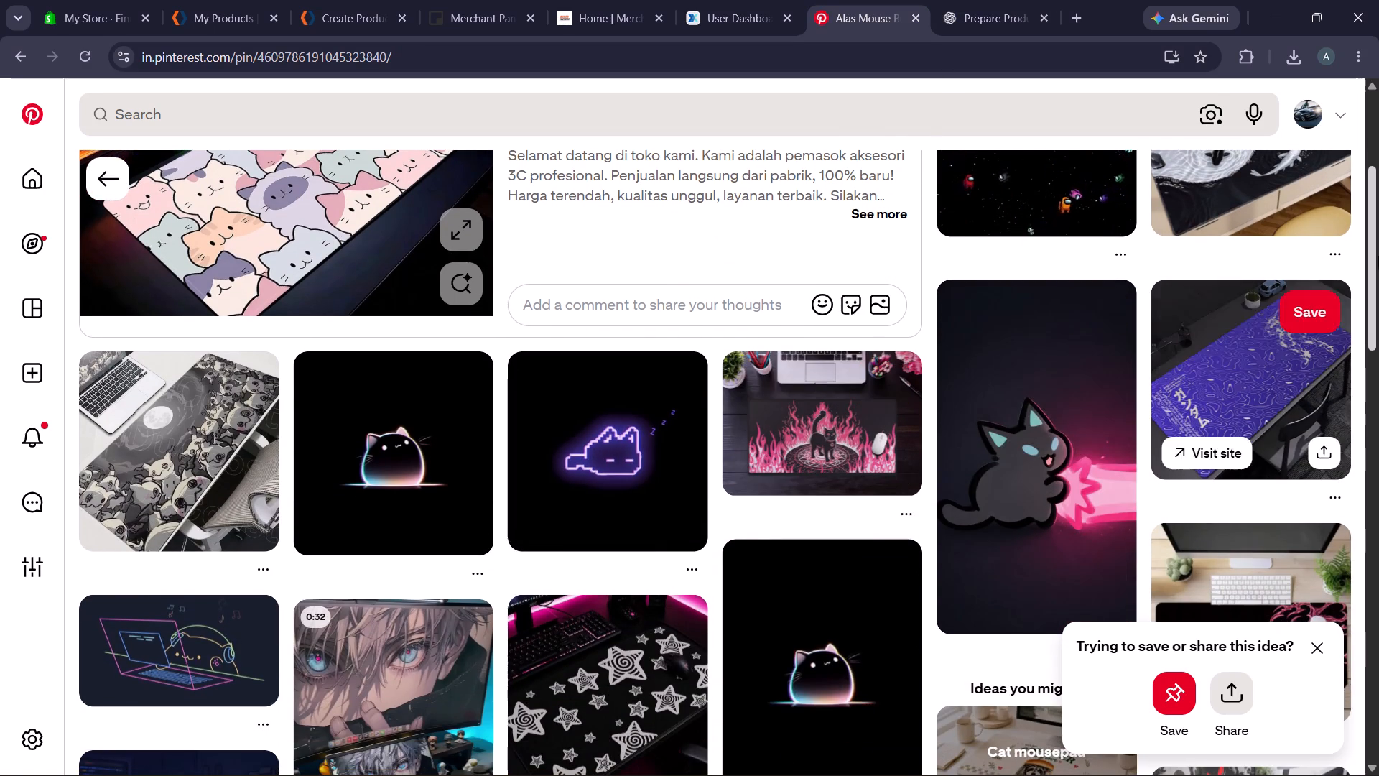
{"action": "left_click_drag", "start_coordinate": [1378, 254], "coordinate": [1378, 348]}
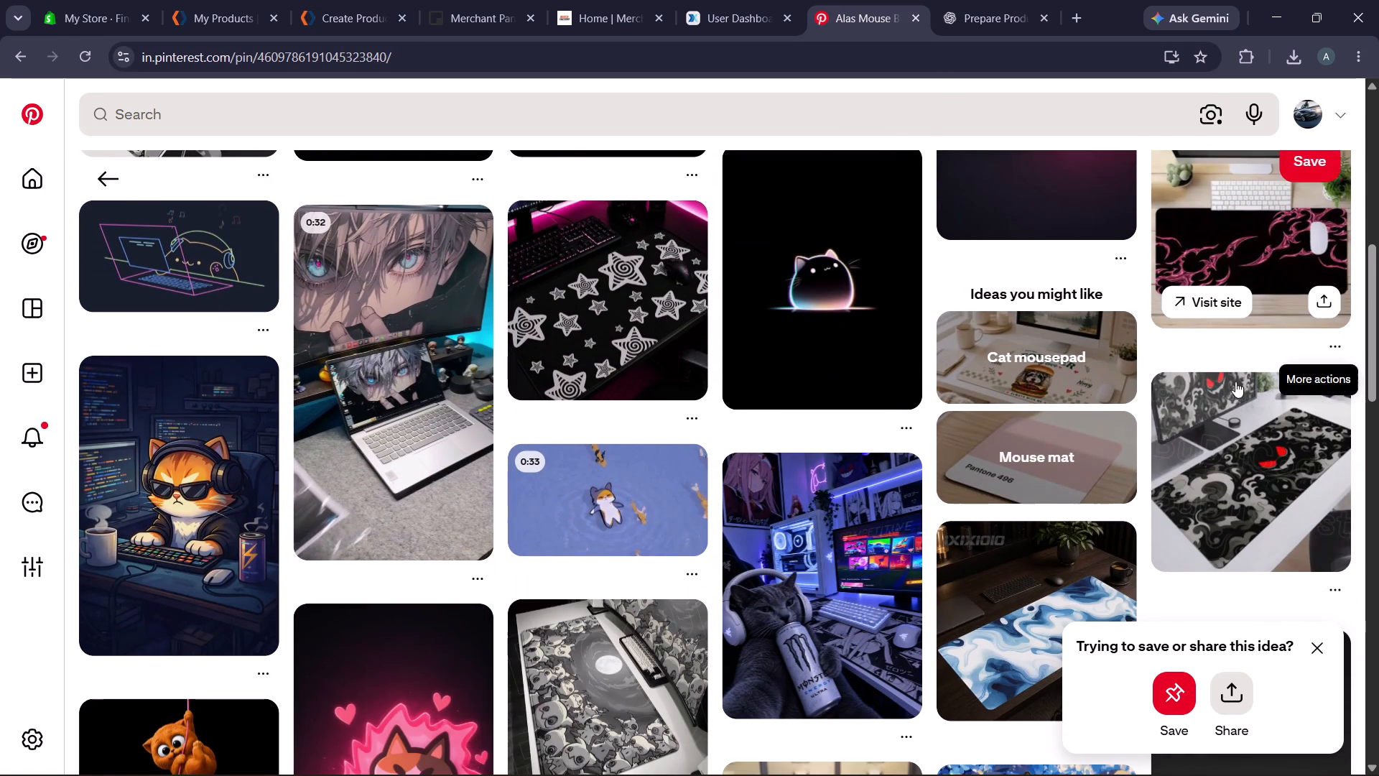
{"action": "left_click", "coordinate": [97, 175]}
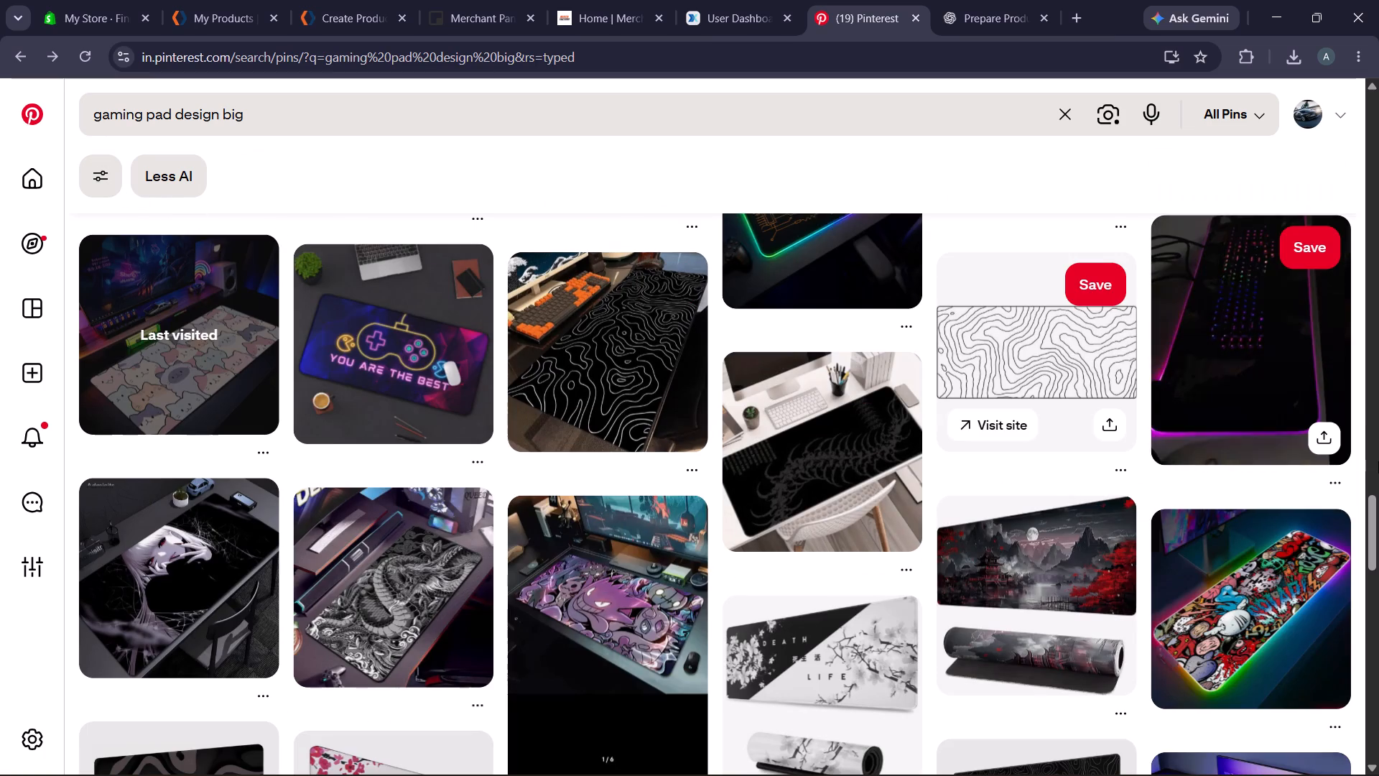
Browse the "gaming pad design big" results on Pinterest for the next gaming pad design.
{"action": "scroll", "coordinate": [1378, 328], "scroll_direction": "down", "scroll_amount": 3}
{"action": "scroll", "coordinate": [1378, 328], "scroll_direction": "up", "scroll_amount": 4}
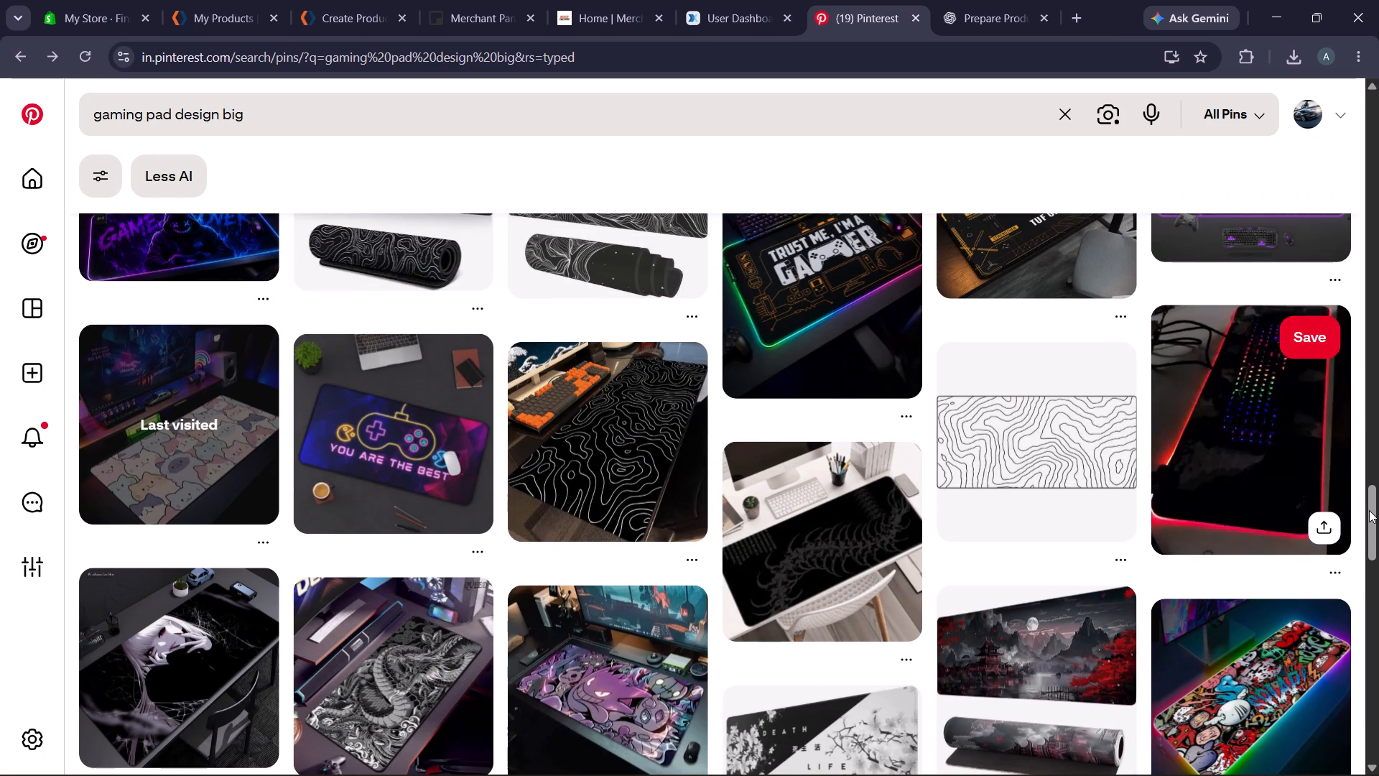
{"action": "left_click_drag", "start_coordinate": [1369, 510], "coordinate": [1371, 532]}
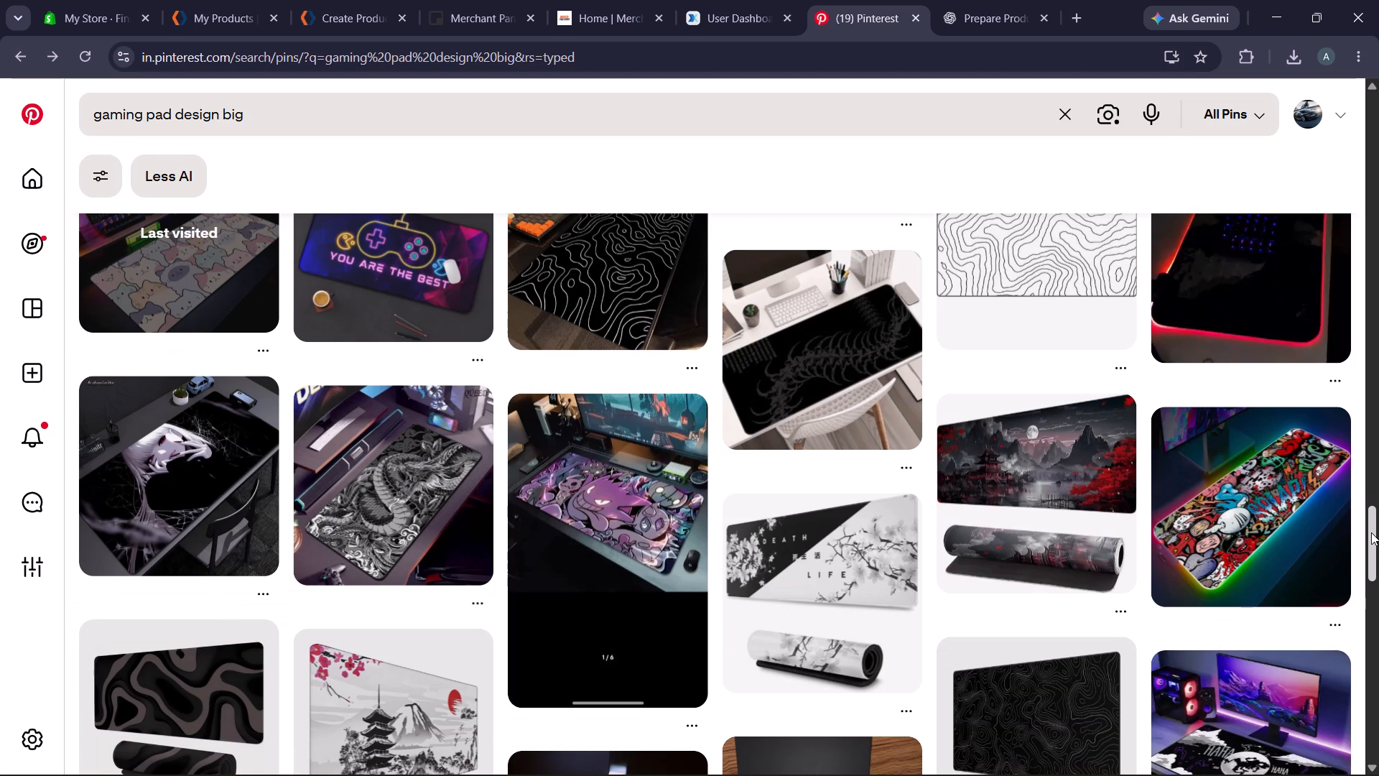
{"action": "left_click_drag", "start_coordinate": [1371, 532], "coordinate": [1371, 556]}
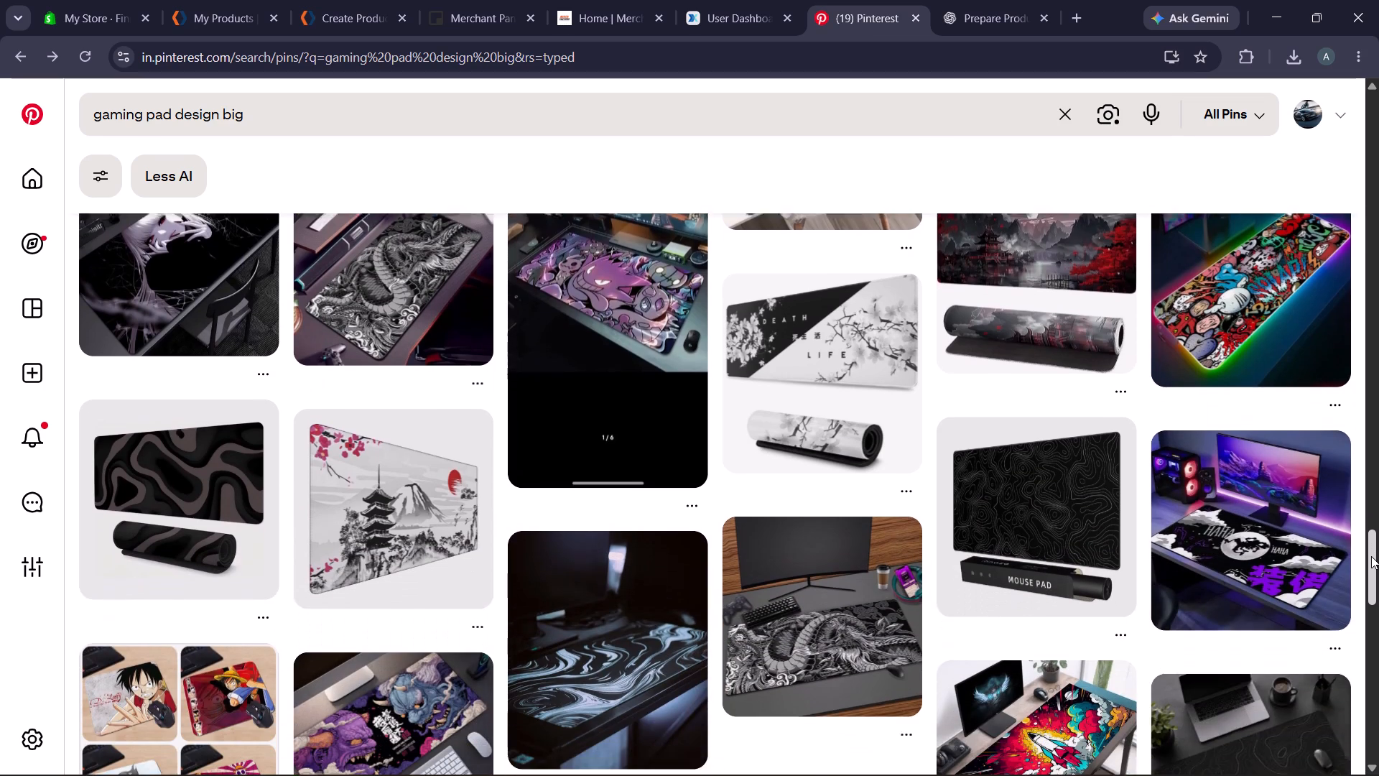
{"action": "left_click_drag", "start_coordinate": [1371, 556], "coordinate": [1371, 561]}
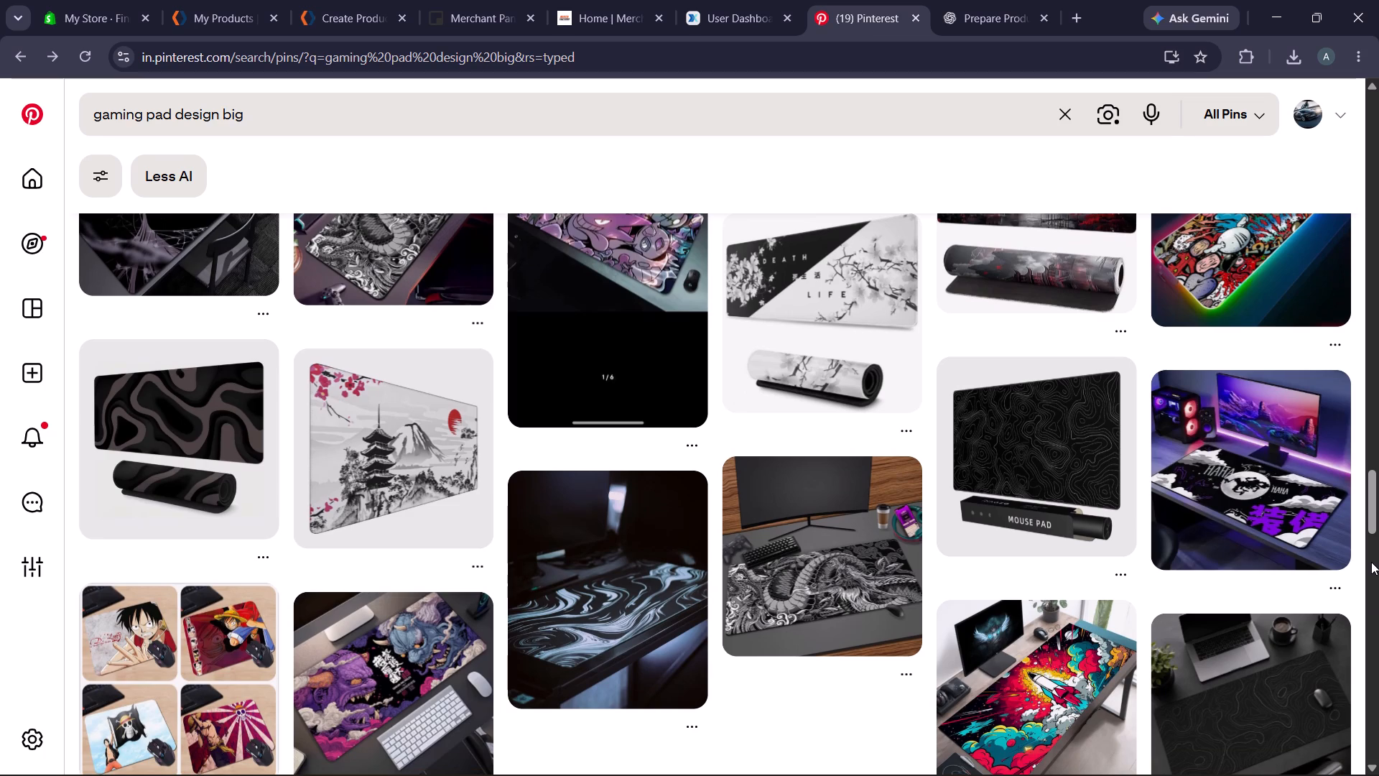
{"action": "scroll", "coordinate": [1371, 562], "scroll_direction": "down", "scroll_amount": 6}
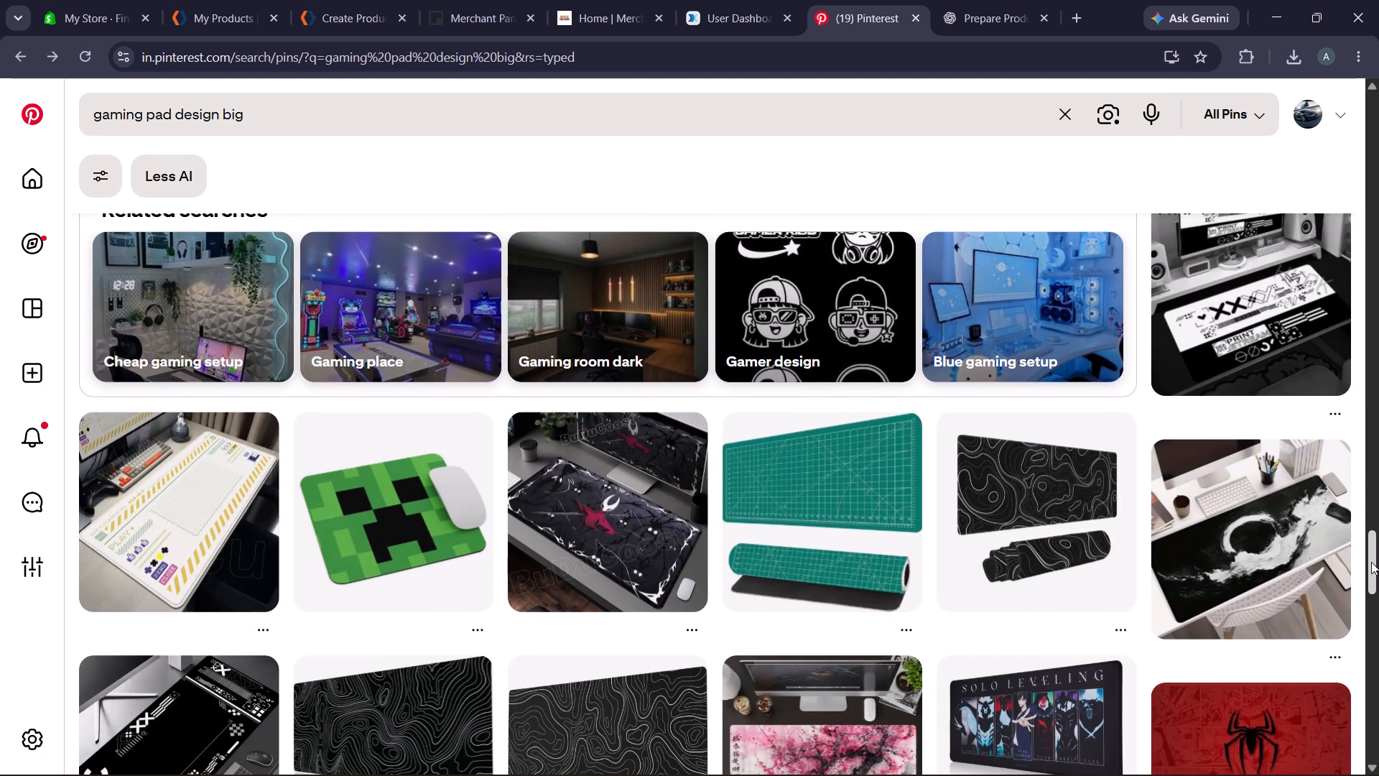
{"action": "scroll", "coordinate": [1371, 562], "scroll_direction": "down", "scroll_amount": 1}
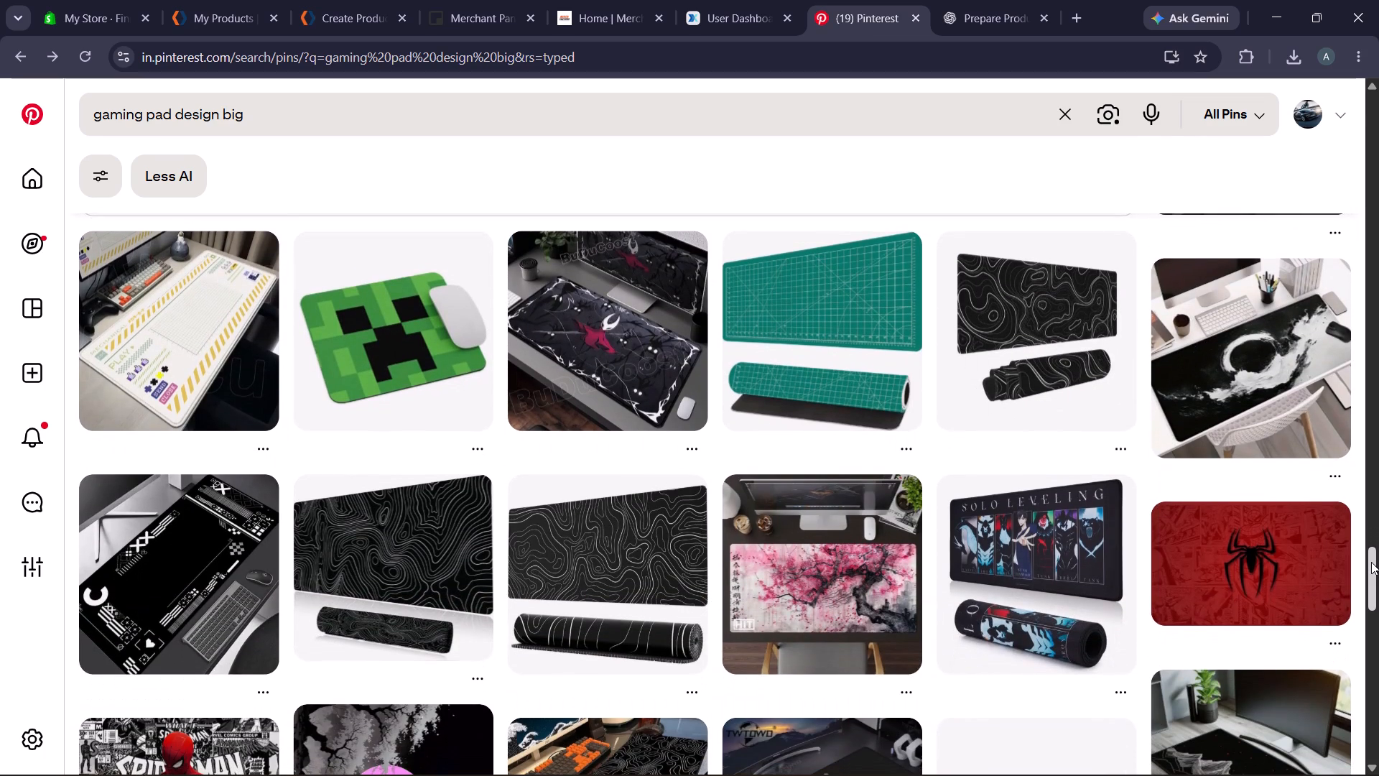
{"action": "scroll", "coordinate": [1371, 562], "scroll_direction": "down", "scroll_amount": 5}
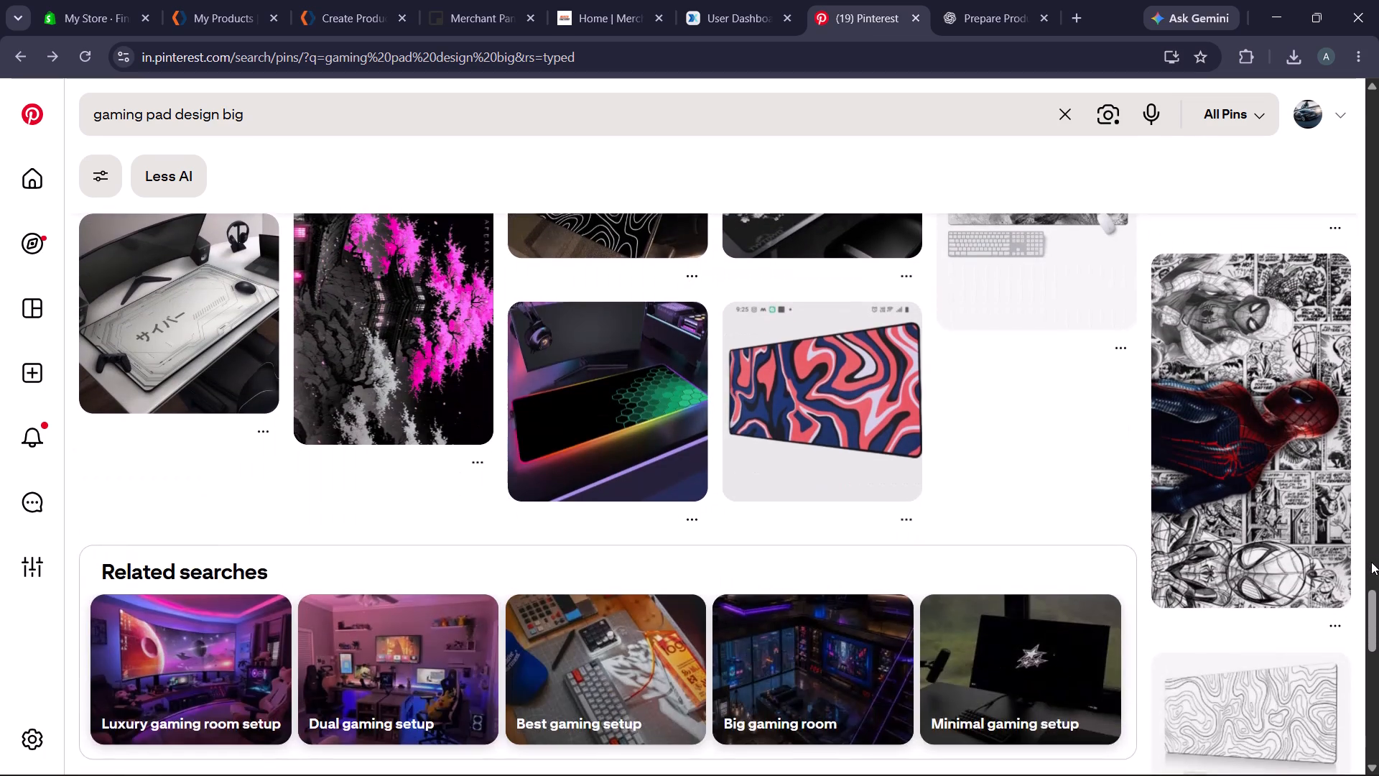
{"action": "scroll", "coordinate": [1371, 562], "scroll_direction": "down", "scroll_amount": 5}
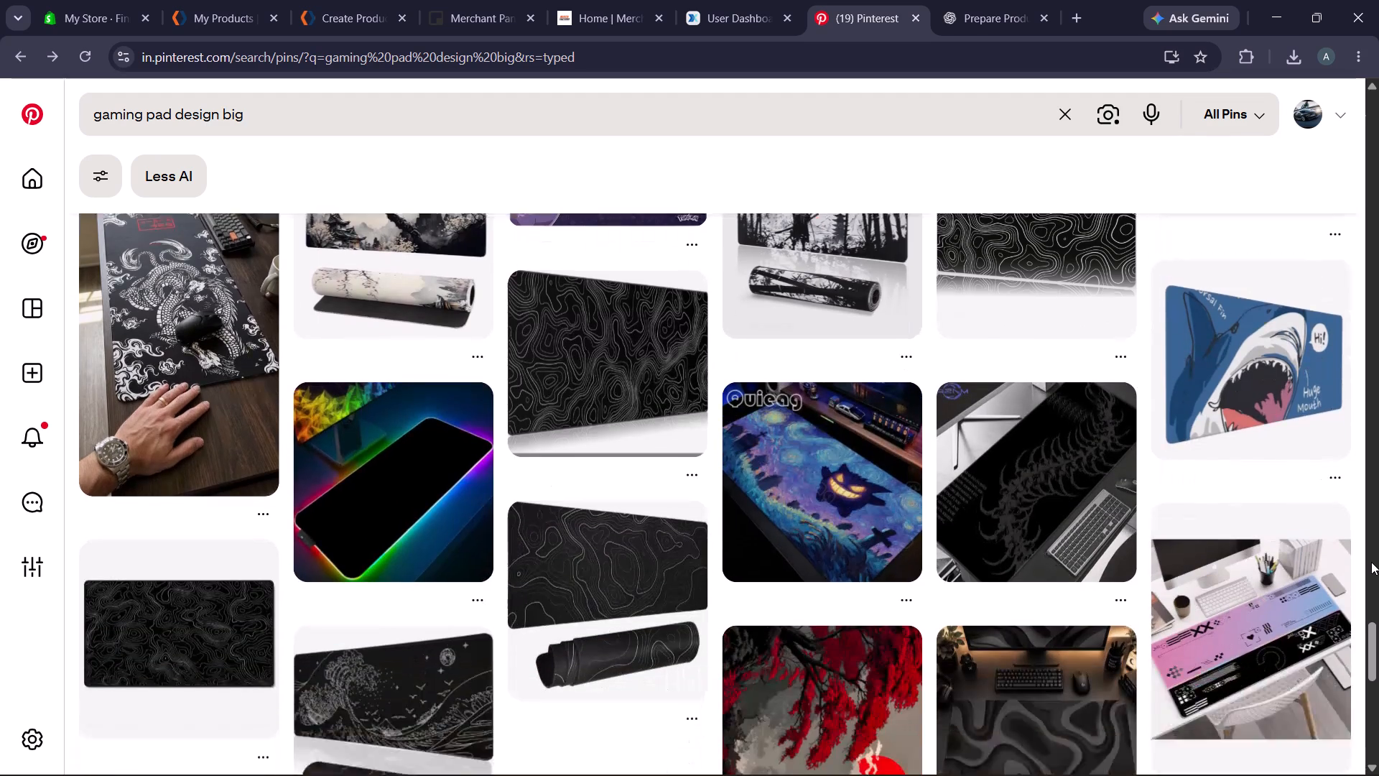
{"action": "scroll", "coordinate": [1371, 562], "scroll_direction": "down", "scroll_amount": 4}
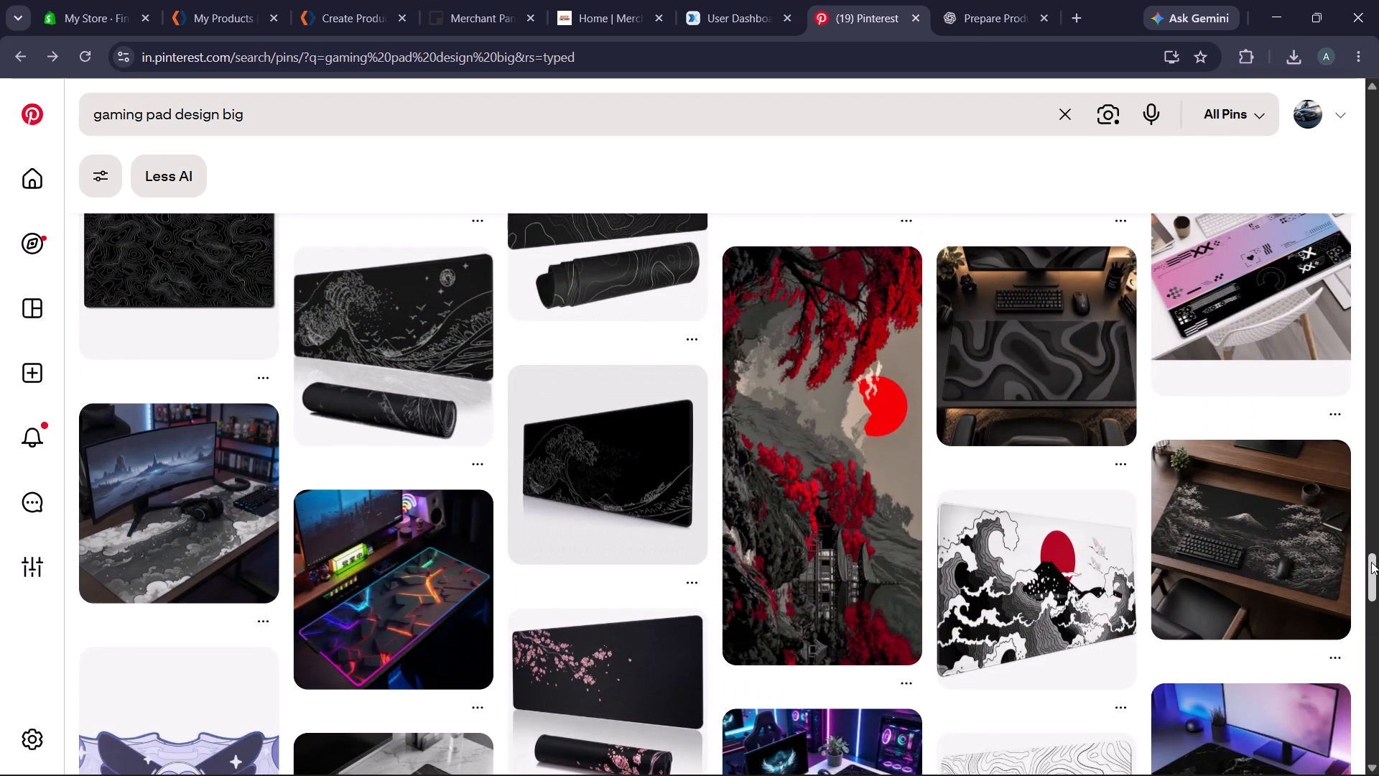
{"action": "scroll", "coordinate": [1371, 562], "scroll_direction": "down", "scroll_amount": 8}
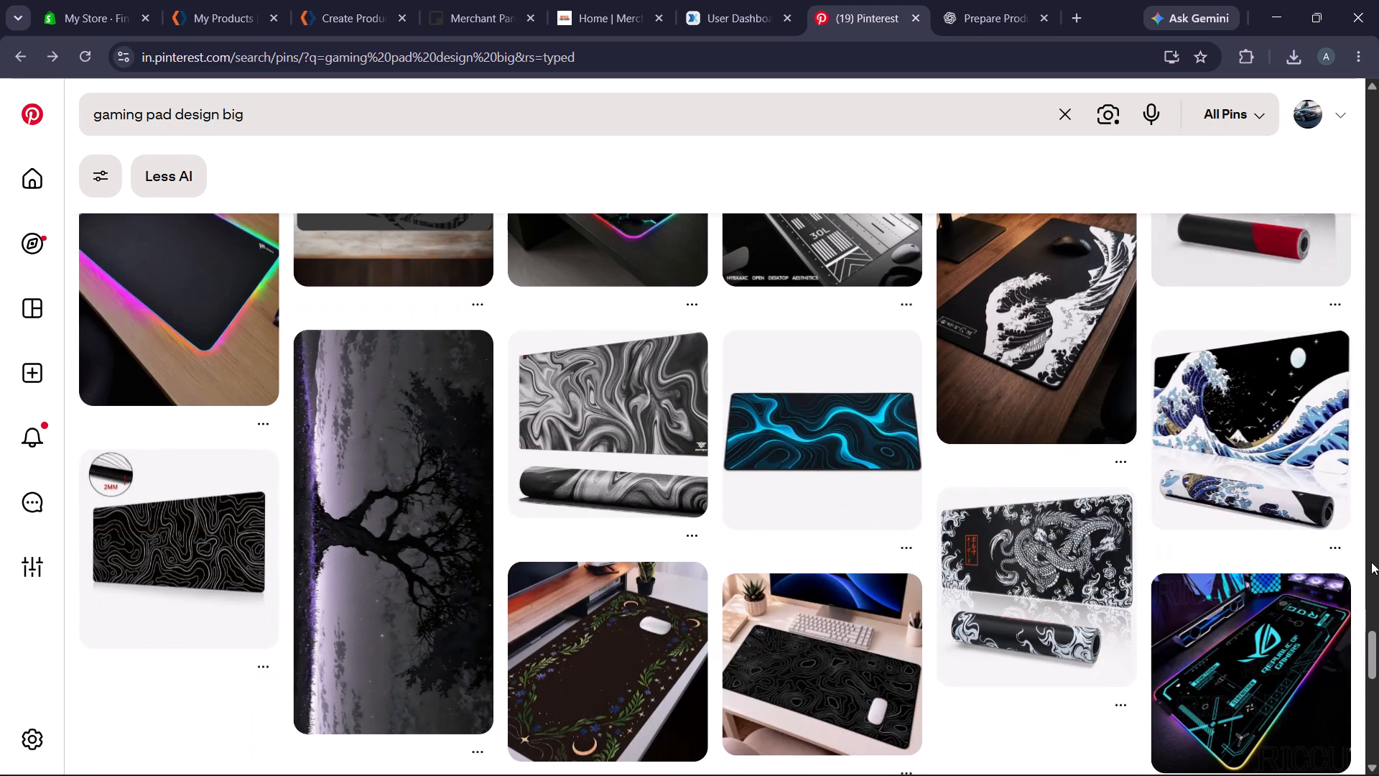
{"action": "scroll", "coordinate": [1371, 562], "scroll_direction": "down", "scroll_amount": 1}
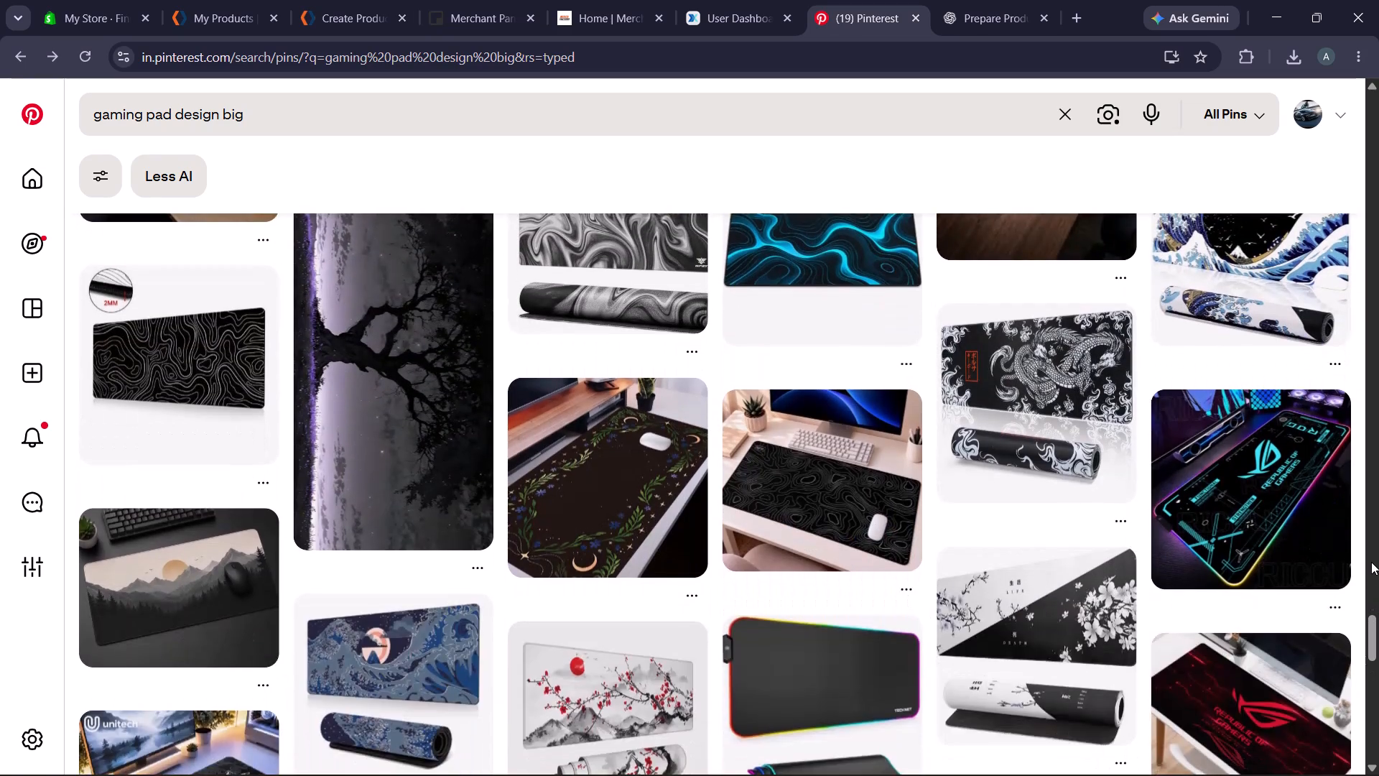
{"action": "scroll", "coordinate": [1371, 562], "scroll_direction": "down", "scroll_amount": 4}
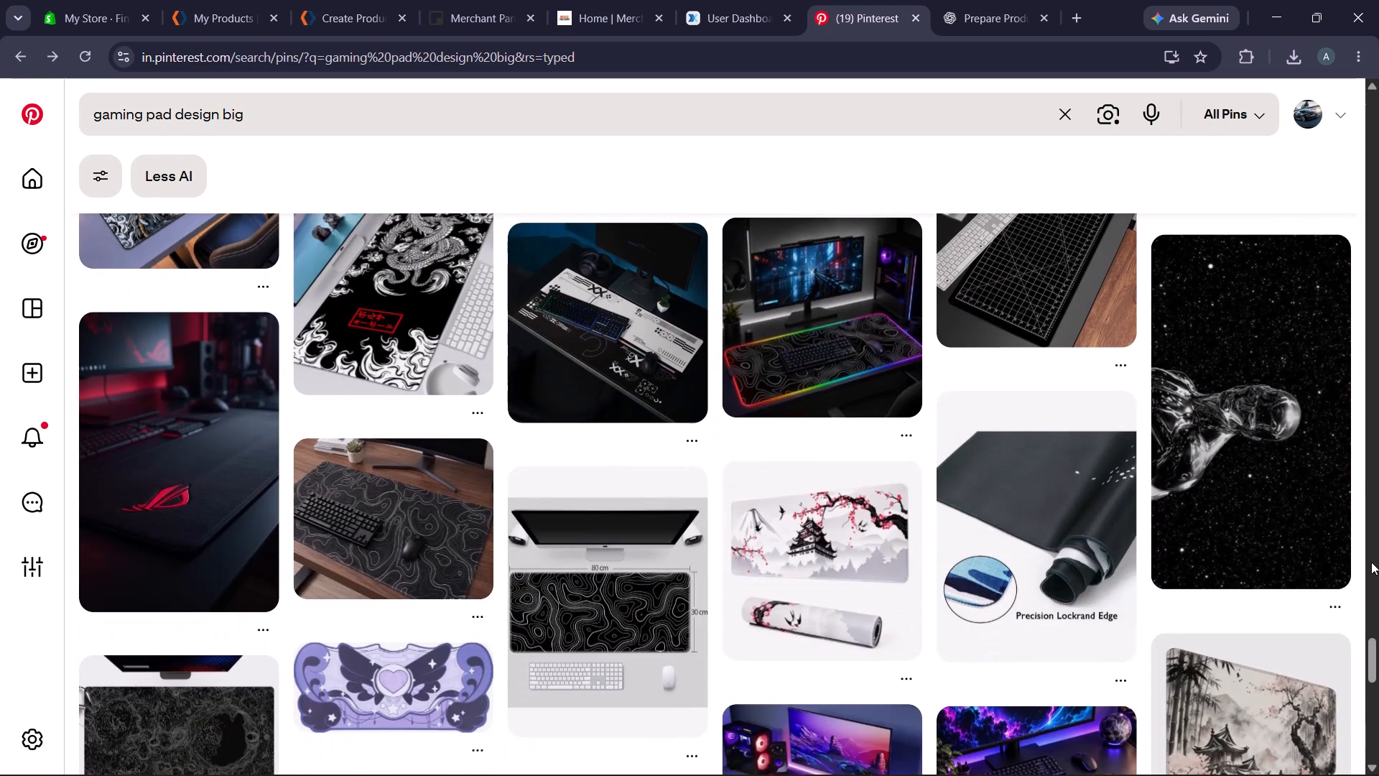
{"action": "scroll", "coordinate": [1371, 562], "scroll_direction": "down", "scroll_amount": 1}
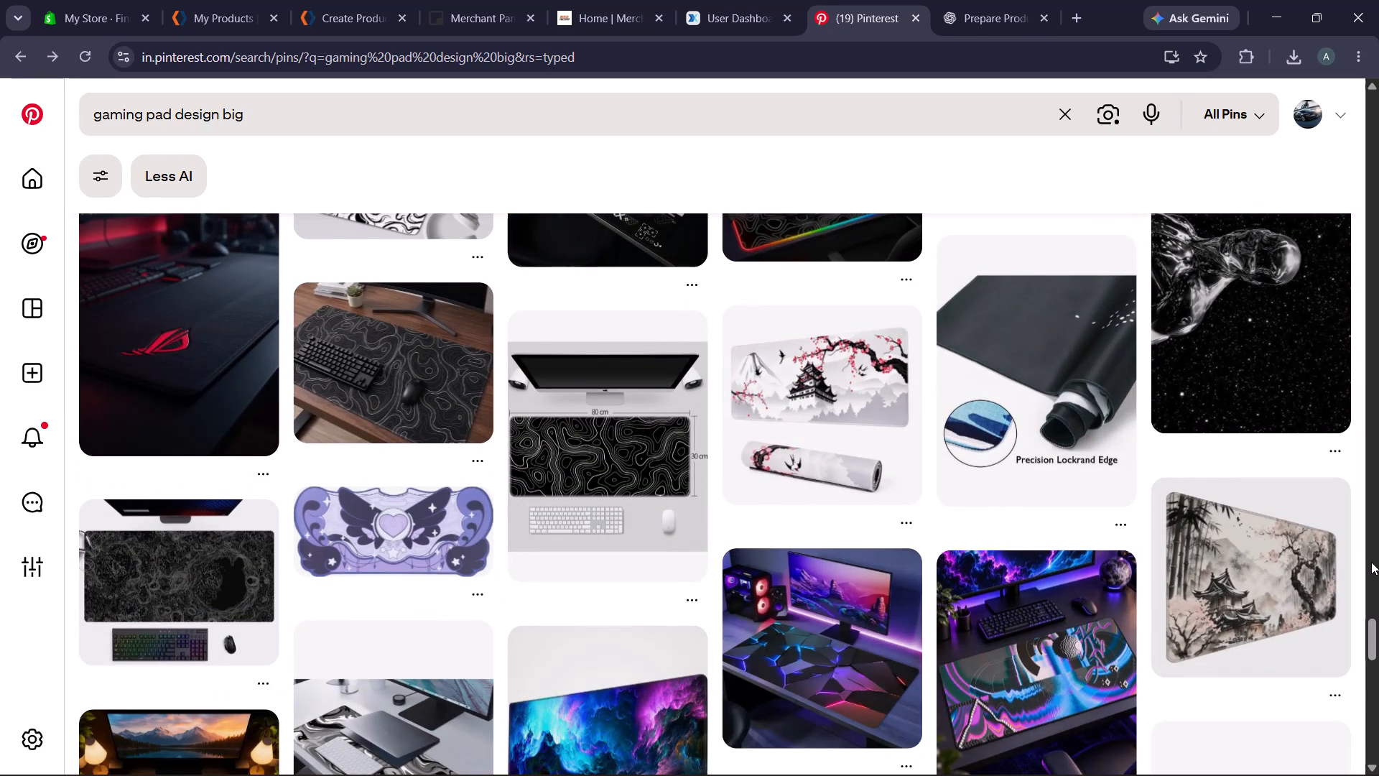
Open the pin of the chrome figure against a starry black sky and save its image as 4 in the Professional folder.
{"action": "scroll", "coordinate": [1367, 565], "scroll_direction": "up", "scroll_amount": 2}
{"action": "left_click", "coordinate": [1246, 435]}
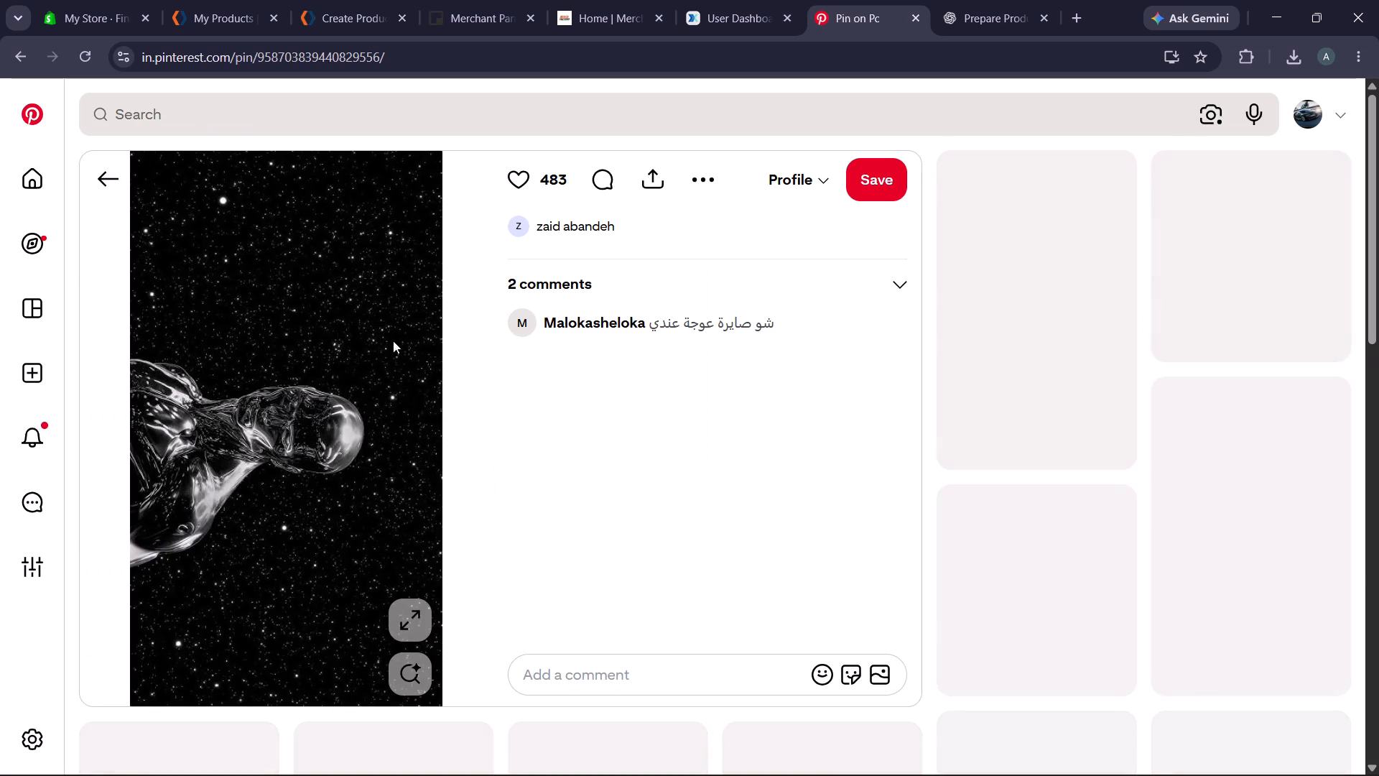
{"action": "right_click", "coordinate": [323, 412]}
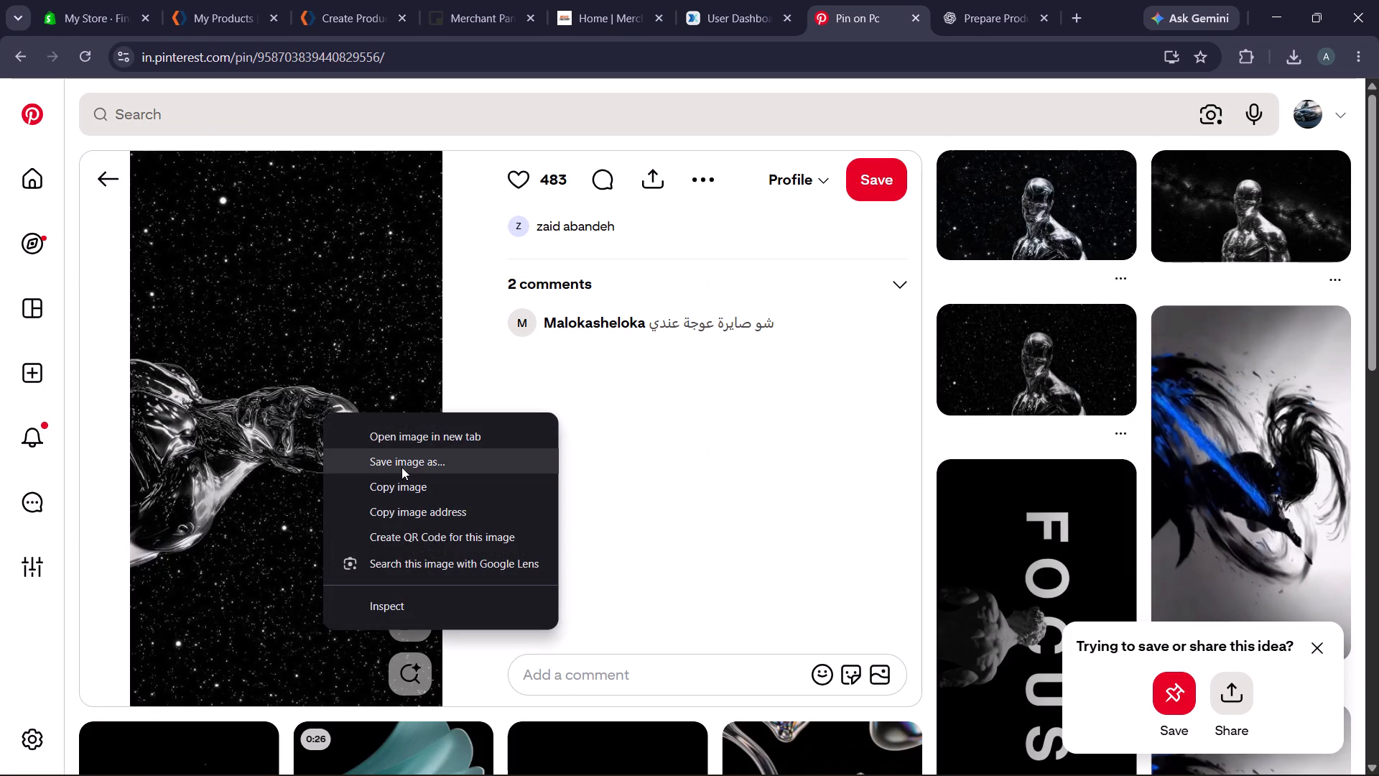
{"action": "left_click", "coordinate": [401, 467]}
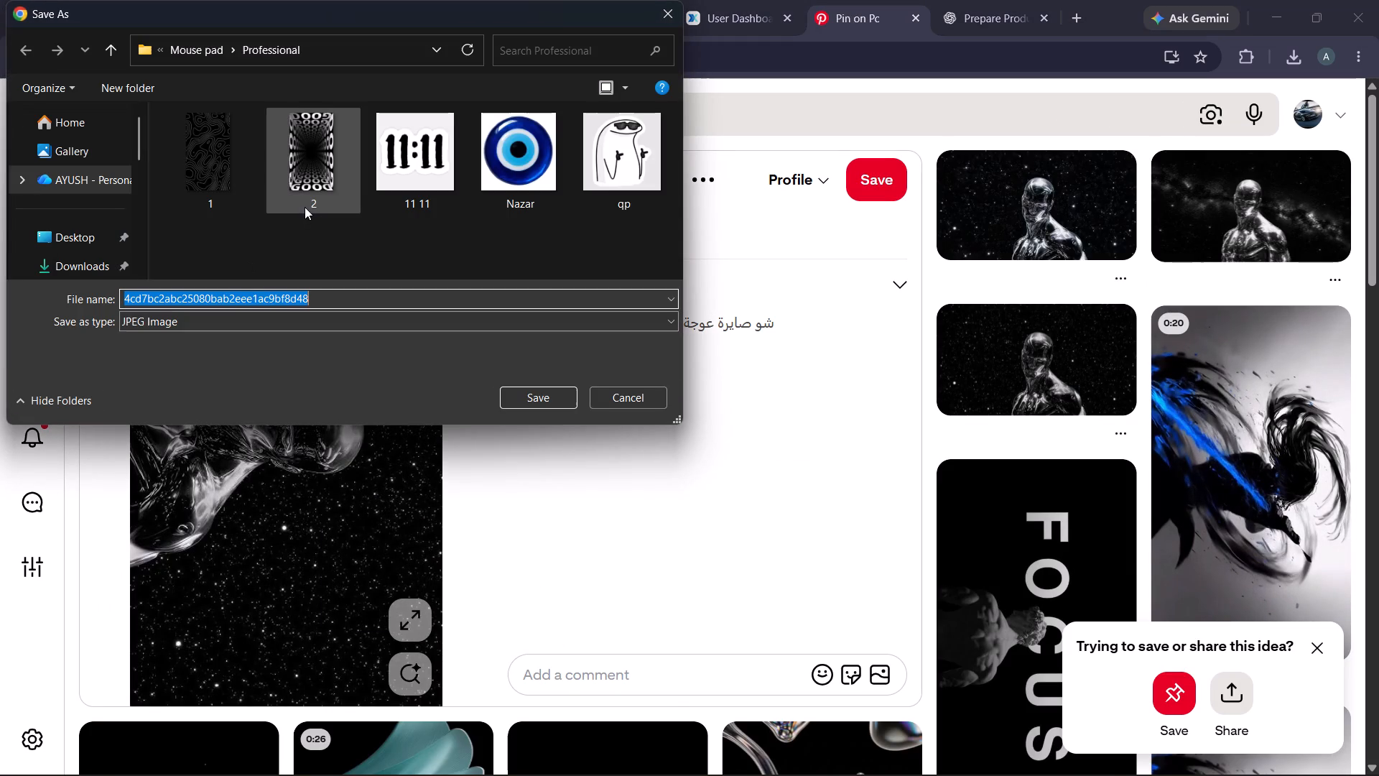
{"action": "key", "text": "4"}
{"action": "key", "text": "Return"}
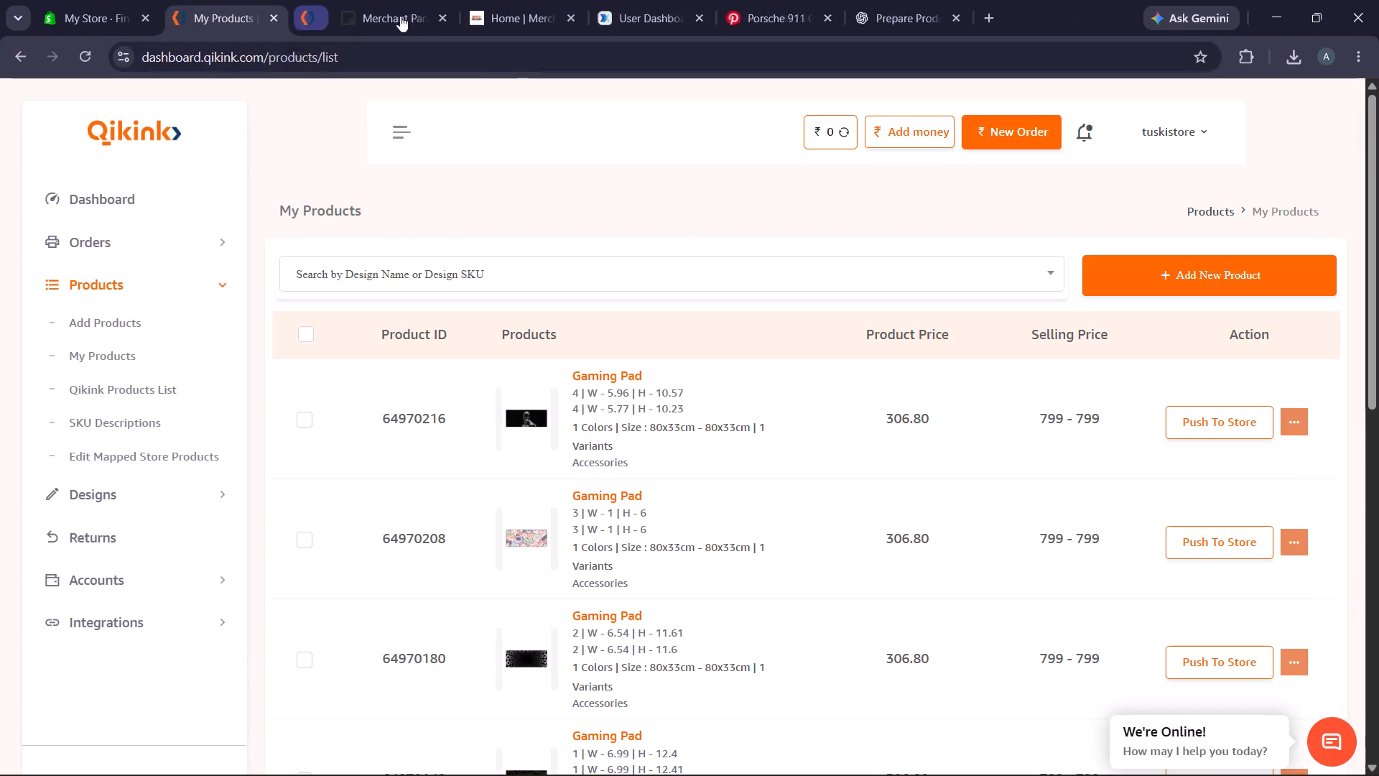
{"action": "left_click", "coordinate": [88, 58]}
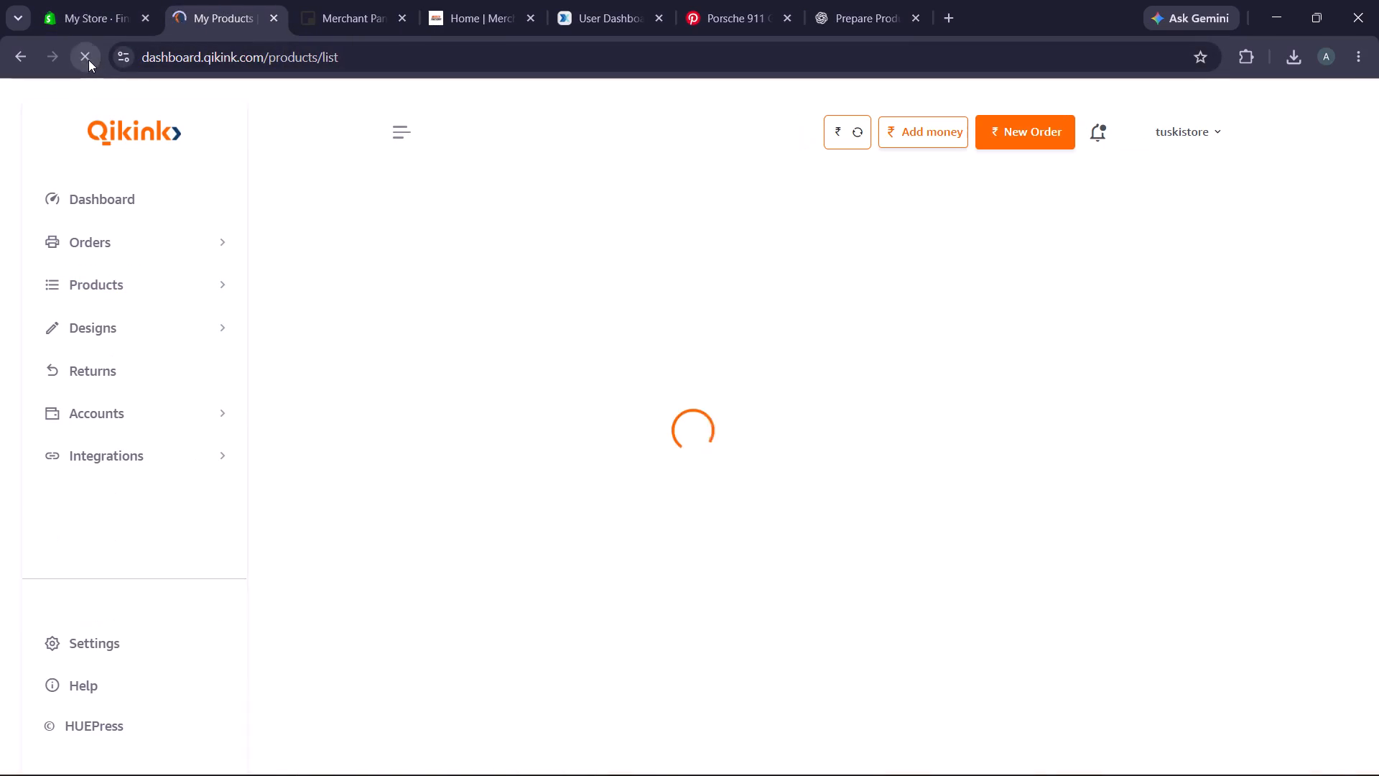
{"action": "scroll", "coordinate": [701, 430], "scroll_direction": "down", "scroll_amount": 8}
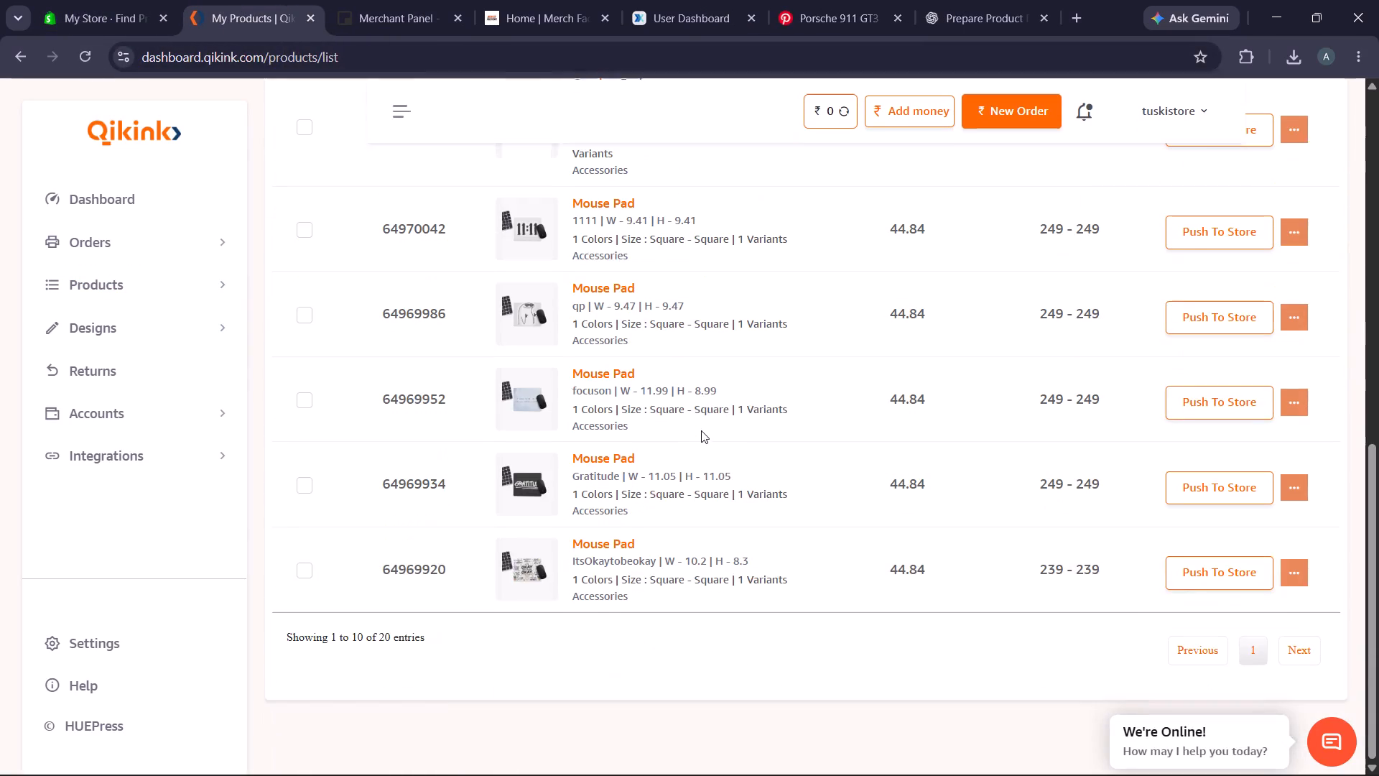
{"action": "scroll", "coordinate": [701, 430], "scroll_direction": "down", "scroll_amount": 1}
{"action": "scroll", "coordinate": [707, 428], "scroll_direction": "up", "scroll_amount": 7}
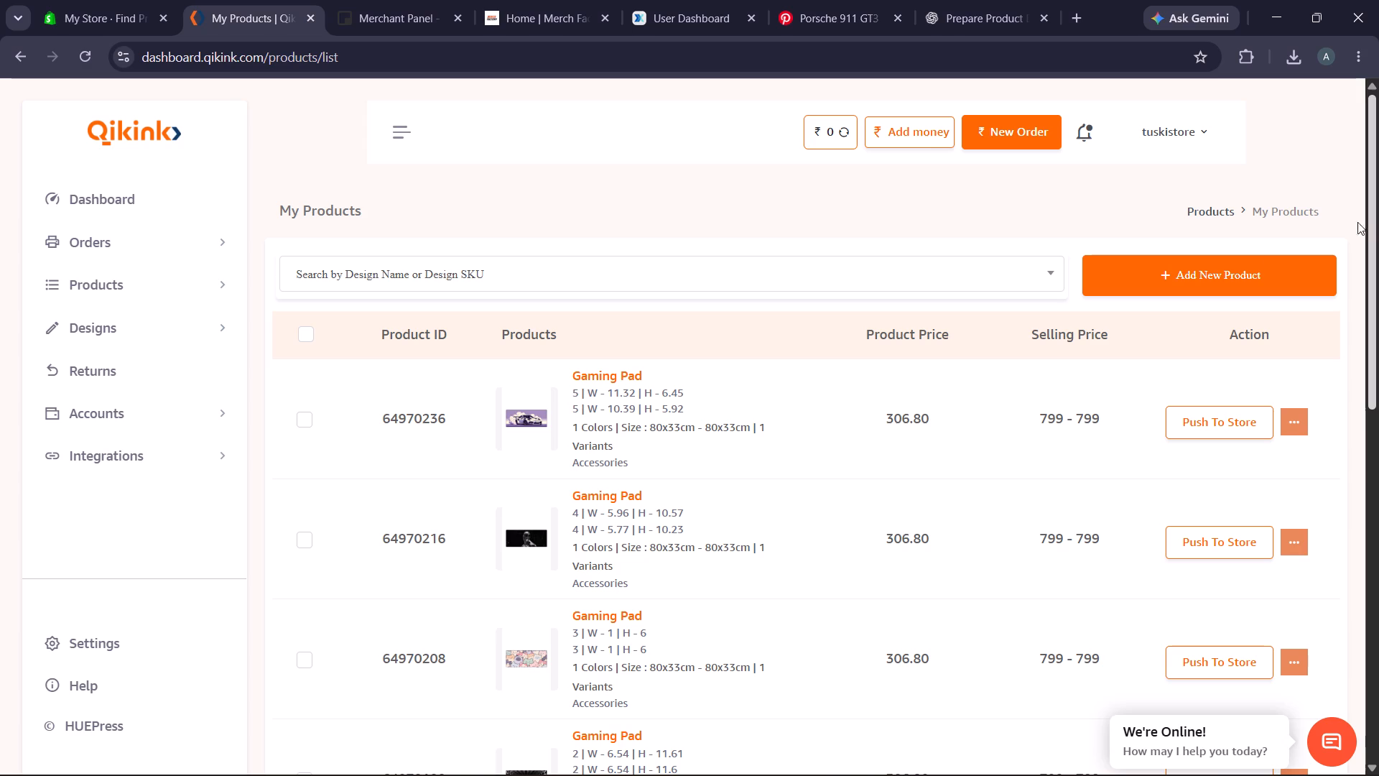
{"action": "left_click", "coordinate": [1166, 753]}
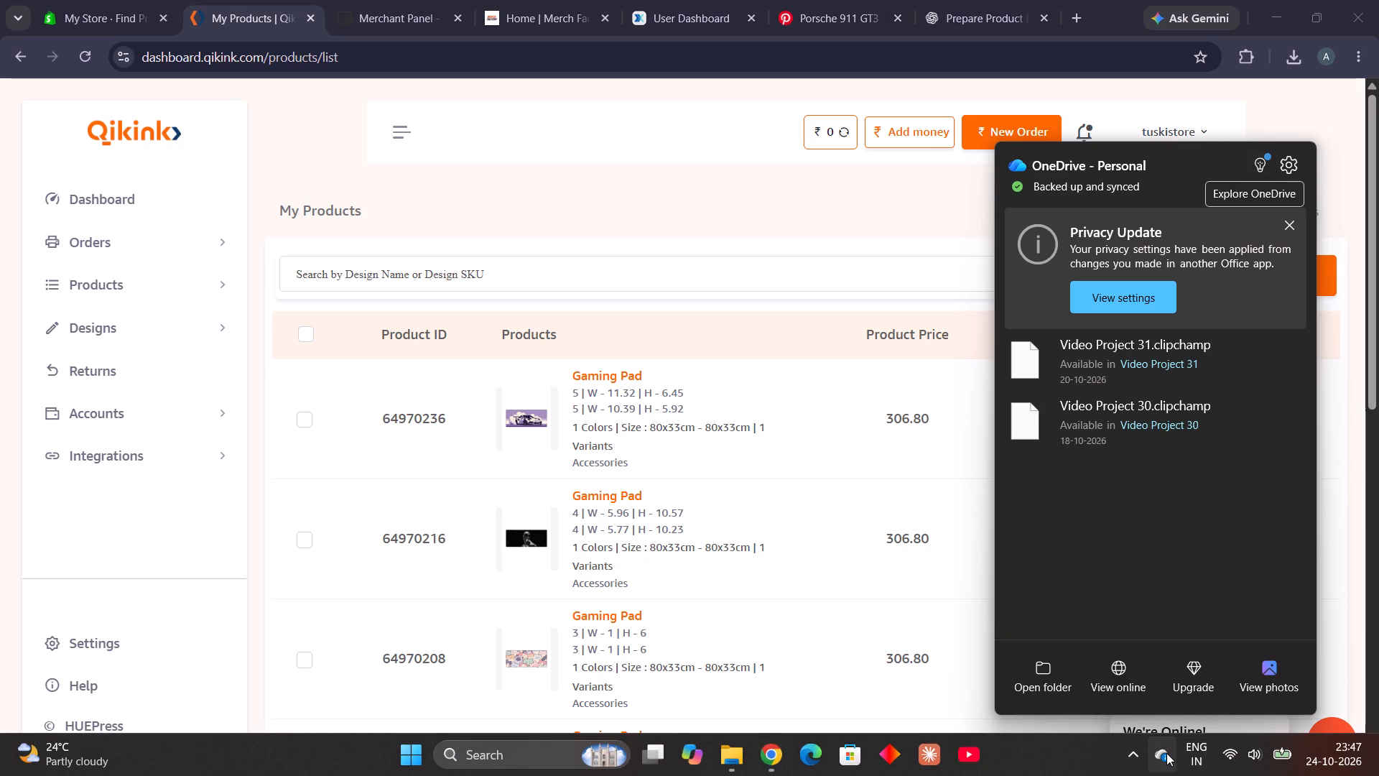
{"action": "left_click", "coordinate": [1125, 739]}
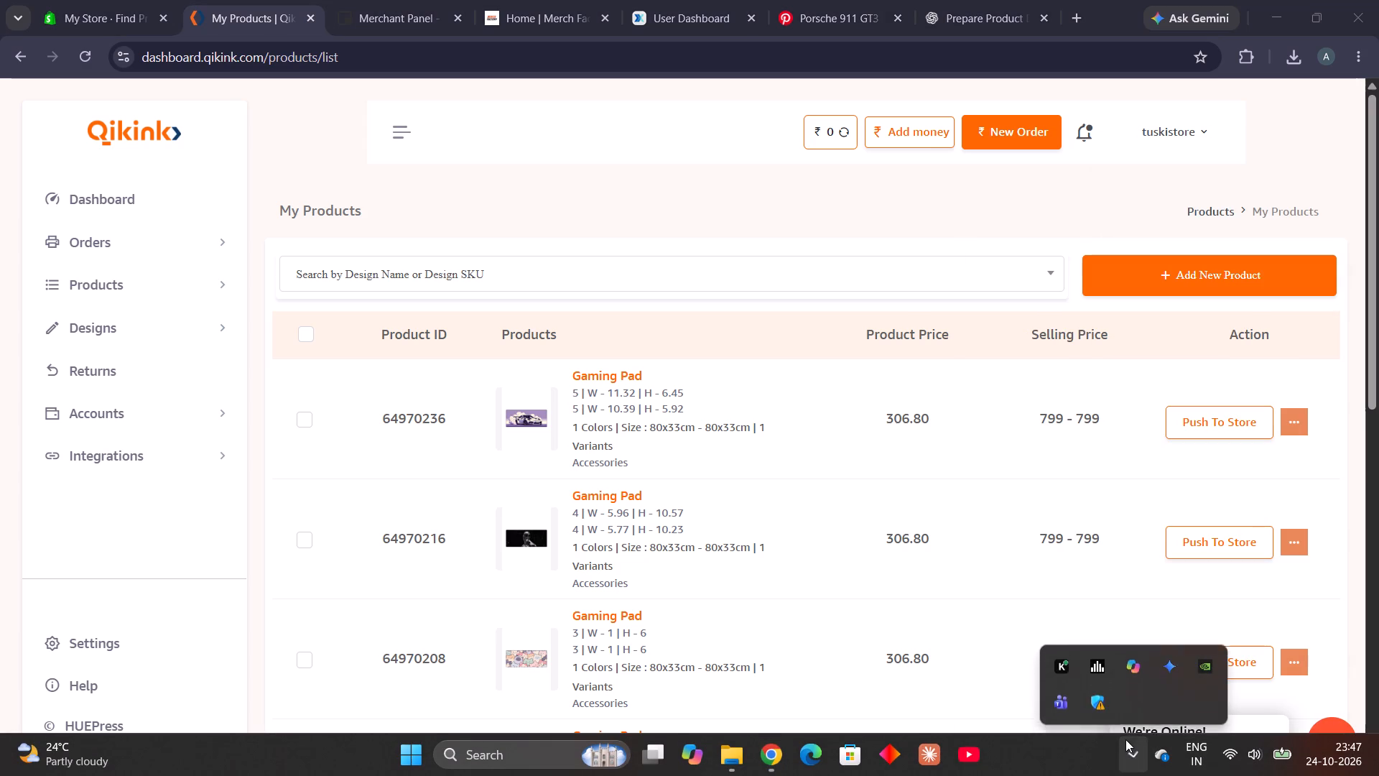
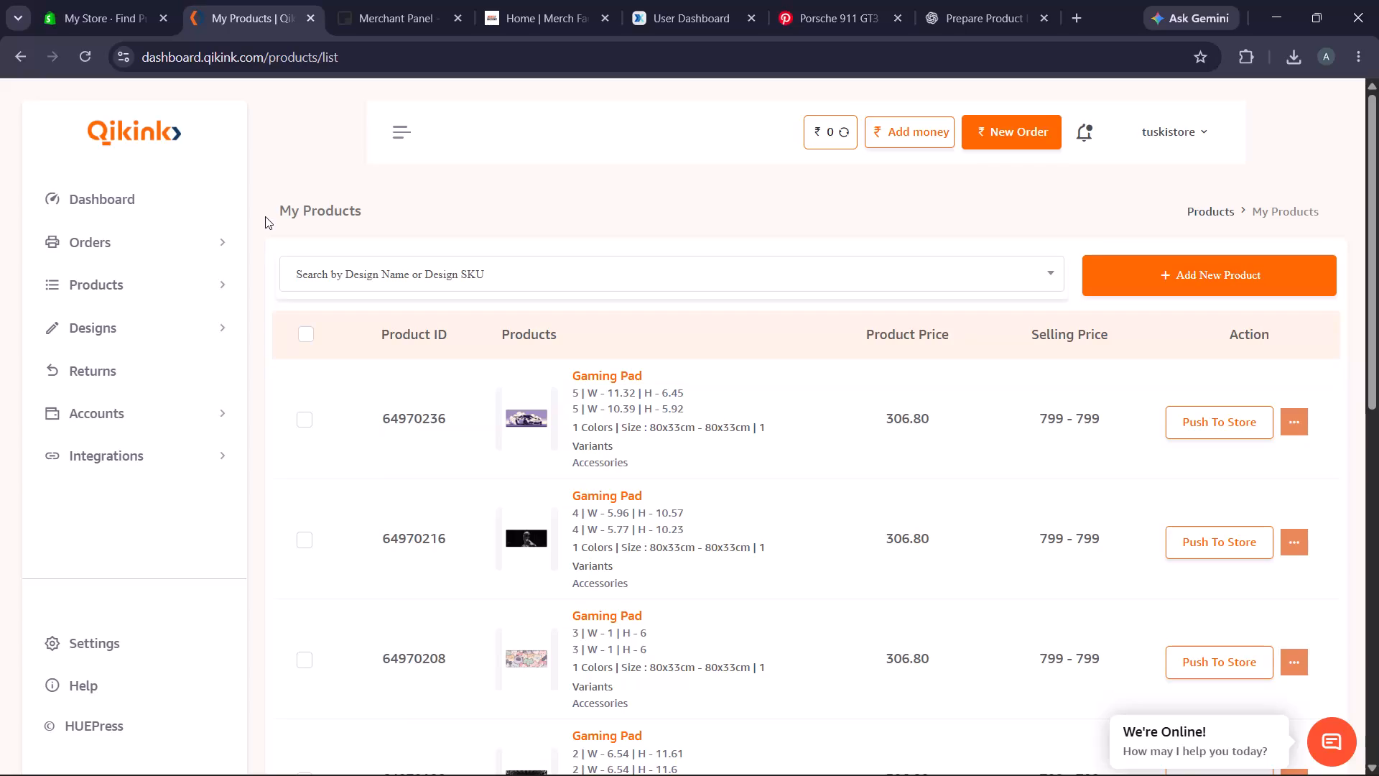
Switch to the Printrove merchant panel and browse the Accessories catalog for product types and their base prices.
{"action": "scroll", "coordinate": [265, 216], "scroll_direction": "up", "scroll_amount": 4}
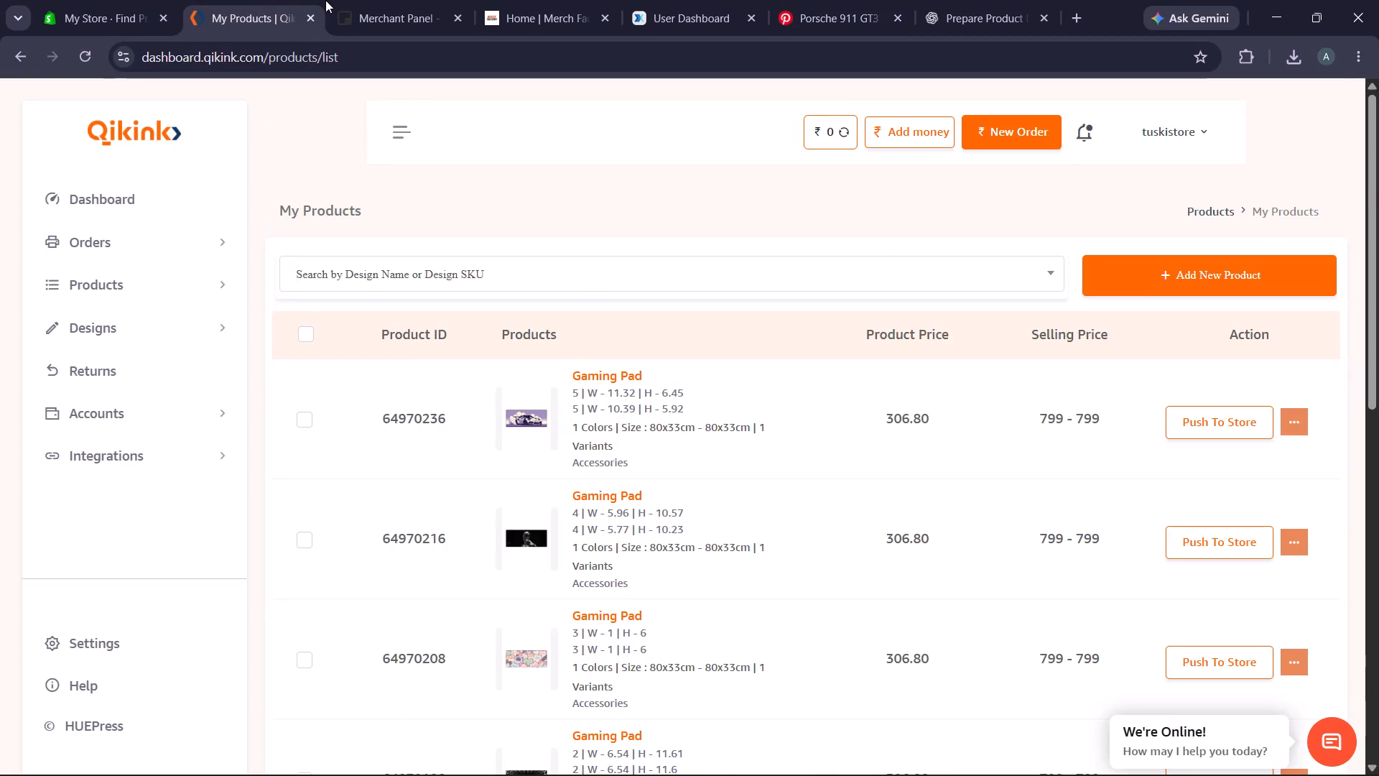
{"action": "left_click", "coordinate": [382, 1]}
{"action": "scroll", "coordinate": [641, 507], "scroll_direction": "up", "scroll_amount": 5}
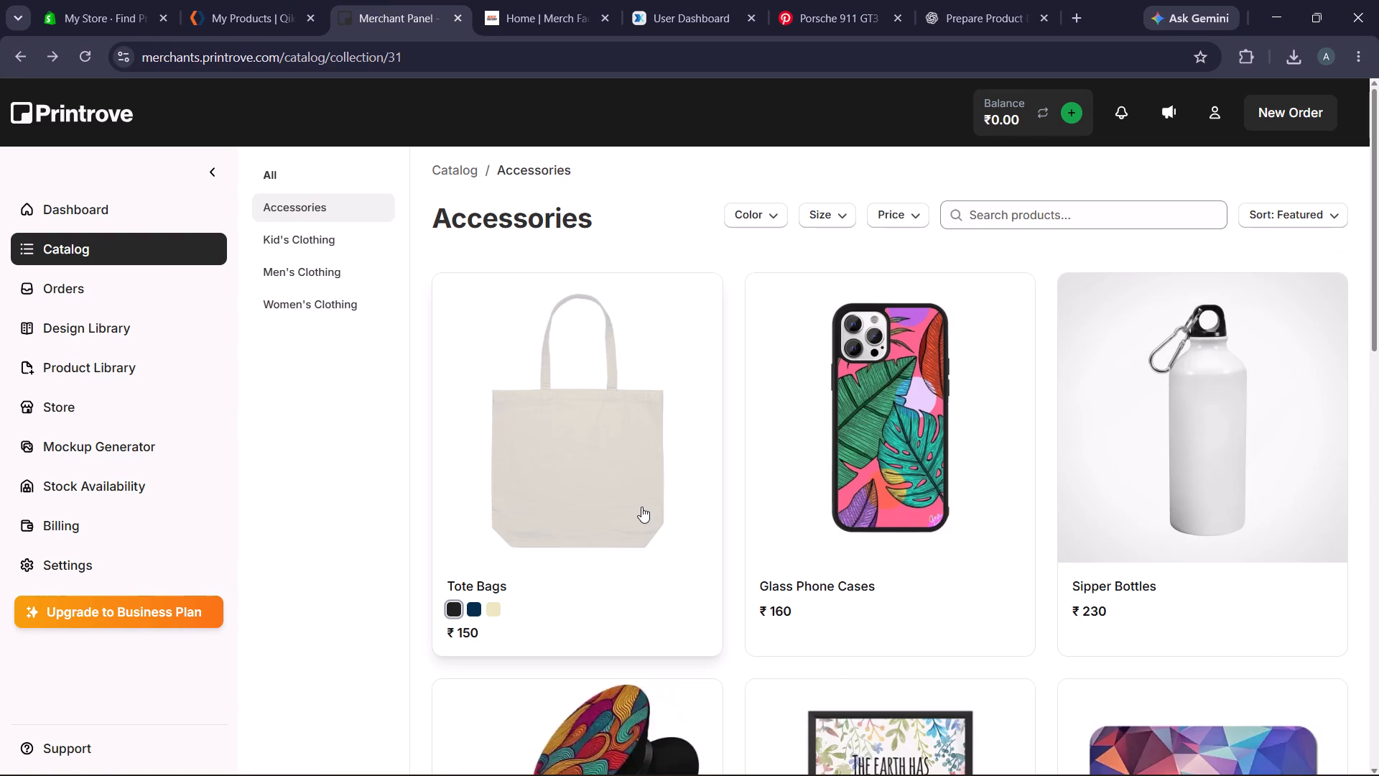
{"action": "scroll", "coordinate": [641, 507], "scroll_direction": "down", "scroll_amount": 3}
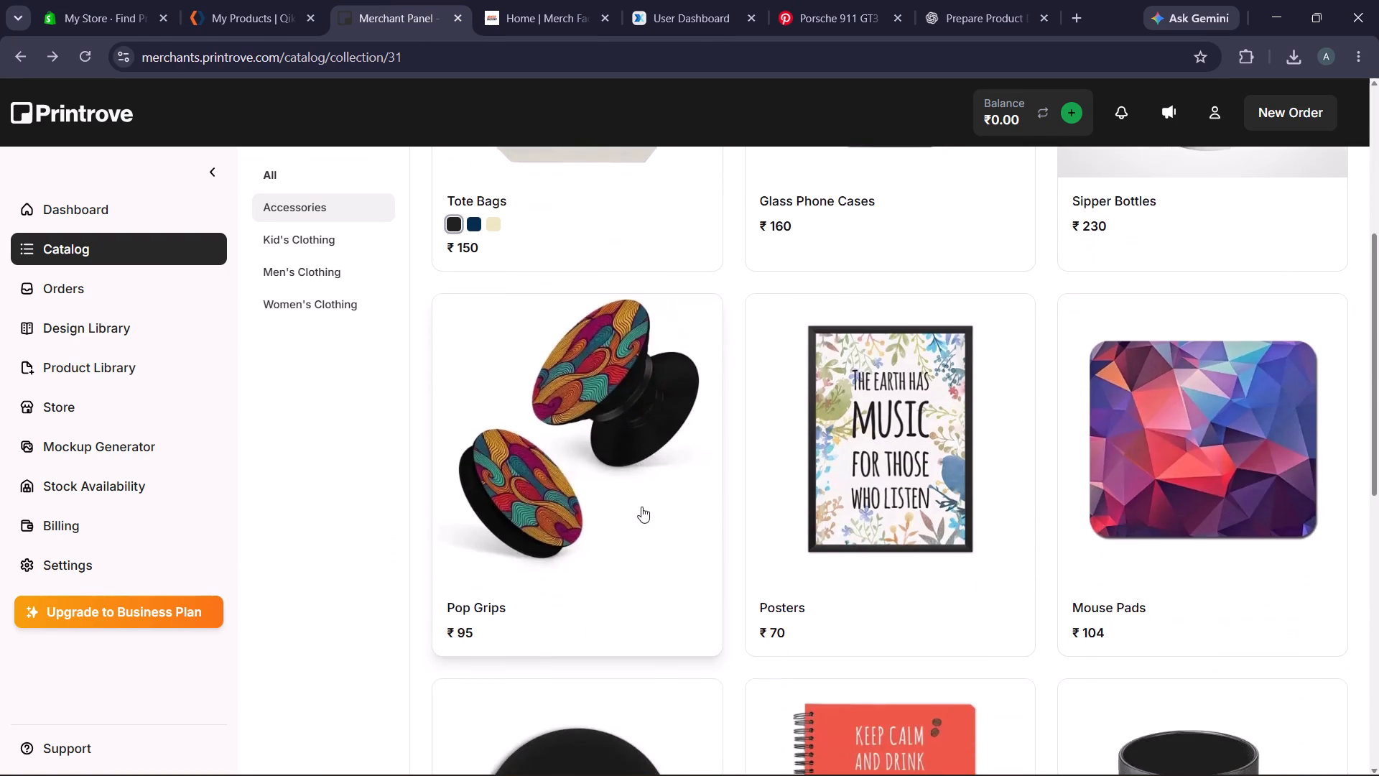
{"action": "scroll", "coordinate": [641, 507], "scroll_direction": "down", "scroll_amount": 4}
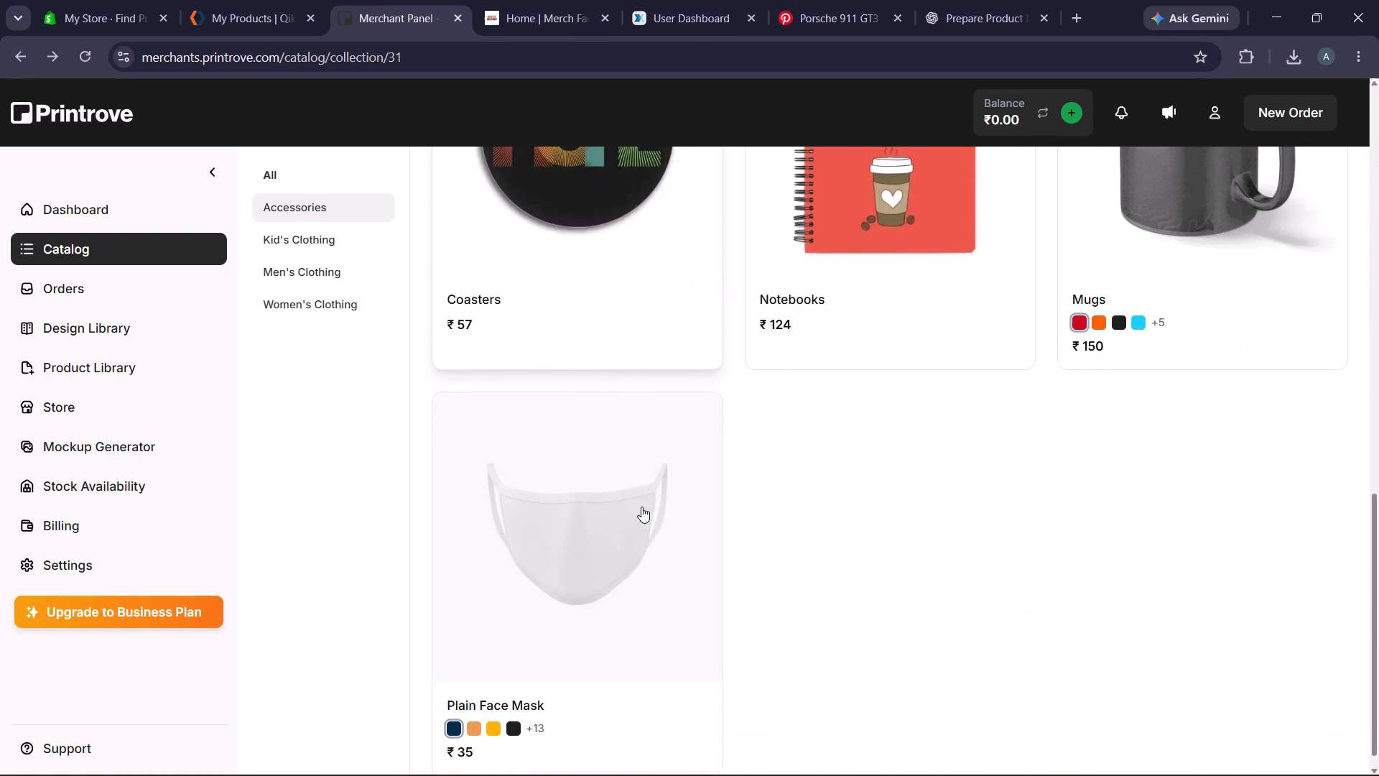
{"action": "scroll", "coordinate": [641, 507], "scroll_direction": "down", "scroll_amount": 2}
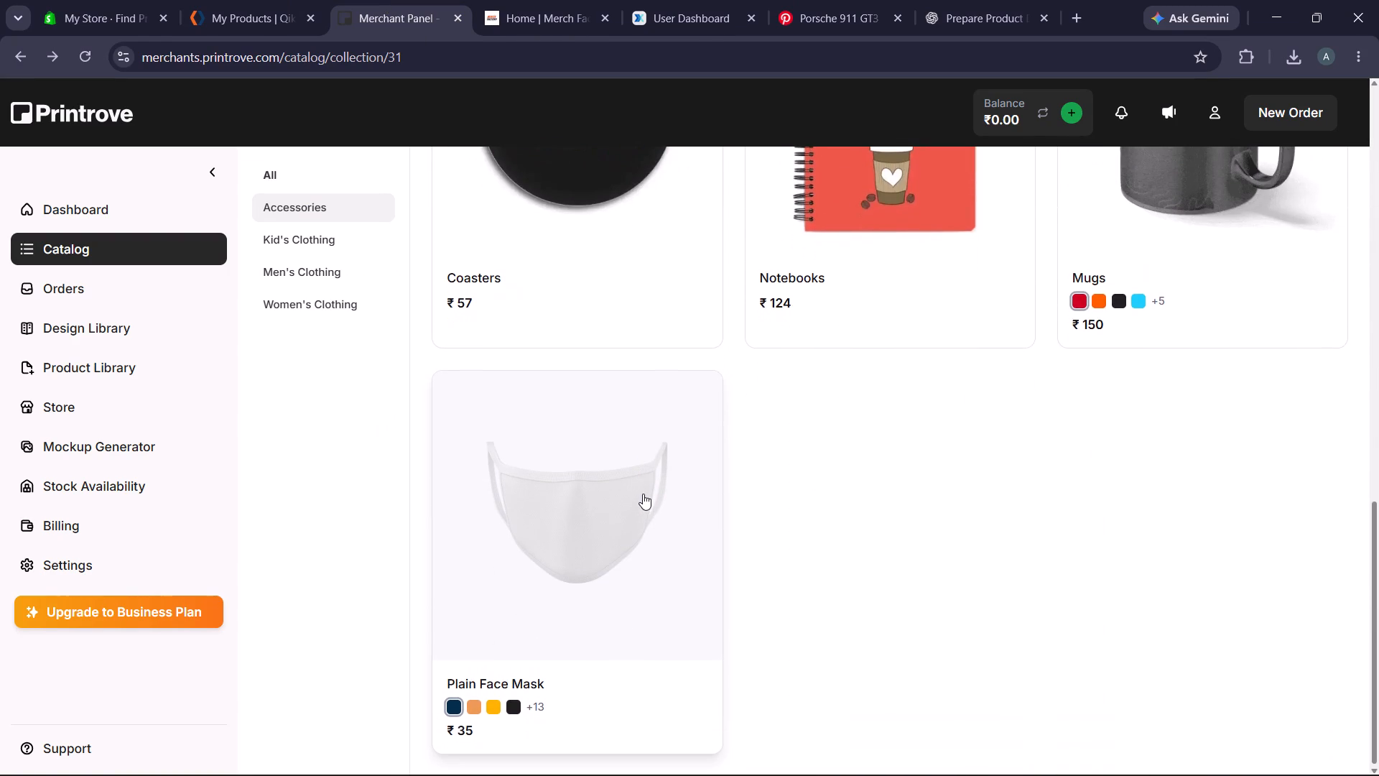
{"action": "scroll", "coordinate": [643, 494], "scroll_direction": "up", "scroll_amount": 4}
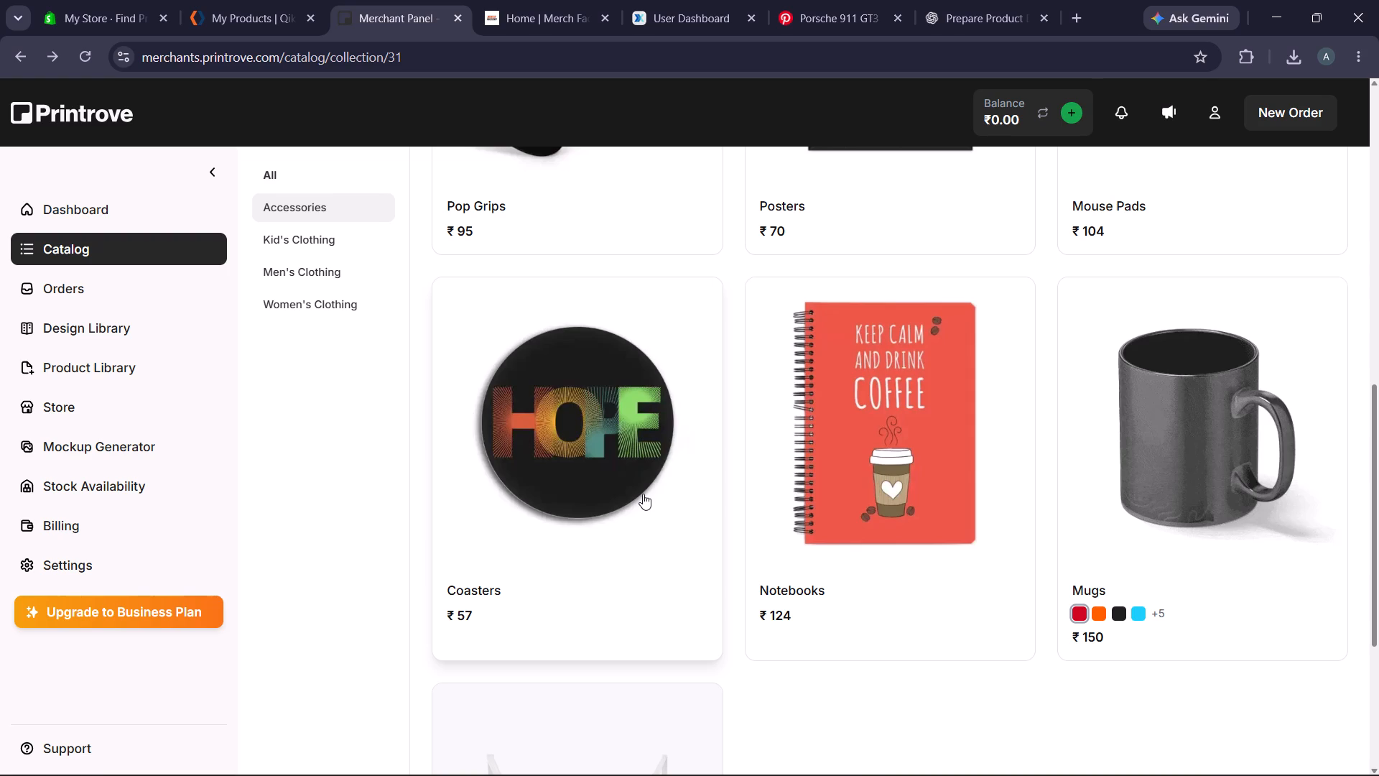
{"action": "scroll", "coordinate": [643, 494], "scroll_direction": "down", "scroll_amount": 3}
{"action": "scroll", "coordinate": [643, 494], "scroll_direction": "up", "scroll_amount": 3}
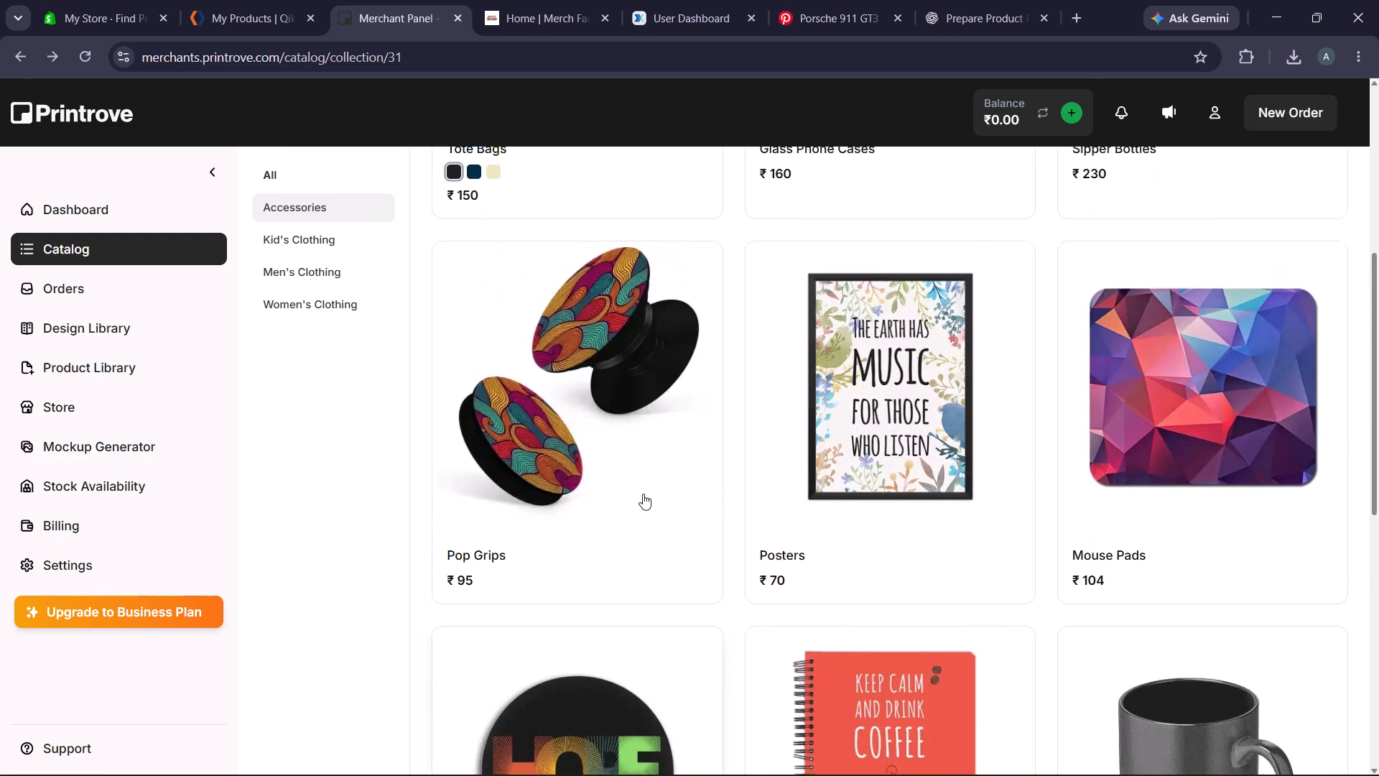
{"action": "scroll", "coordinate": [643, 494], "scroll_direction": "up", "scroll_amount": 7}
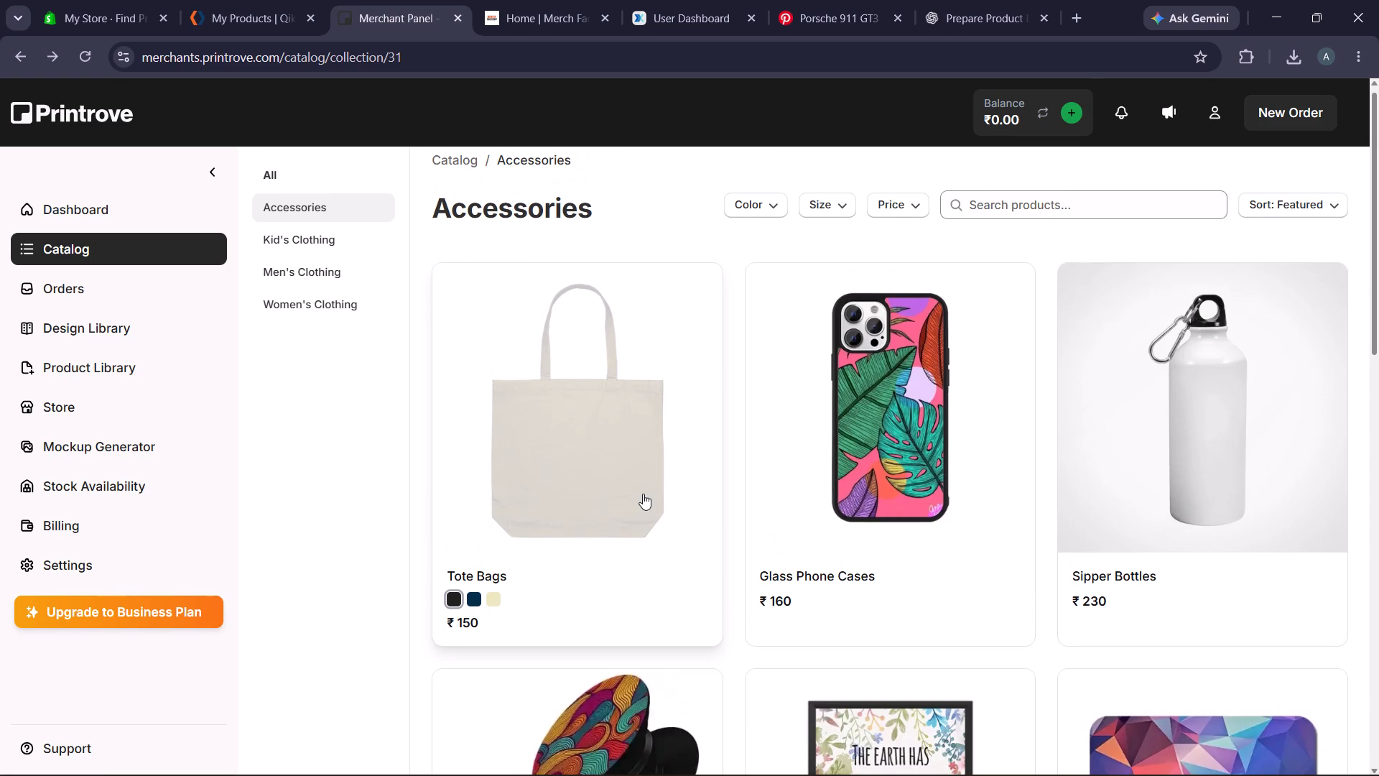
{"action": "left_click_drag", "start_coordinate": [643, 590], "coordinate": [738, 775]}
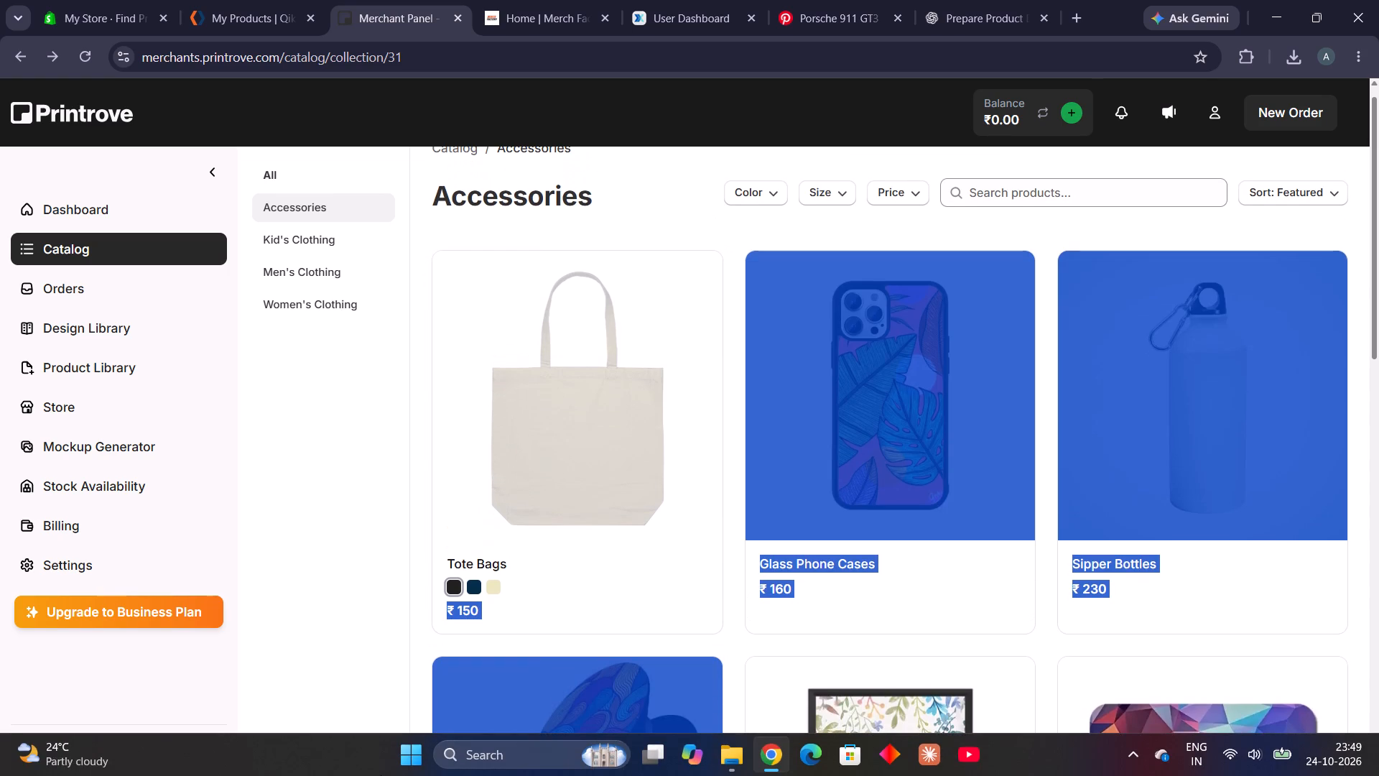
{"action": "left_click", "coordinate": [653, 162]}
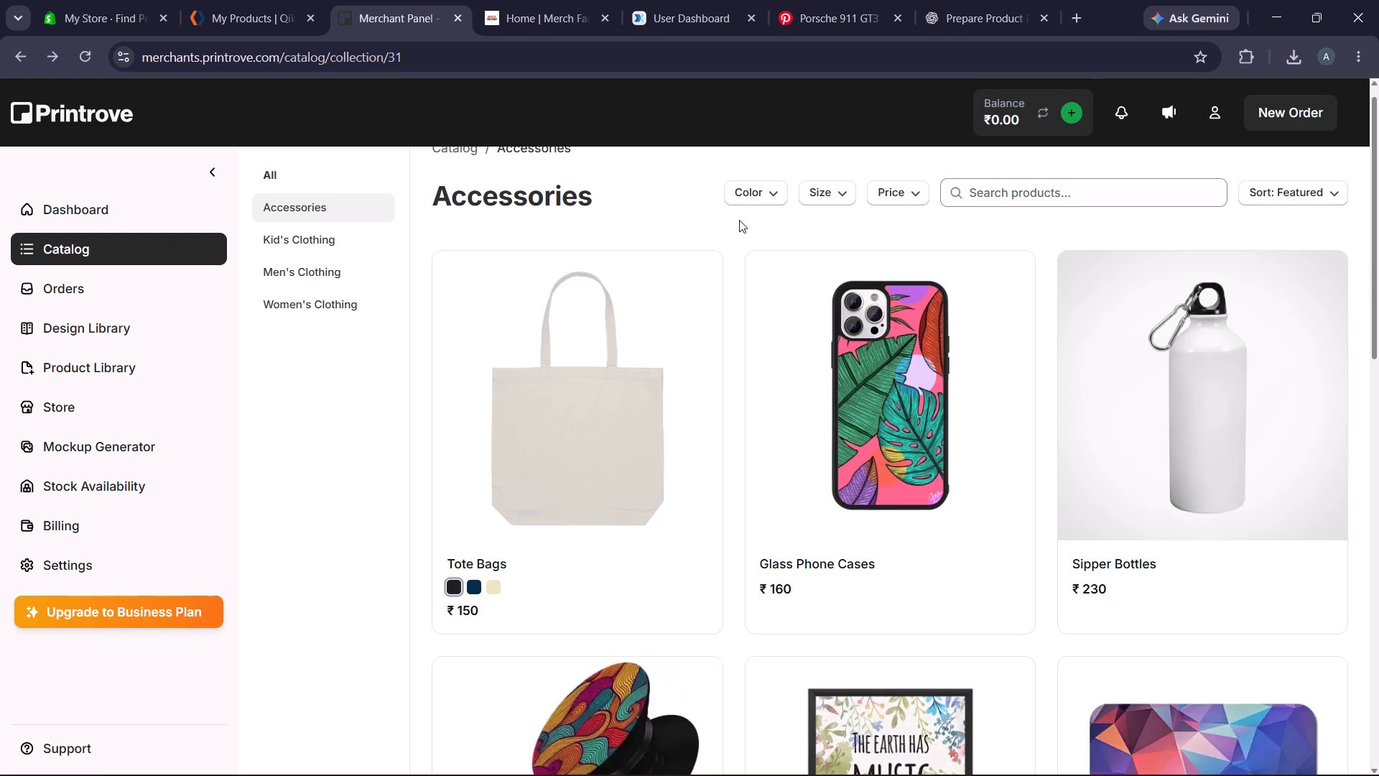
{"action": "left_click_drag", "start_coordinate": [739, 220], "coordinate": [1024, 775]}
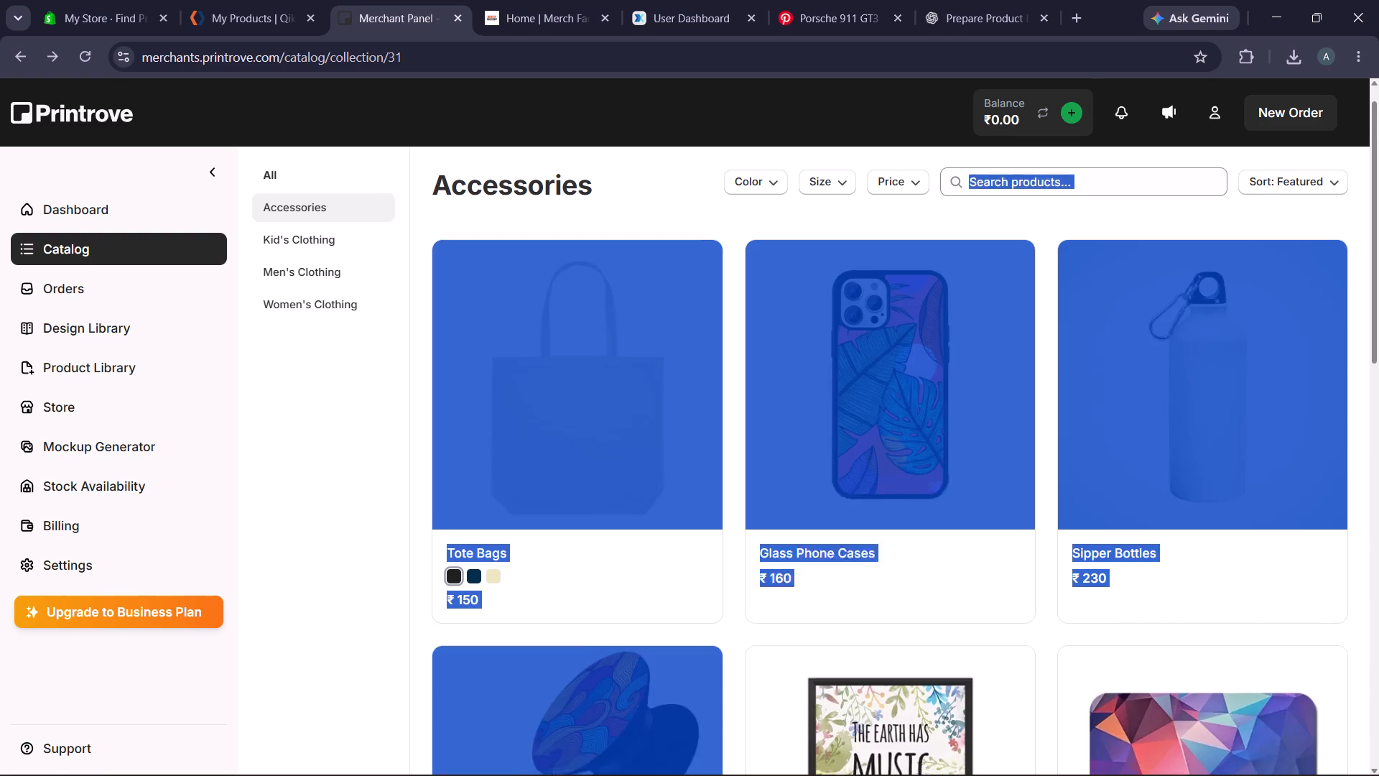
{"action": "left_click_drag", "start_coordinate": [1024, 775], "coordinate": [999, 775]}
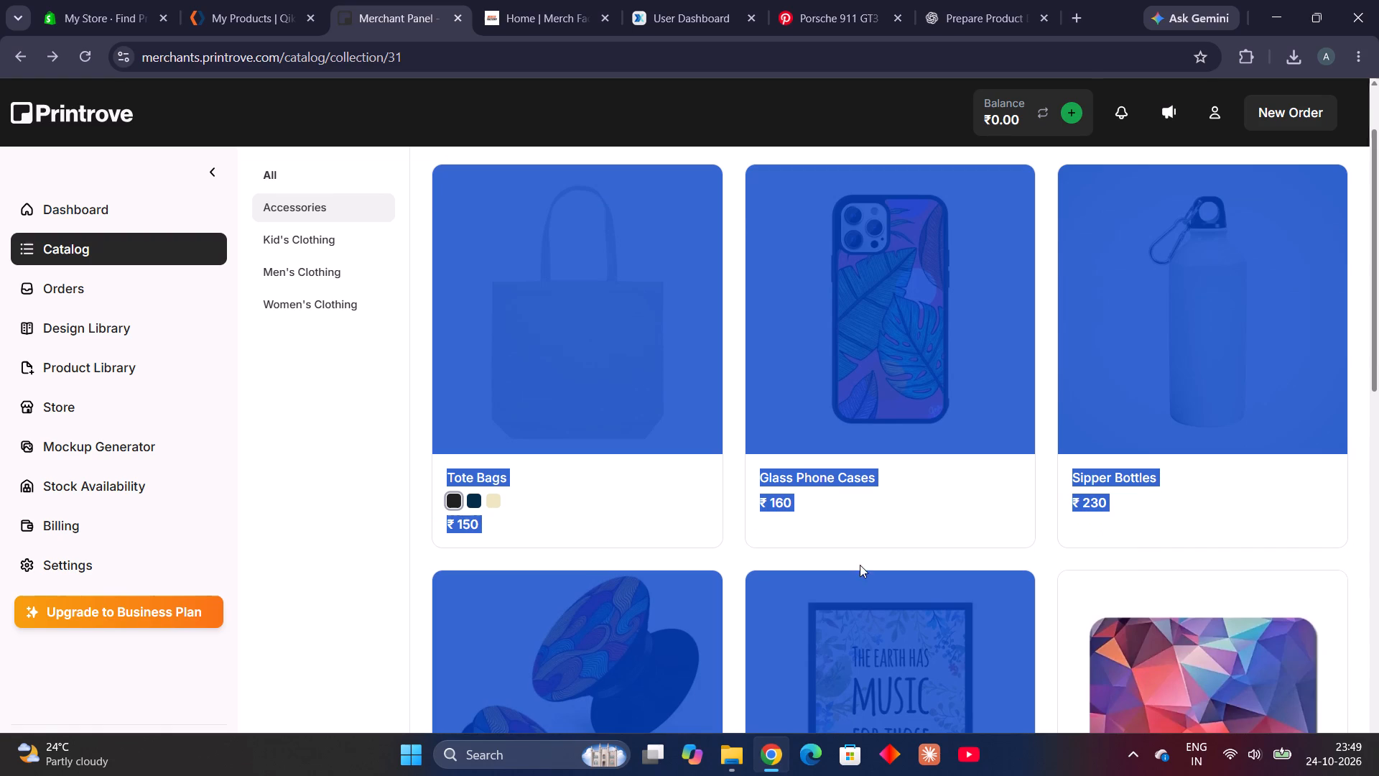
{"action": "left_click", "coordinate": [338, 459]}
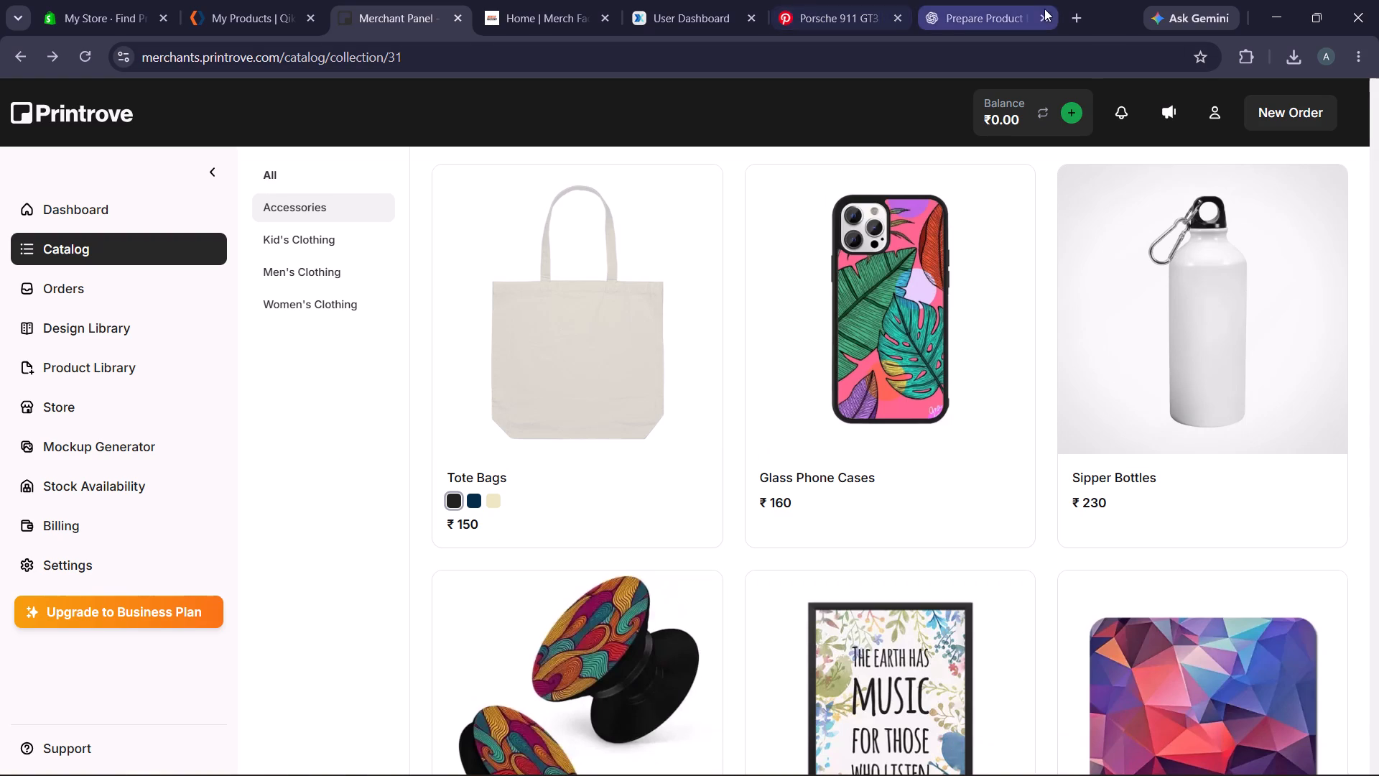
Open Canva in a new browser tab and create a blank Doc.
{"action": "left_click", "coordinate": [1063, 11]}
{"action": "left_click", "coordinate": [1069, 11]}
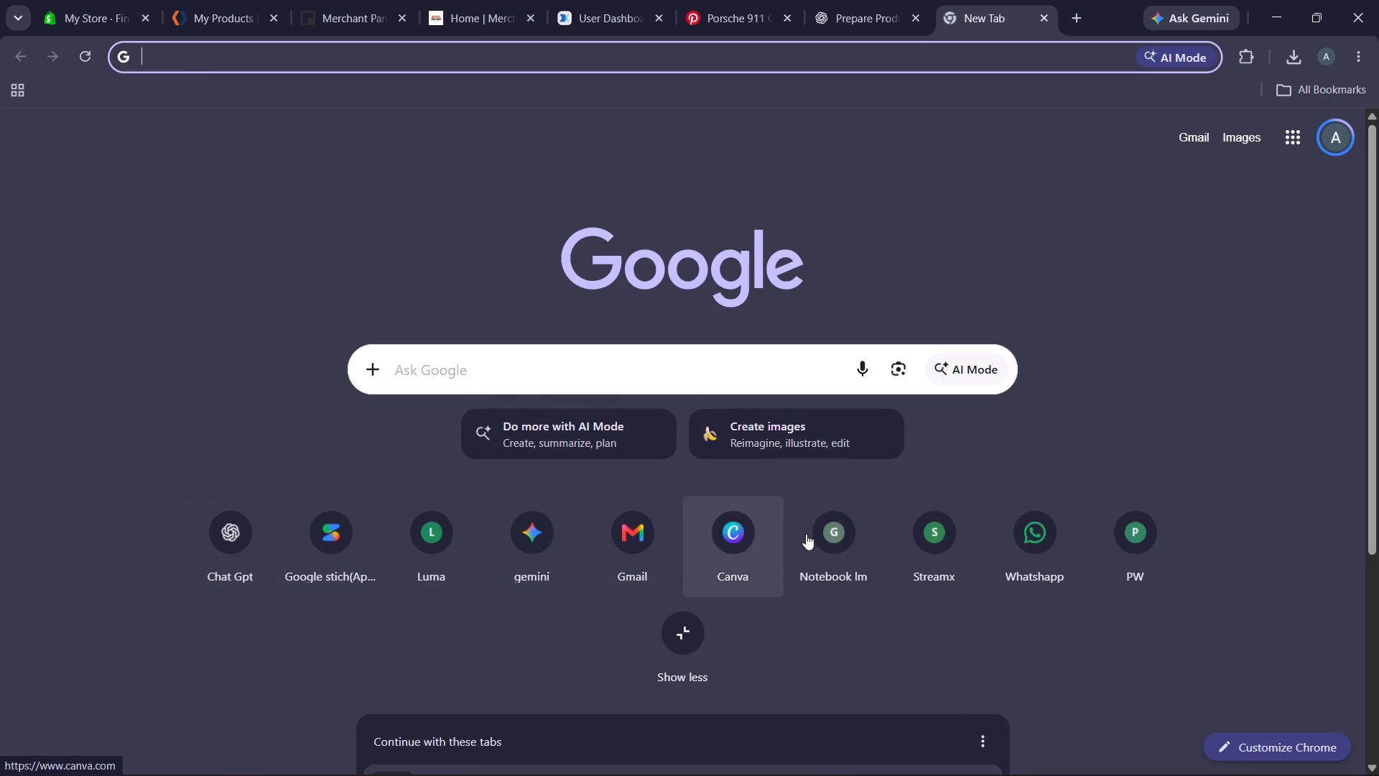
{"action": "left_click", "coordinate": [731, 568]}
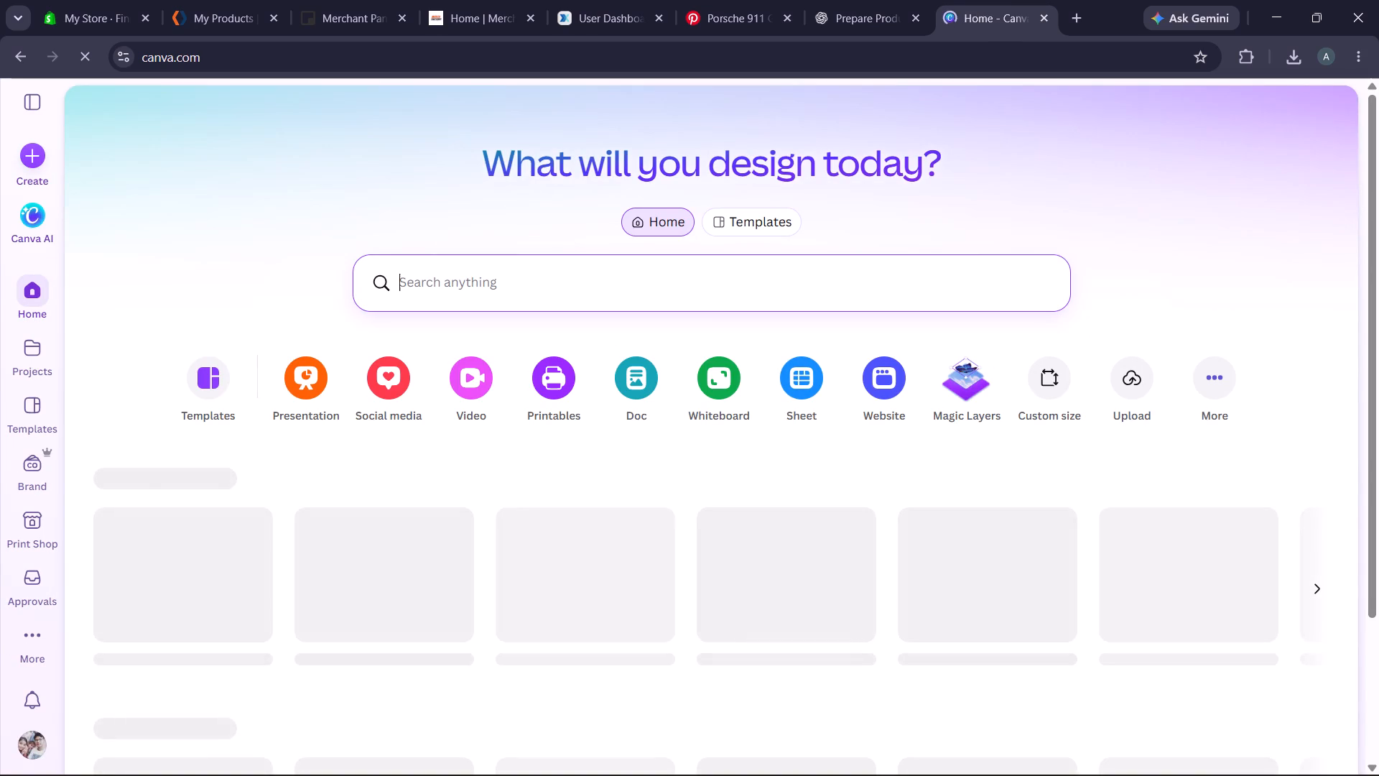
{"action": "left_click", "coordinate": [630, 394]}
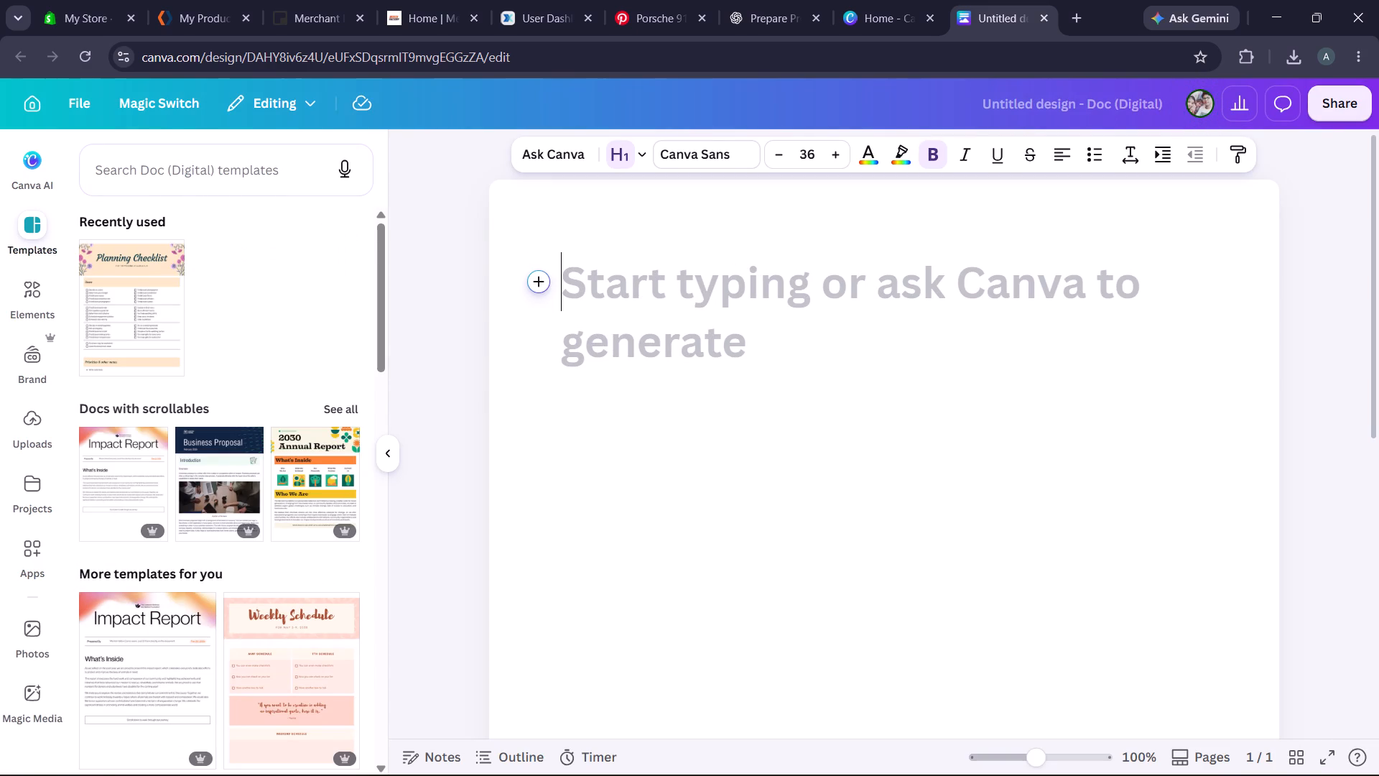
Remove the H1 heading style from the doc's first line and set its font to Comic Sans at size 12.
{"action": "left_click", "coordinate": [626, 155]}
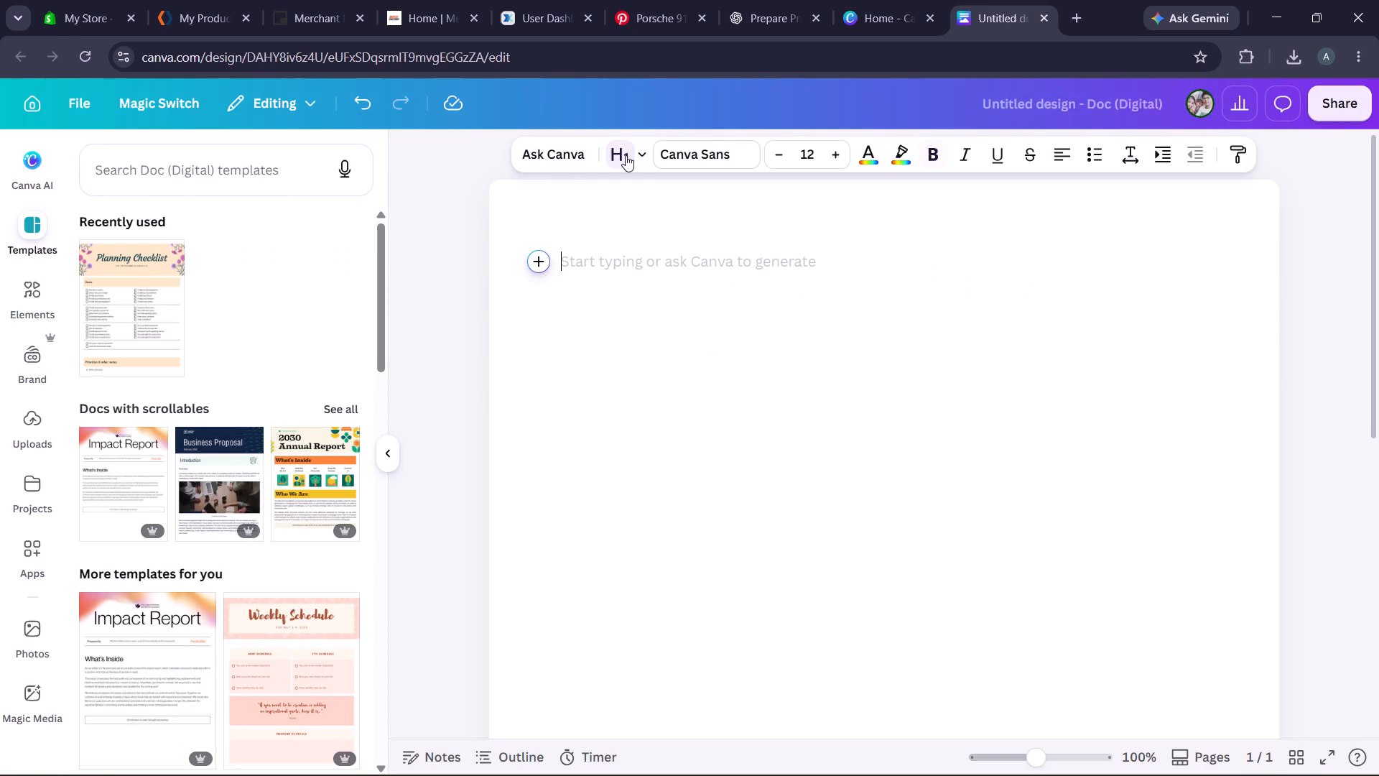
{"action": "double_click", "coordinate": [807, 167]}
{"action": "left_click", "coordinate": [807, 167]}
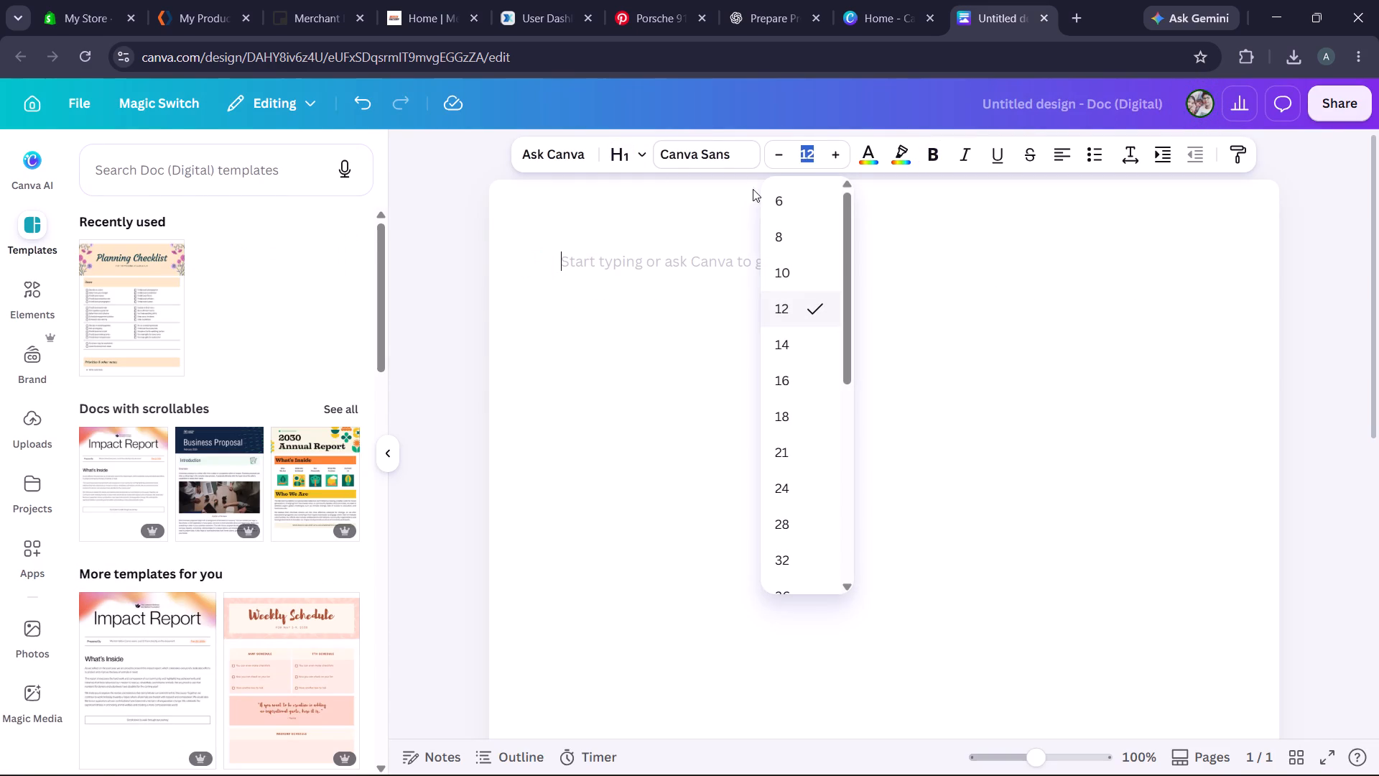
{"action": "left_click", "coordinate": [627, 252]}
{"action": "left_click", "coordinate": [684, 168]}
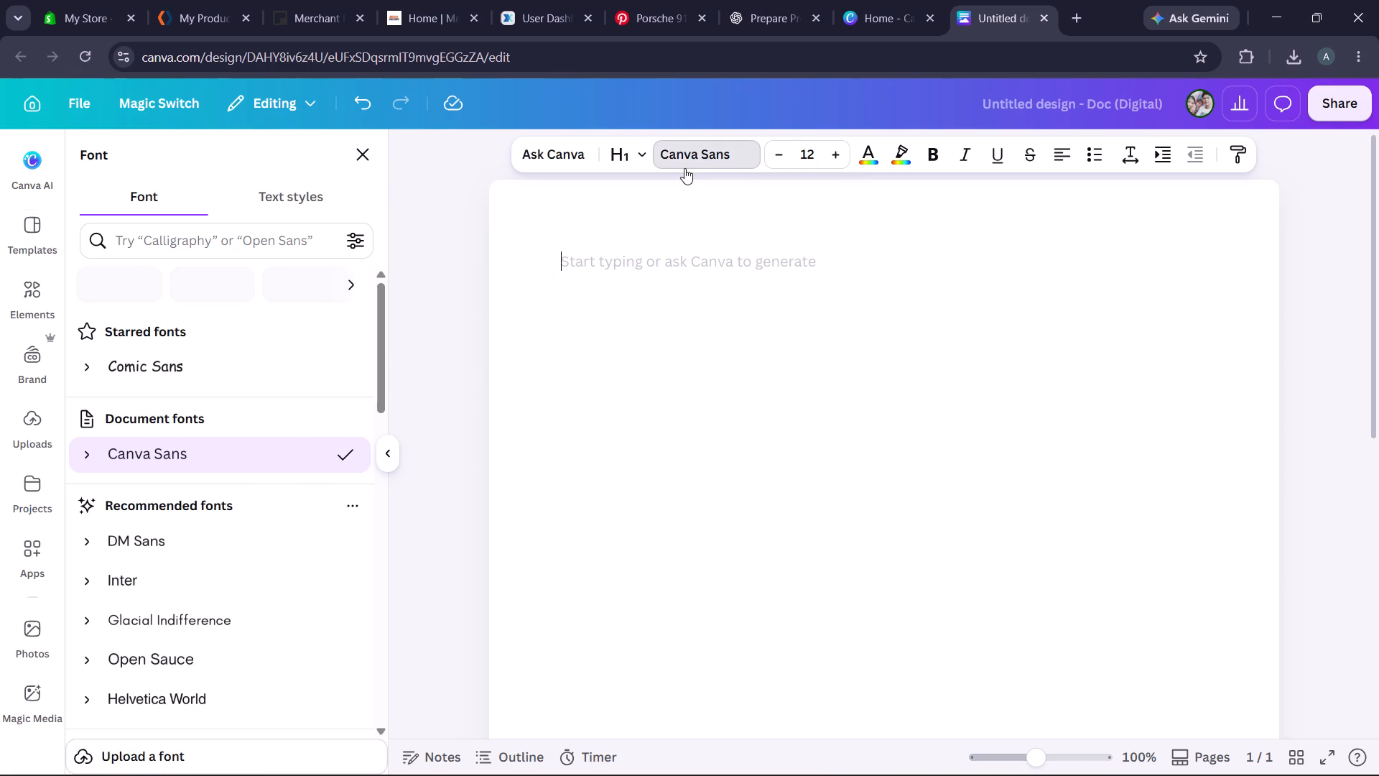
{"action": "left_click", "coordinate": [215, 377]}
{"action": "left_click", "coordinate": [358, 154]}
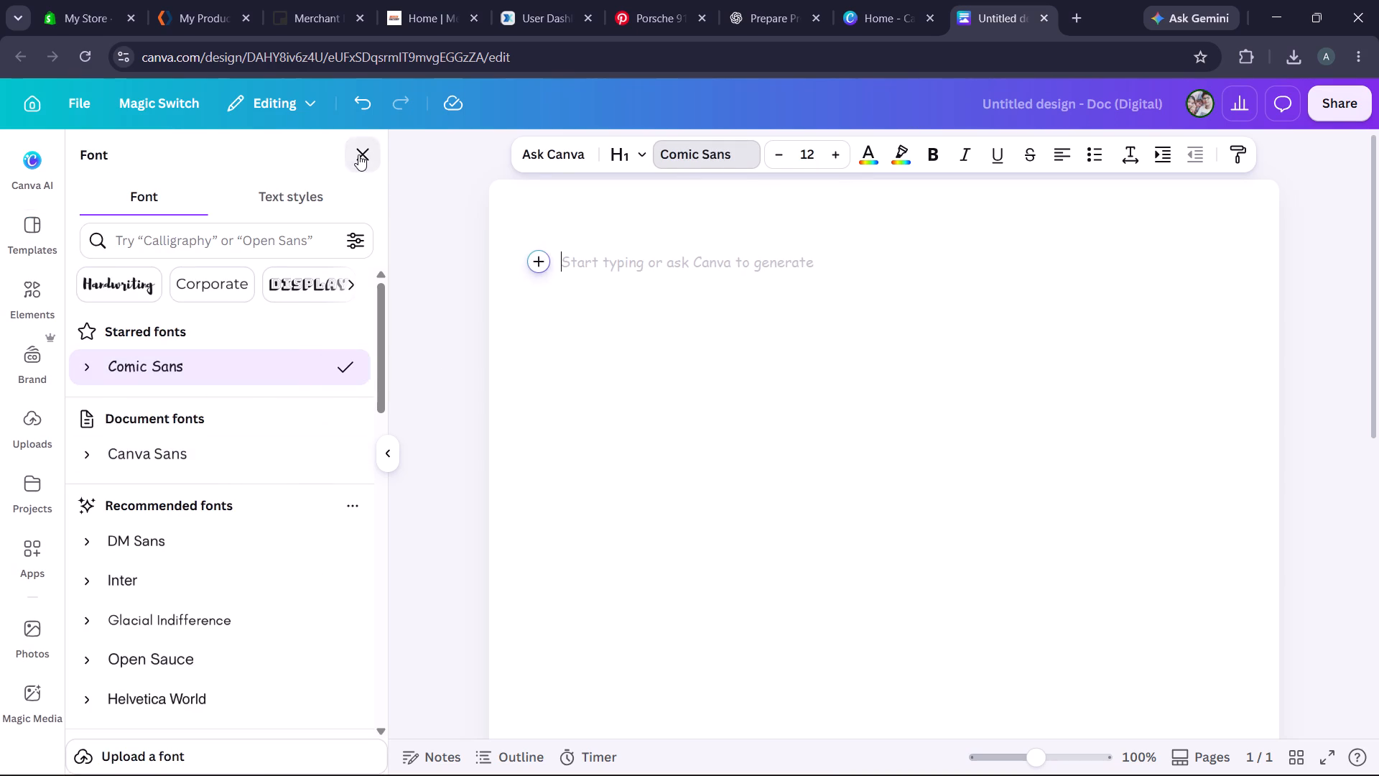
{"action": "left_click", "coordinate": [570, 275]}
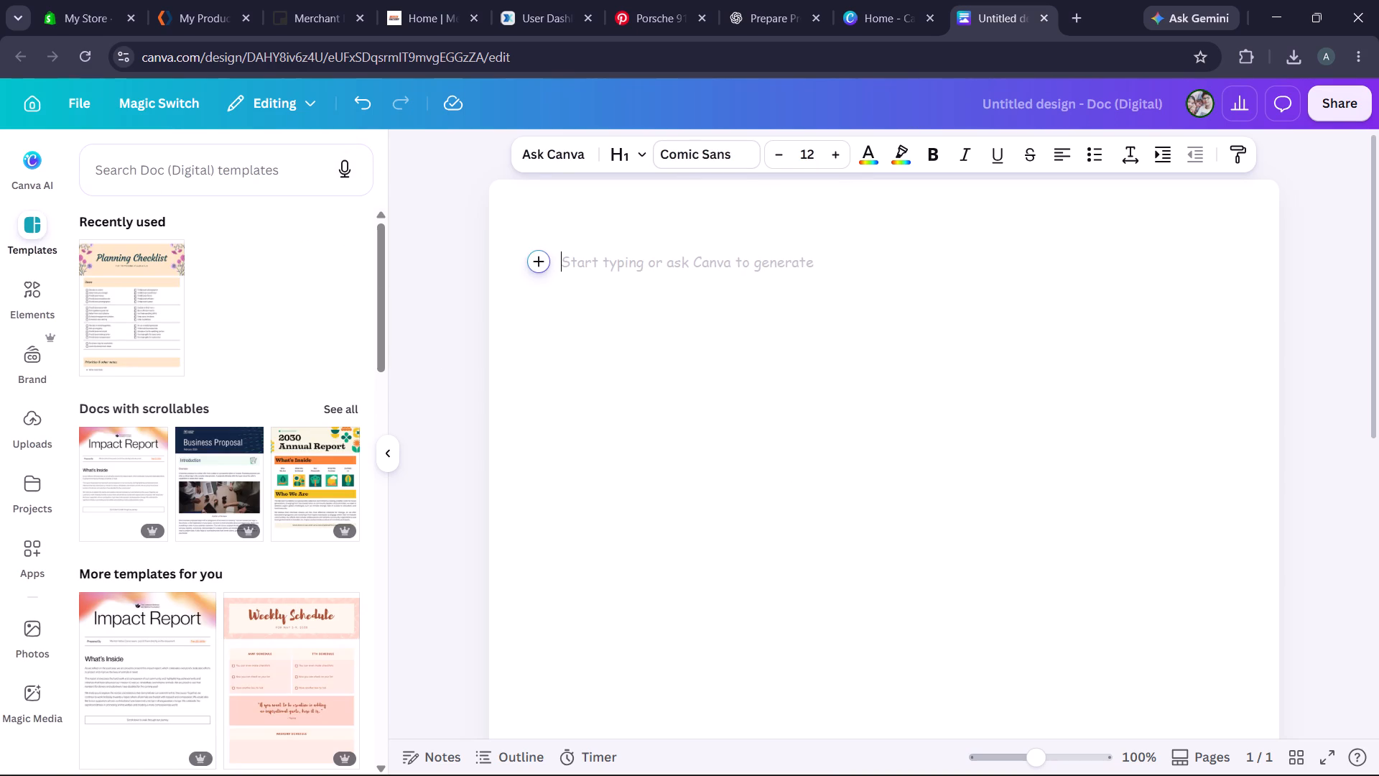
Start the product list with "1)Mouse pad- 5", consulting the My Products list in Qikink along the way.
{"action": "key", "text": "1"}
{"action": "key", "text": "0"}
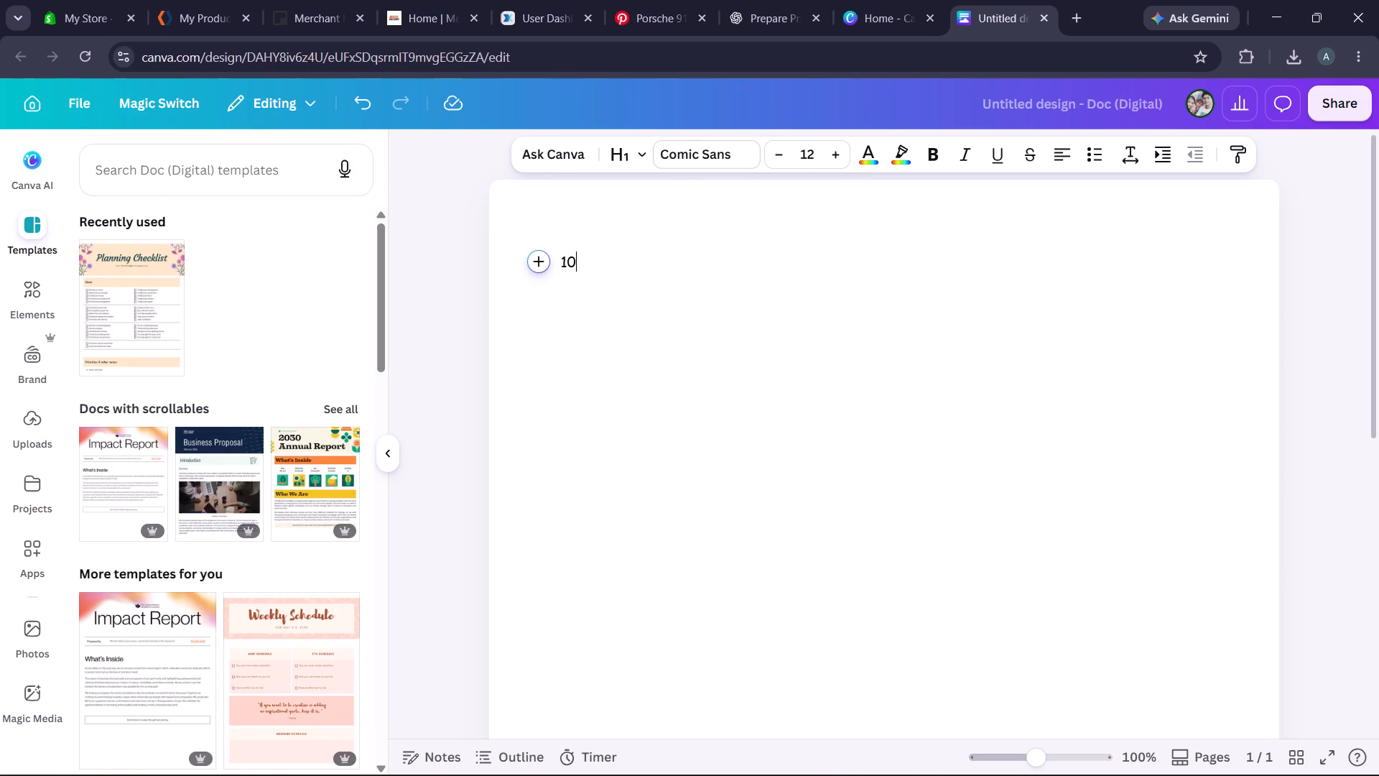
{"action": "key", "text": "BackSpace"}
{"action": "key", "text": "shift+parenright"}
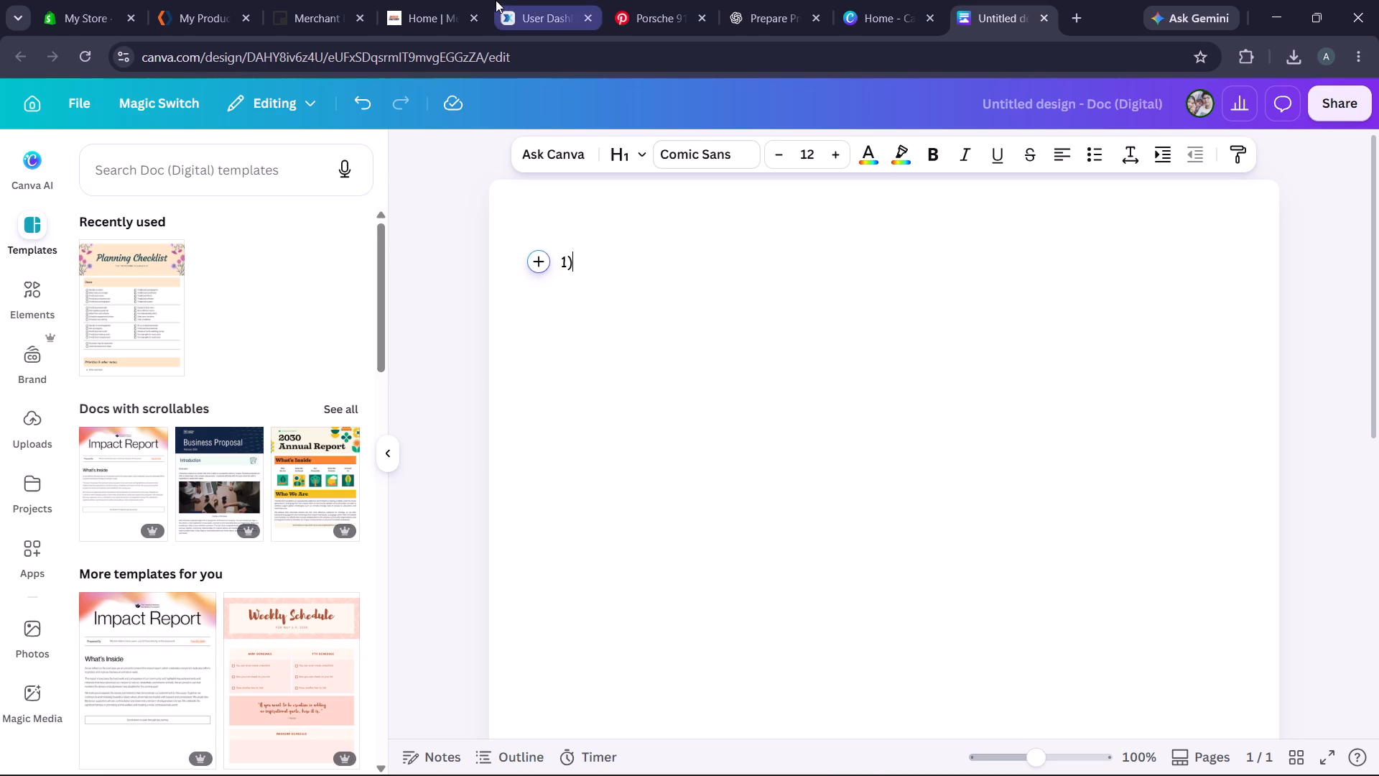
{"action": "left_click", "coordinate": [304, 0]}
{"action": "left_click", "coordinate": [214, 0]}
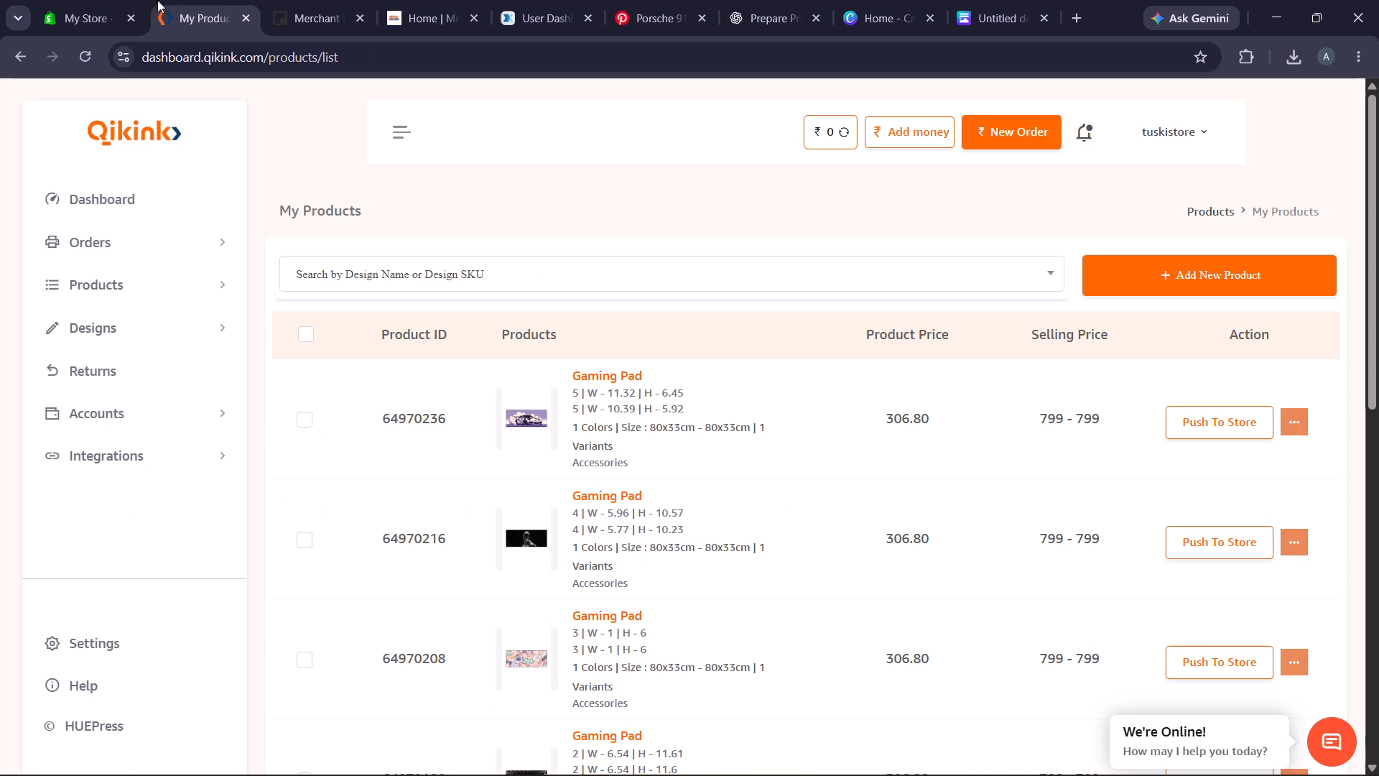
{"action": "scroll", "coordinate": [501, 433], "scroll_direction": "down", "scroll_amount": 1}
{"action": "left_click", "coordinate": [970, 0]}
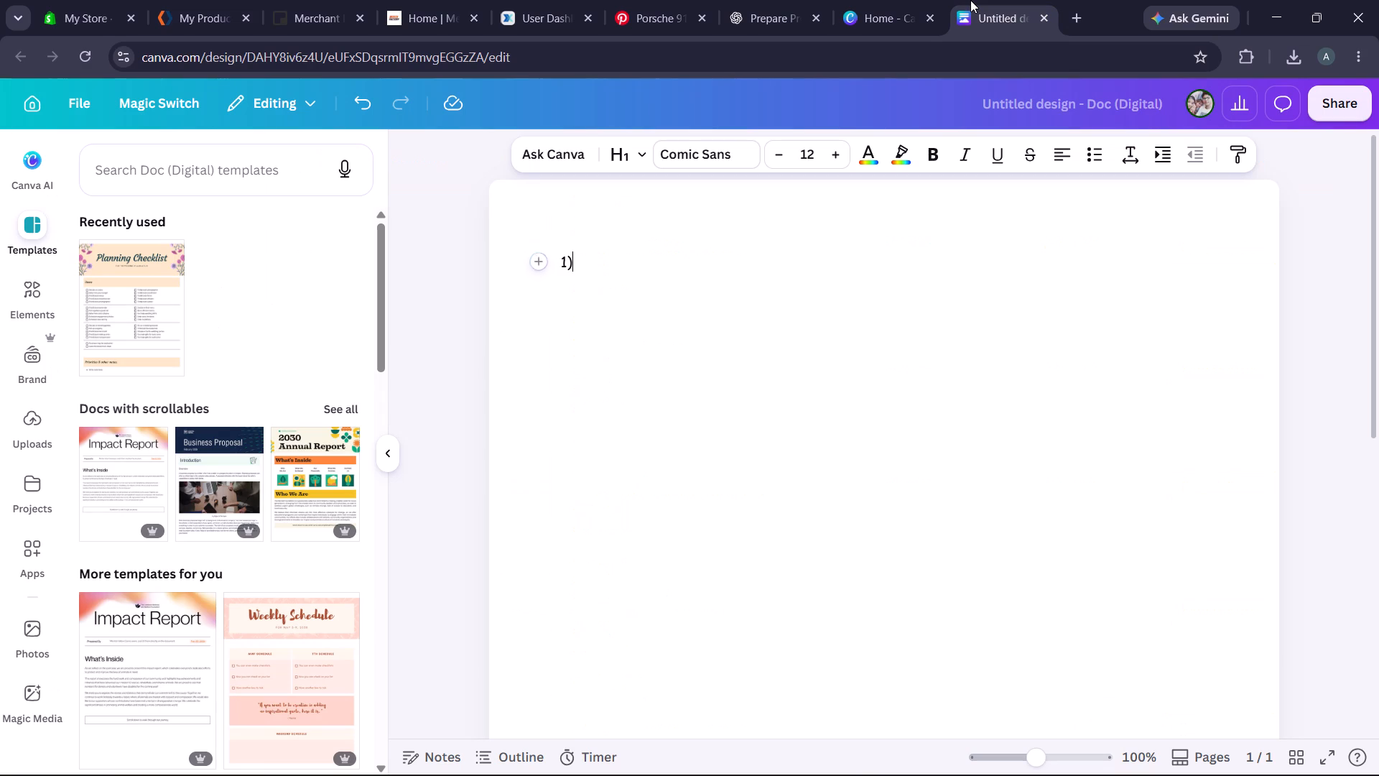
{"action": "type", "text": "Mouse pad-"}
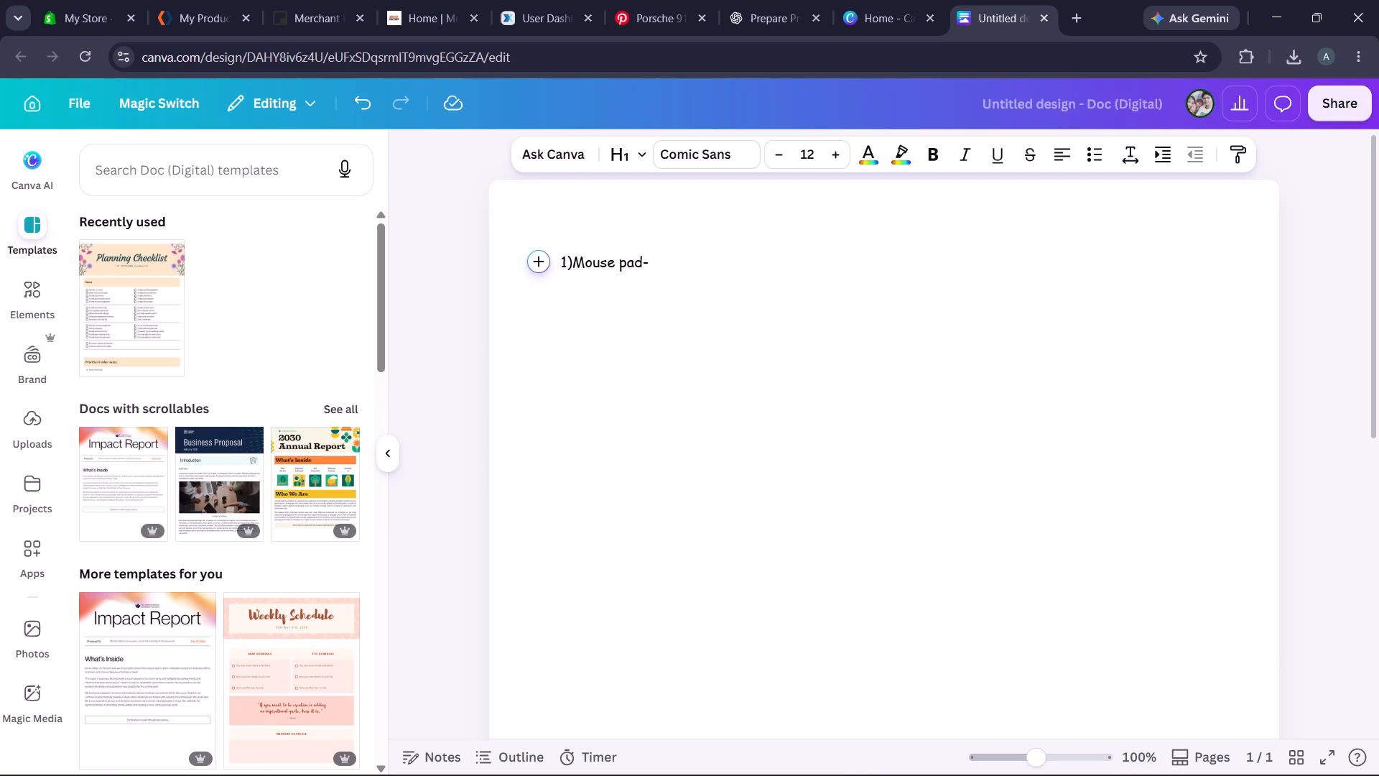
{"action": "key", "text": "space"}
{"action": "type", "text": "5"}
Add the theme "(Anime Themed)" in parentheses after the 5, separated from it by a space.
{"action": "type", "text": "Anime"}
{"action": "key", "text": "space"}
{"action": "left_click", "coordinate": [666, 264]}
{"action": "key", "text": "space"}
{"action": "key", "text": "shift+parenleft"}
{"action": "left_click", "coordinate": [718, 261]}
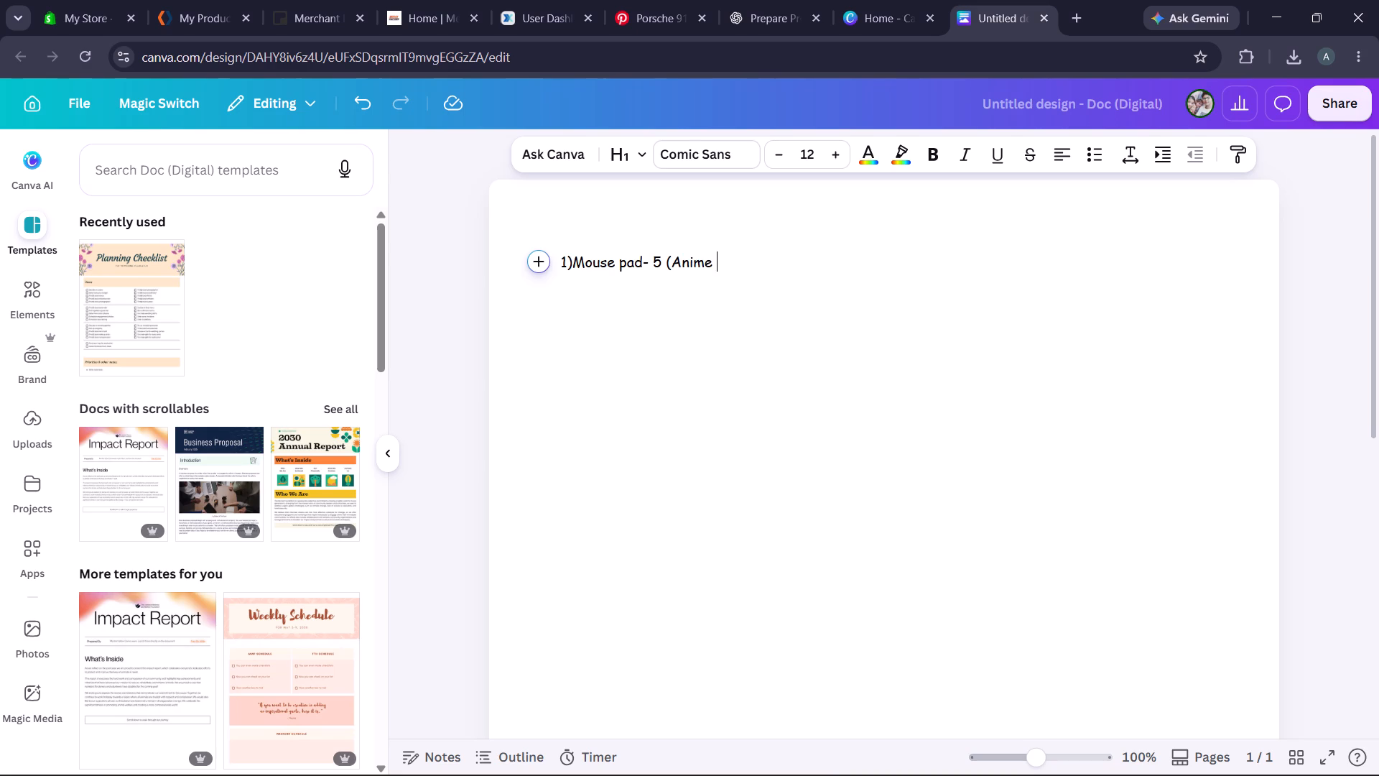
{"action": "type", "text": "Themed"}
{"action": "key", "text": "shift+parenright"}
Extend the mouse pad line with ",5( Casual)" and start a new line below it.
{"action": "key", "text": "Return"}
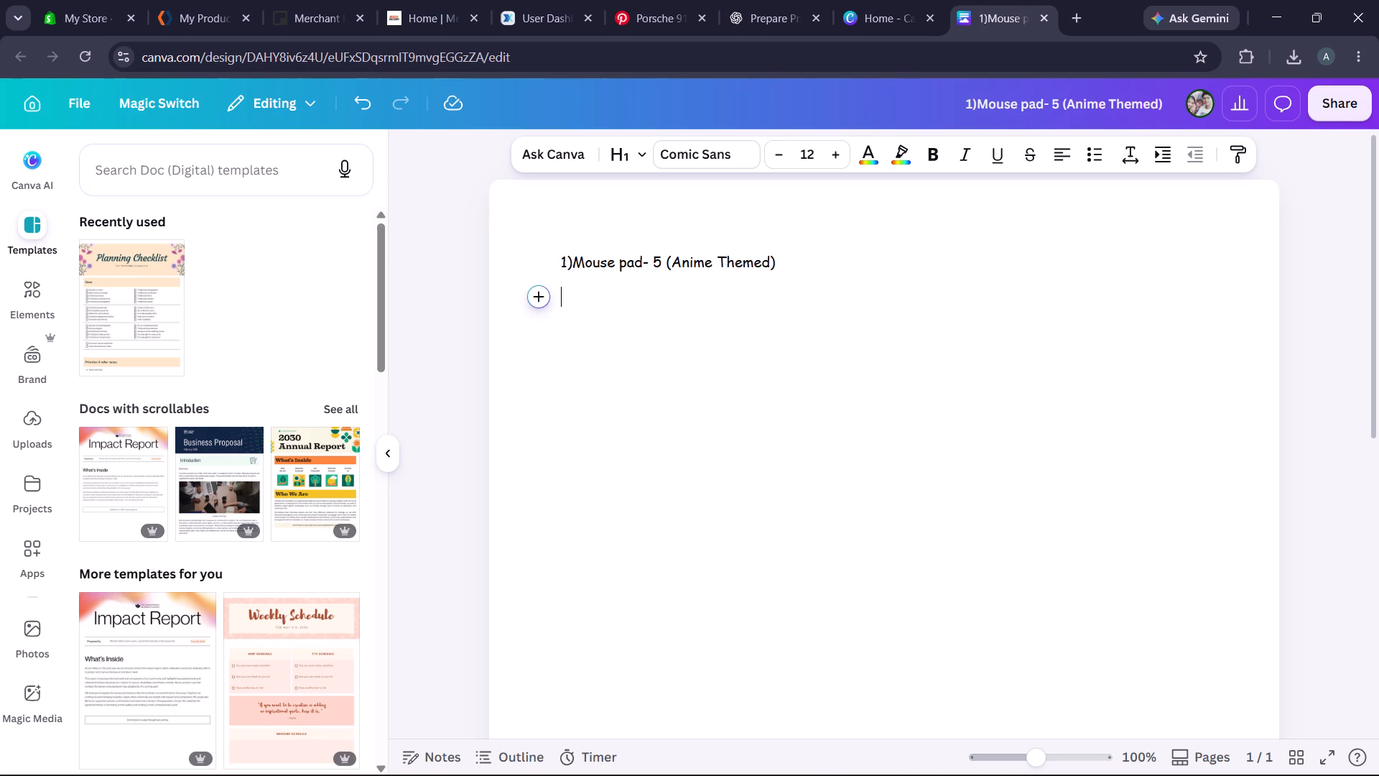
{"action": "key", "text": "BackSpace"}
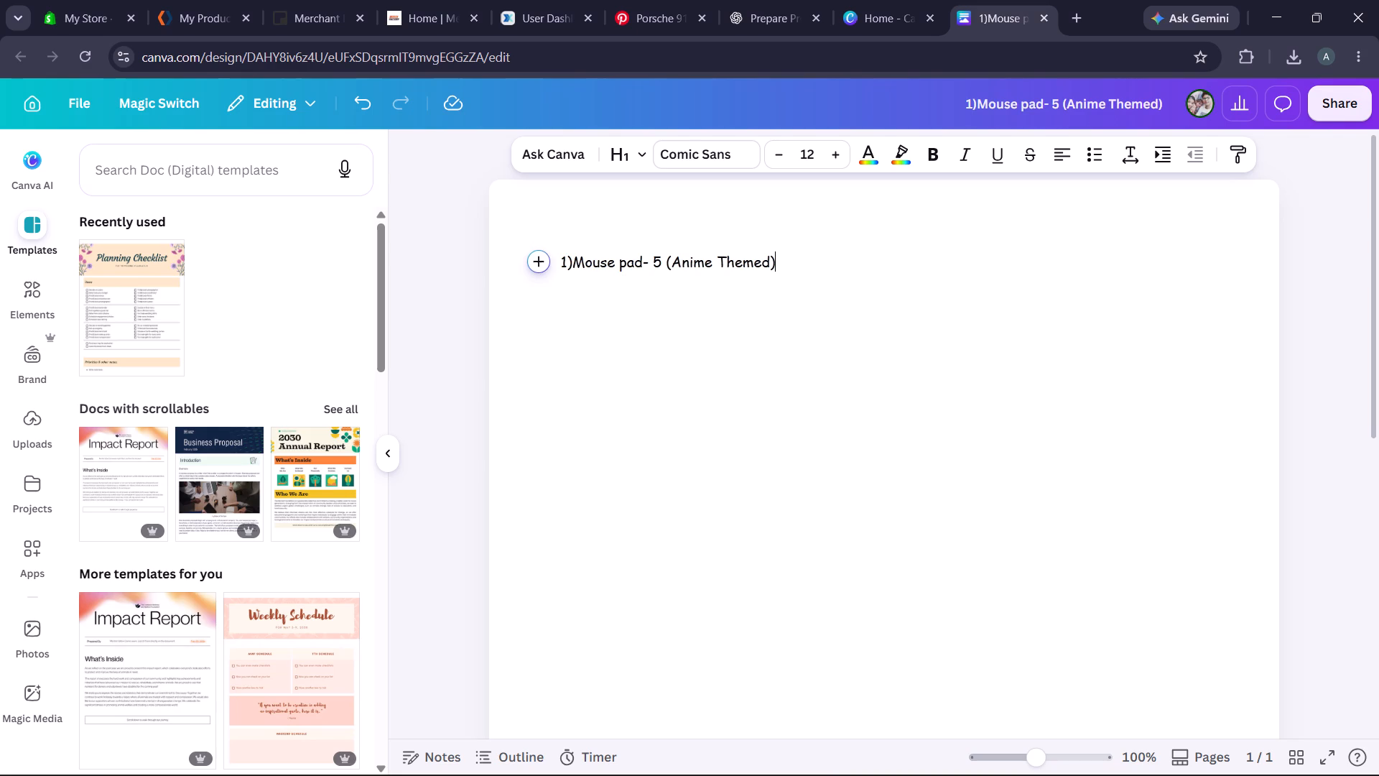
{"action": "type", "text": ",5"}
{"action": "type", "text": "( Casual"}
{"action": "key", "text": "shift+parenright"}
{"action": "key", "text": "Return"}
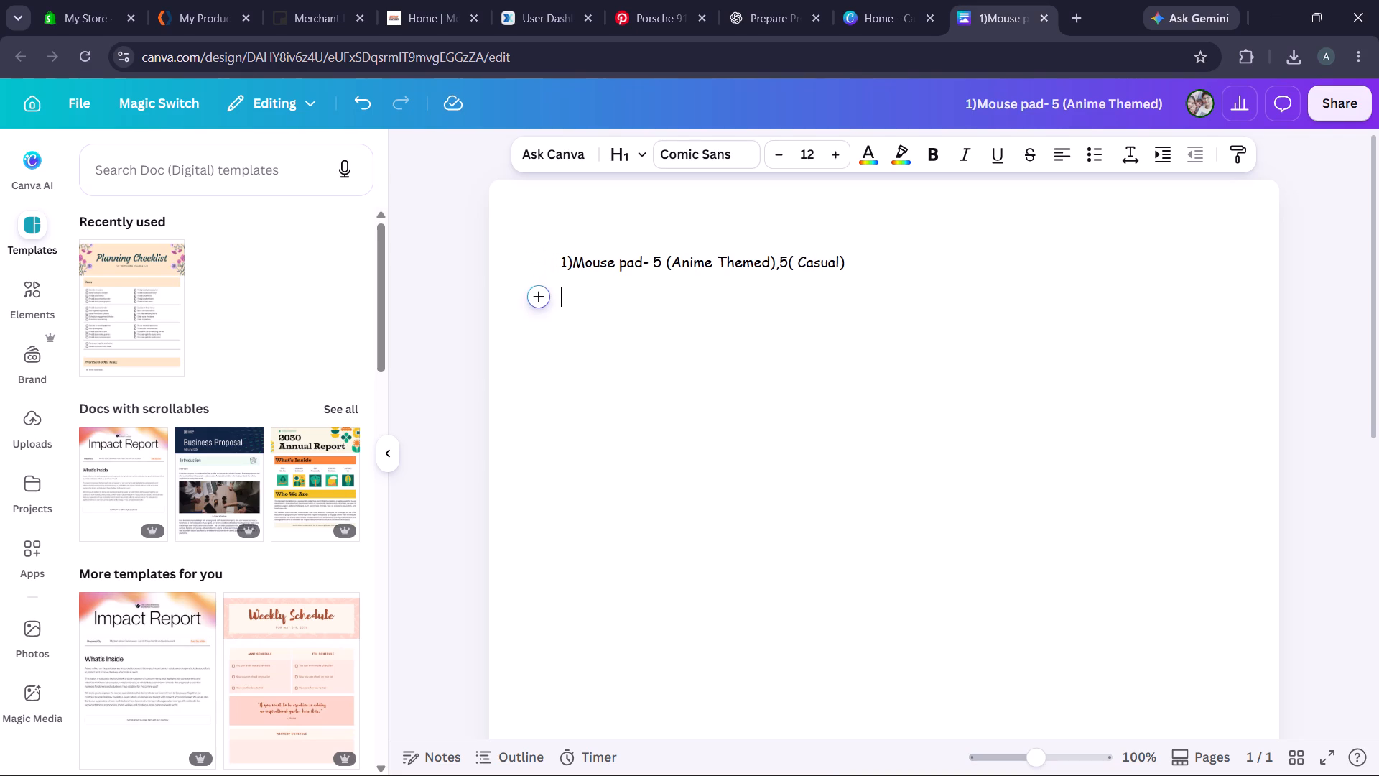
Write the second list item as "2) Gaming pad".
{"action": "type", "text": "2) Gmi"}
{"action": "key", "text": "BackSpace"}
{"action": "key", "text": "BackSpace"}
{"action": "type", "text": "aming pad"}
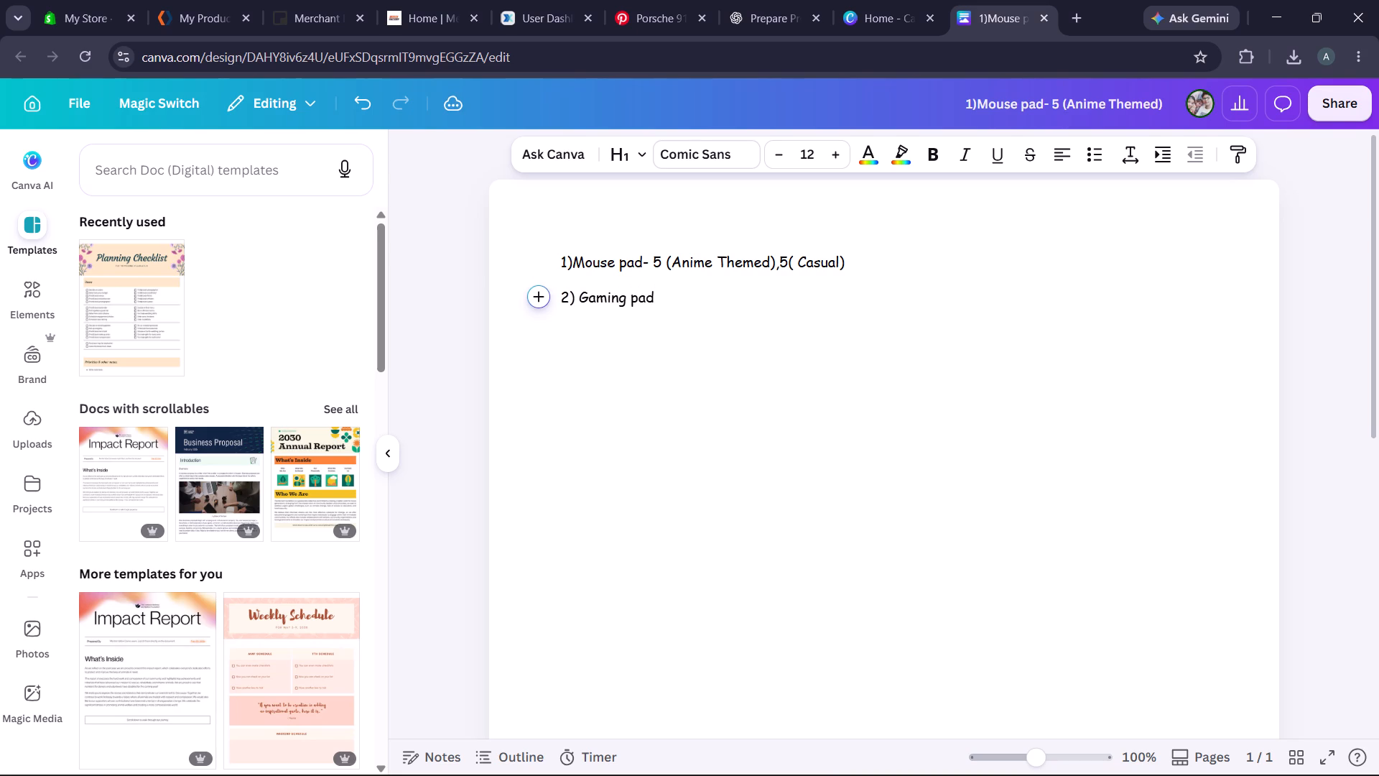
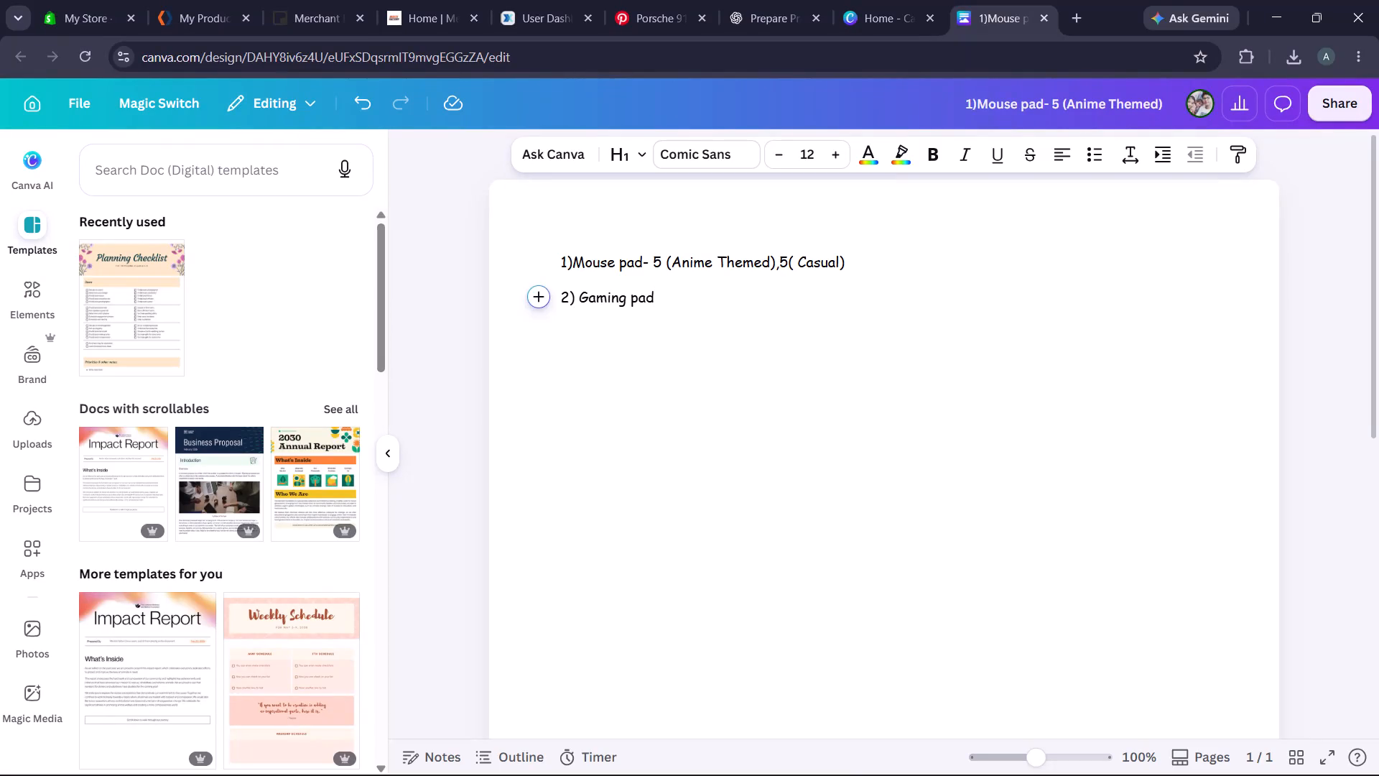
Extend the gaming pad line with "- 5(Anime themed),".
{"action": "key", "text": "minus"}
{"action": "key", "text": "space"}
{"action": "type", "text": "5"}
{"action": "type", "text": "(Anime themed)"}
{"action": "key", "text": "comma"}
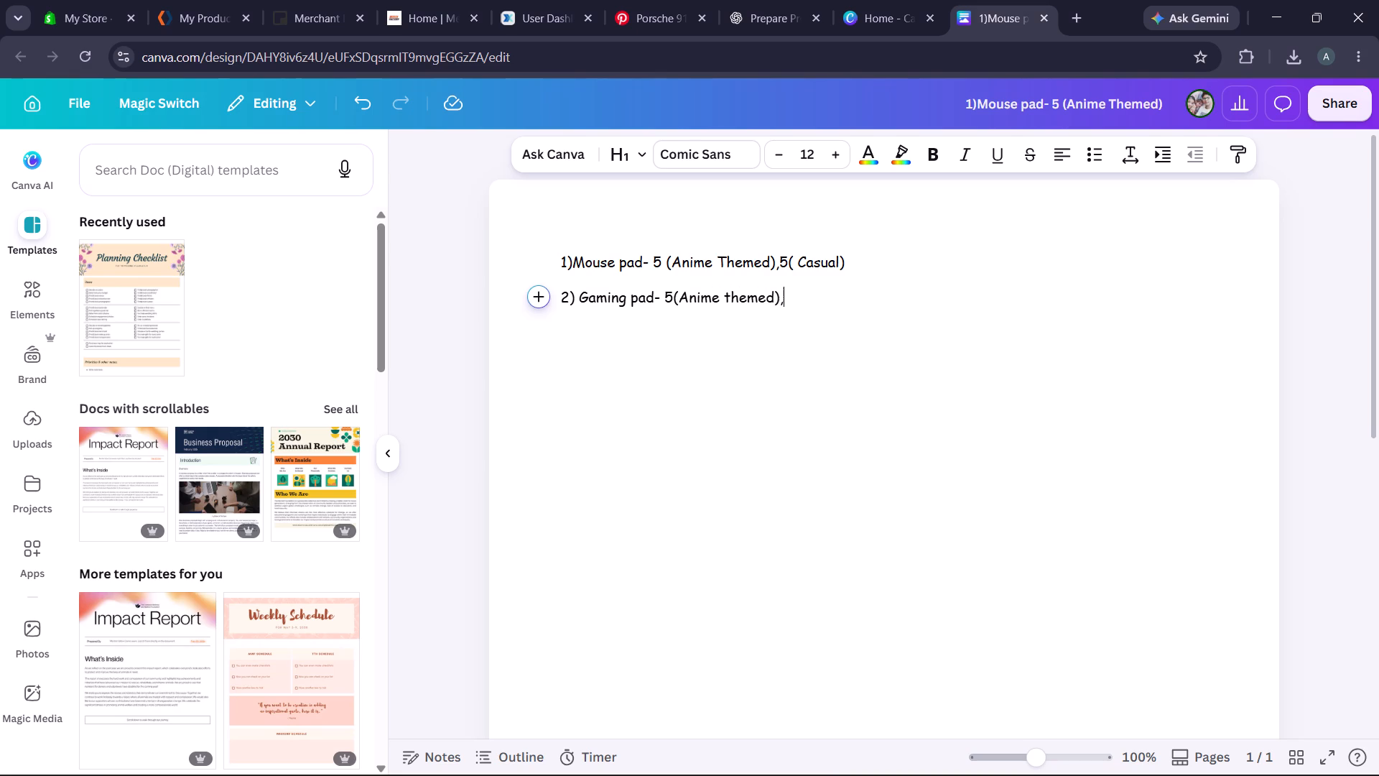
Append "(5Casual)" to the end of the gaming pad line.
{"action": "key", "text": "Clear"}
{"action": "type", "text": "(Casual"}
{"action": "key", "text": "BackSpace"}
{"action": "key", "text": "BackSpace"}
{"action": "key", "text": "BackSpace"}
{"action": "key", "text": "BackSpace"}
{"action": "key", "text": "BackSpace"}
{"action": "key", "text": "BackSpace"}
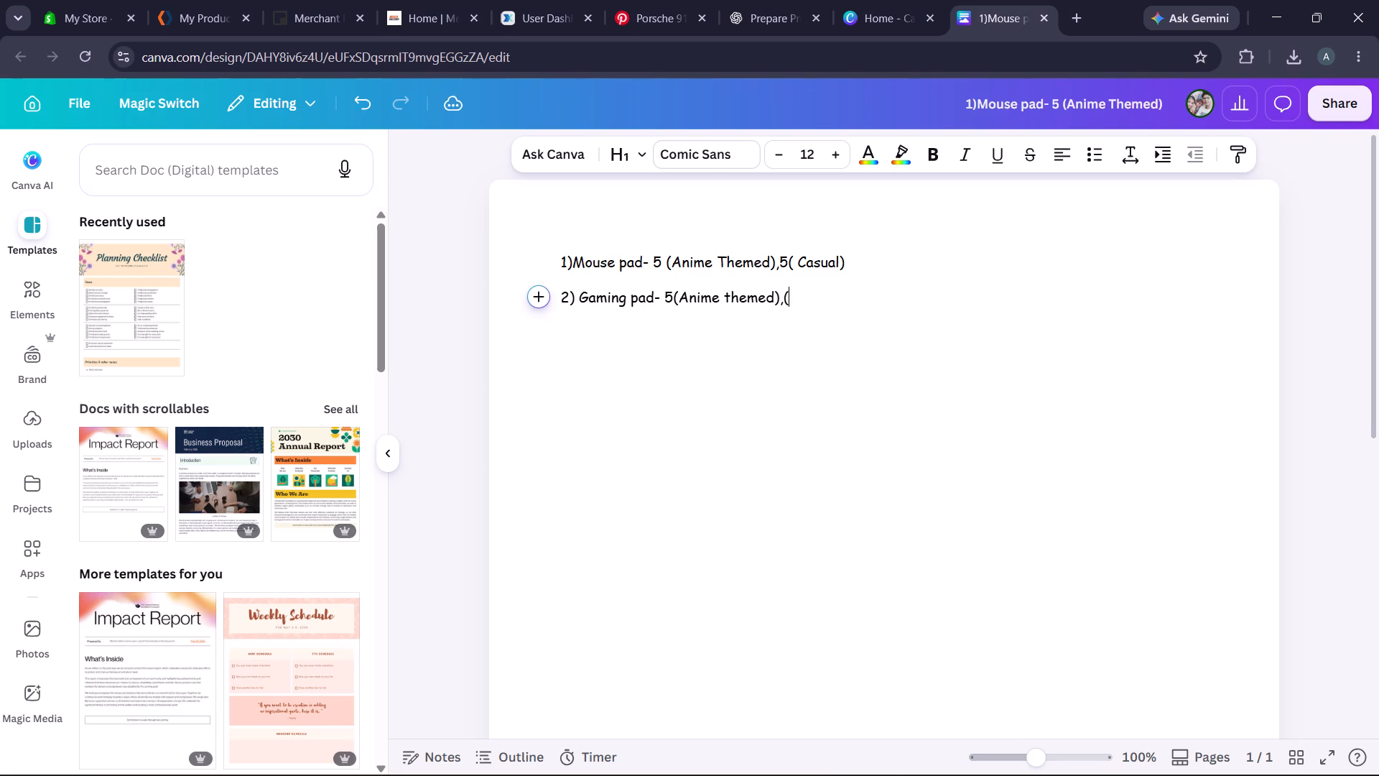
{"action": "type", "text": "5CAsula"}
{"action": "key", "text": "BackSpace"}
{"action": "key", "text": "BackSpace"}
{"action": "key", "text": "BackSpace"}
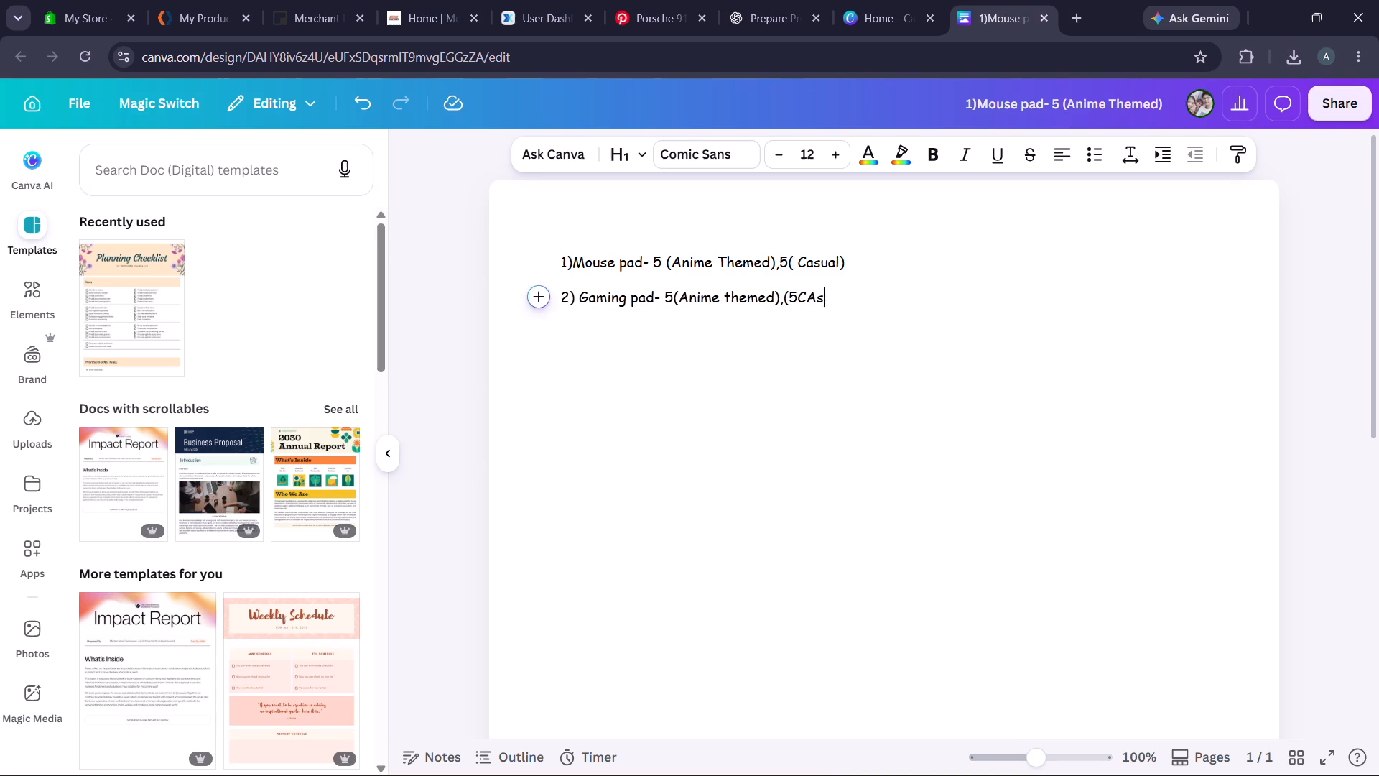
{"action": "key", "text": "BackSpace"}
{"action": "key", "text": "BackSpace"}
{"action": "type", "text": "asual)"}
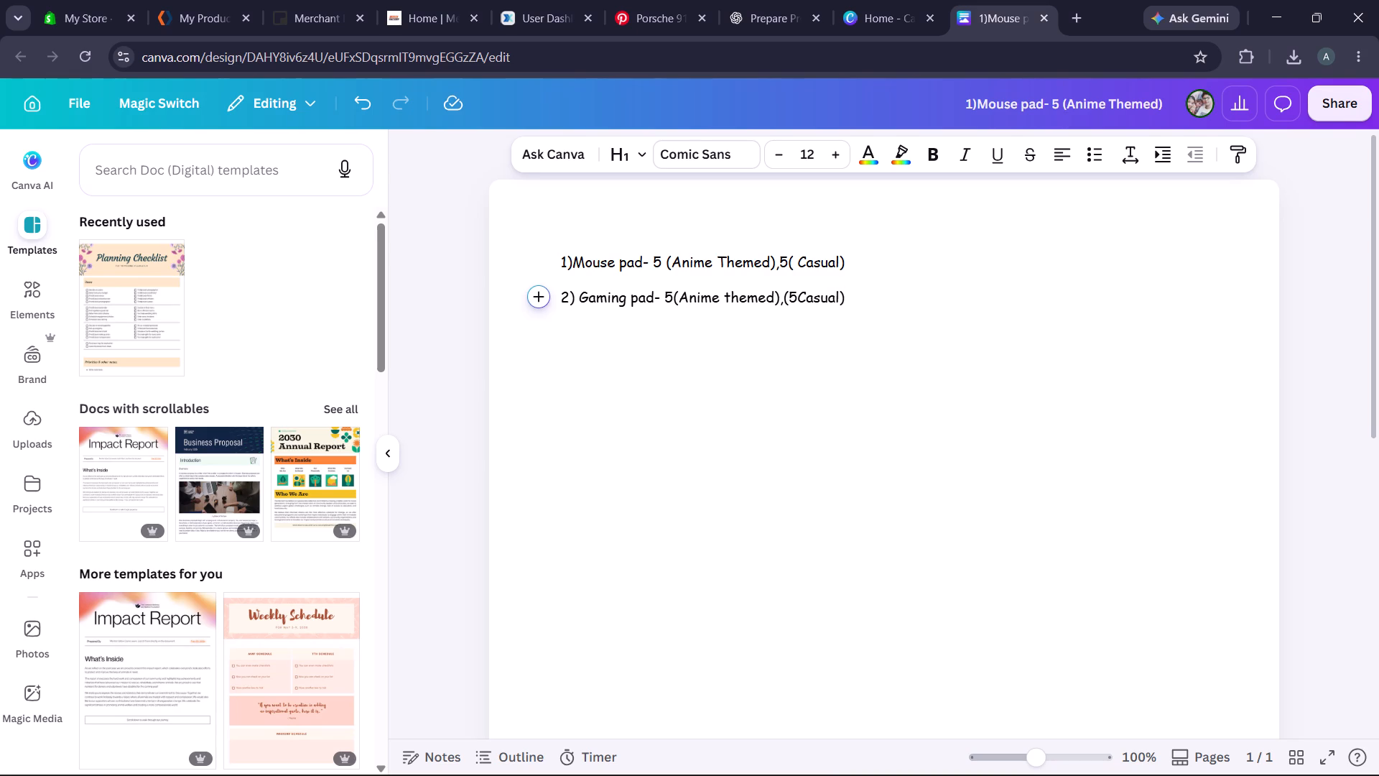
Correct the casual entry on the gaming pad line so it reads "5(Casual)".
{"action": "left_click", "coordinate": [794, 301]}
{"action": "key", "text": "BackSpace"}
{"action": "key", "text": "BackSpace"}
{"action": "key", "text": "5"}
{"action": "key", "text": "shift+parenright"}
{"action": "key", "text": "BackSpace"}
{"action": "key", "text": "shift+parenleft"}
{"action": "left_click", "coordinate": [776, 0]}
{"action": "left_click", "coordinate": [23, 47]}
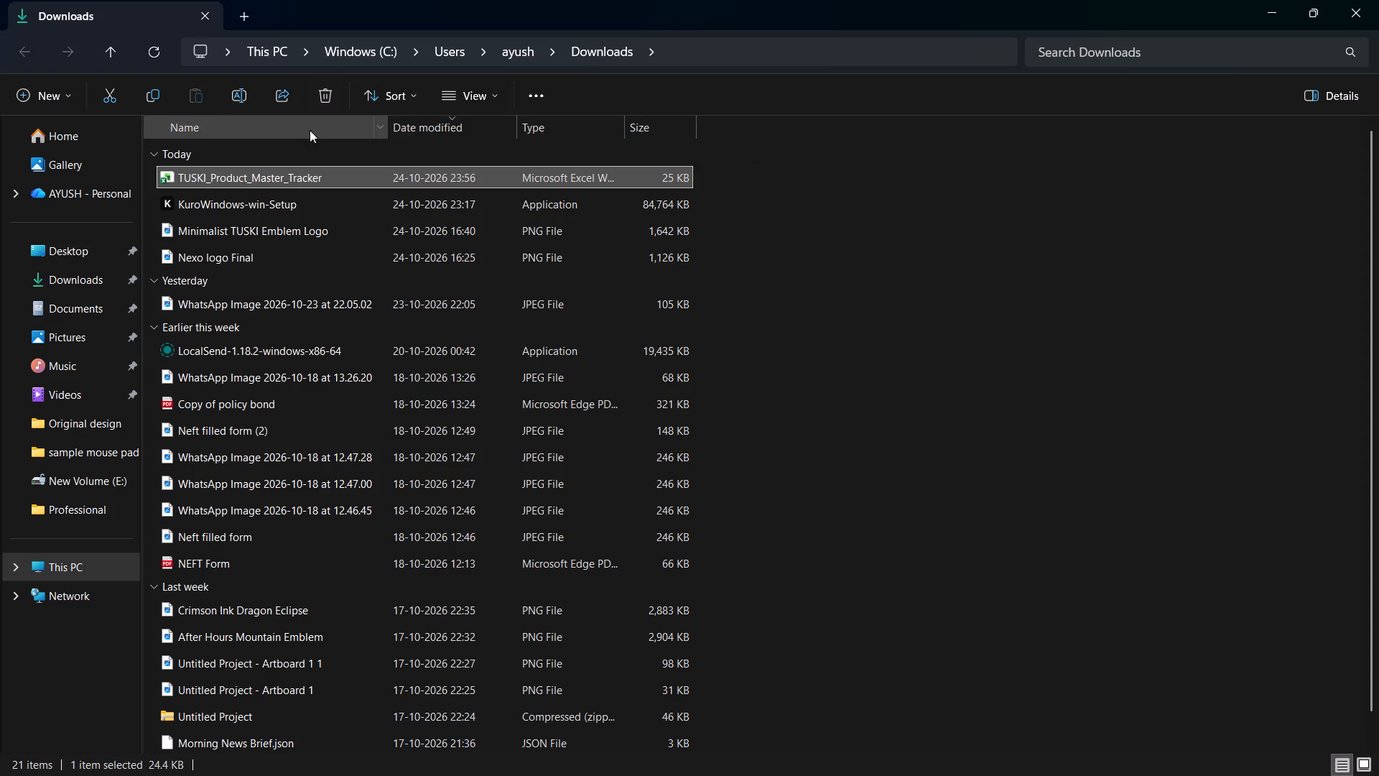
{"action": "double_click", "coordinate": [274, 179]}
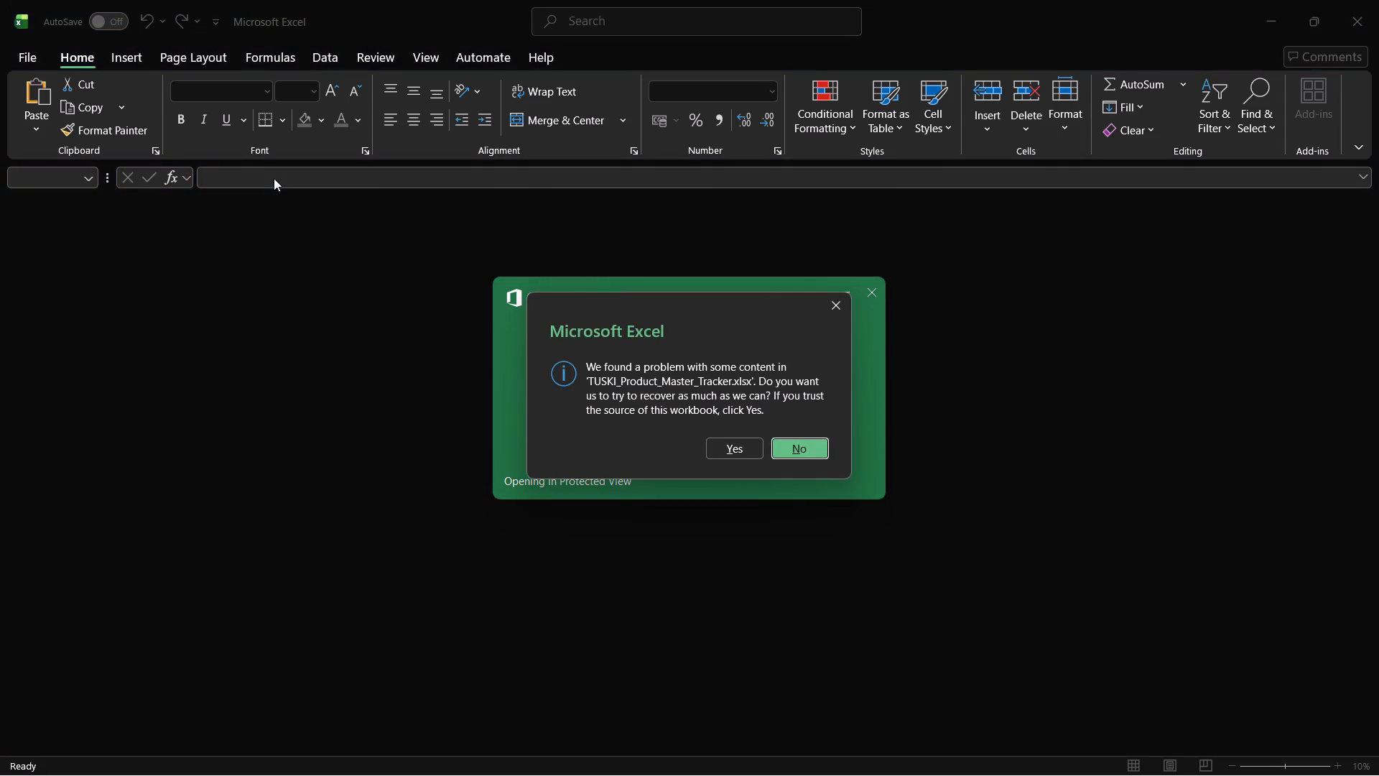
{"action": "left_click", "coordinate": [729, 445]}
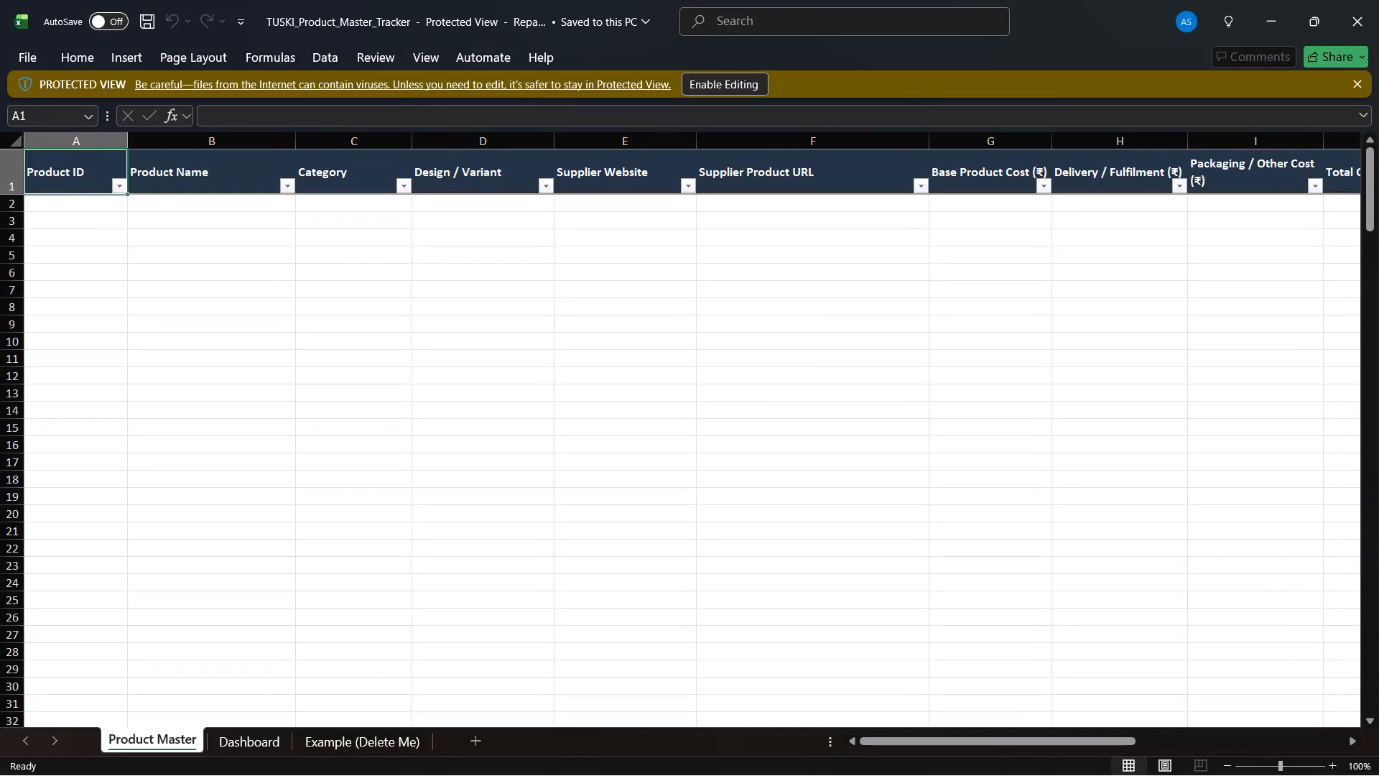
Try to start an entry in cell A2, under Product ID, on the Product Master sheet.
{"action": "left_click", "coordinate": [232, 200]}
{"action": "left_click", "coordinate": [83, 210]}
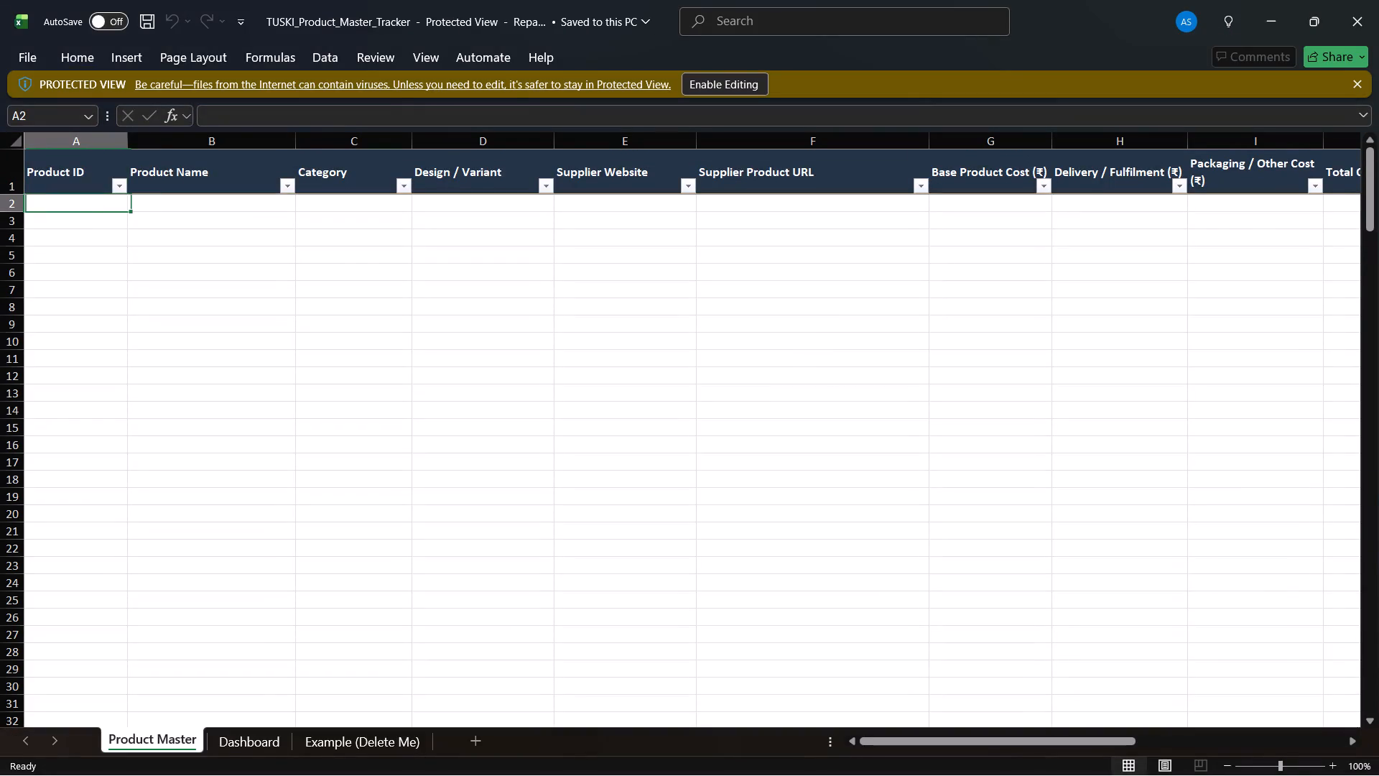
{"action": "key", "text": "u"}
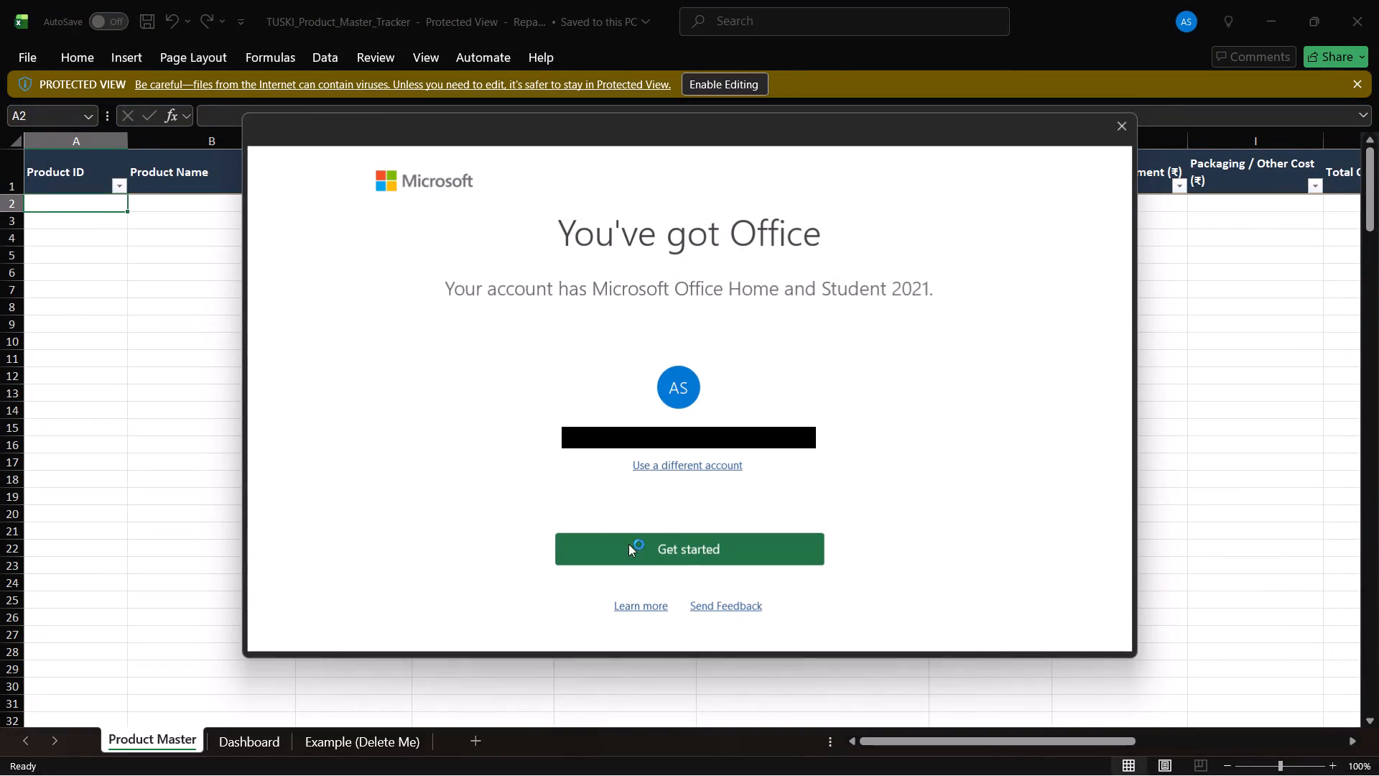
Start using Microsoft Office Home and Student 2021 with the signed-in account and accept its license agreement.
{"action": "left_click", "coordinate": [646, 550]}
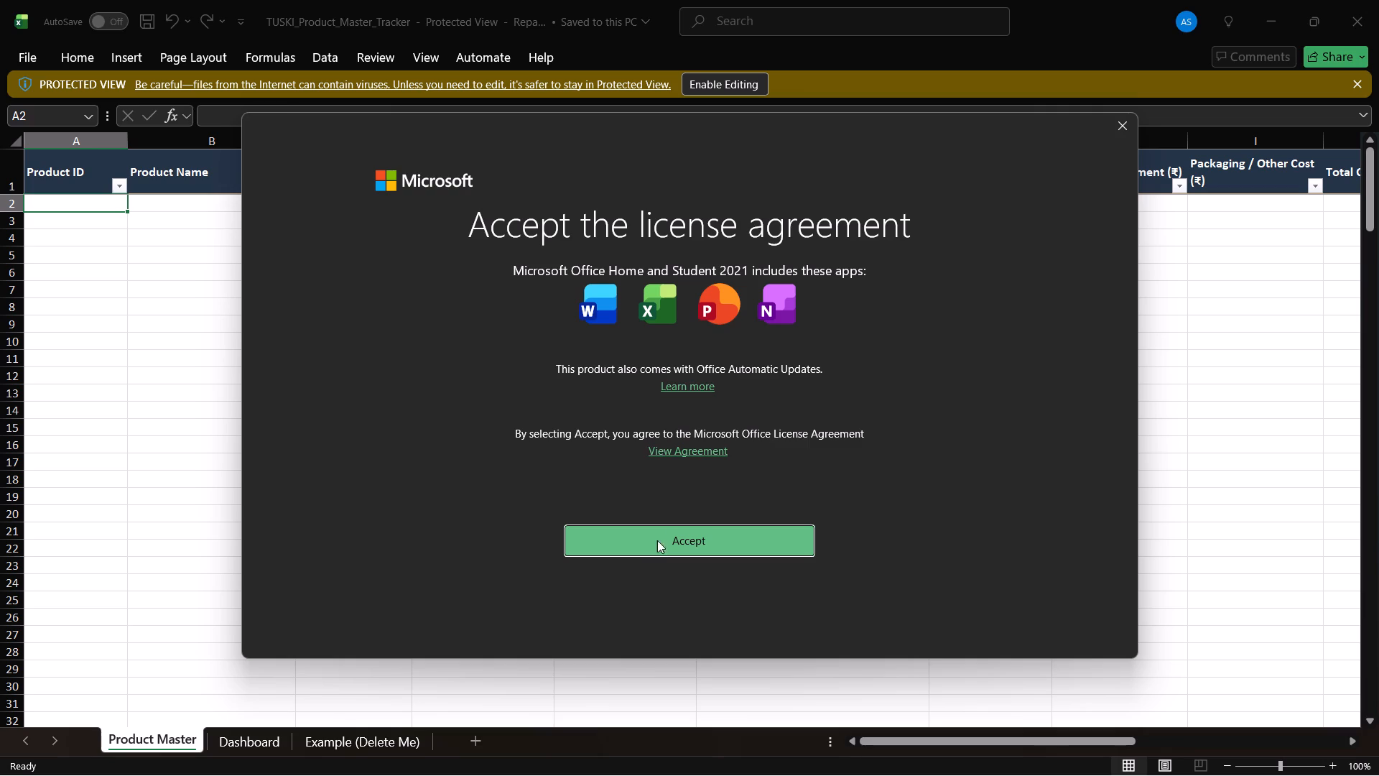
{"action": "left_click", "coordinate": [671, 532]}
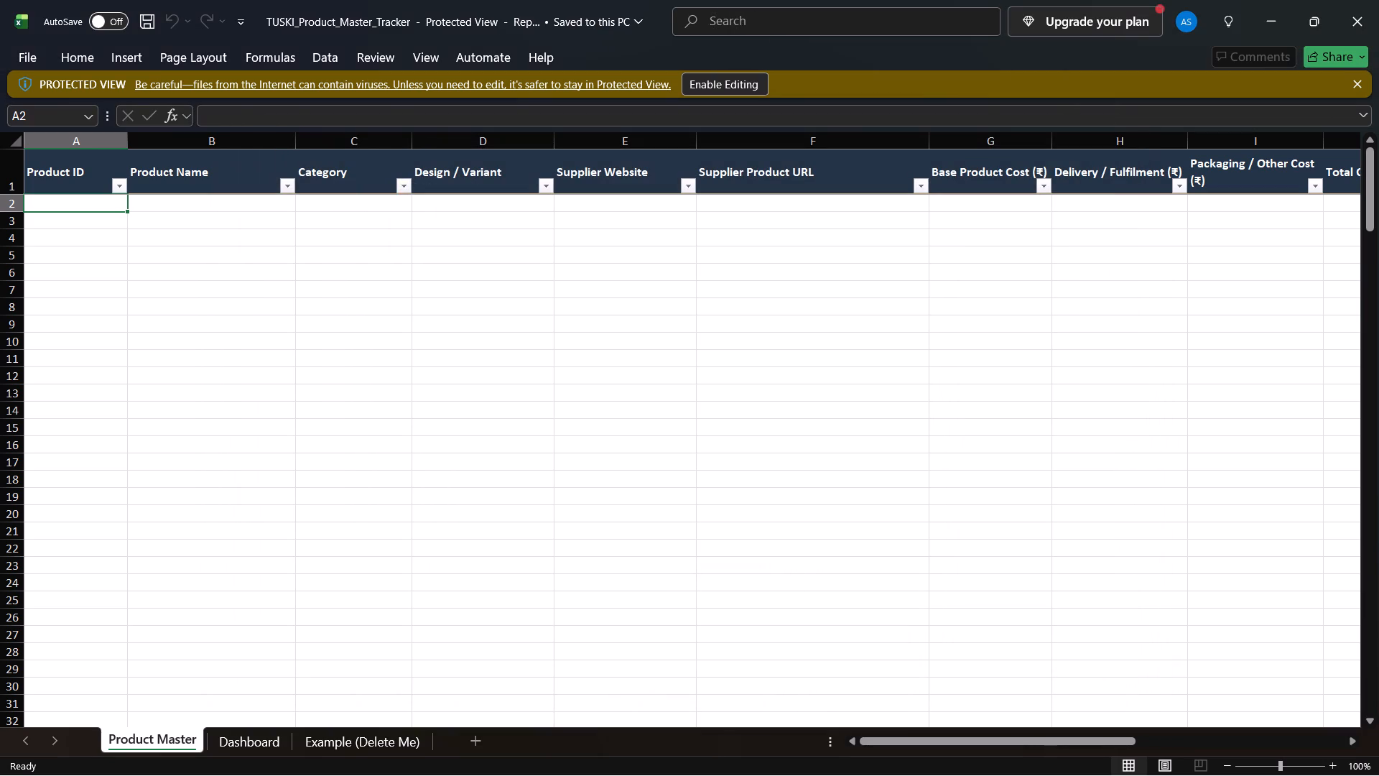
Enable editing of the TUSKI_Product_Master_Tracker workbook and dismiss the file repair report.
{"action": "left_click", "coordinate": [739, 98]}
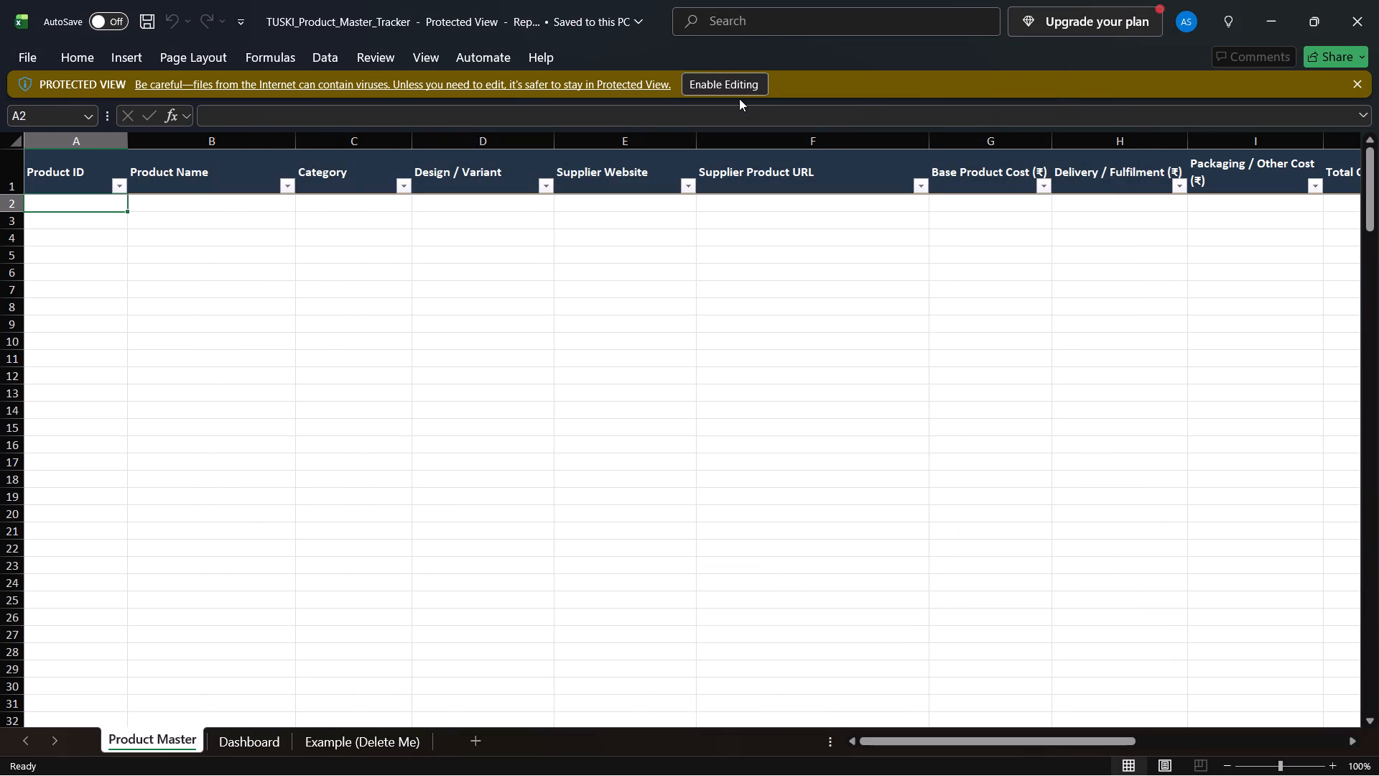
{"action": "left_click", "coordinate": [741, 88]}
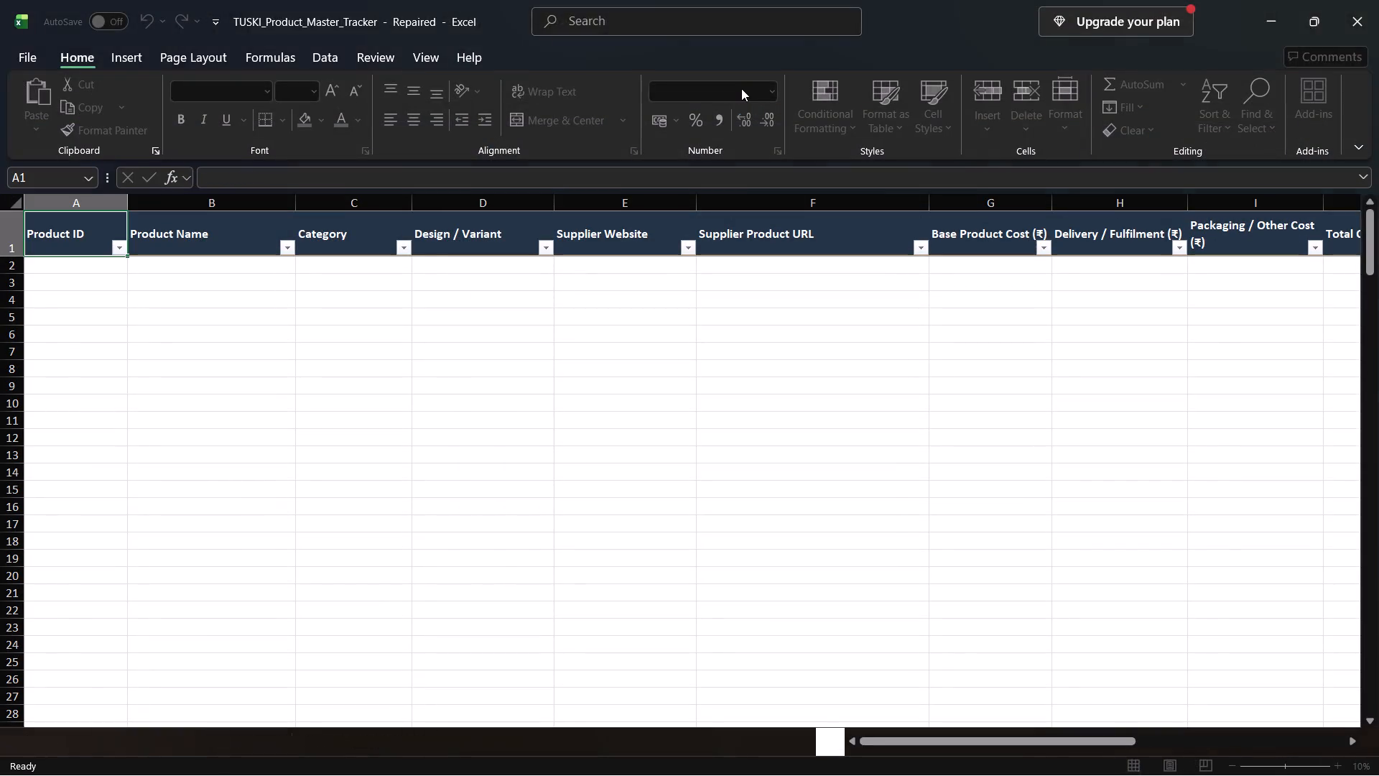
{"action": "left_click", "coordinate": [855, 467]}
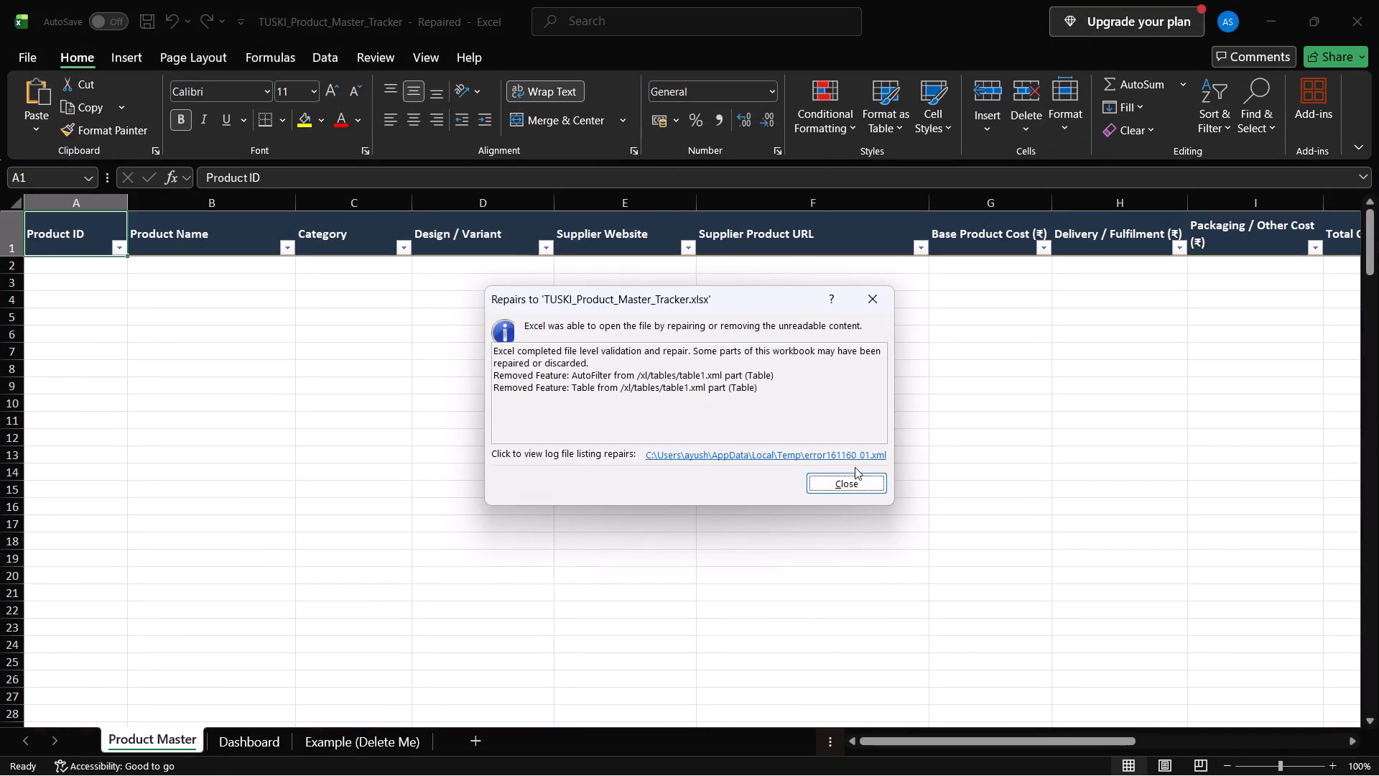
{"action": "left_click", "coordinate": [860, 483]}
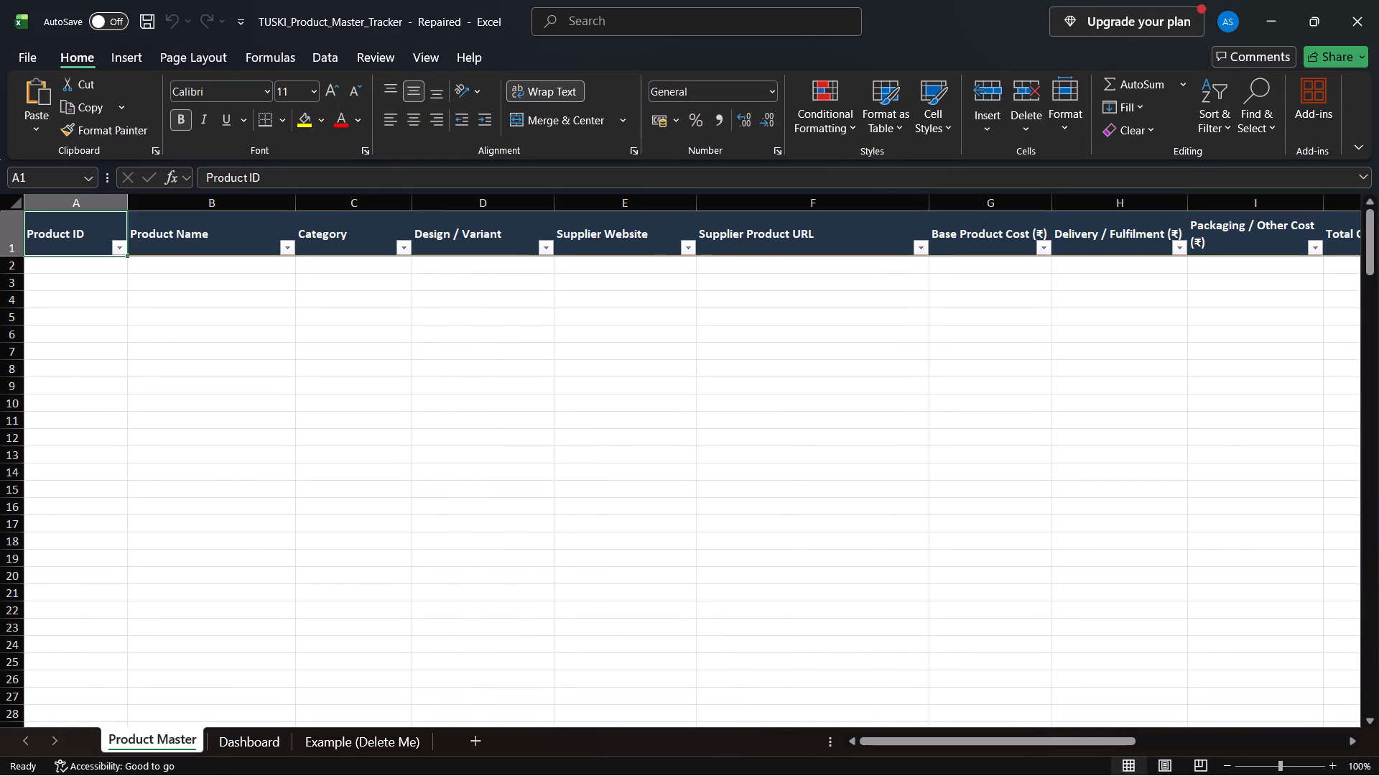
Review all column headings on the Product Master sheet, and minimise the workbook and the Downloads folder.
{"action": "scroll", "coordinate": [731, 320], "scroll_direction": "left", "scroll_amount": 9}
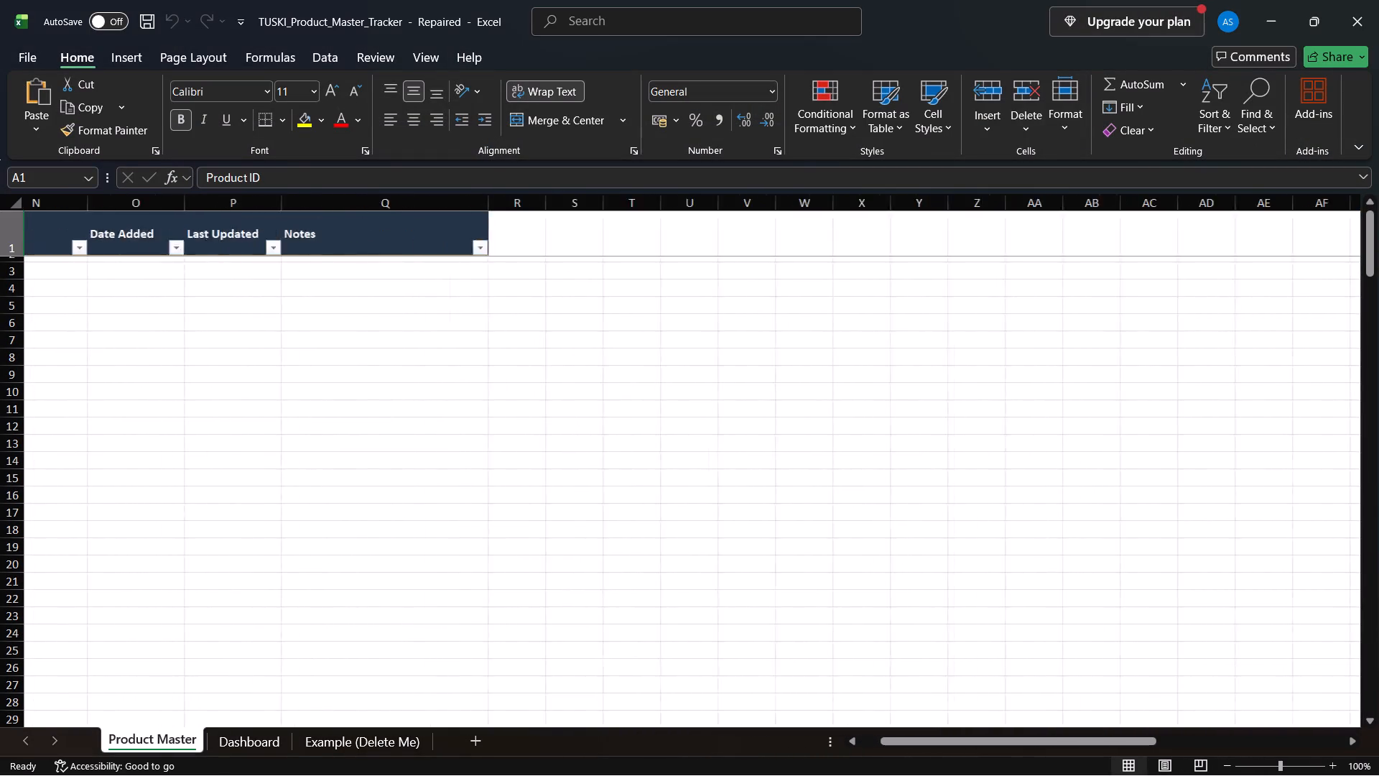
{"action": "scroll", "coordinate": [731, 320], "scroll_direction": "right", "scroll_amount": 10}
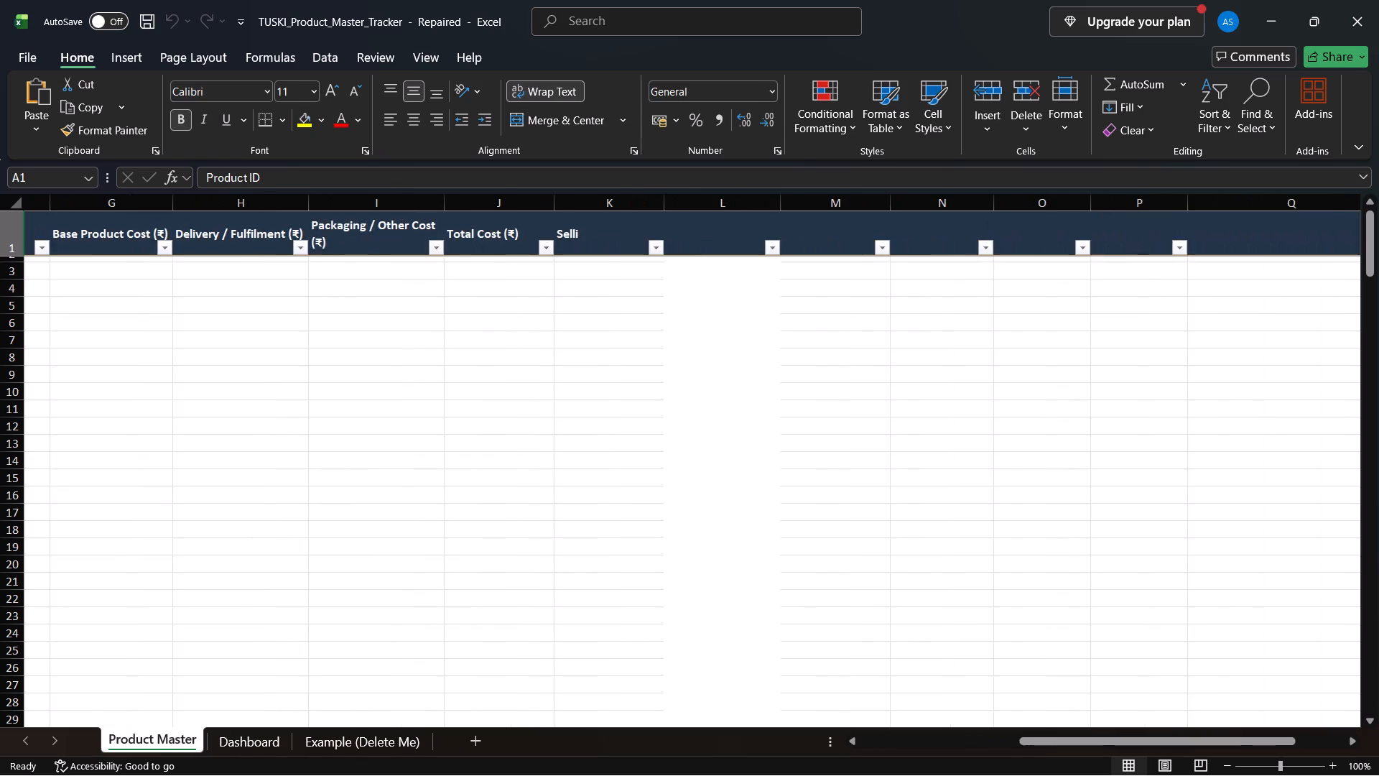
{"action": "scroll", "coordinate": [731, 320], "scroll_direction": "right", "scroll_amount": 12}
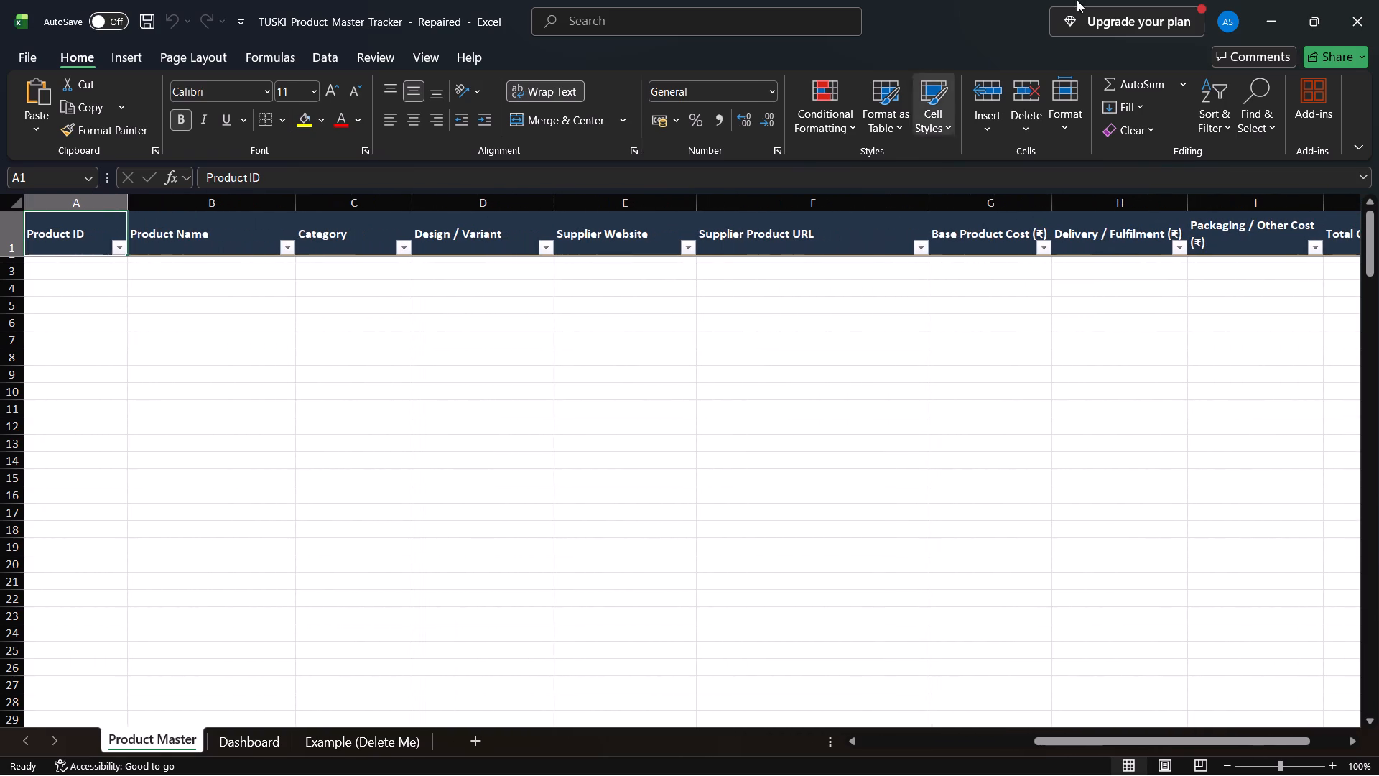
{"action": "left_click", "coordinate": [1268, 18]}
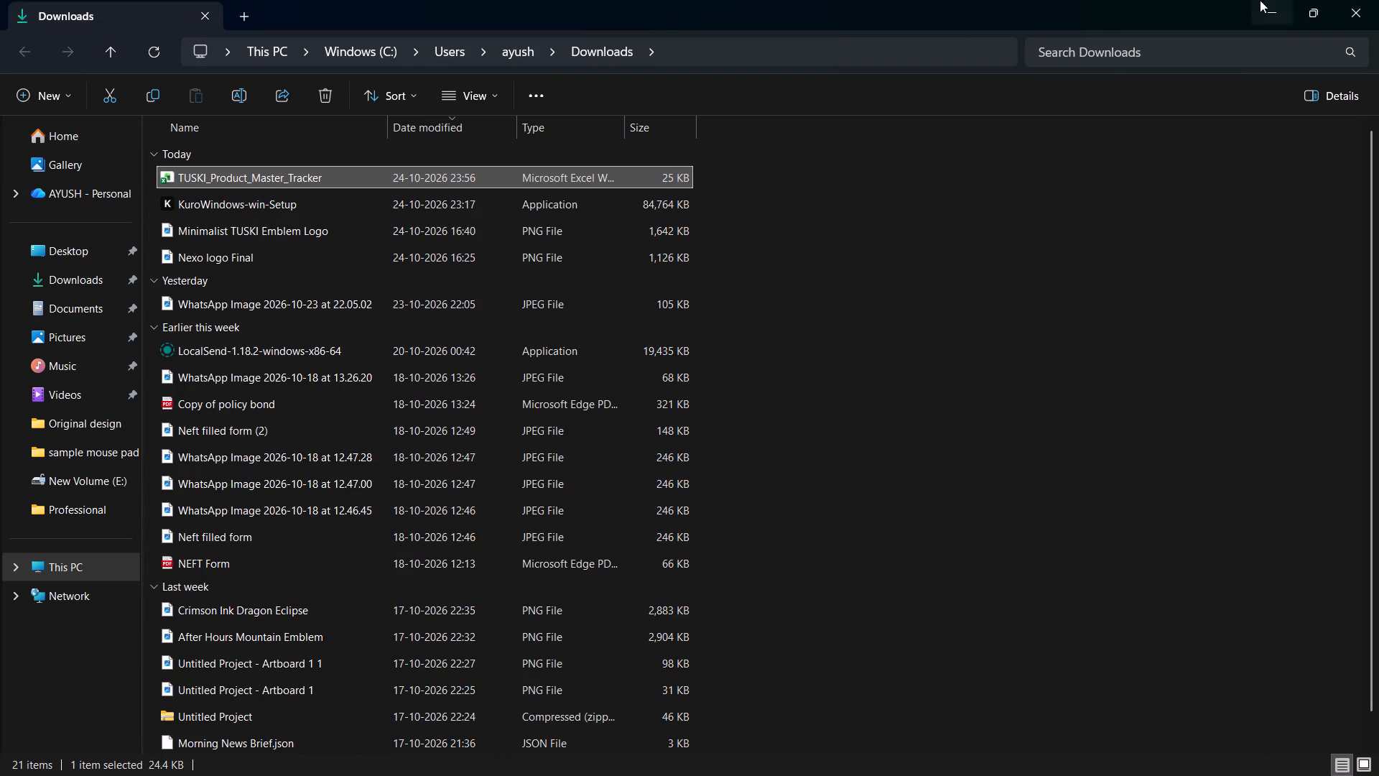
{"action": "left_click", "coordinate": [1289, 14]}
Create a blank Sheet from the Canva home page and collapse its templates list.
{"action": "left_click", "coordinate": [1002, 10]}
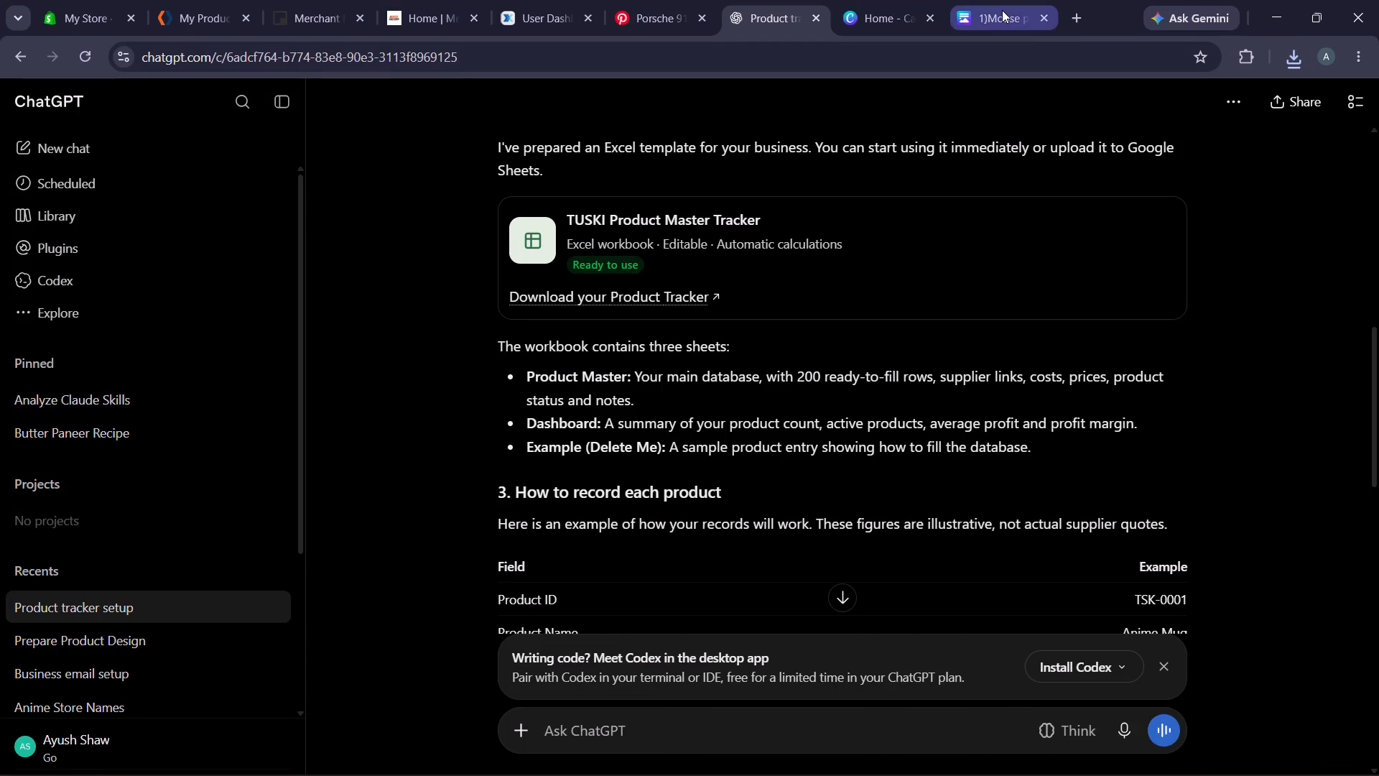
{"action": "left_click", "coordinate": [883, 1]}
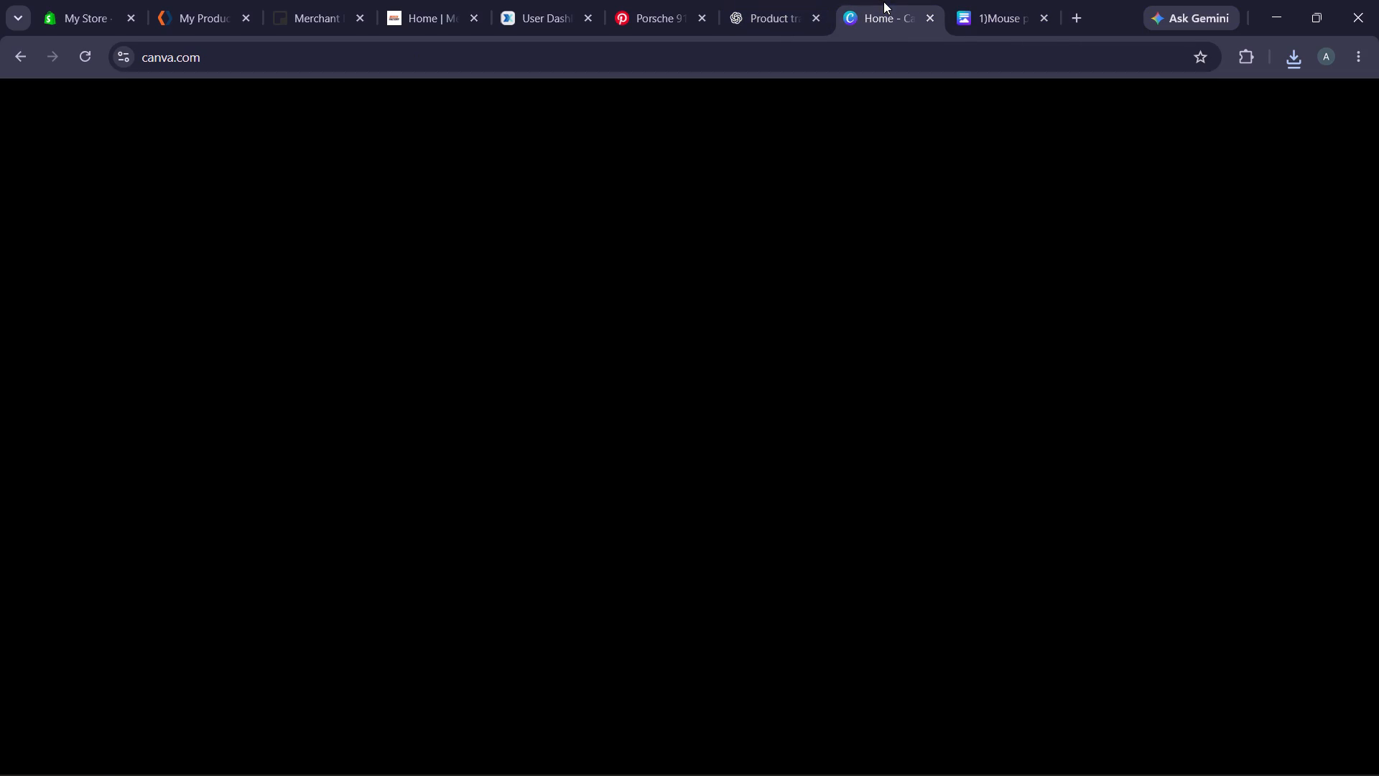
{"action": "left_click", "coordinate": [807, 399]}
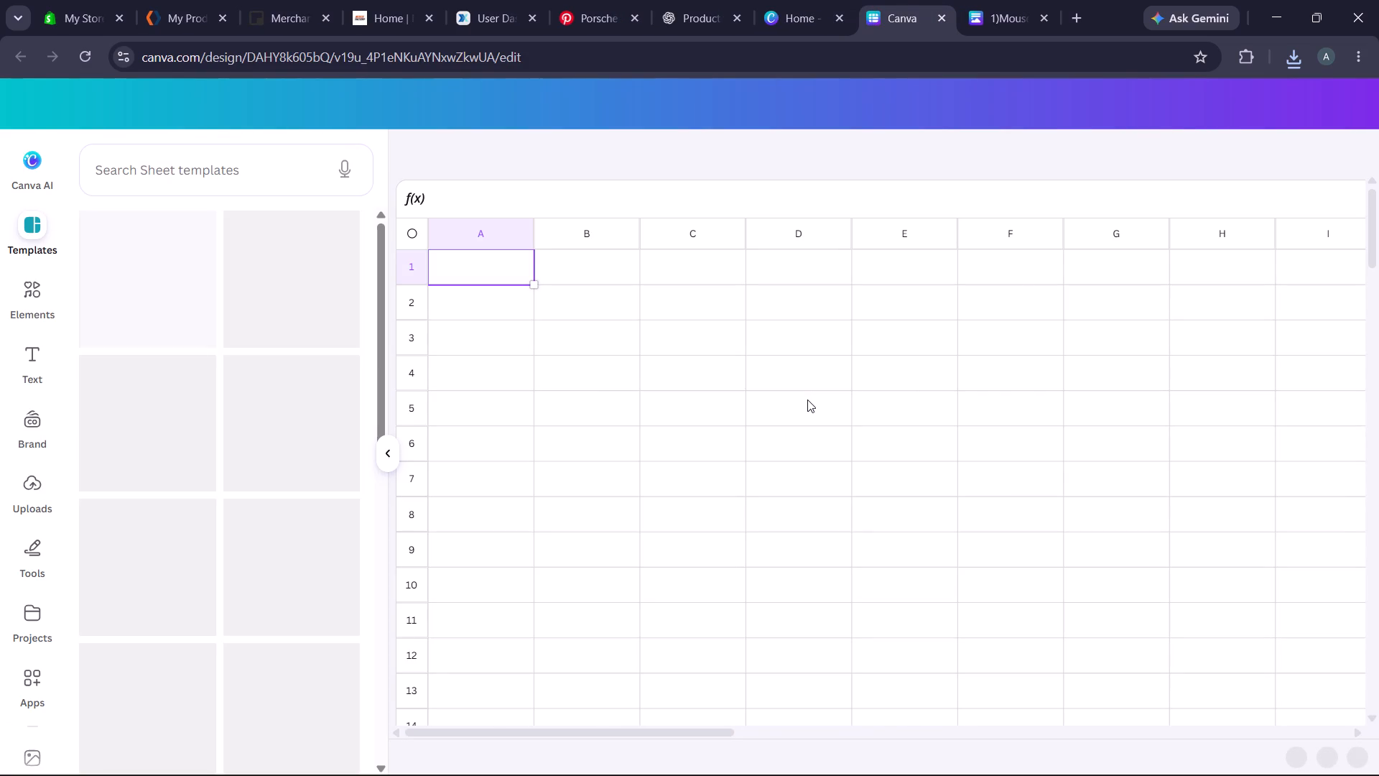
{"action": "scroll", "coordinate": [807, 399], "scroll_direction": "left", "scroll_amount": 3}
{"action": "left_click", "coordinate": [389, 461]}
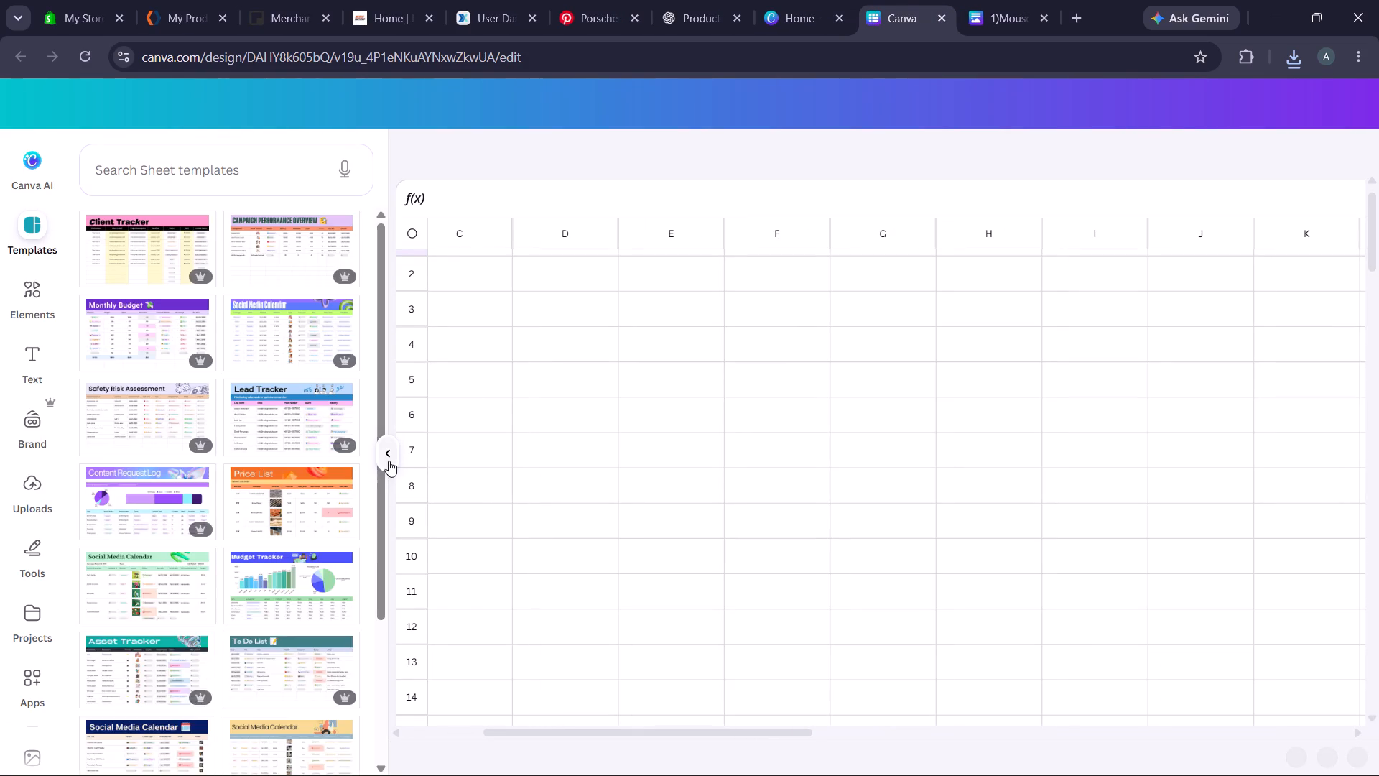
Copy the original product record-keeping request from the Product tracker setup chat in ChatGPT.
{"action": "left_click", "coordinate": [971, 18]}
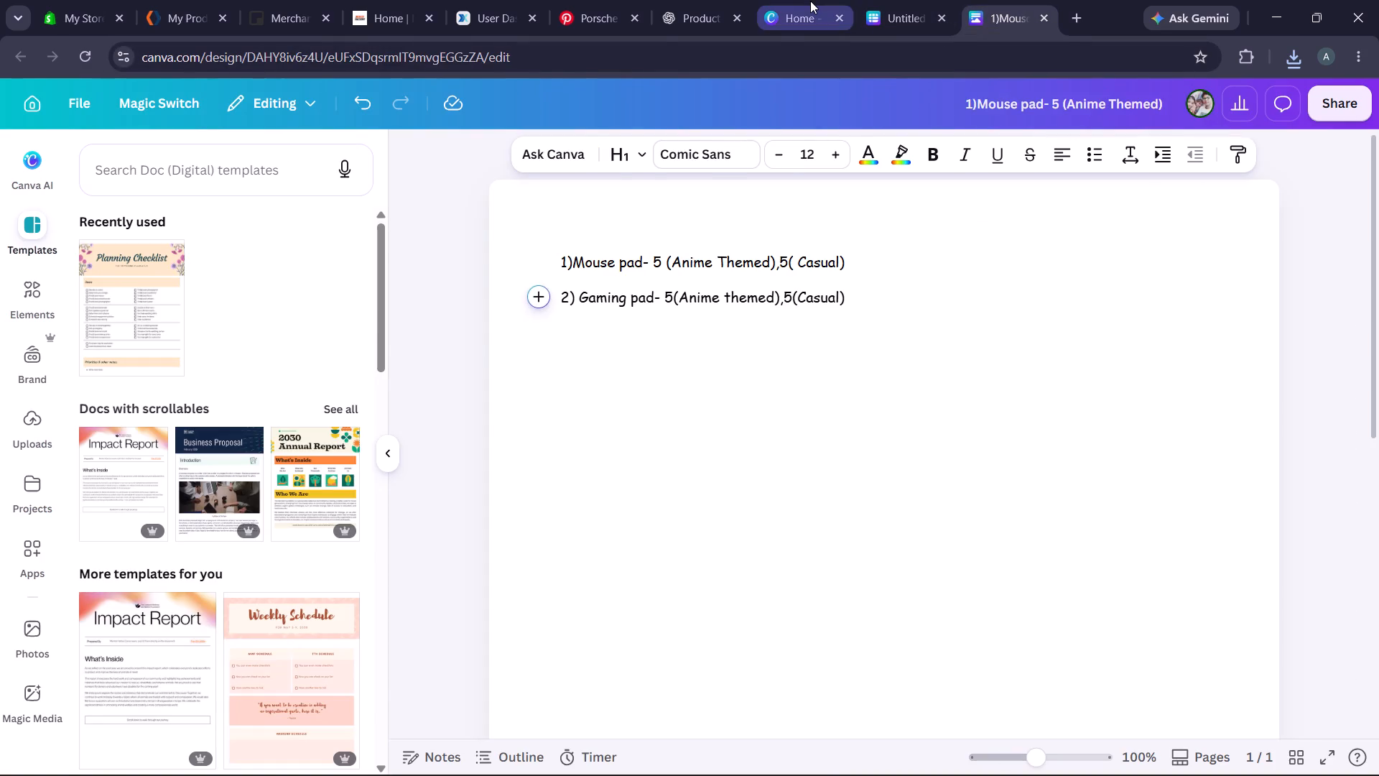
{"action": "left_click", "coordinate": [810, 1]}
{"action": "left_click", "coordinate": [726, 0]}
{"action": "scroll", "coordinate": [730, 400], "scroll_direction": "up", "scroll_amount": 14}
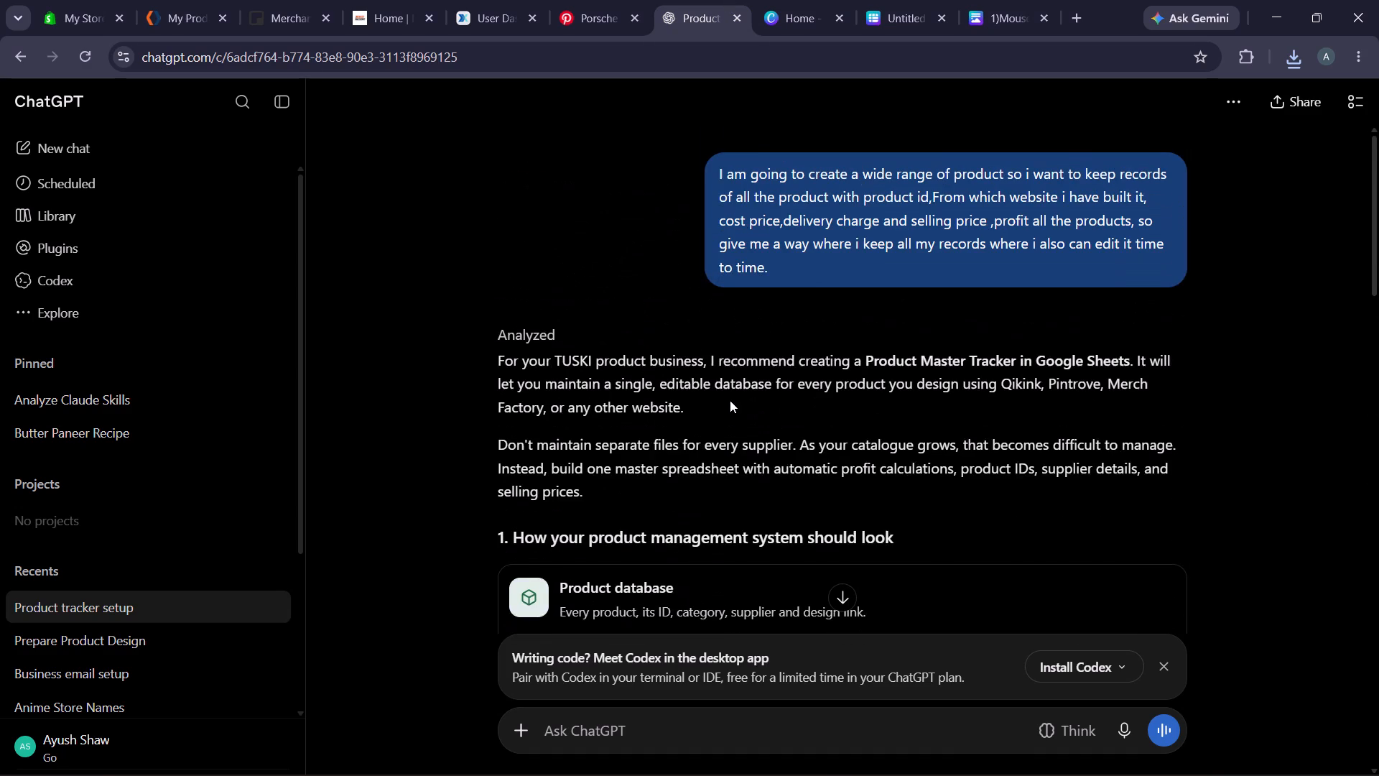
{"action": "scroll", "coordinate": [730, 400], "scroll_direction": "up", "scroll_amount": 7}
{"action": "left_click", "coordinate": [1114, 310]}
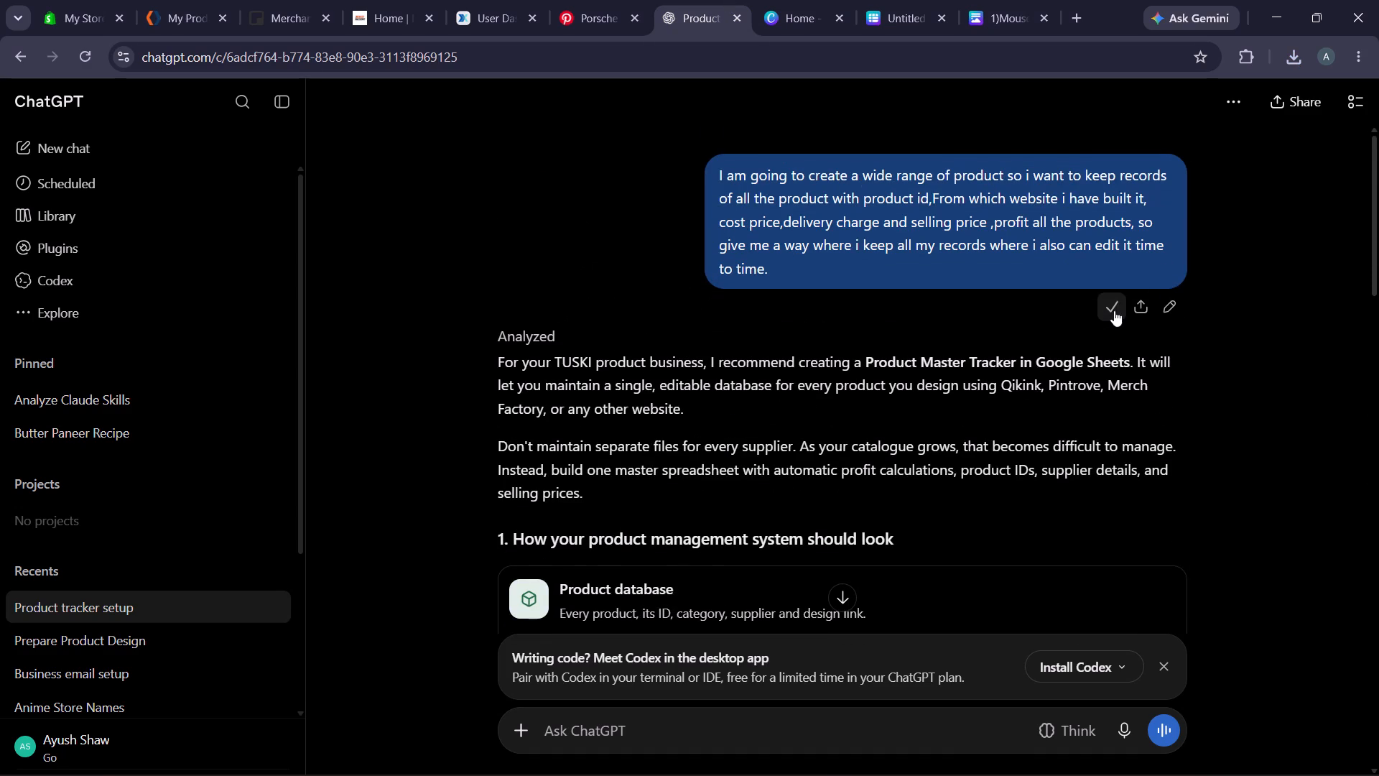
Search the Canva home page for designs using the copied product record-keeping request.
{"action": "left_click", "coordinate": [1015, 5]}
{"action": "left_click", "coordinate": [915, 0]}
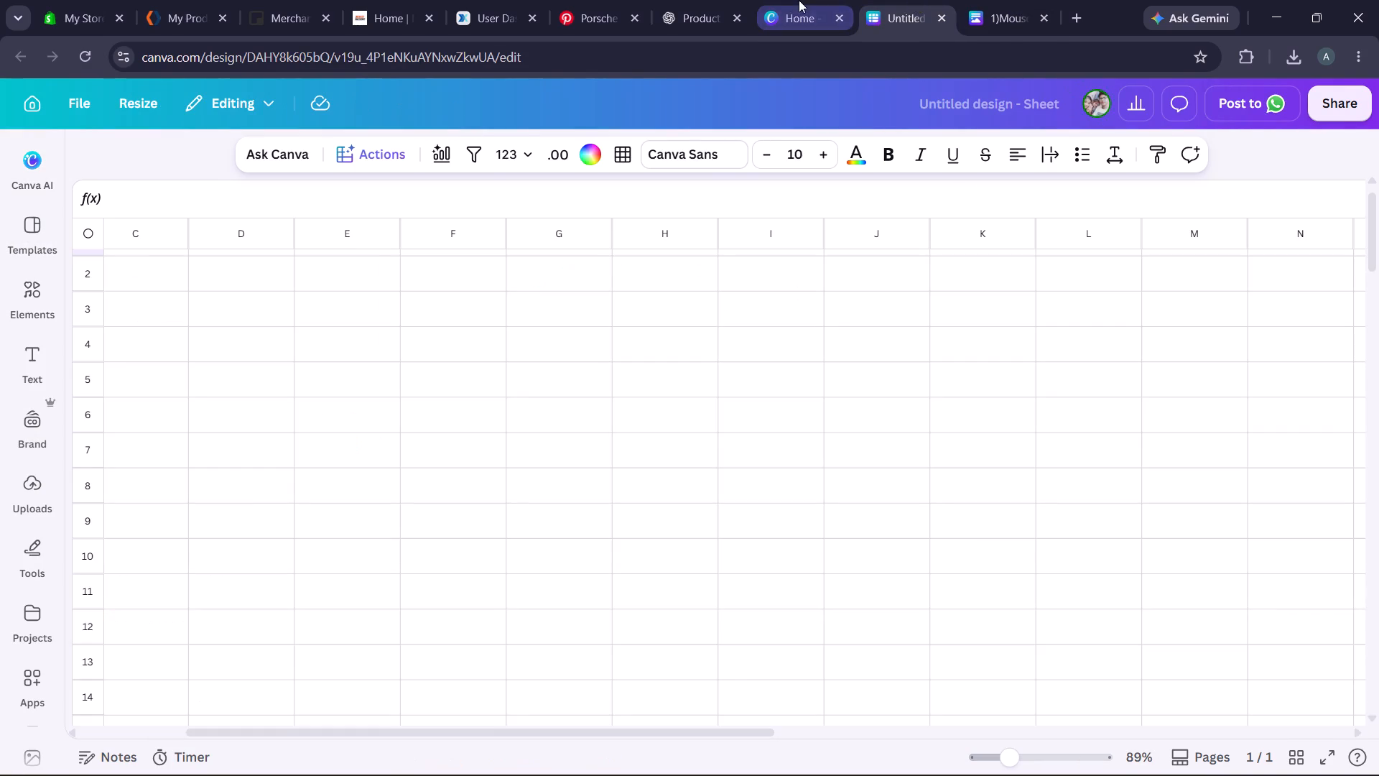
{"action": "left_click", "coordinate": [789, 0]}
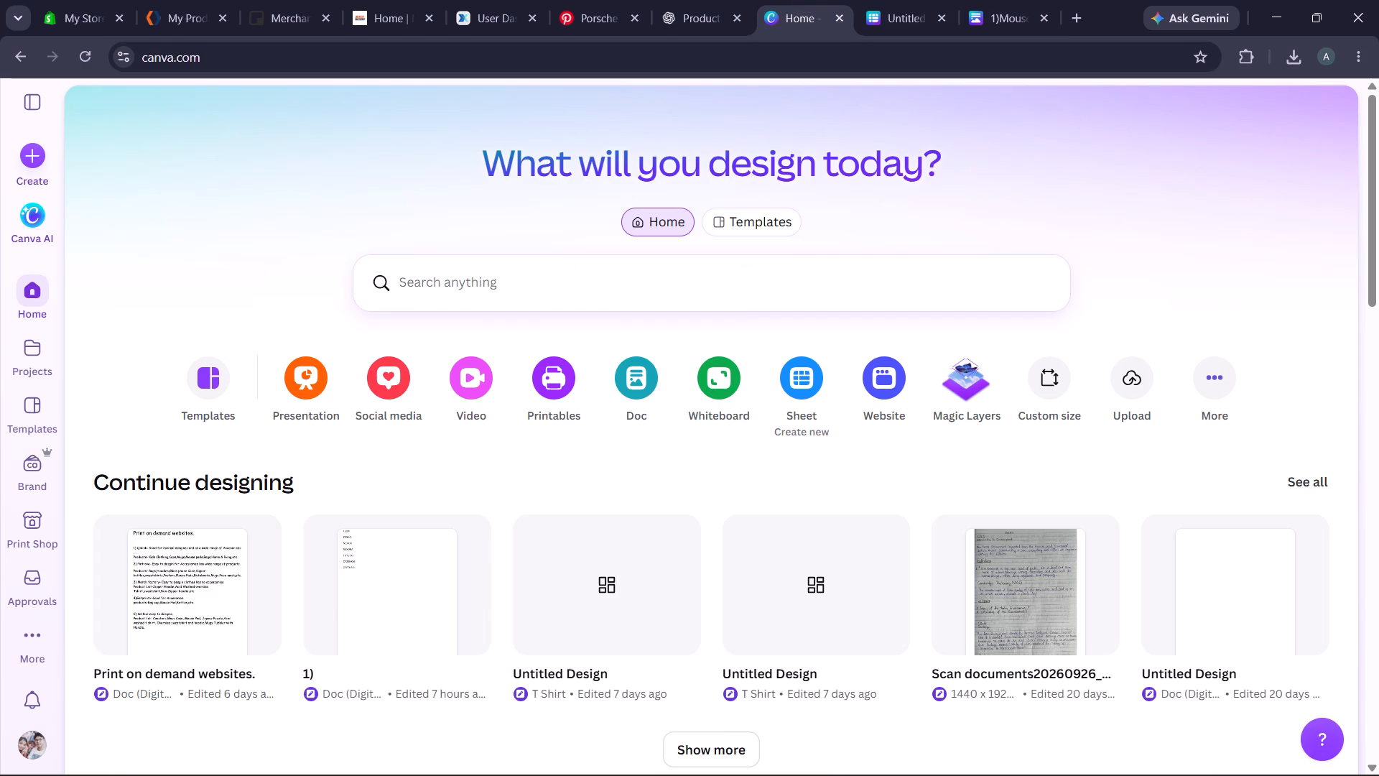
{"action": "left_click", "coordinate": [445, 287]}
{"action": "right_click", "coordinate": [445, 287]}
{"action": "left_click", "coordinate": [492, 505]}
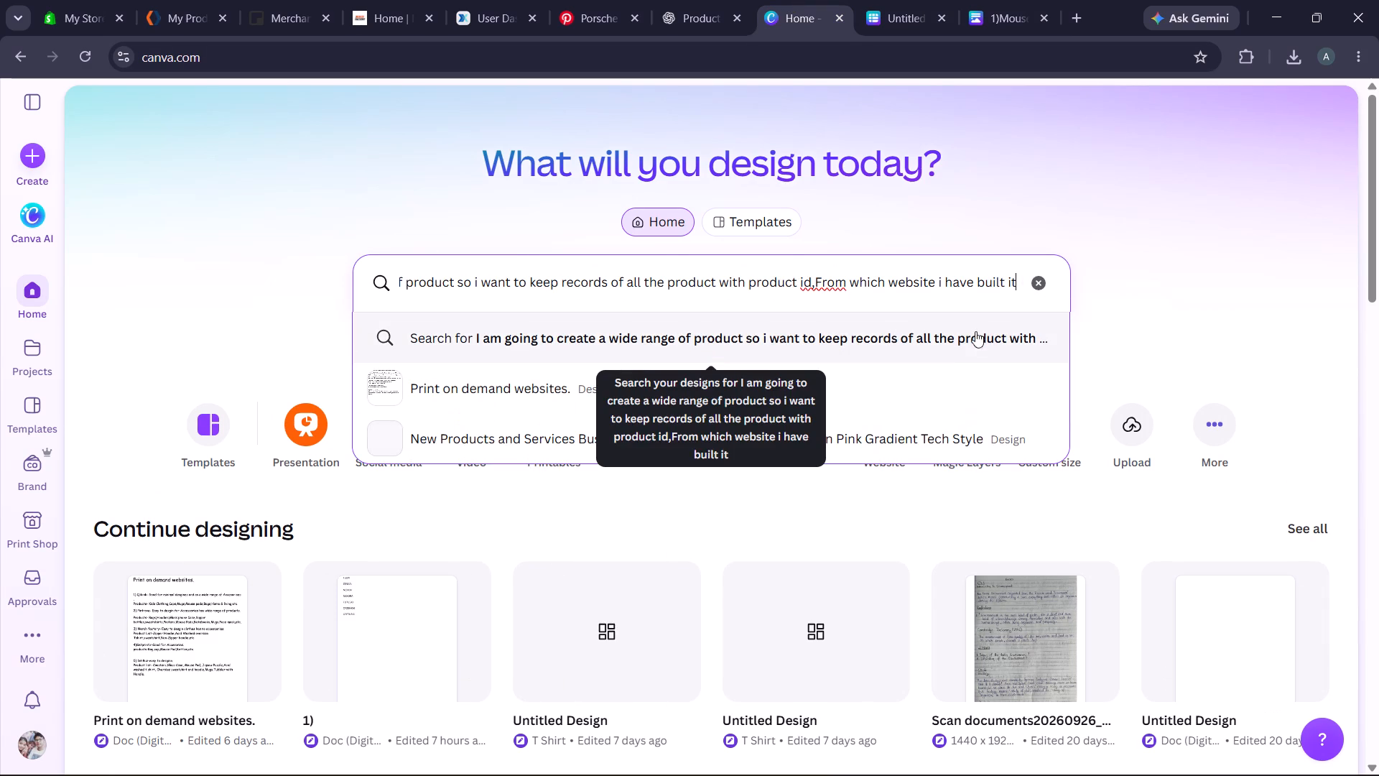
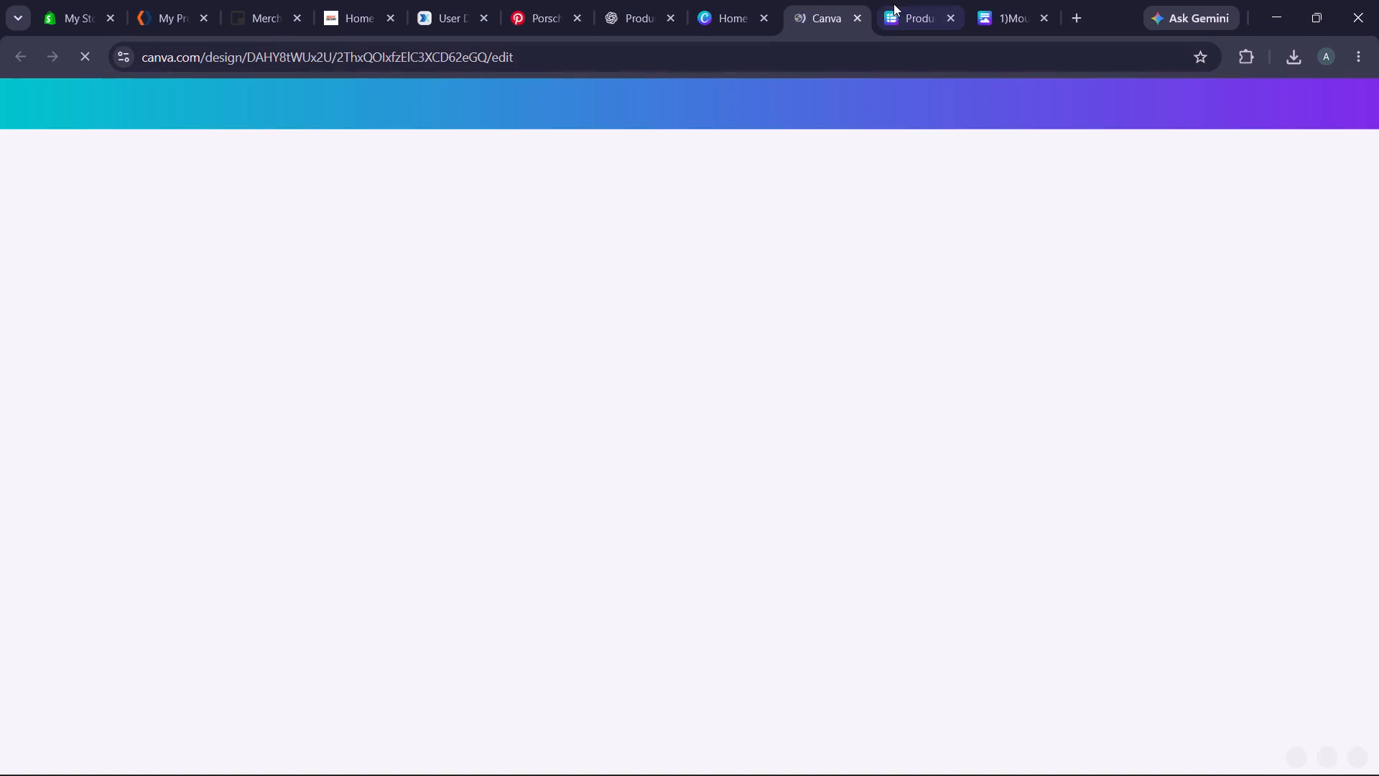
{"action": "left_click", "coordinate": [901, 1]}
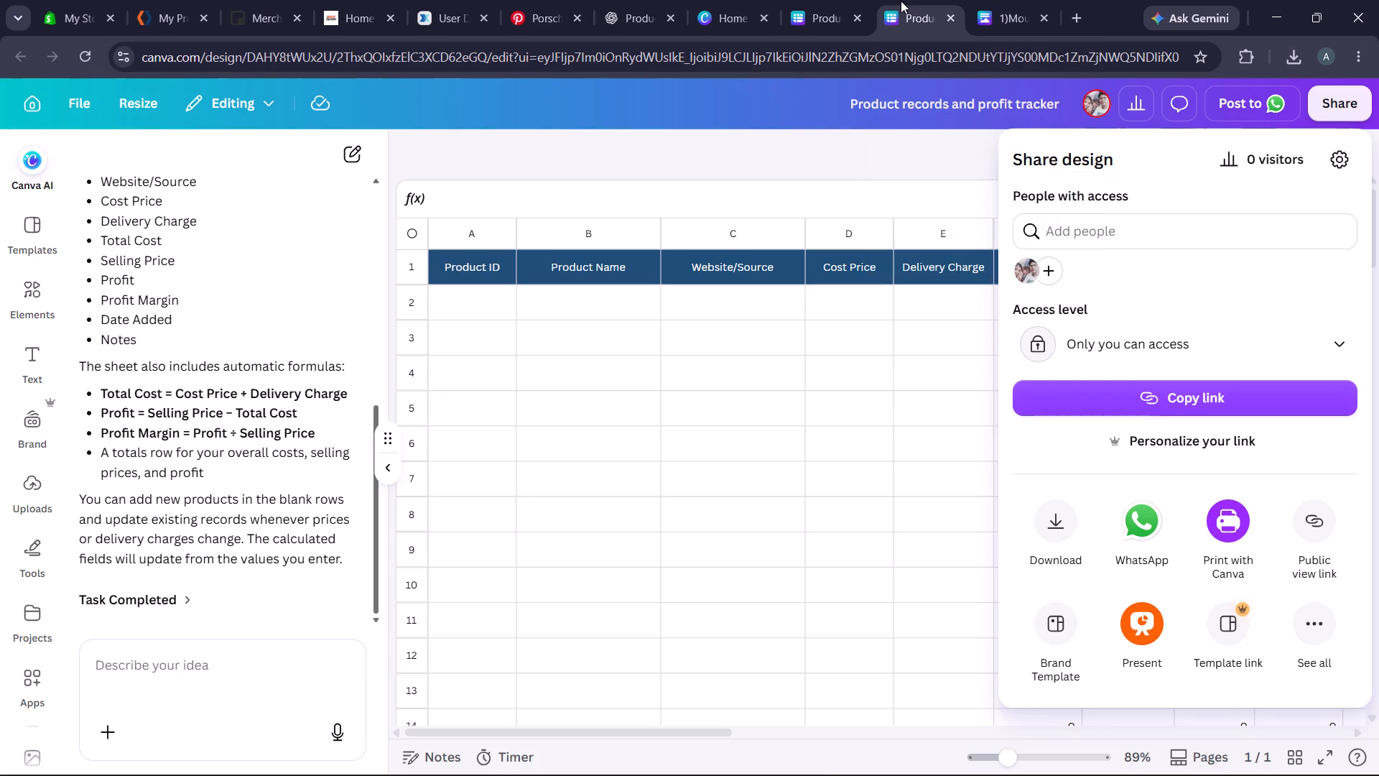
{"action": "left_click", "coordinate": [821, 14]}
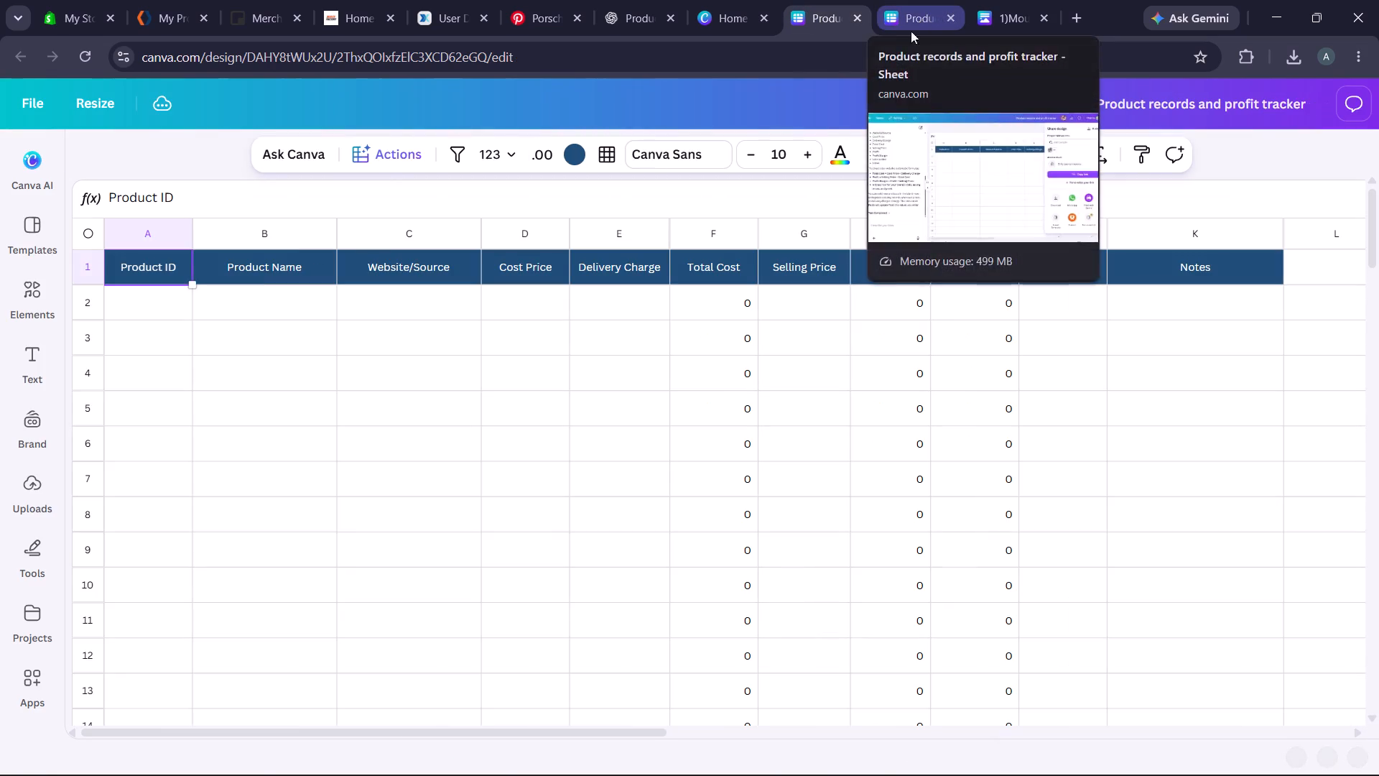
{"action": "left_click", "coordinate": [947, 21]}
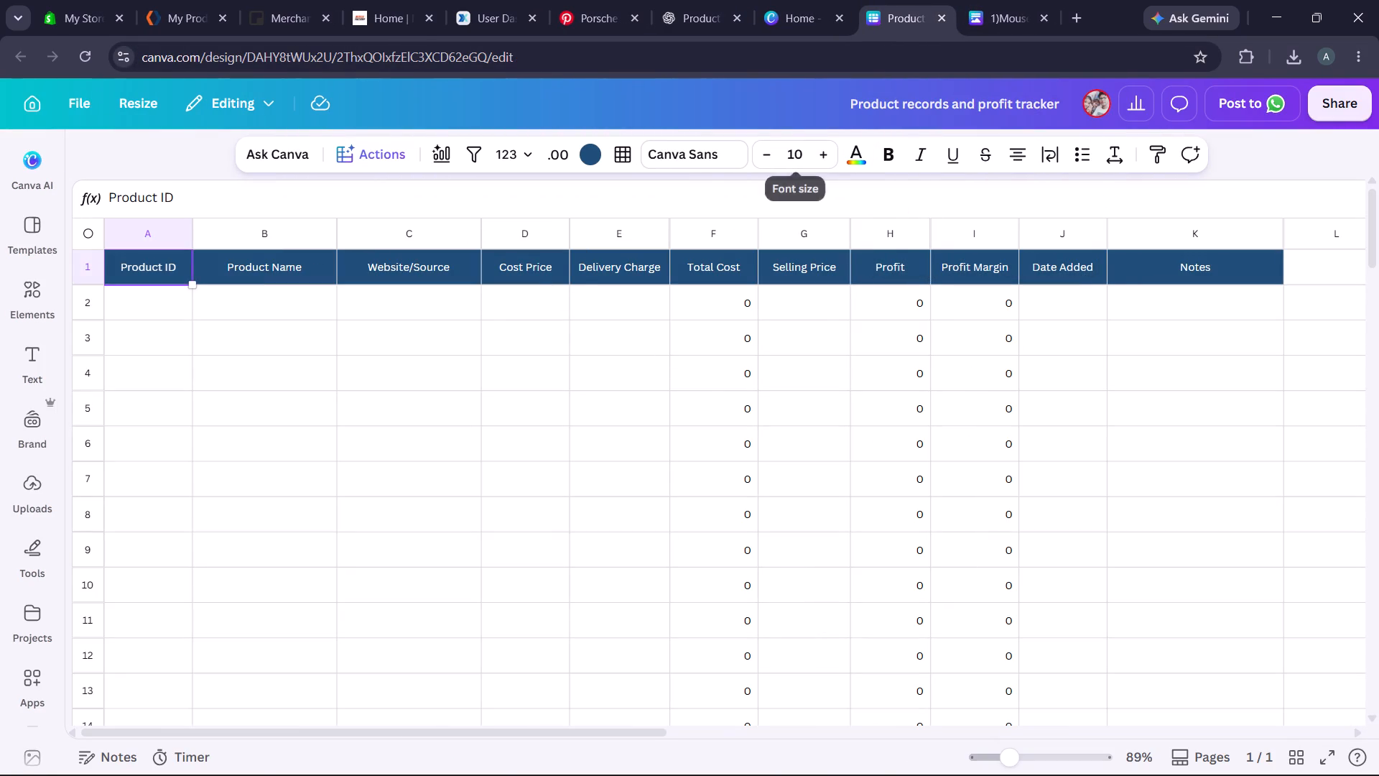
Select the first empty Product ID cell in the tracker and switch to Printrove's Accessories catalog.
{"action": "left_click", "coordinate": [170, 308]}
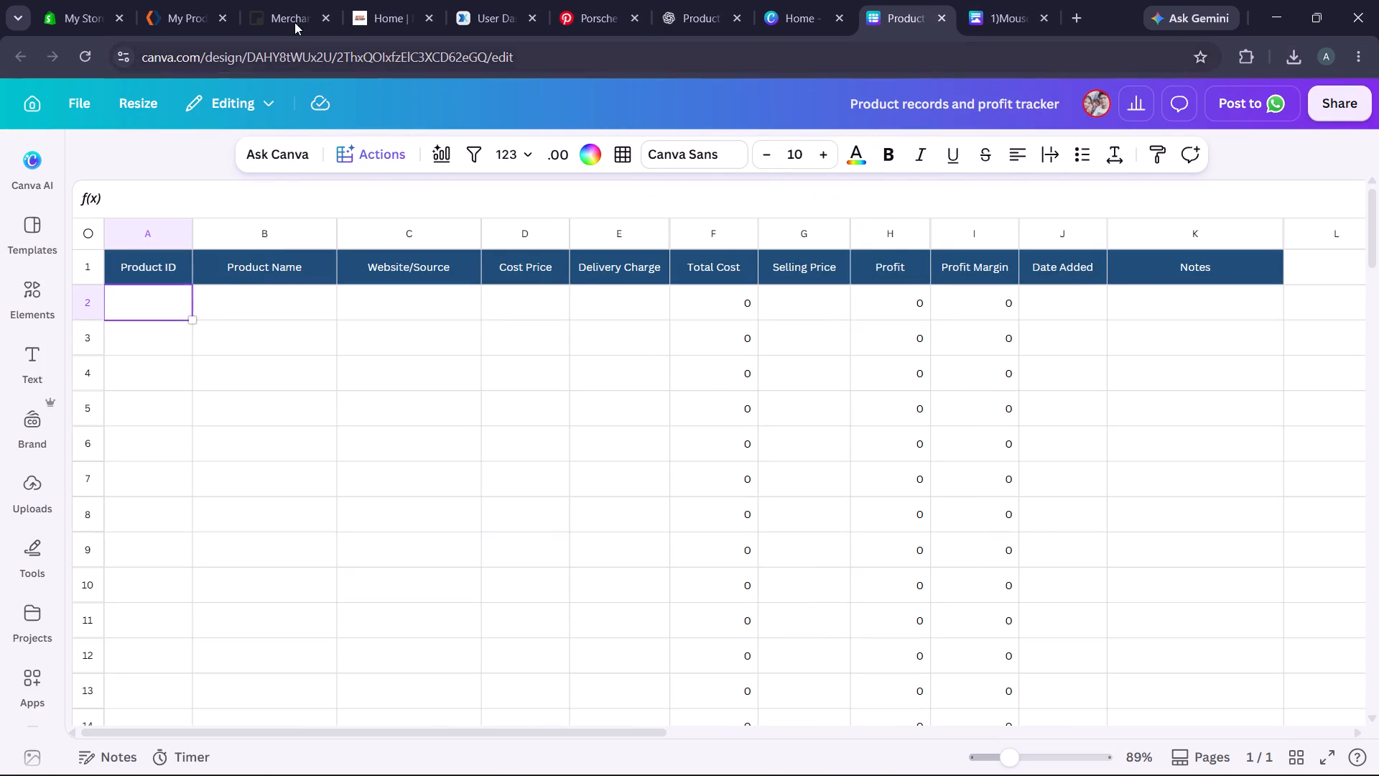
{"action": "left_click", "coordinate": [291, 11]}
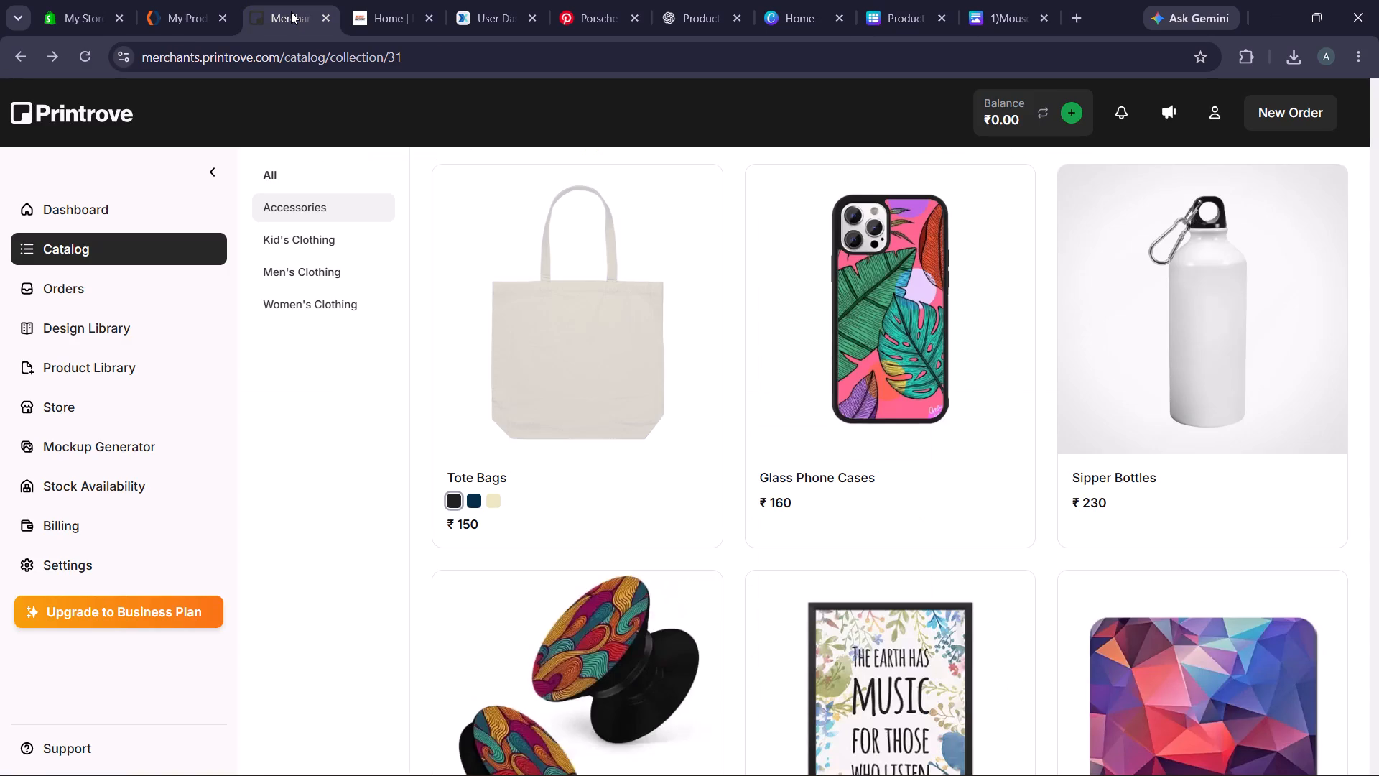
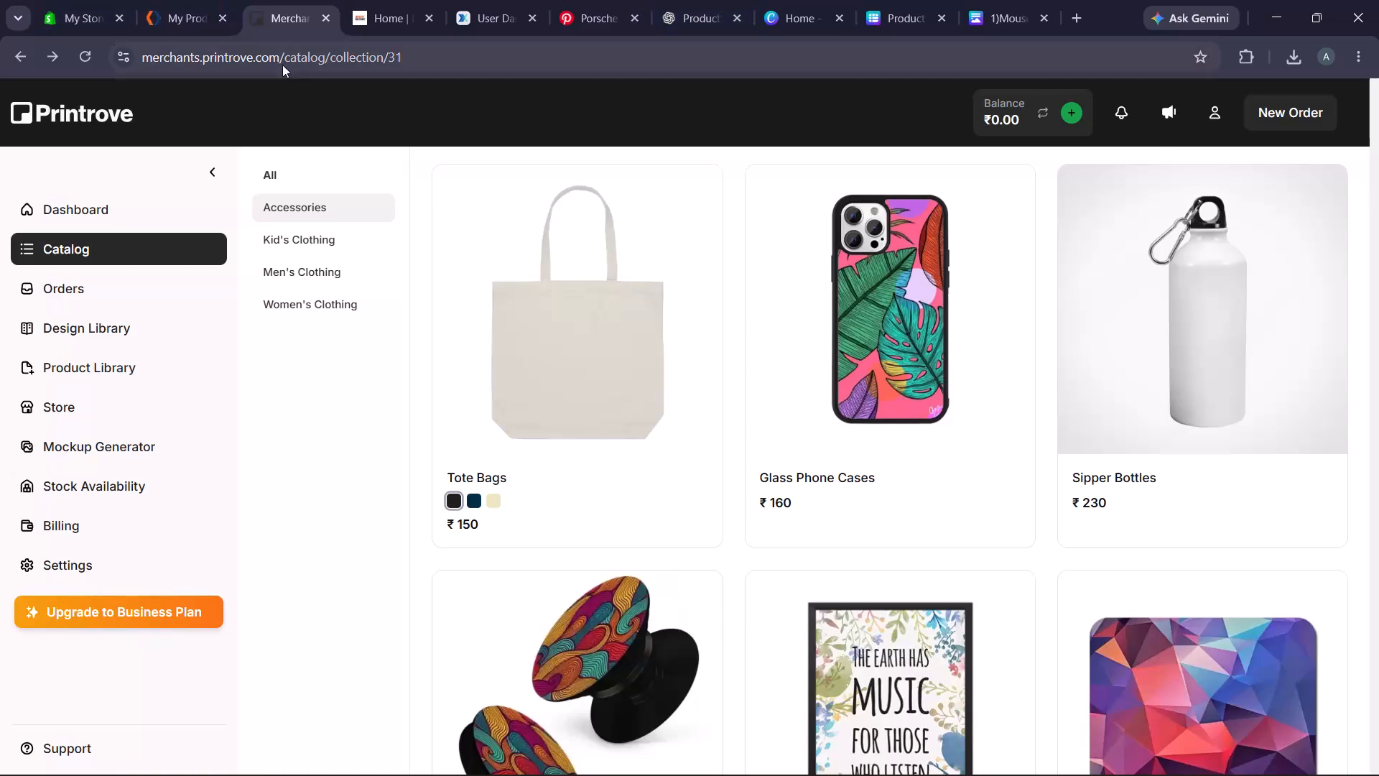
Switch from the tracker sheet to Qikink's My Products list and open its second page.
{"action": "left_click", "coordinate": [975, 0]}
{"action": "left_click", "coordinate": [888, 0]}
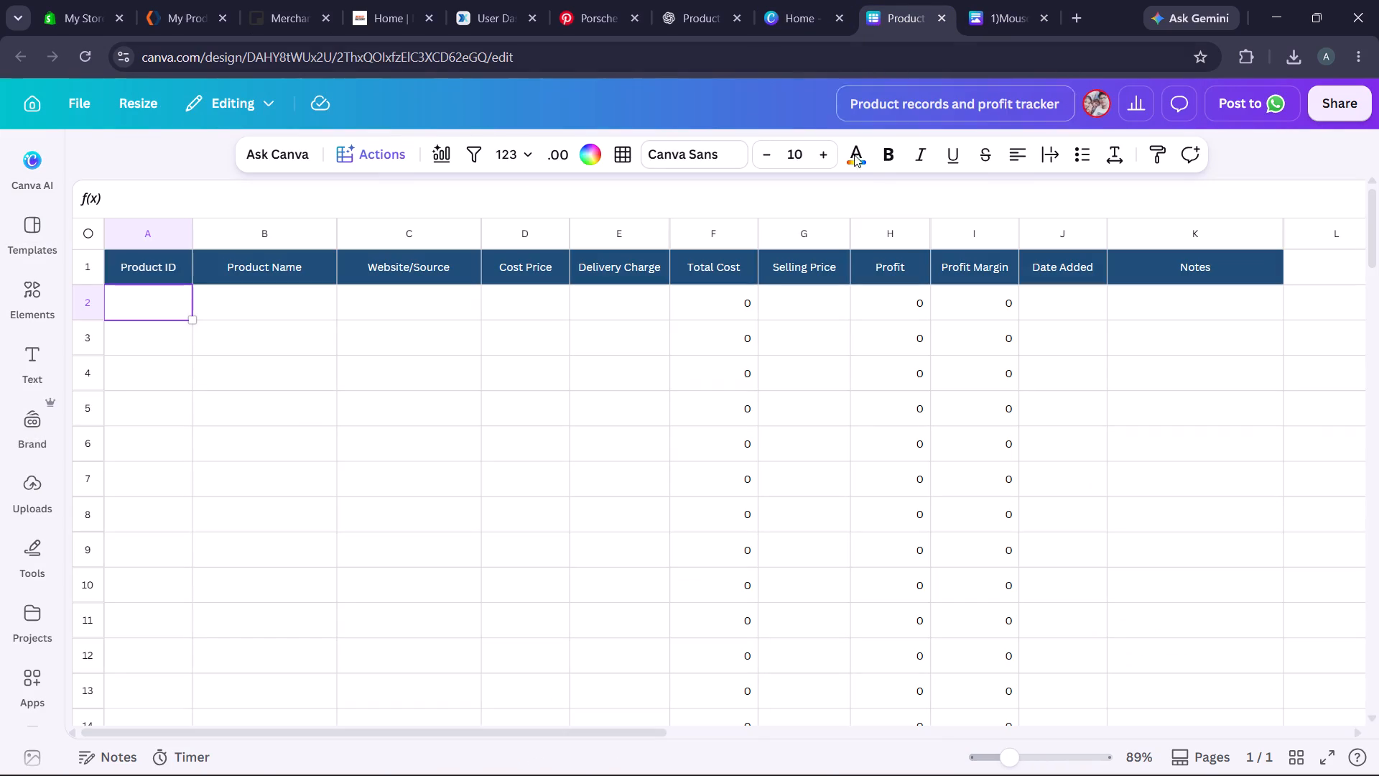
{"action": "left_click", "coordinate": [131, 295]}
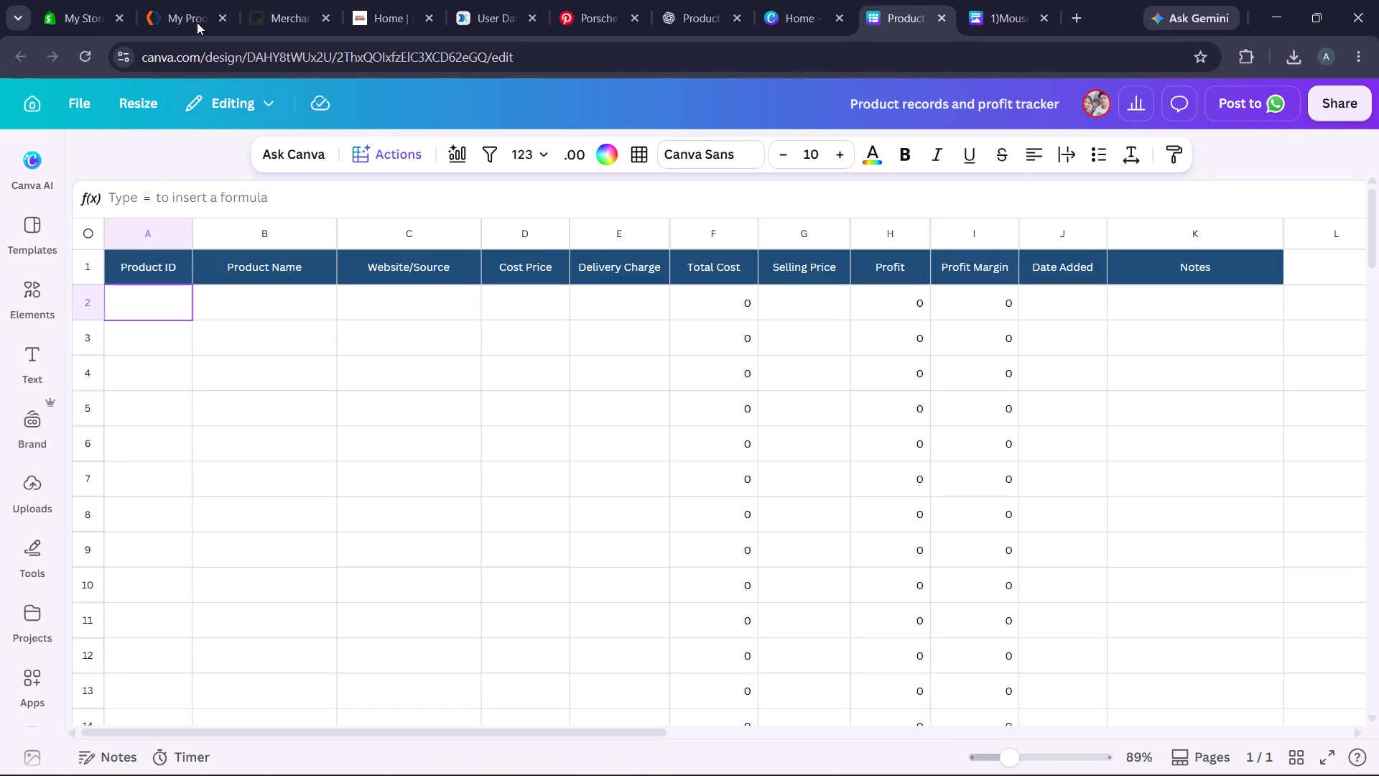
{"action": "left_click", "coordinate": [195, 0]}
{"action": "left_click", "coordinate": [257, 4]}
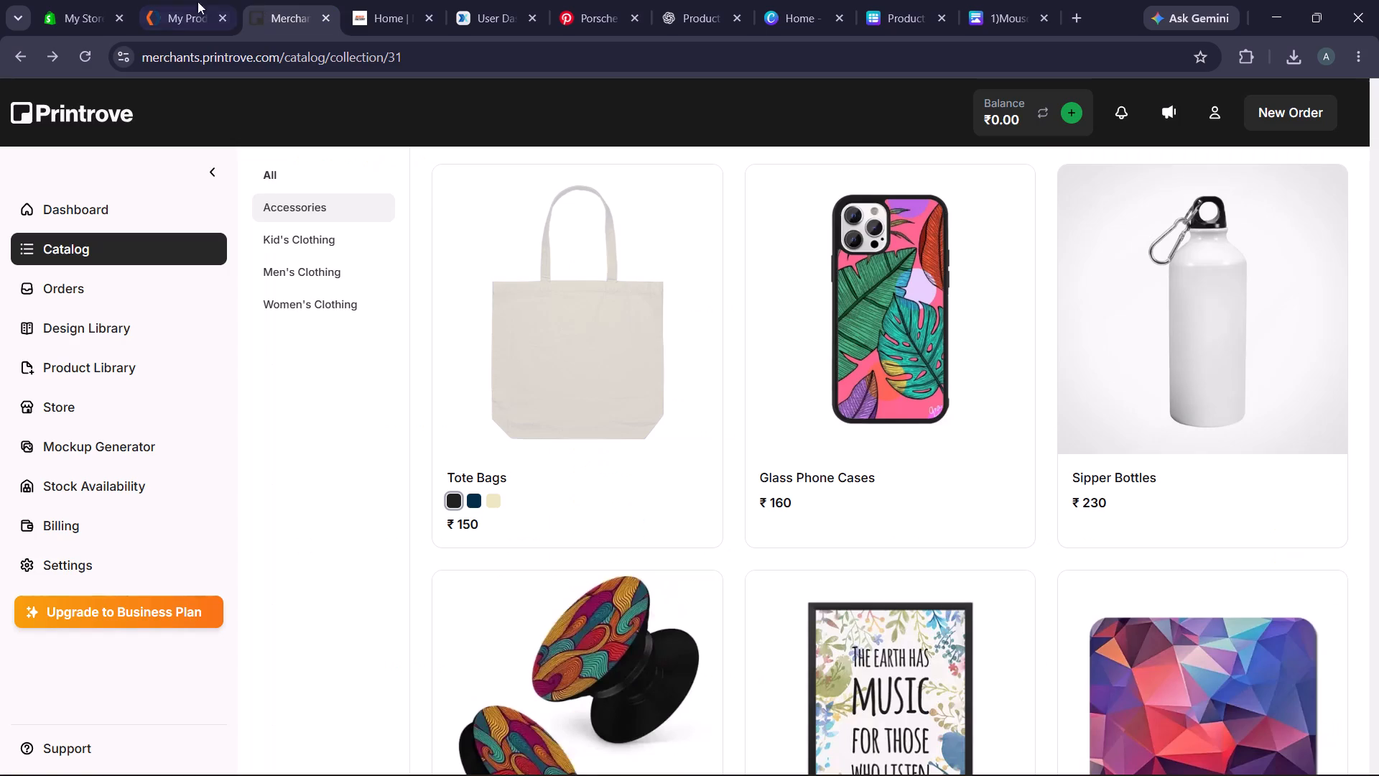
{"action": "left_click", "coordinate": [185, 0]}
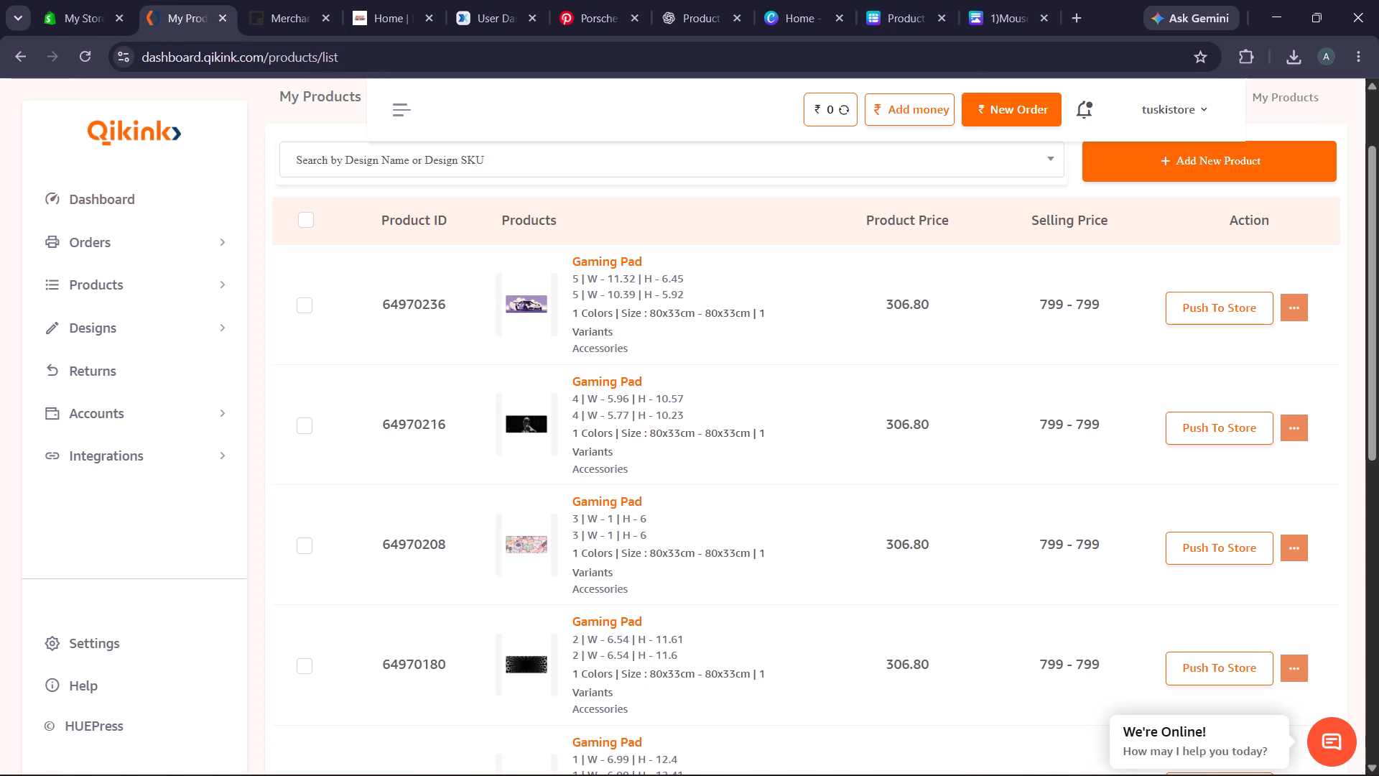
{"action": "scroll", "coordinate": [400, 328], "scroll_direction": "down", "scroll_amount": 16}
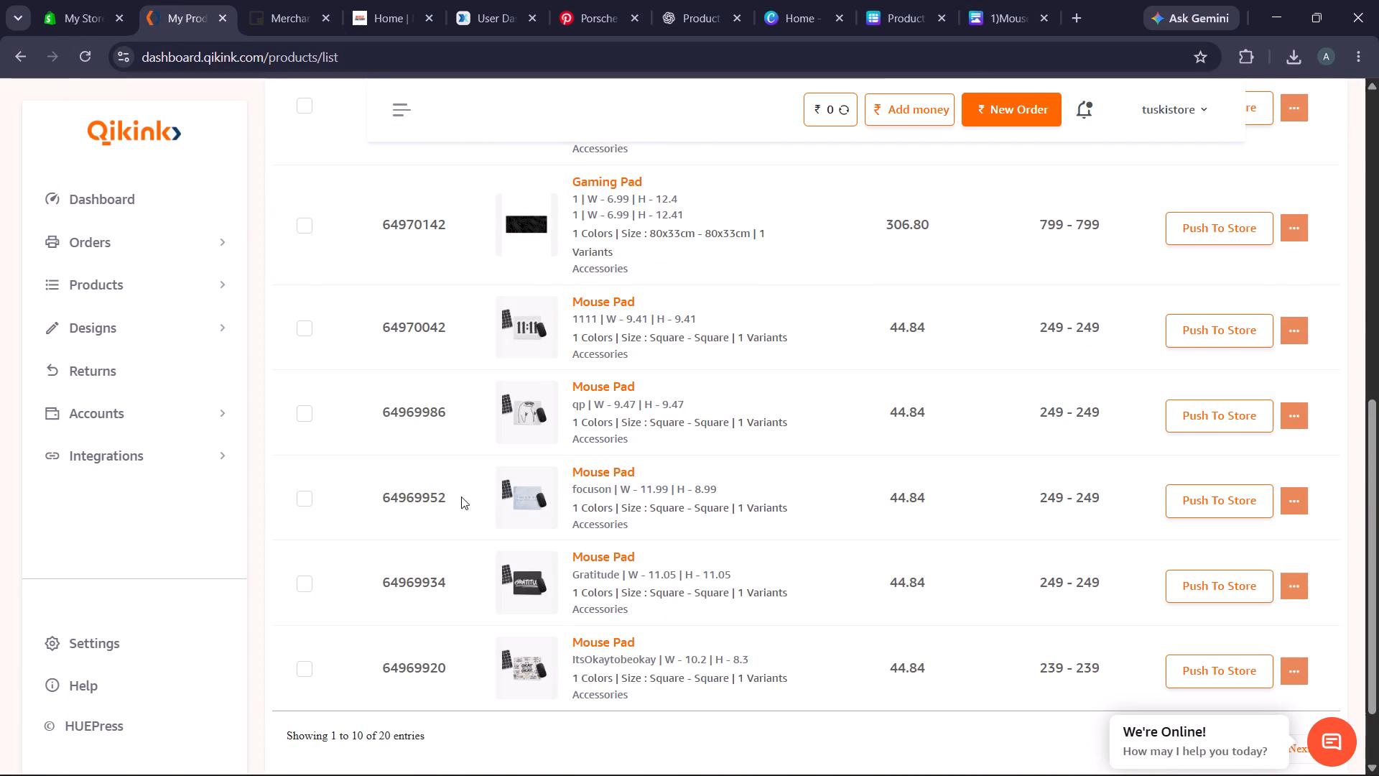
{"action": "left_click", "coordinate": [1283, 651]}
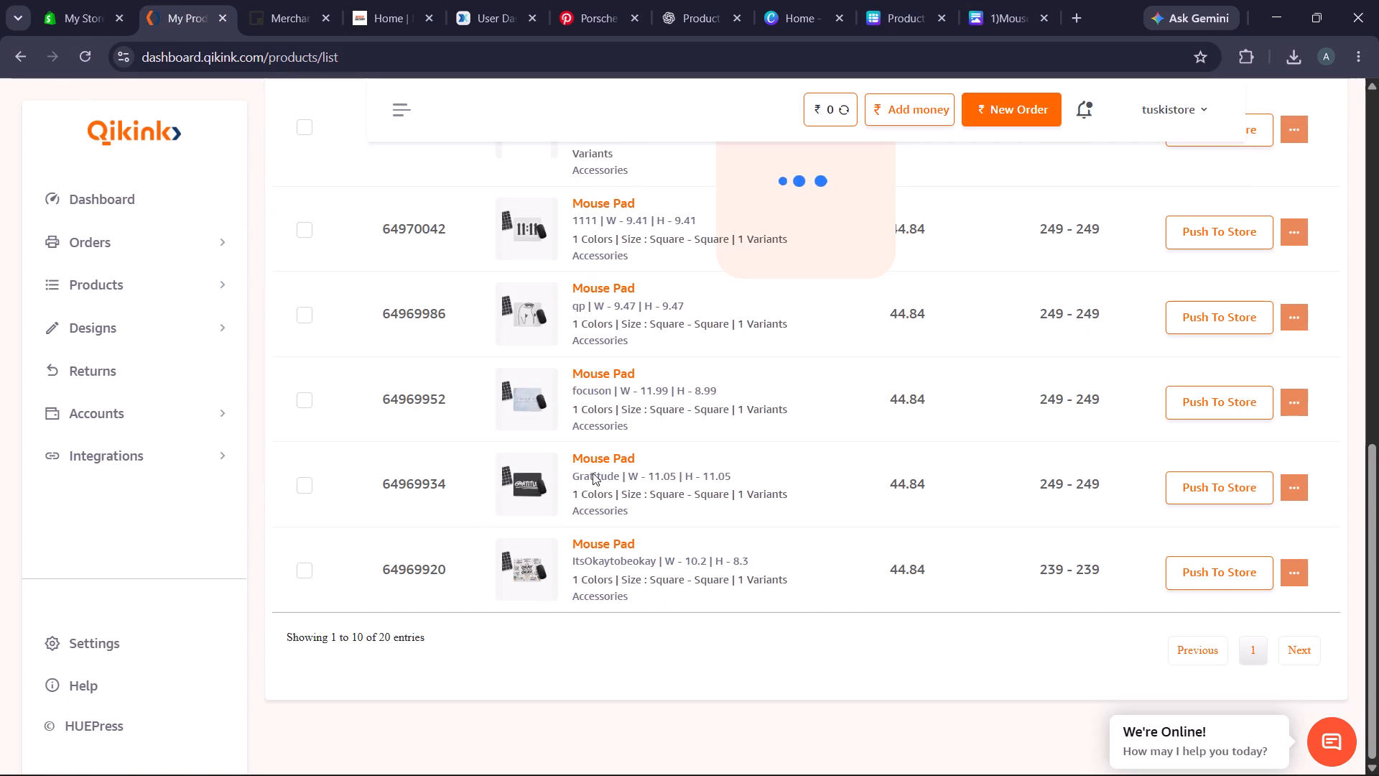
{"action": "scroll", "coordinate": [570, 507], "scroll_direction": "down", "scroll_amount": 2}
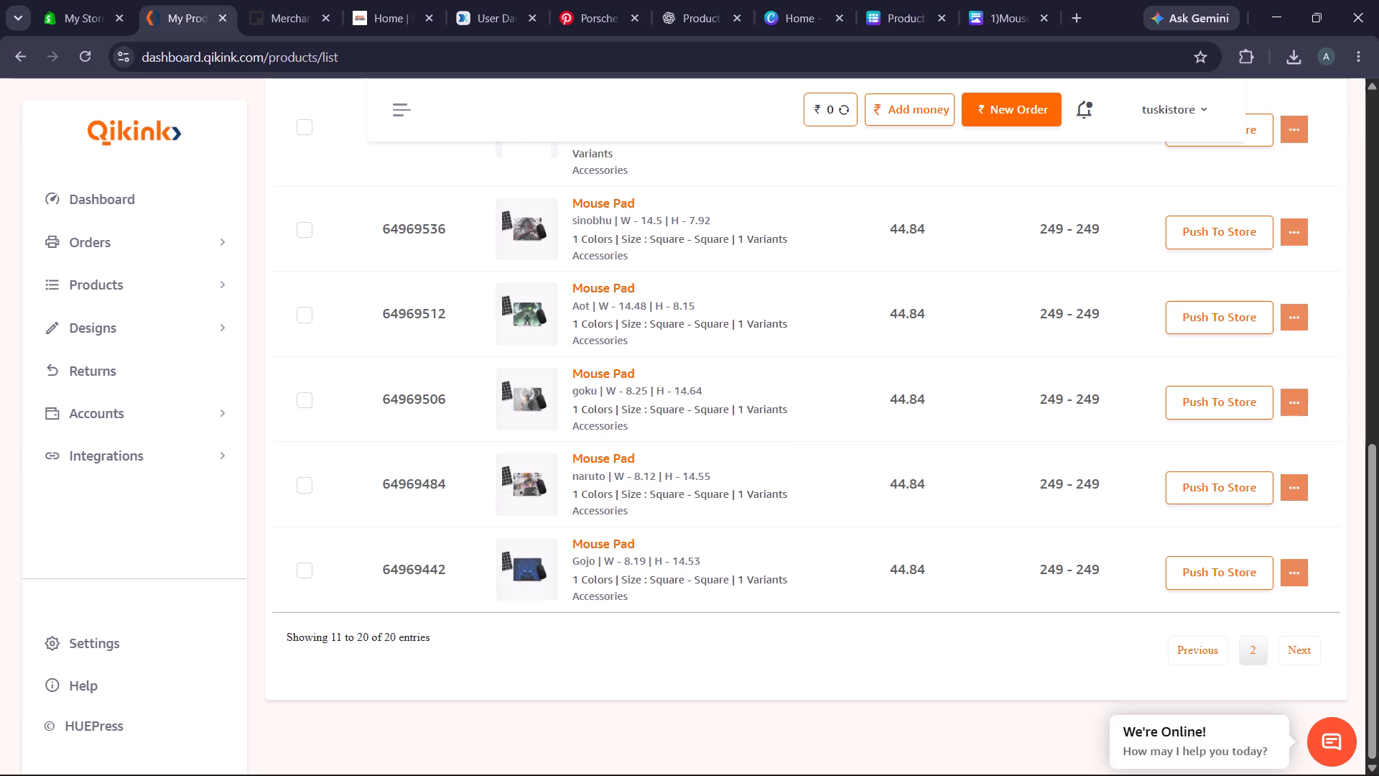
Copy the Gojo mouse pad's product ID 64969442 from Qikink into Product ID cell A2 of the Canva tracker.
{"action": "left_click_drag", "start_coordinate": [383, 569], "coordinate": [424, 570]}
{"action": "left_click_drag", "start_coordinate": [424, 570], "coordinate": [460, 570]}
{"action": "right_click", "coordinate": [458, 570]}
{"action": "left_click", "coordinate": [532, 361]}
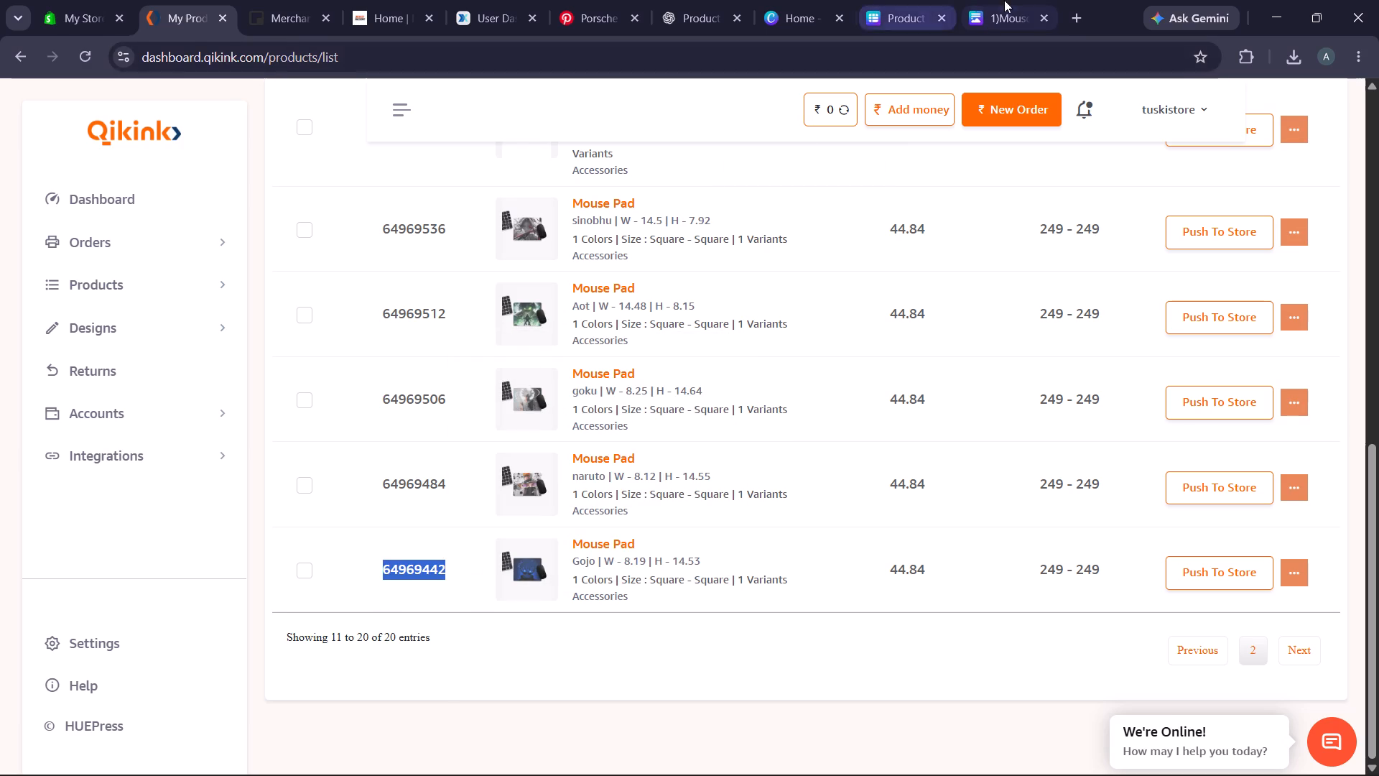
{"action": "left_click", "coordinate": [1008, 0]}
{"action": "left_click", "coordinate": [906, 0]}
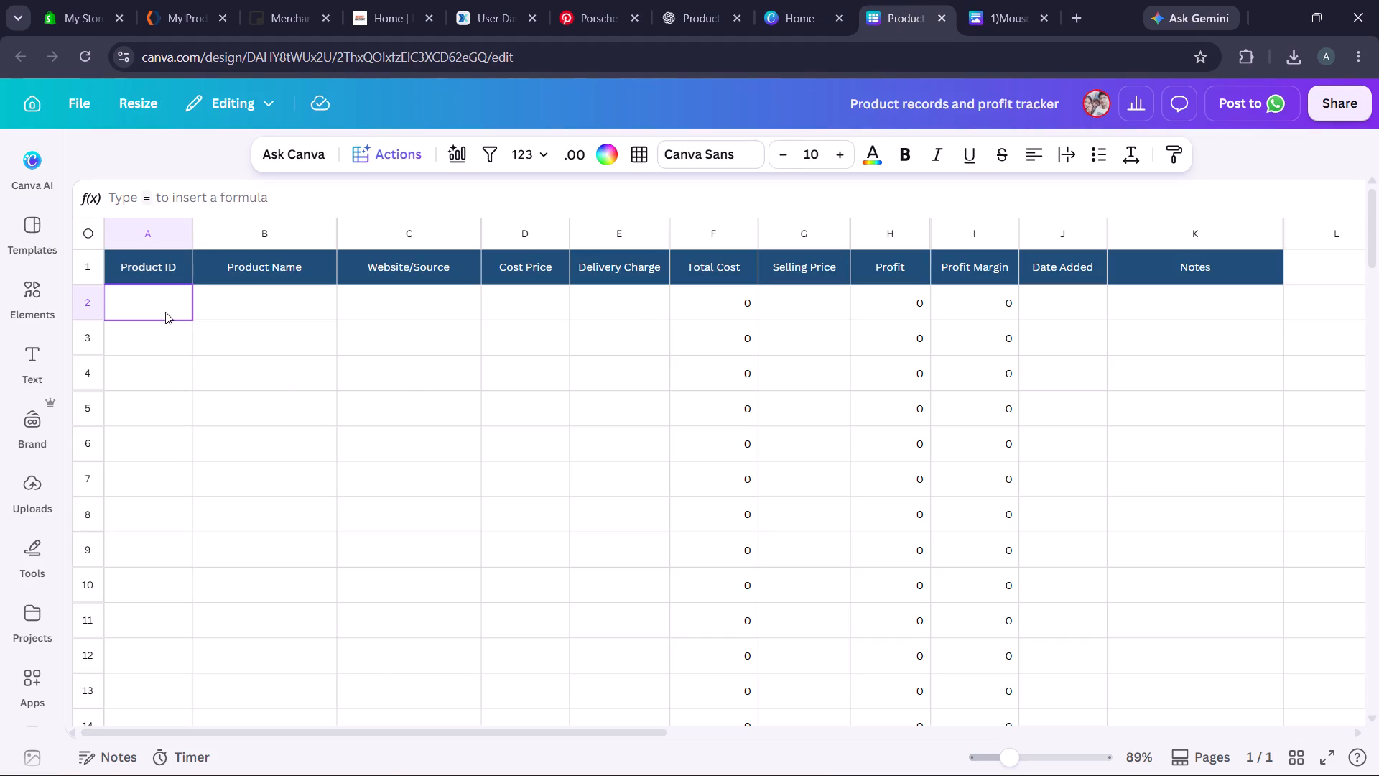
{"action": "right_click", "coordinate": [158, 308]}
{"action": "left_click", "coordinate": [197, 508]}
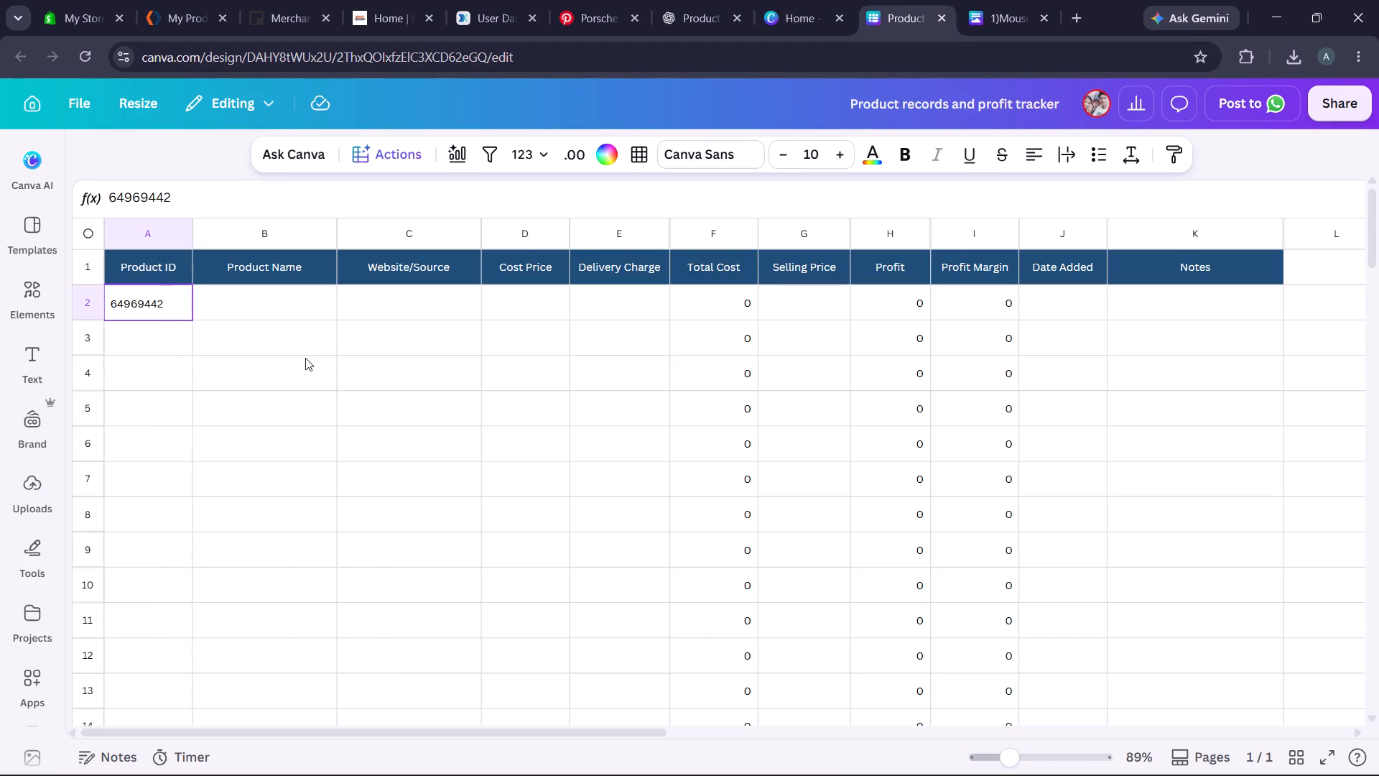
{"action": "left_click", "coordinate": [149, 341]}
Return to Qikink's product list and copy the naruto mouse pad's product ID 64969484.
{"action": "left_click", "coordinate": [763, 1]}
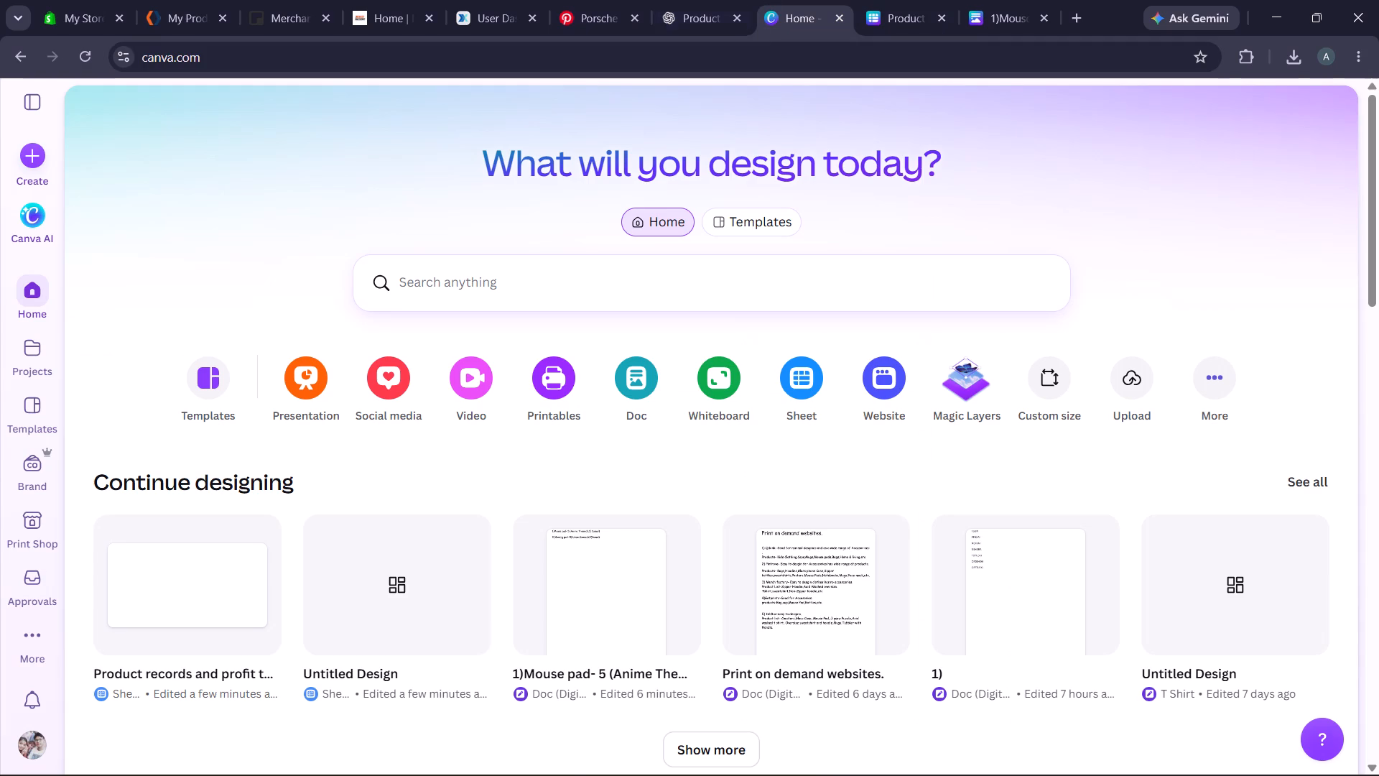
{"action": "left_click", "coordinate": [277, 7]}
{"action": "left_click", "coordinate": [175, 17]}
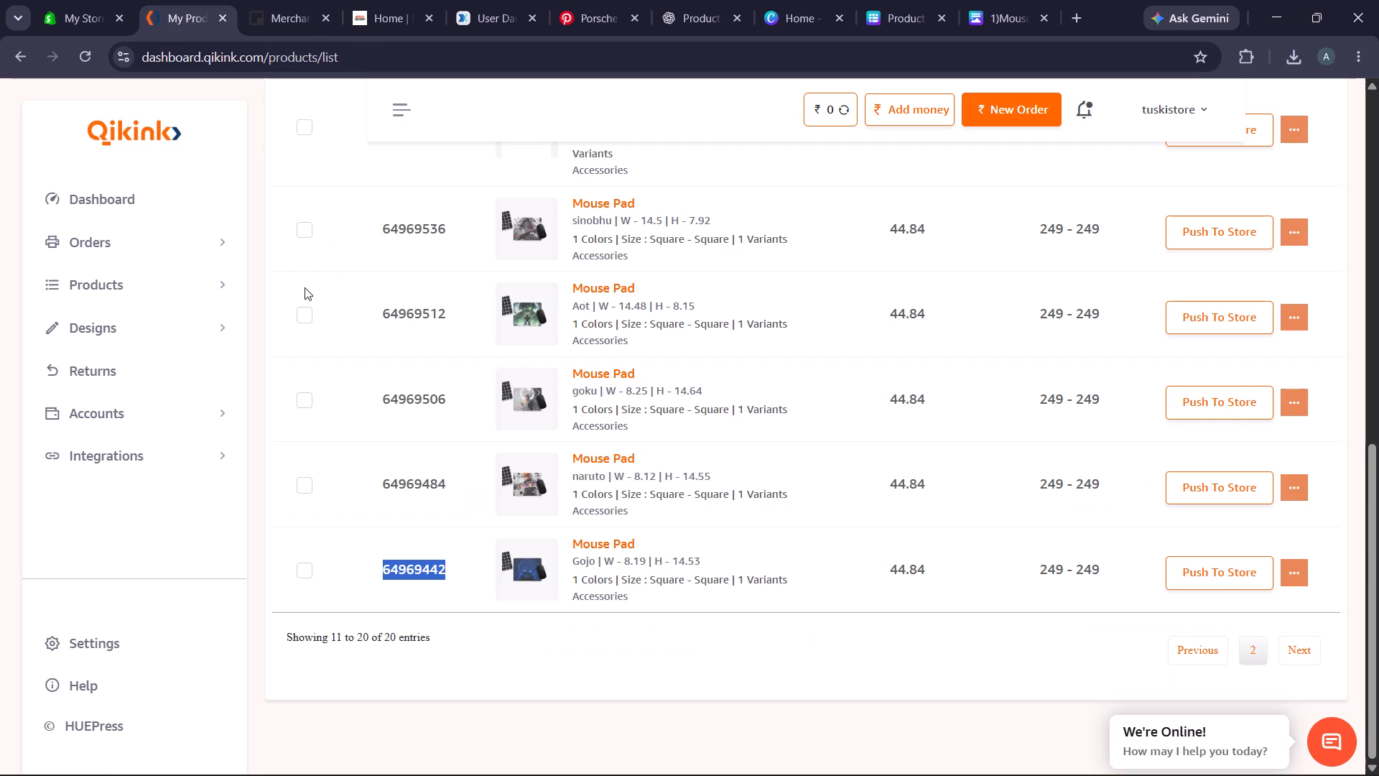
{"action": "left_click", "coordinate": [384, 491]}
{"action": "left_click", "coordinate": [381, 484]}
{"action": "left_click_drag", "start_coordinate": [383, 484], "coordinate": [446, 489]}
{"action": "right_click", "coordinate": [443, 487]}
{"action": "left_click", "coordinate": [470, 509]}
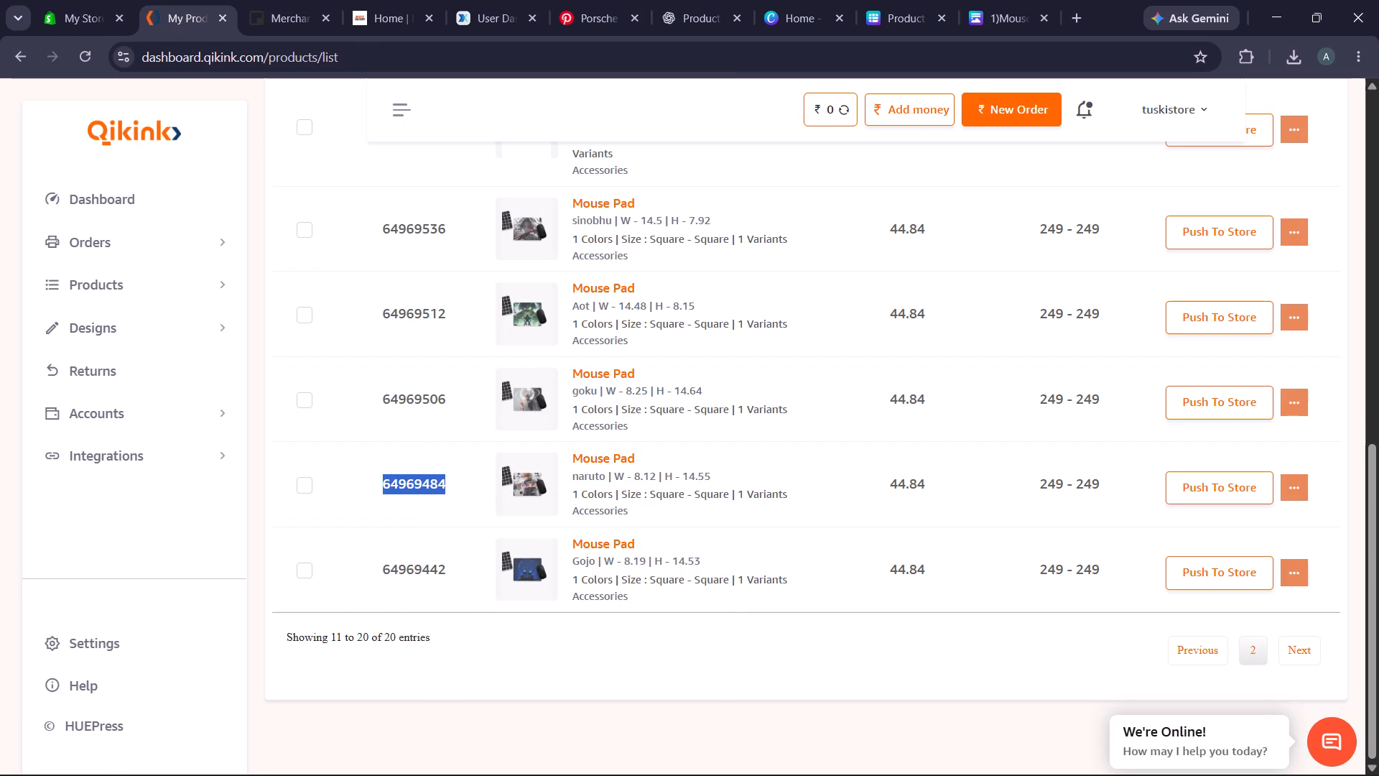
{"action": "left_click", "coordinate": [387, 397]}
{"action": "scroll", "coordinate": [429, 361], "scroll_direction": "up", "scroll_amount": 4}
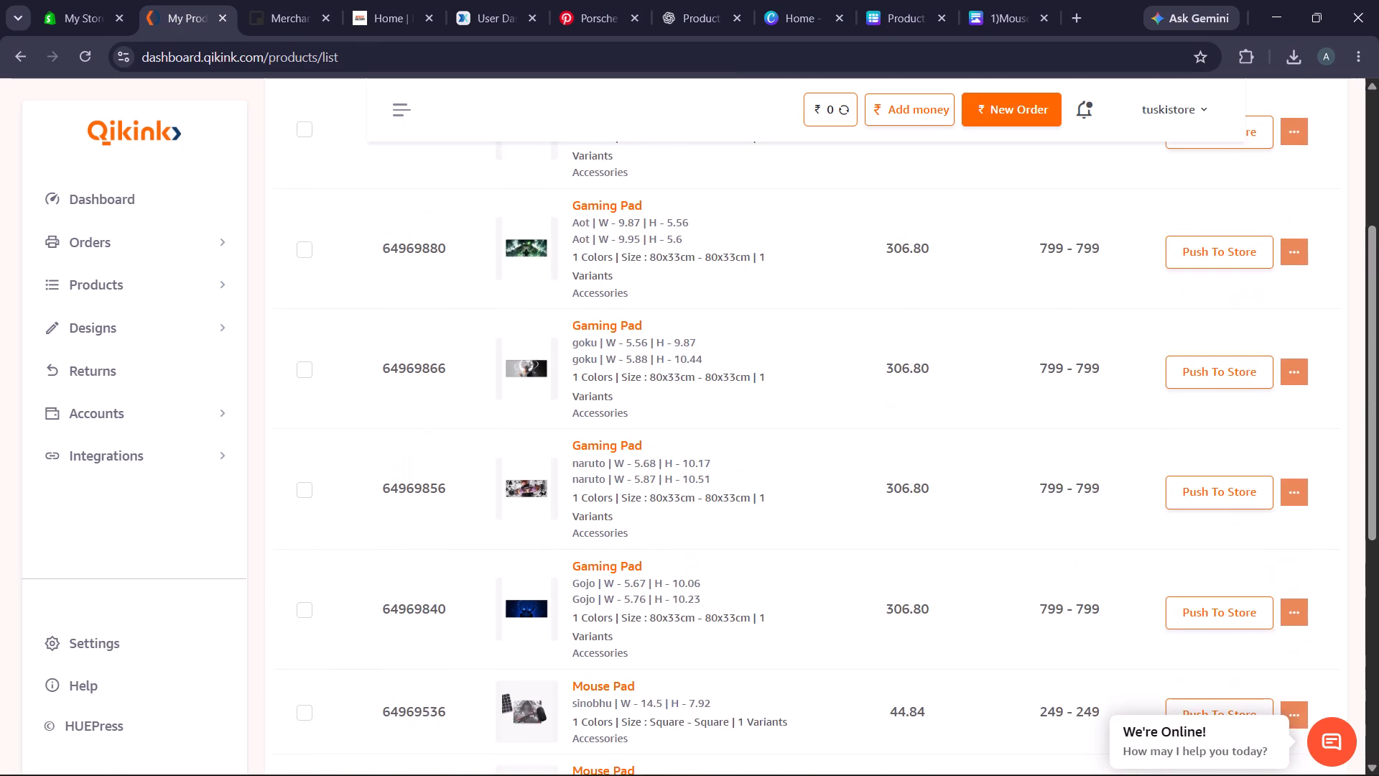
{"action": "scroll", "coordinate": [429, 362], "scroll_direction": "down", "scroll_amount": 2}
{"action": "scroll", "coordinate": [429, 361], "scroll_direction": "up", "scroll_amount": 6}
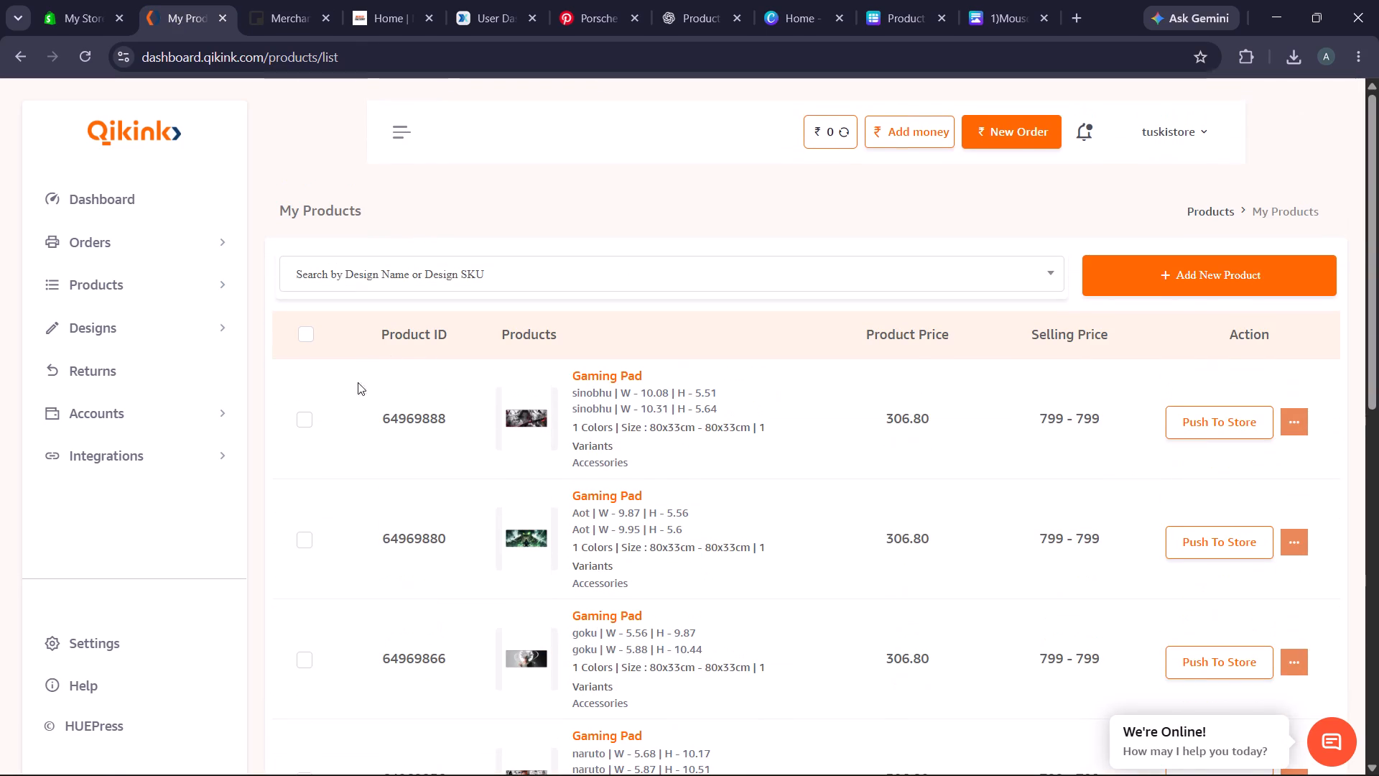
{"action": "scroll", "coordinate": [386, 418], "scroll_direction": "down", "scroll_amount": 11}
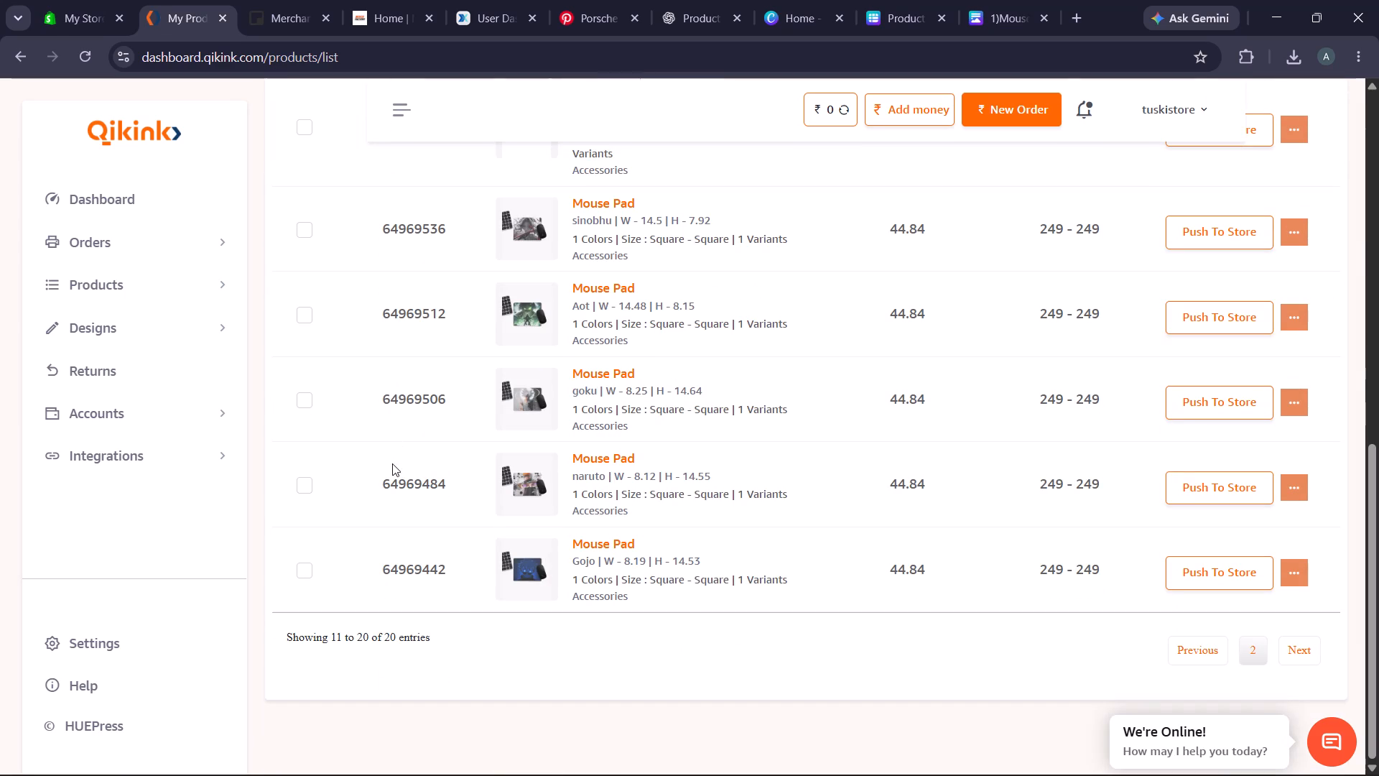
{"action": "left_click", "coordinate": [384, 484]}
Move the tracker sheet into its own window and arrange it side by side with Qikink's product list, Qikink on the left half.
{"action": "left_click", "coordinate": [1213, 52]}
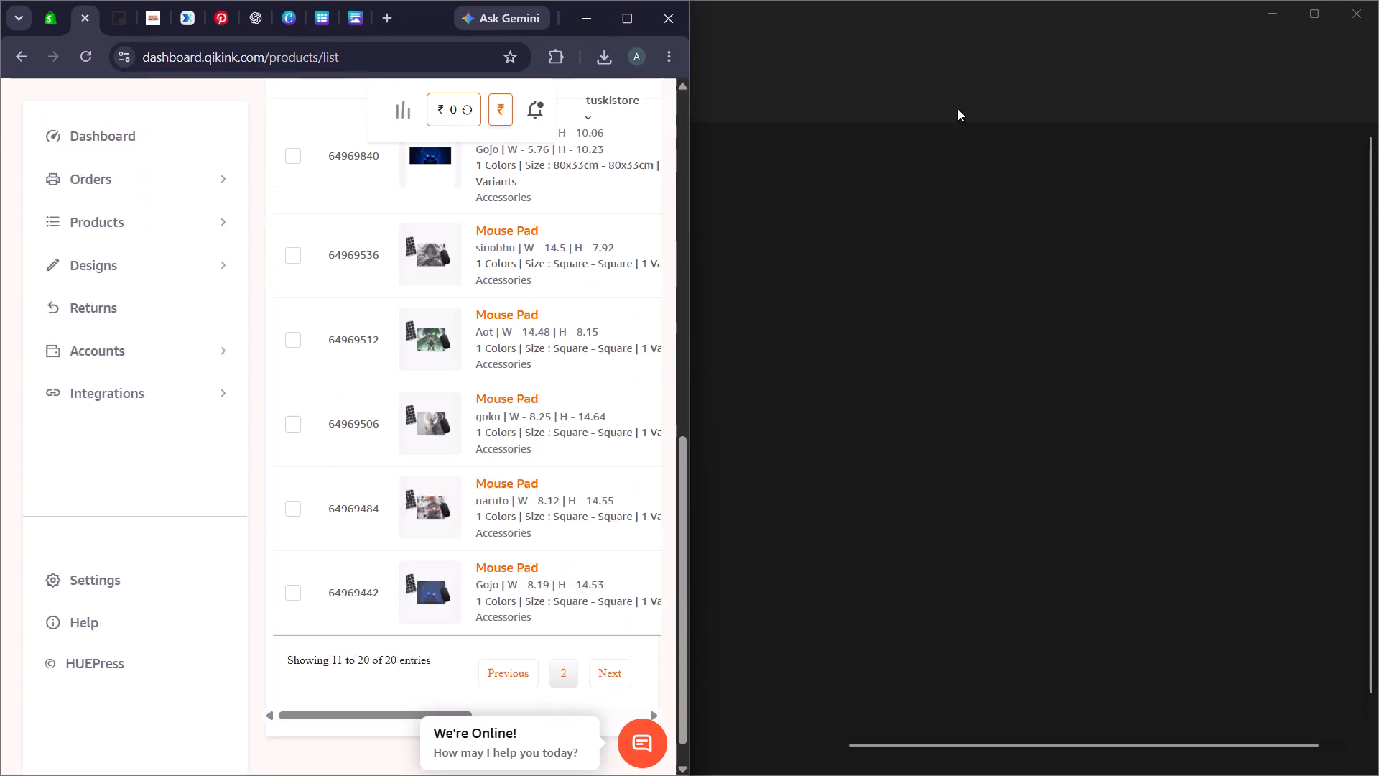
{"action": "left_click", "coordinate": [1288, 12]}
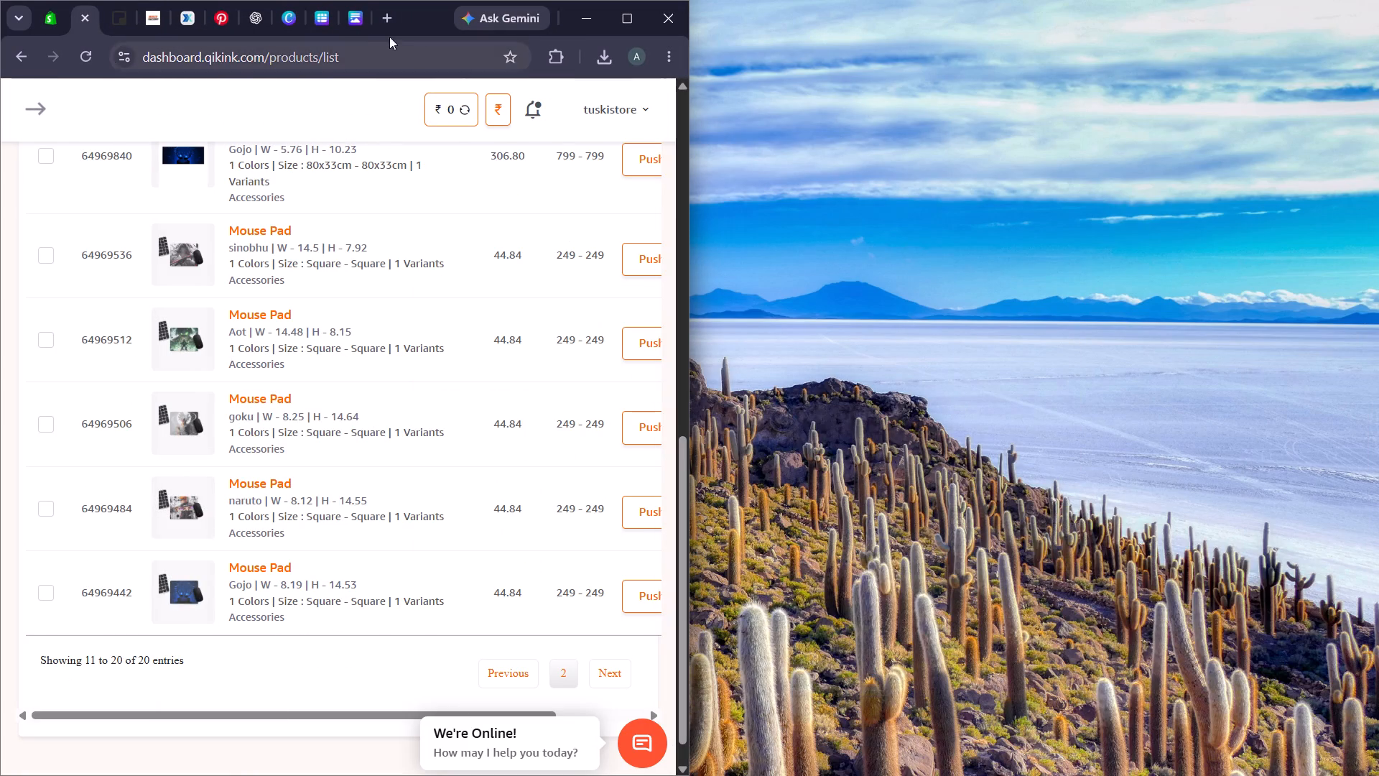
{"action": "left_click_drag", "start_coordinate": [322, 20], "coordinate": [728, 24]}
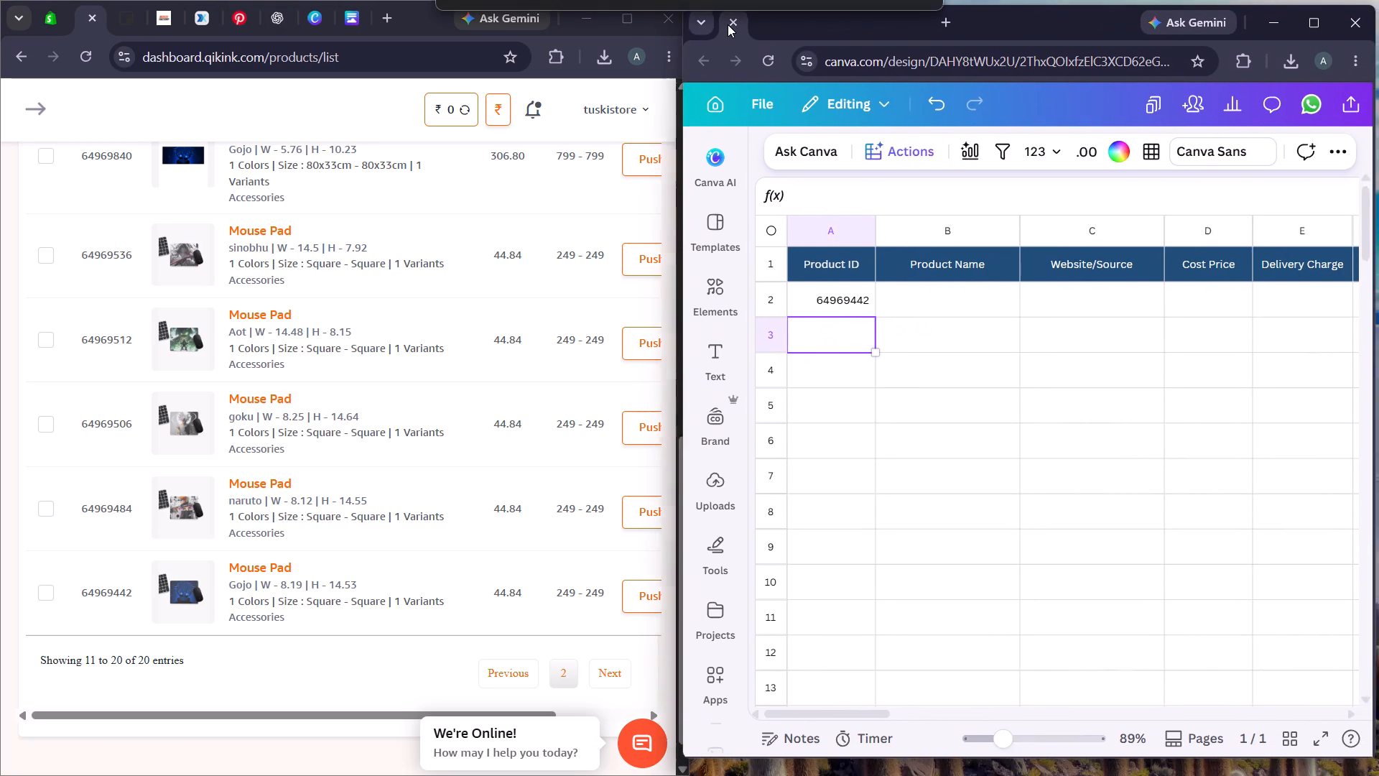
{"action": "left_click_drag", "start_coordinate": [728, 24], "coordinate": [738, 22]}
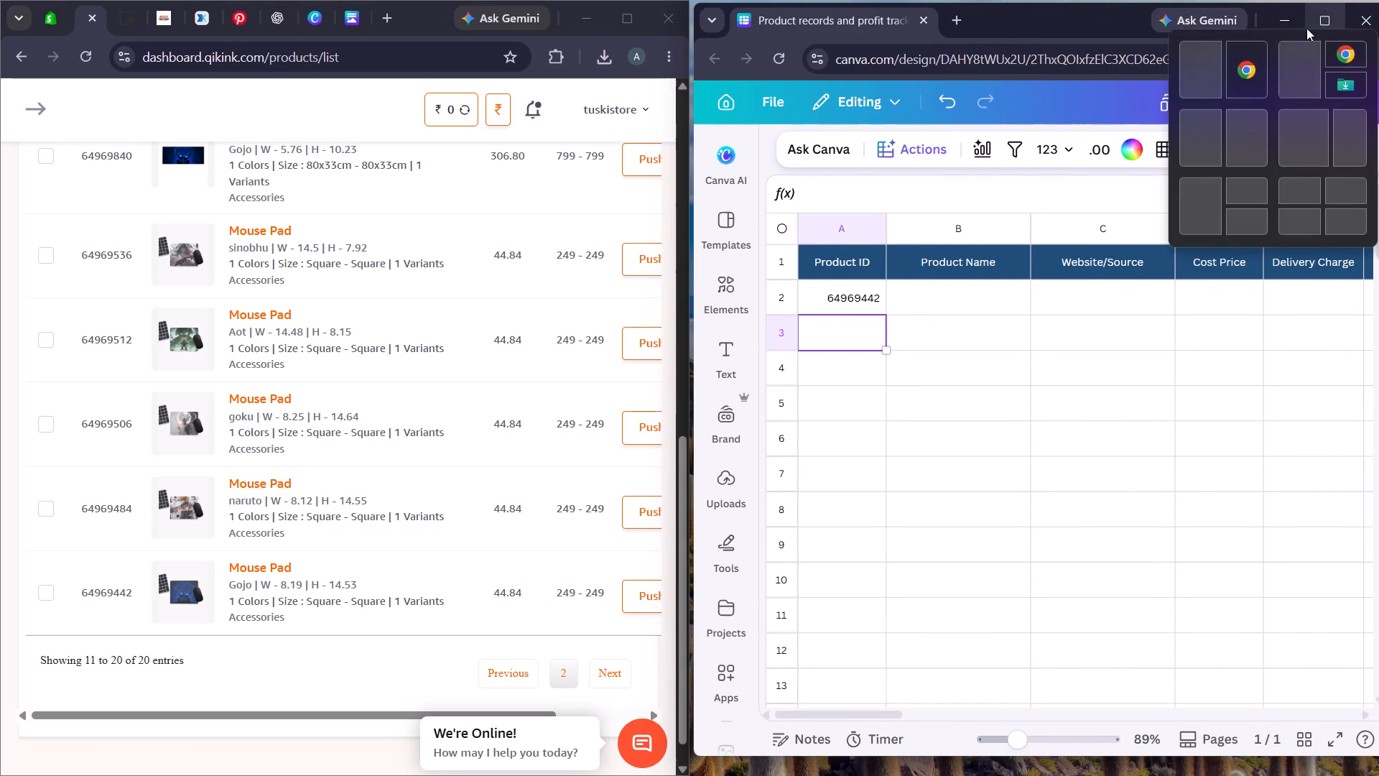
{"action": "left_click", "coordinate": [1177, 72]}
{"action": "left_click", "coordinate": [1184, 71]}
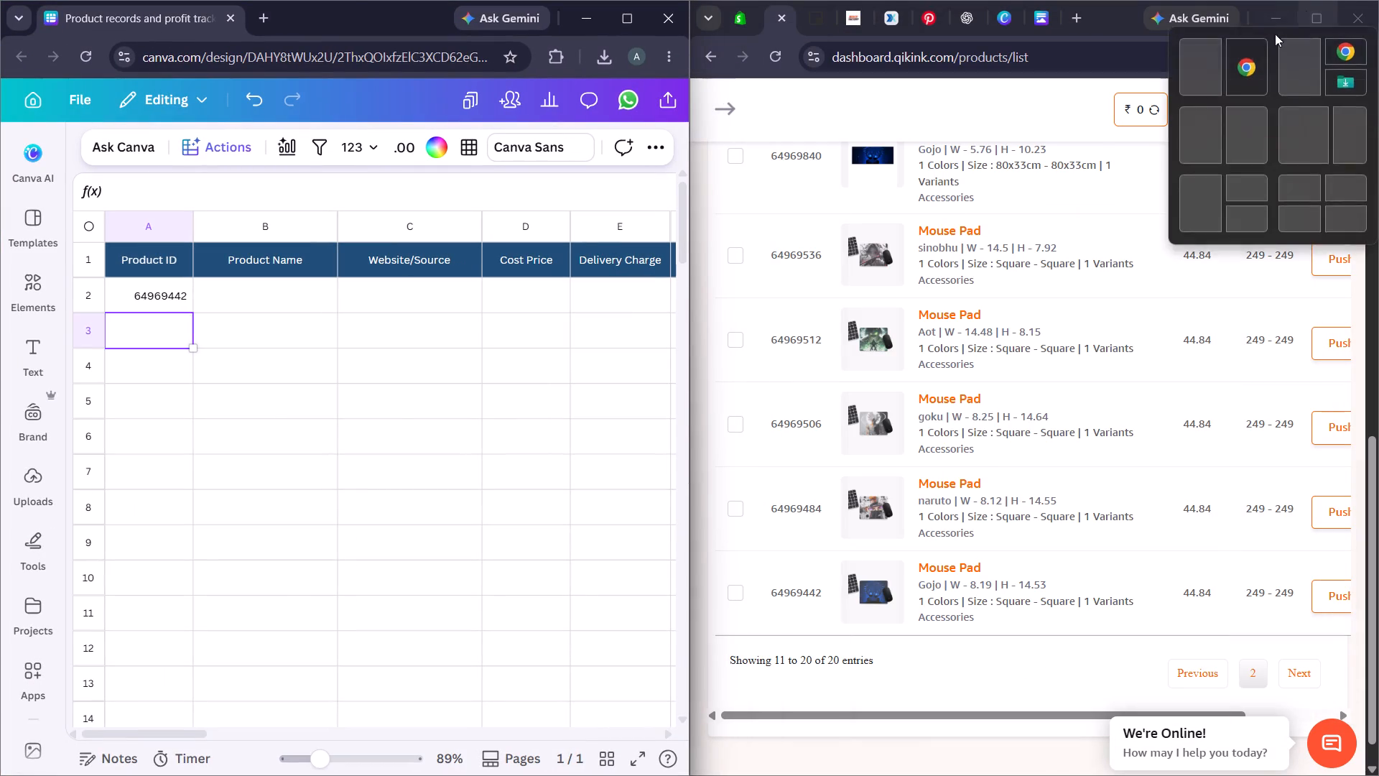
{"action": "left_click", "coordinate": [1201, 53]}
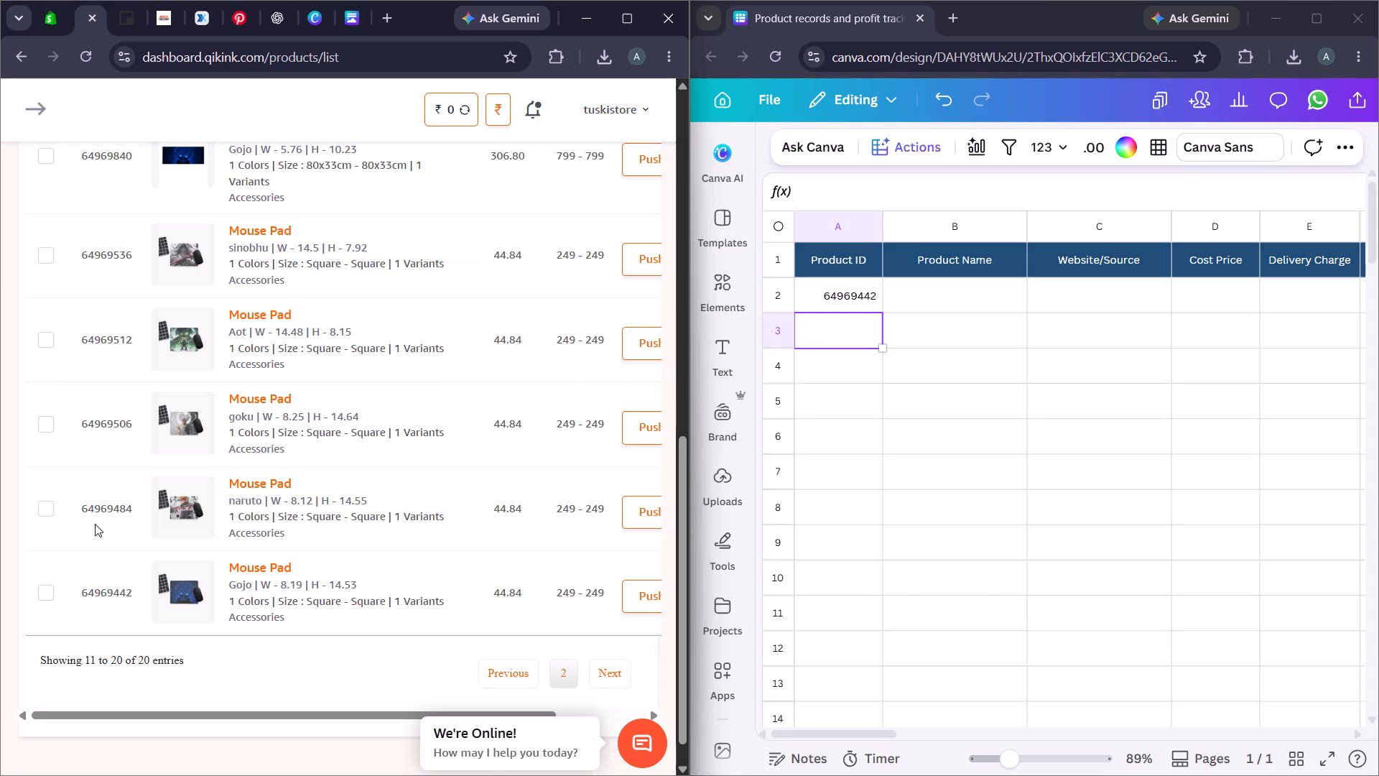
Copy the naruto mouse pad's product ID 64969484 into Product ID cell A3 of the tracker.
{"action": "double_click", "coordinate": [93, 507]}
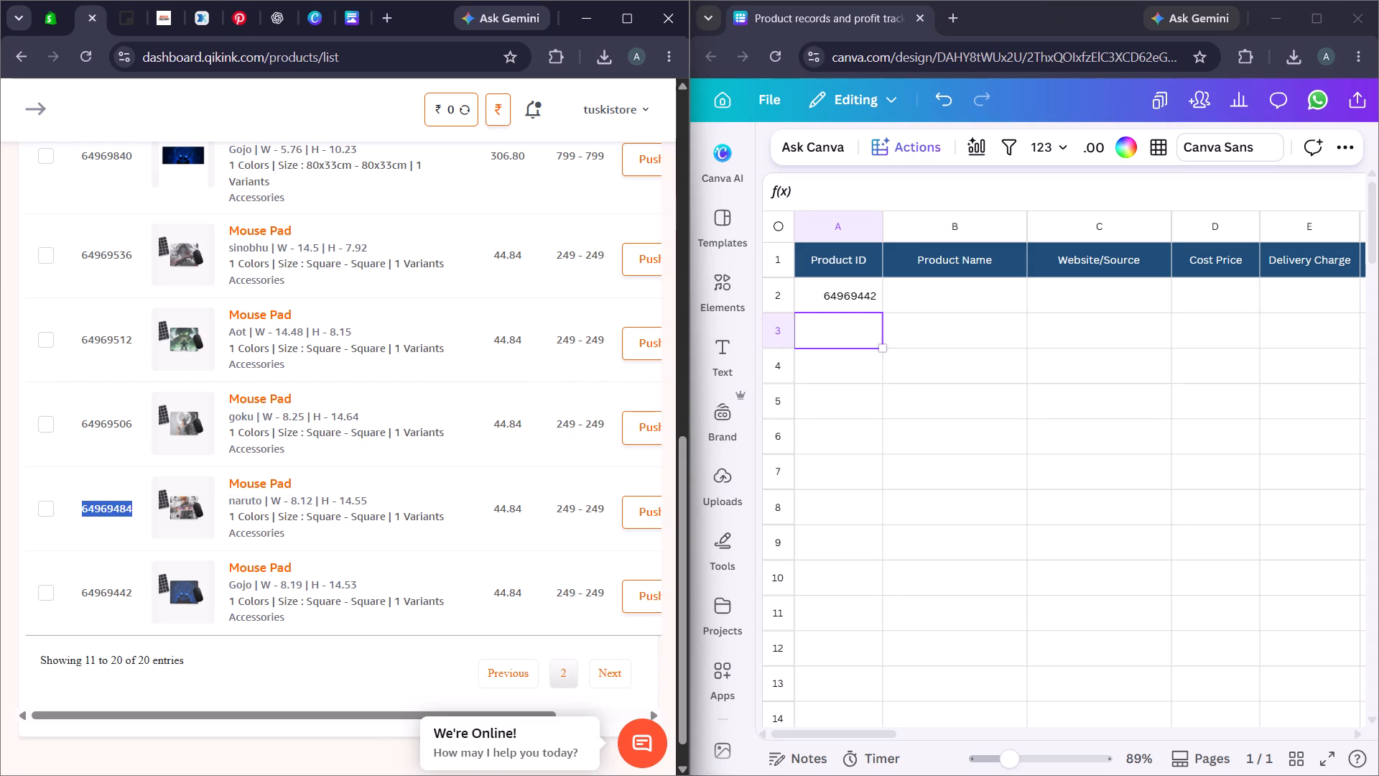
{"action": "right_click", "coordinate": [93, 507]}
{"action": "left_click", "coordinate": [162, 530]}
{"action": "left_click", "coordinate": [819, 331]}
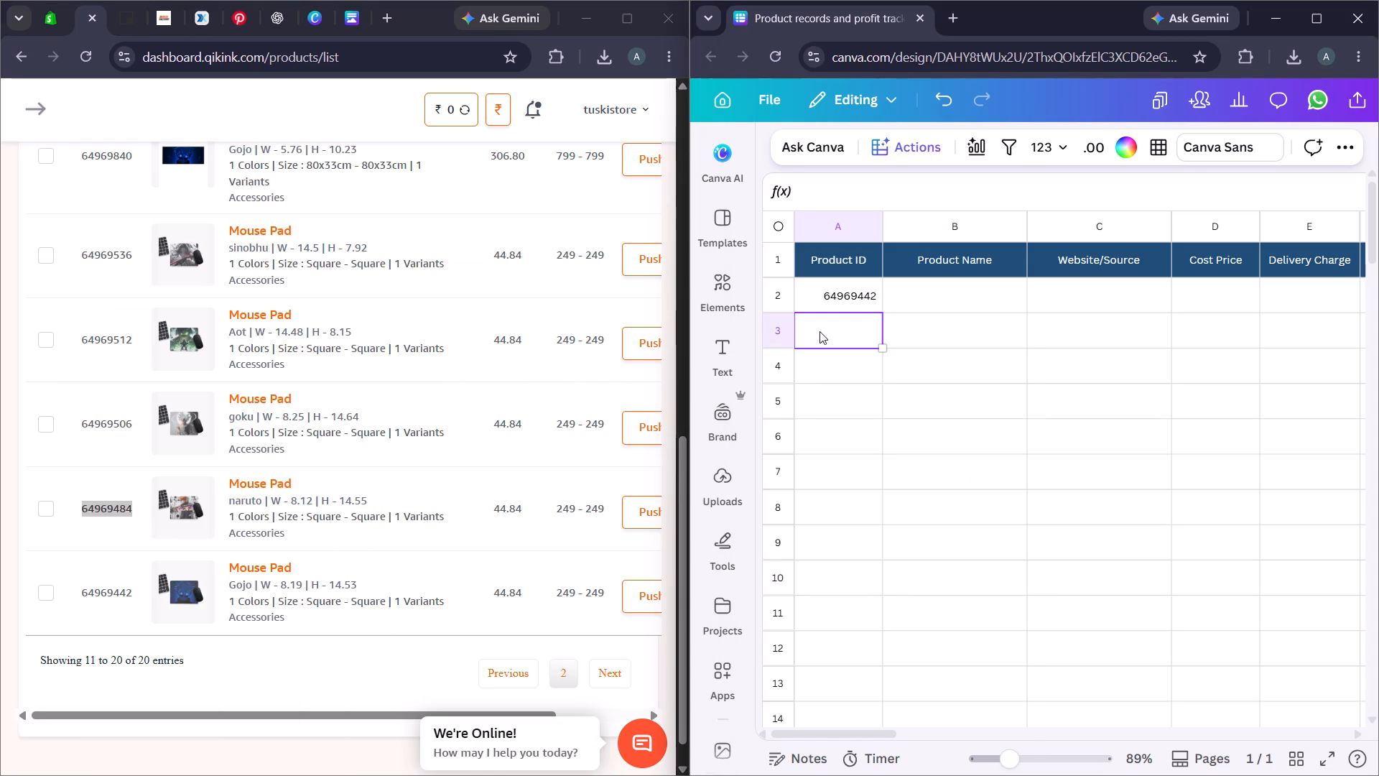
{"action": "right_click", "coordinate": [819, 331]}
{"action": "left_click", "coordinate": [861, 530]}
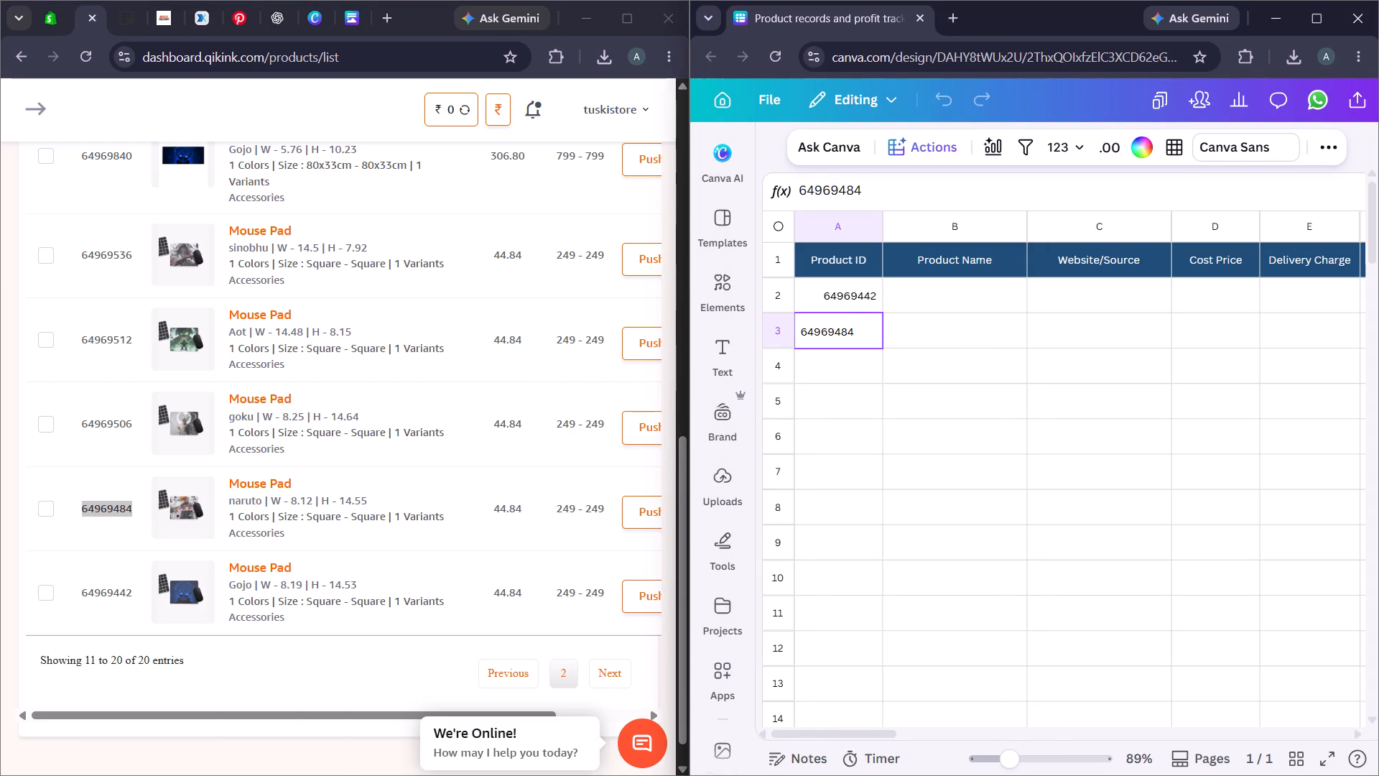
Copy the goku mouse pad's product ID 64969506 into Product ID cell A4 of the tracker.
{"action": "double_click", "coordinate": [106, 429]}
{"action": "right_click", "coordinate": [106, 429]}
{"action": "left_click", "coordinate": [162, 453]}
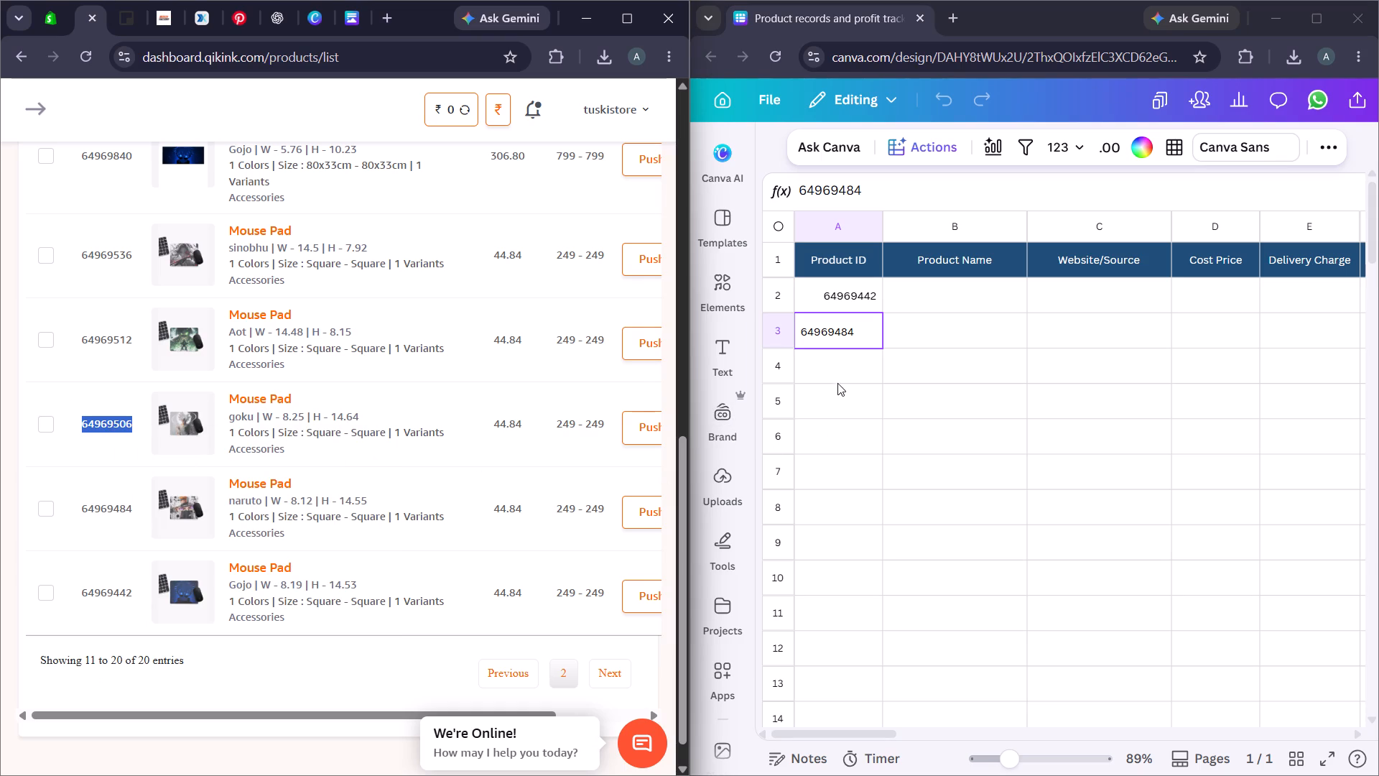
{"action": "left_click", "coordinate": [837, 382]}
{"action": "left_click", "coordinate": [835, 369]}
{"action": "right_click", "coordinate": [835, 368]}
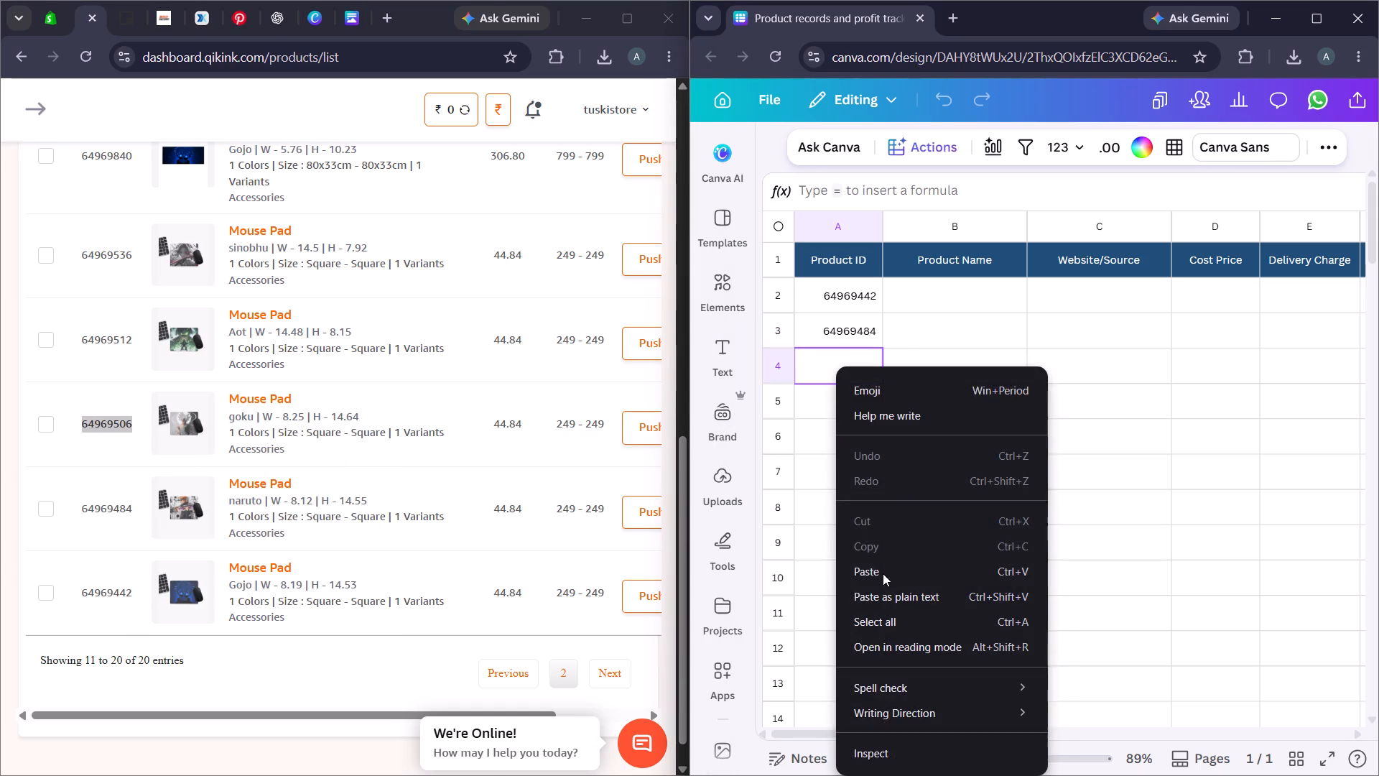
{"action": "left_click", "coordinate": [883, 573]}
Copy the Aot mouse pad's product ID 64969512 into Product ID cell A5 of the tracker.
{"action": "double_click", "coordinate": [103, 336]}
{"action": "double_click", "coordinate": [109, 336]}
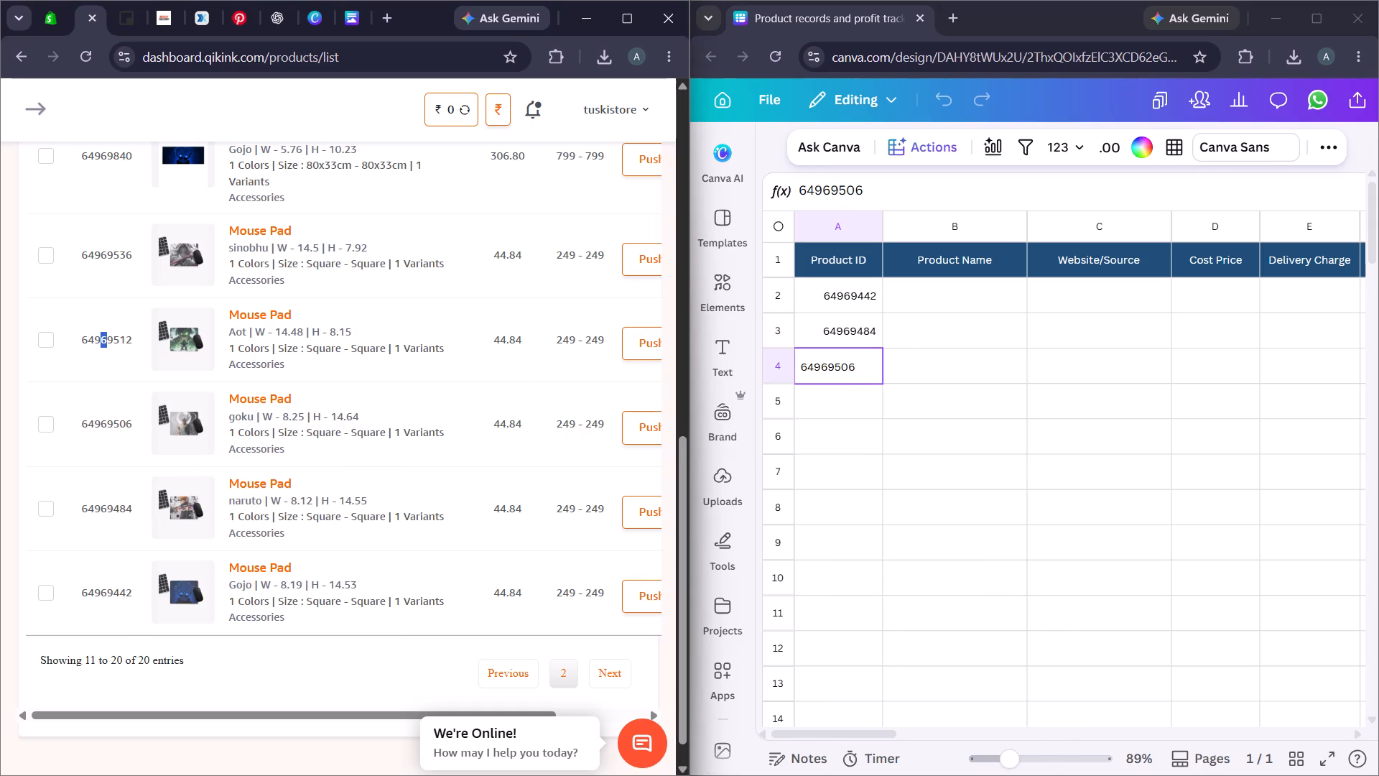
{"action": "left_click", "coordinate": [74, 347]}
{"action": "left_click_drag", "start_coordinate": [81, 338], "coordinate": [139, 348]}
{"action": "right_click", "coordinate": [123, 343]}
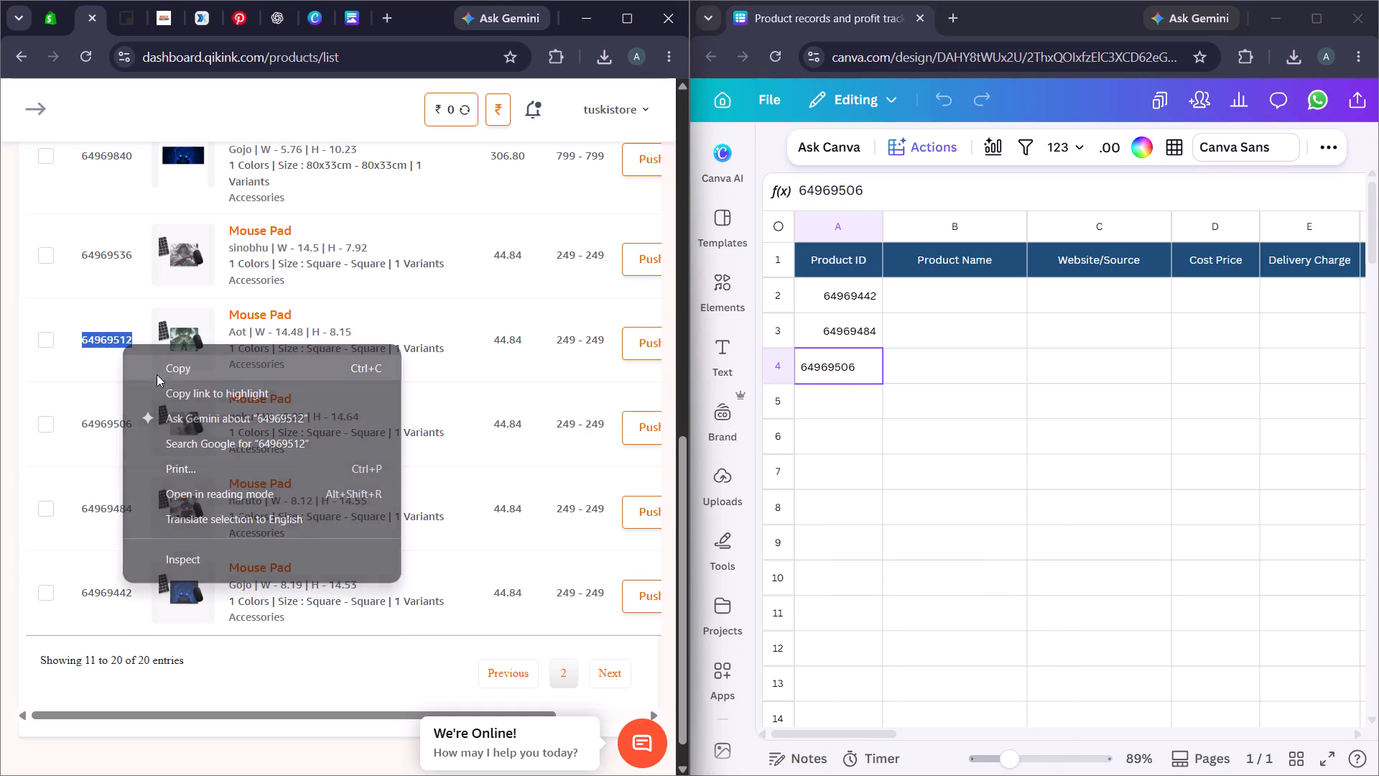
{"action": "left_click", "coordinate": [185, 368]}
{"action": "left_click", "coordinate": [833, 400]}
{"action": "right_click", "coordinate": [832, 401]}
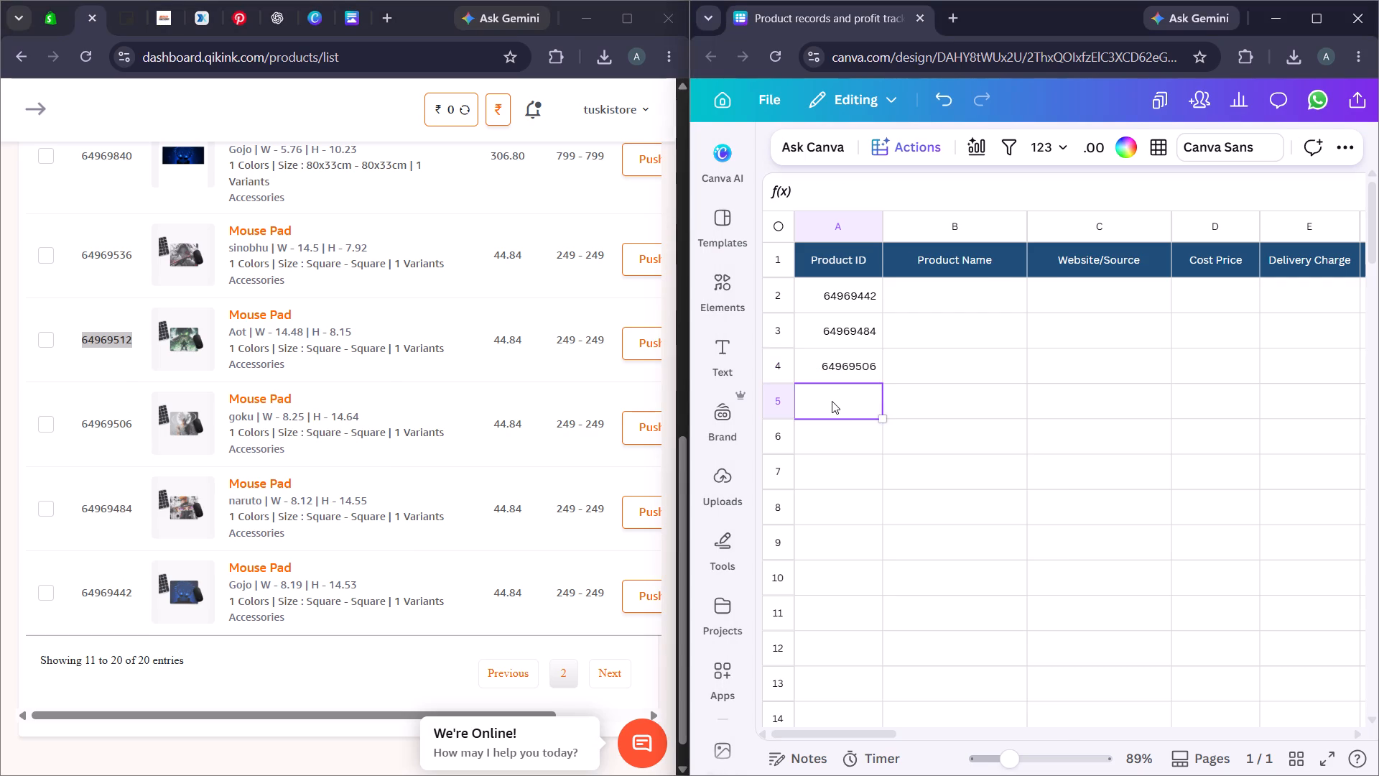
{"action": "left_click", "coordinate": [891, 371]}
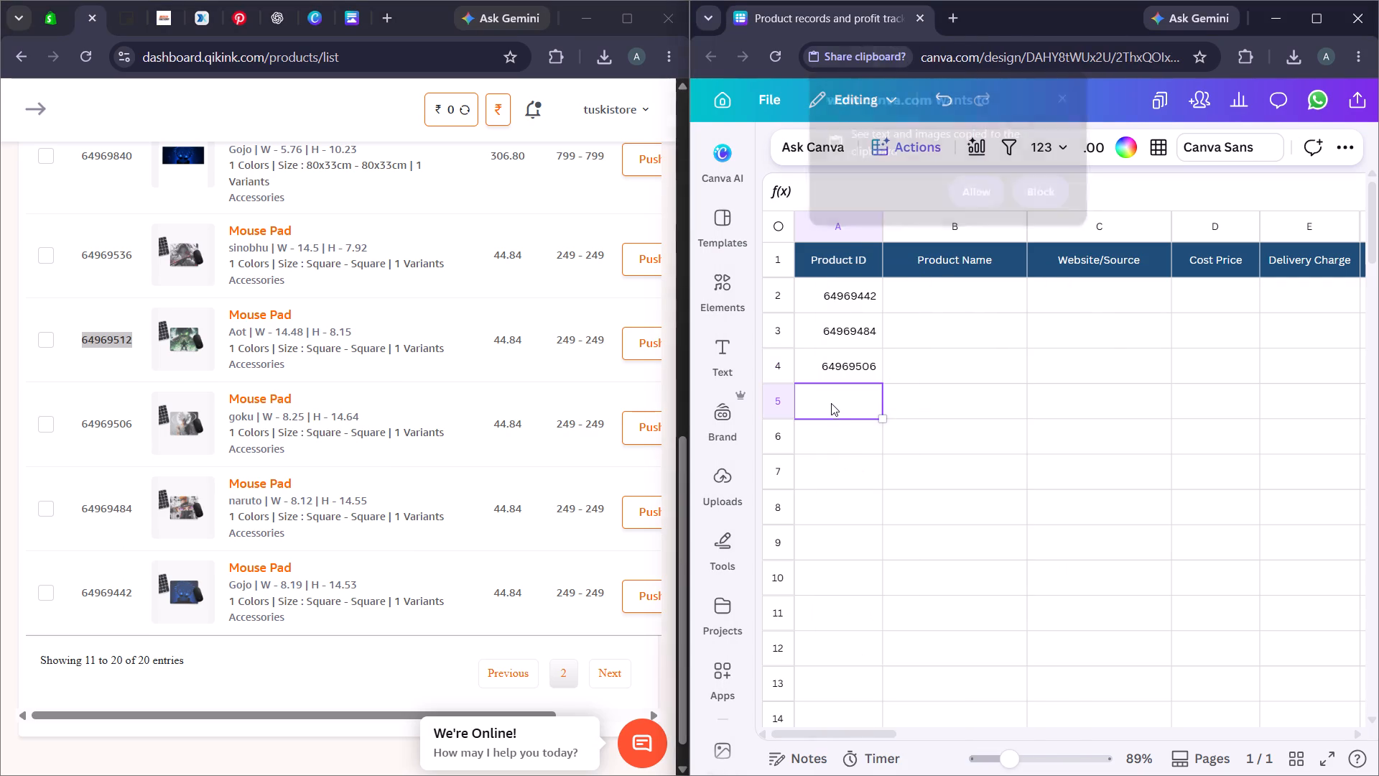
{"action": "left_click", "coordinate": [1072, 96]}
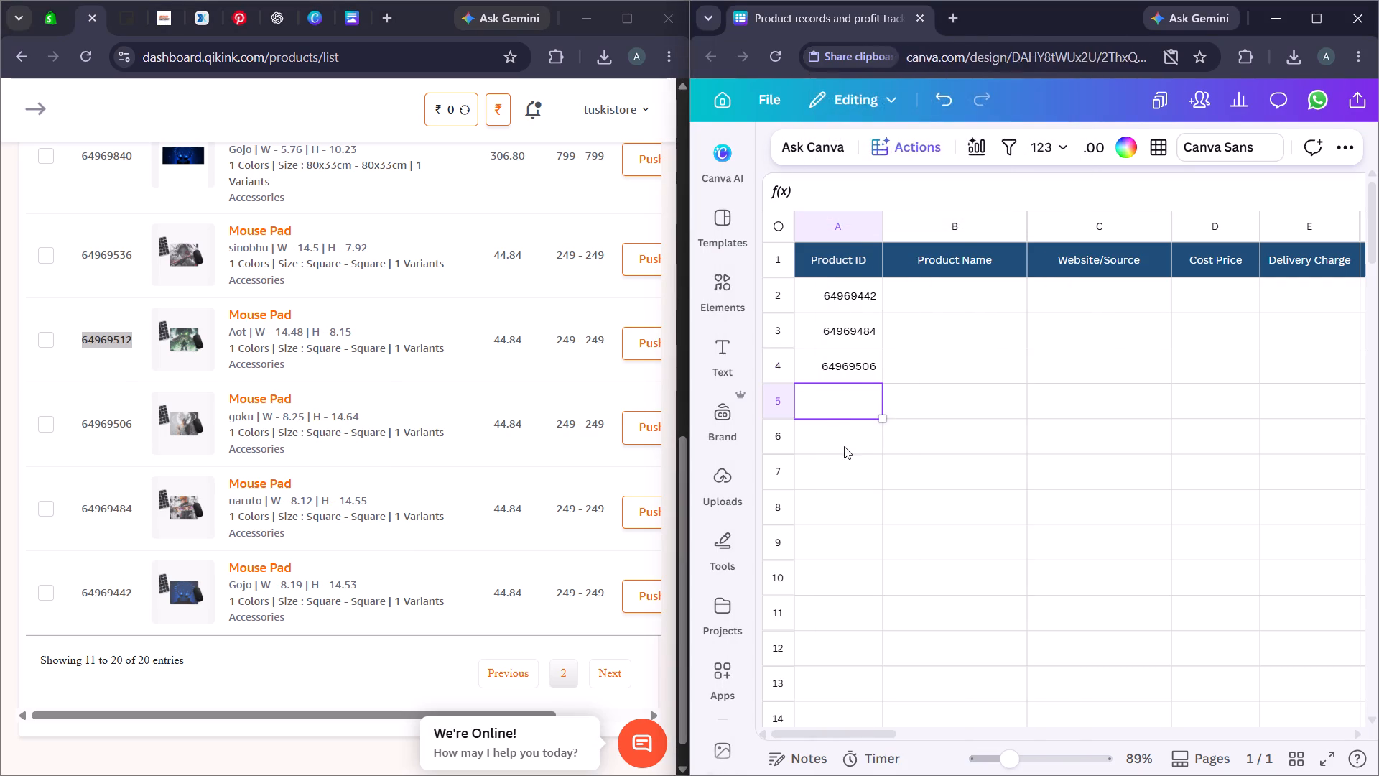
{"action": "double_click", "coordinate": [851, 397]}
{"action": "right_click", "coordinate": [847, 405]}
{"action": "left_click", "coordinate": [886, 560]}
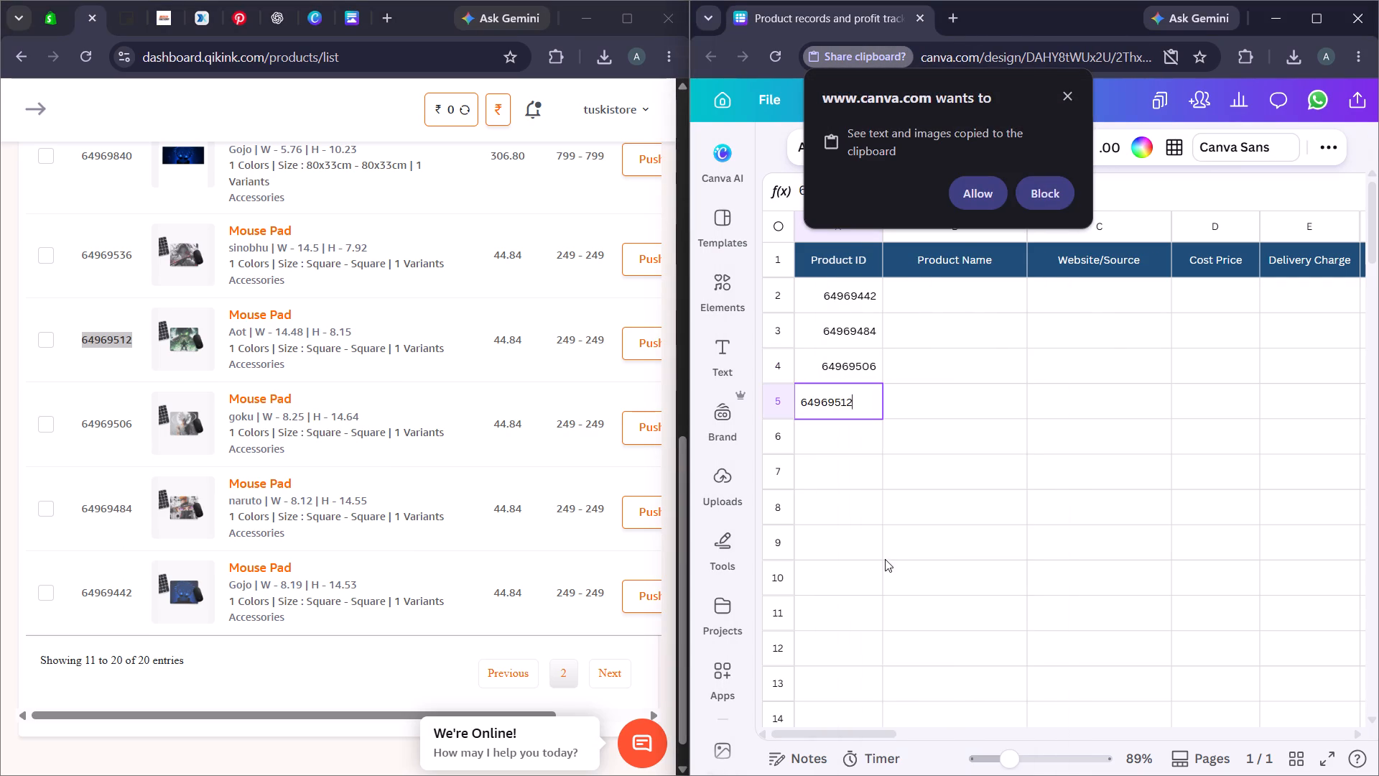
Dismiss the clipboard prompt and copy the sinobhu mouse pad's product ID 64969536 into Product ID cell A6 of the tracker.
{"action": "left_click", "coordinate": [1059, 98]}
{"action": "left_click", "coordinate": [887, 586]}
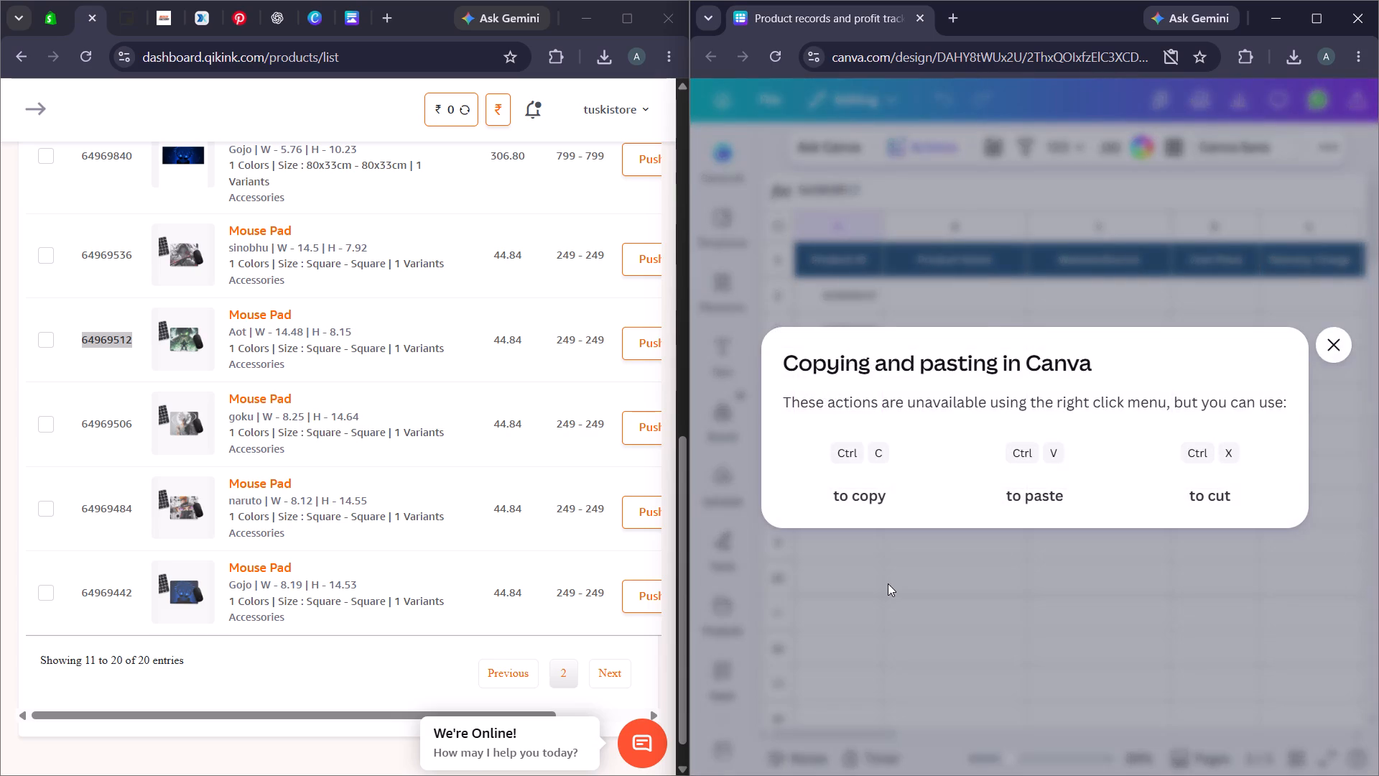
{"action": "double_click", "coordinate": [106, 250]}
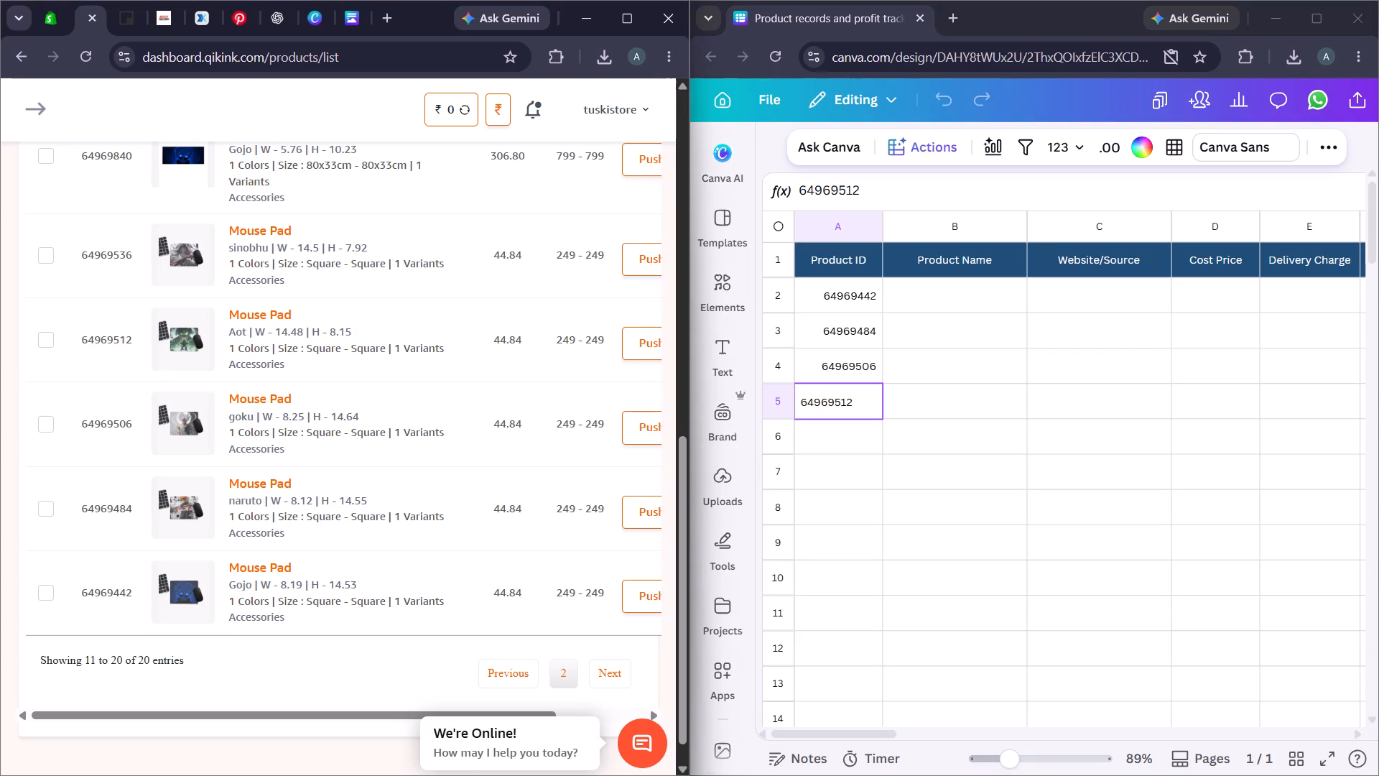
{"action": "right_click", "coordinate": [101, 268]}
{"action": "left_click", "coordinate": [195, 287]}
{"action": "left_click", "coordinate": [825, 429]}
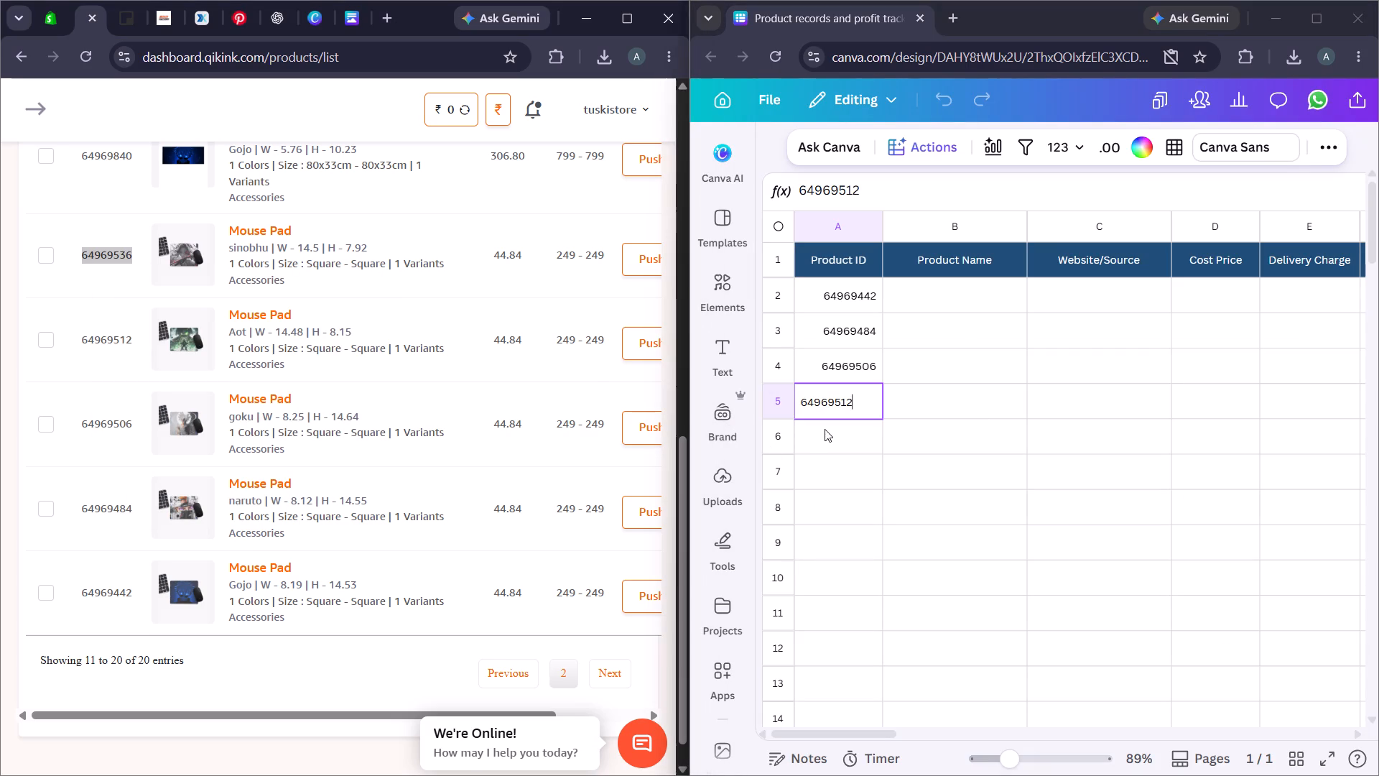
{"action": "left_click", "coordinate": [827, 437]}
{"action": "right_click", "coordinate": [828, 437]}
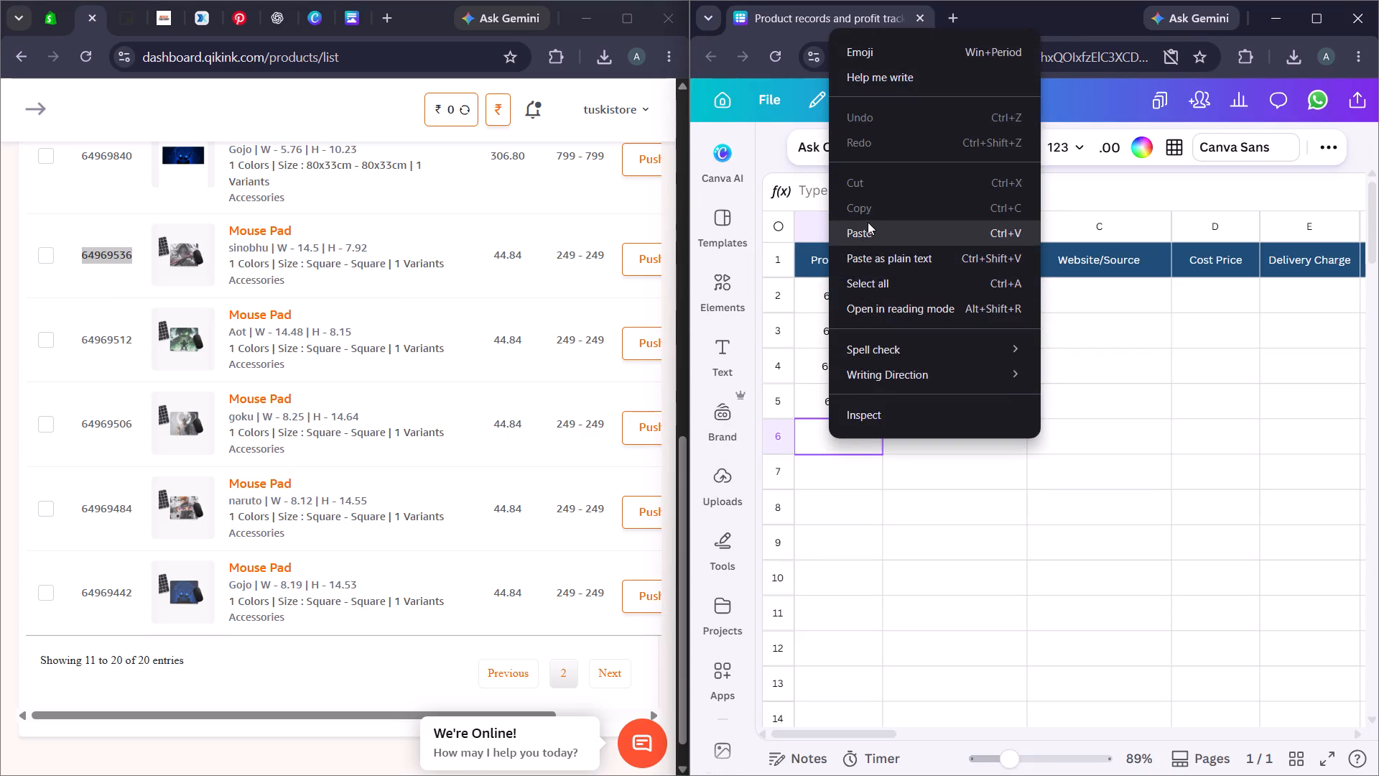
{"action": "left_click", "coordinate": [867, 239]}
Copy the Gojo gaming pad's product ID 64969840 into Product ID cell A7 of the tracker.
{"action": "double_click", "coordinate": [94, 156]}
{"action": "right_click", "coordinate": [104, 162]}
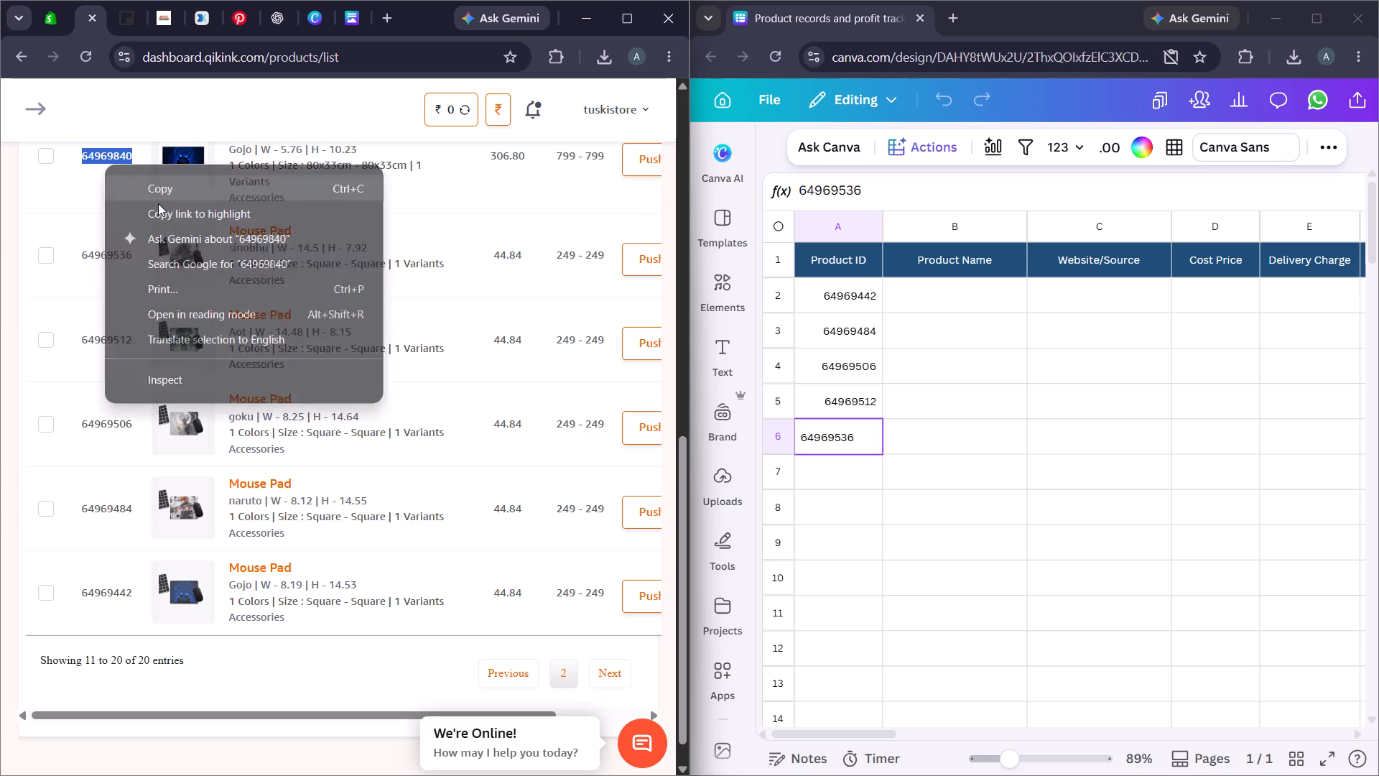
{"action": "left_click", "coordinate": [187, 181]}
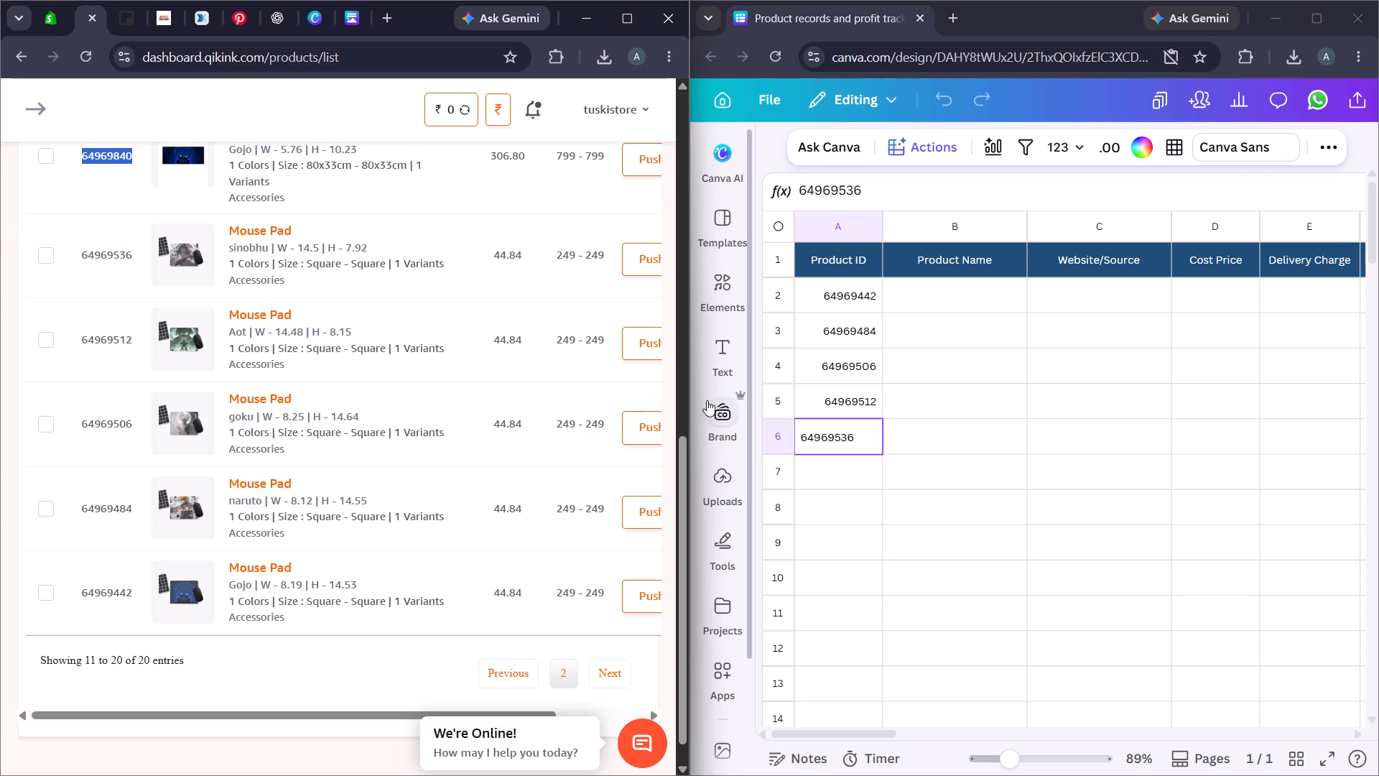
{"action": "left_click", "coordinate": [850, 470]}
{"action": "right_click", "coordinate": [838, 474]}
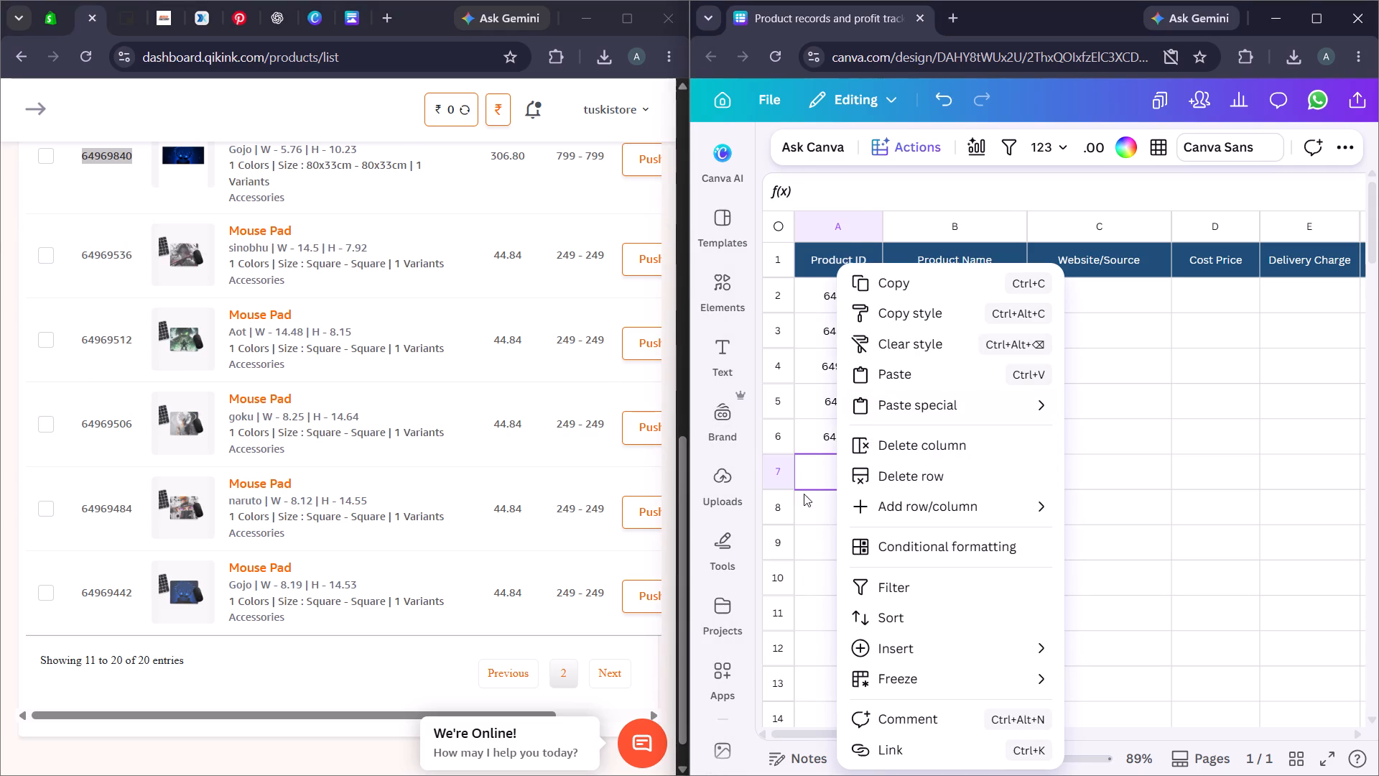
{"action": "double_click", "coordinate": [828, 479]}
{"action": "right_click", "coordinate": [831, 474]}
{"action": "left_click", "coordinate": [881, 273]}
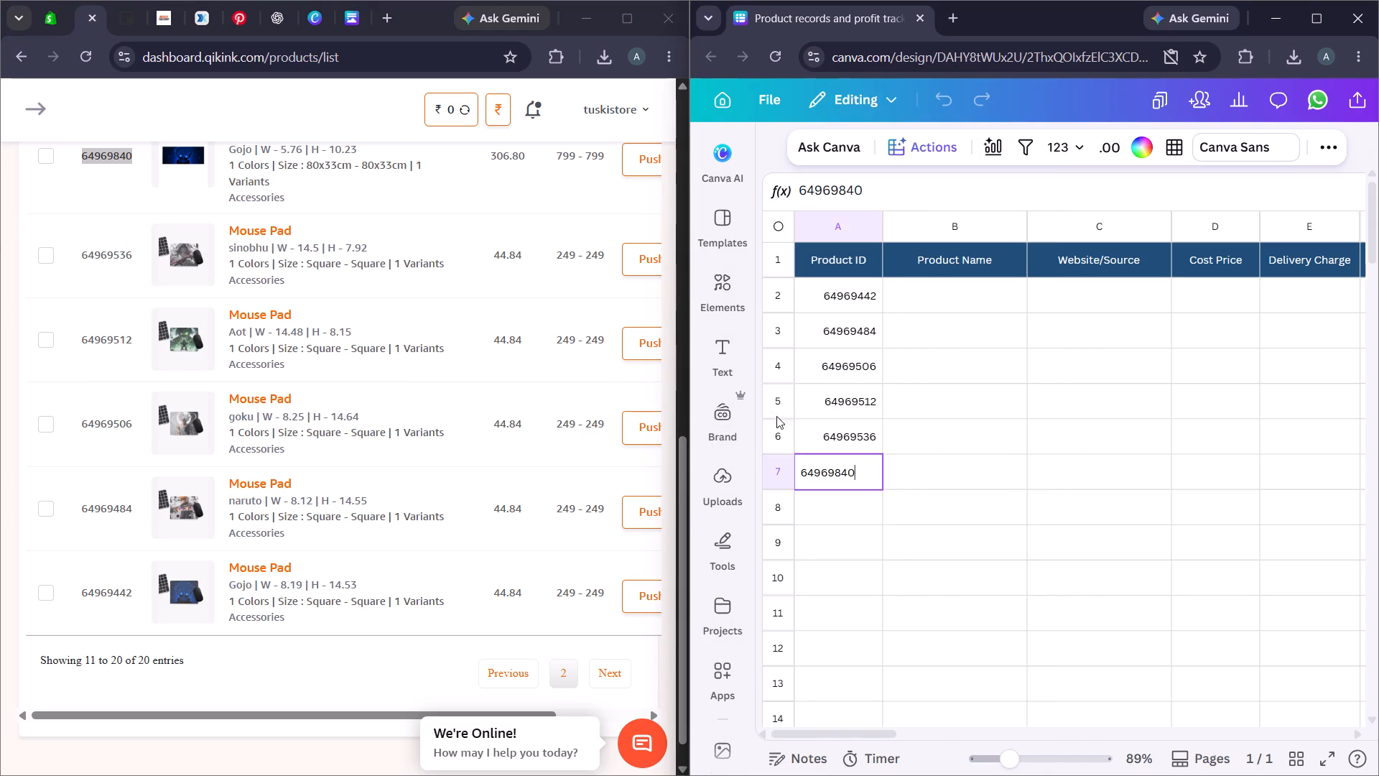
Copy the naruto gaming pad's product ID 64969856 into Product ID cell A8 of the tracker.
{"action": "scroll", "coordinate": [501, 491], "scroll_direction": "up", "scroll_amount": 7}
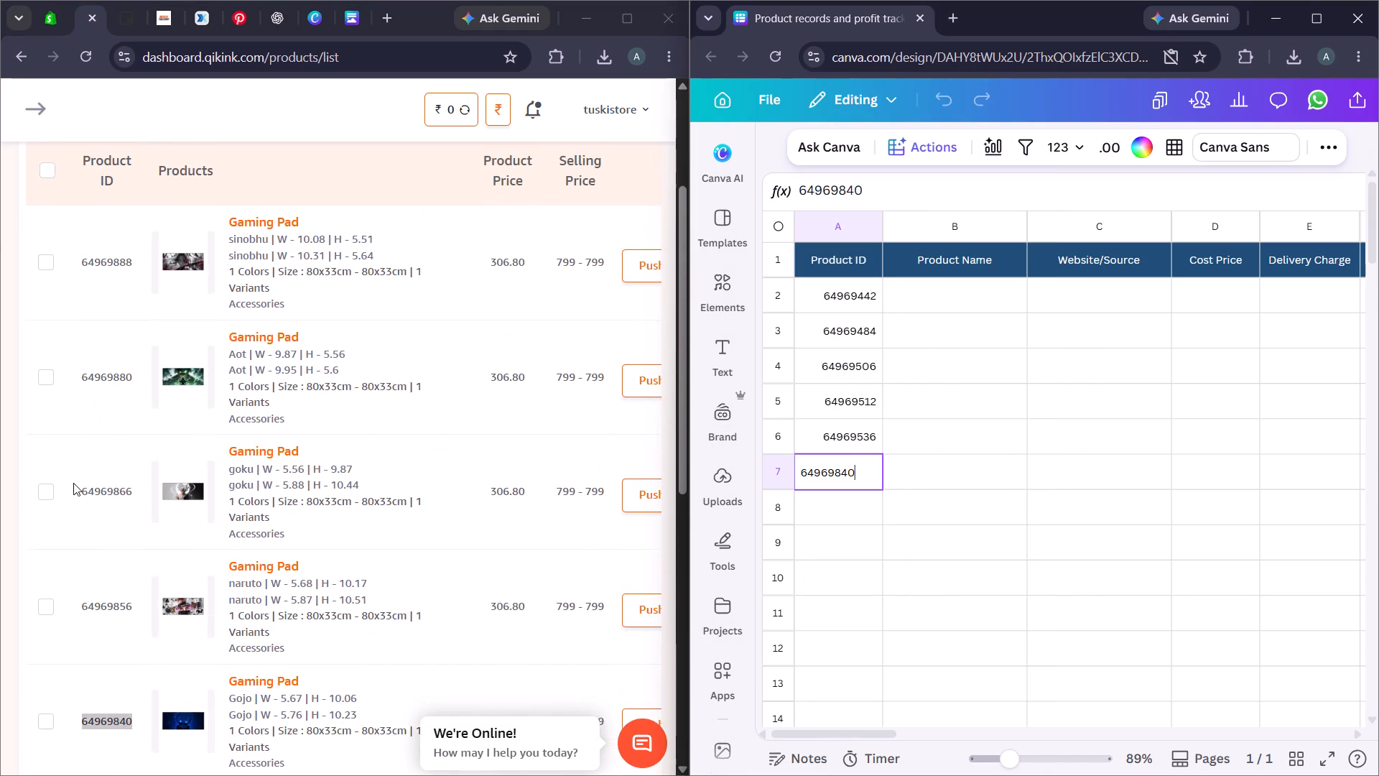
{"action": "scroll", "coordinate": [73, 483], "scroll_direction": "up", "scroll_amount": 2}
{"action": "left_click_drag", "start_coordinate": [80, 622], "coordinate": [150, 635]}
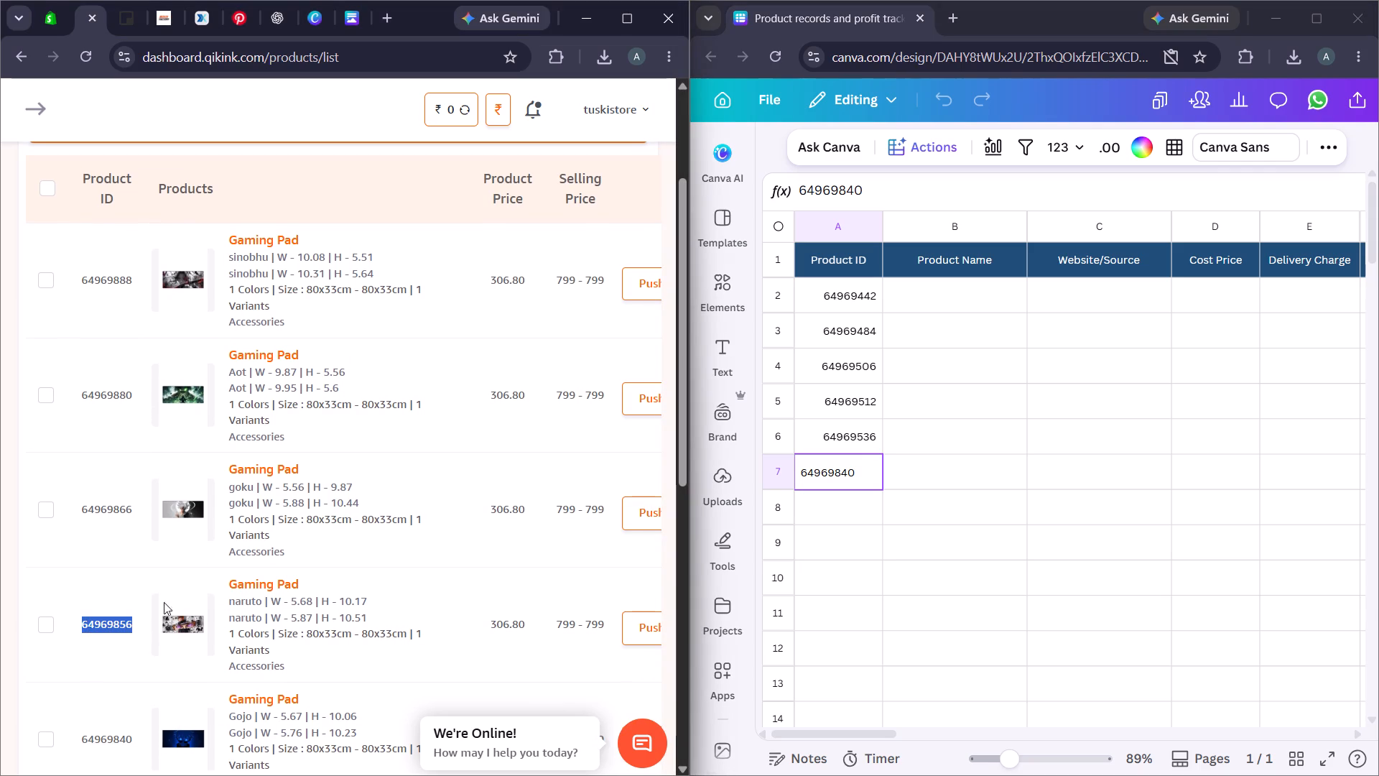
{"action": "right_click", "coordinate": [163, 578]}
{"action": "left_click", "coordinate": [244, 357]}
{"action": "double_click", "coordinate": [835, 503]}
{"action": "right_click", "coordinate": [832, 512]}
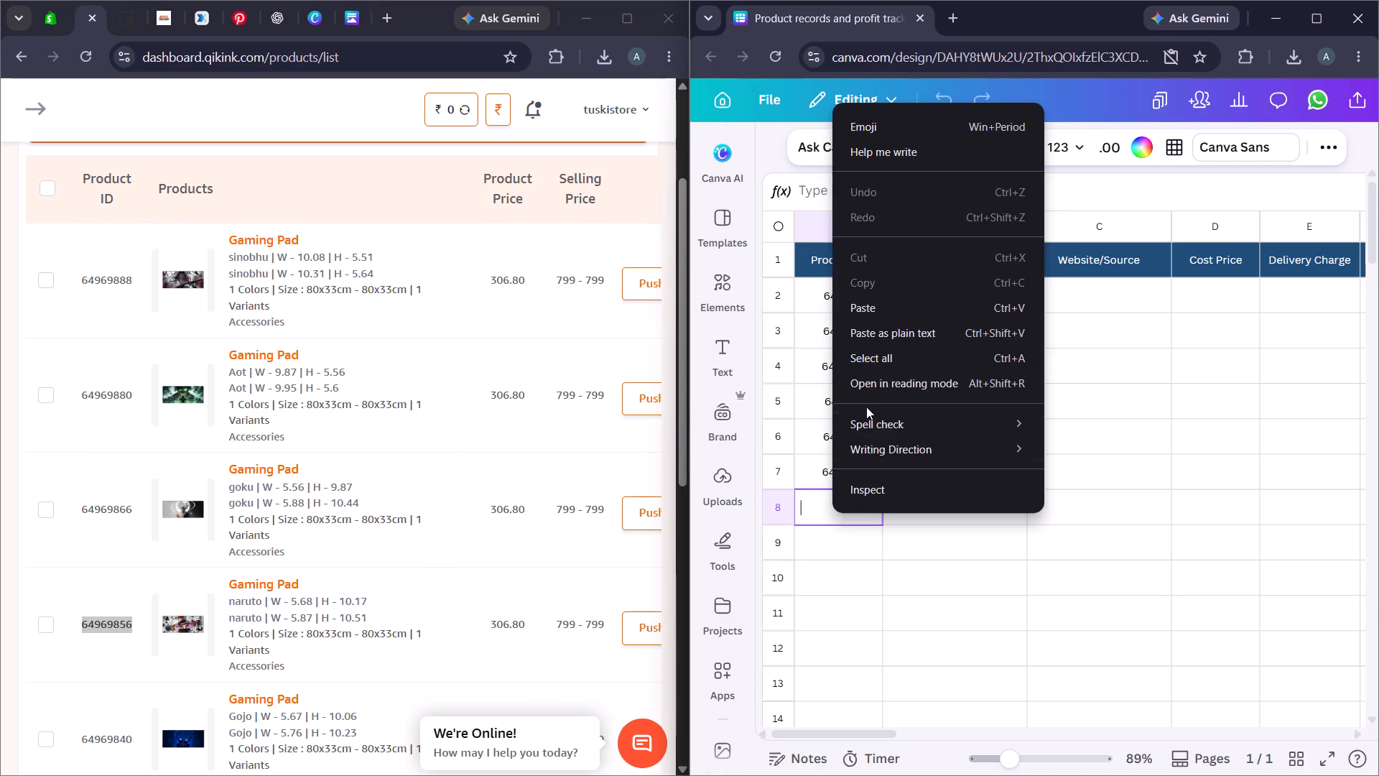
{"action": "left_click", "coordinate": [866, 313]}
Copy the goku gaming pad's product ID 64969866 into Product ID cell A9 of the tracker.
{"action": "left_click", "coordinate": [118, 499]}
{"action": "double_click", "coordinate": [118, 508]}
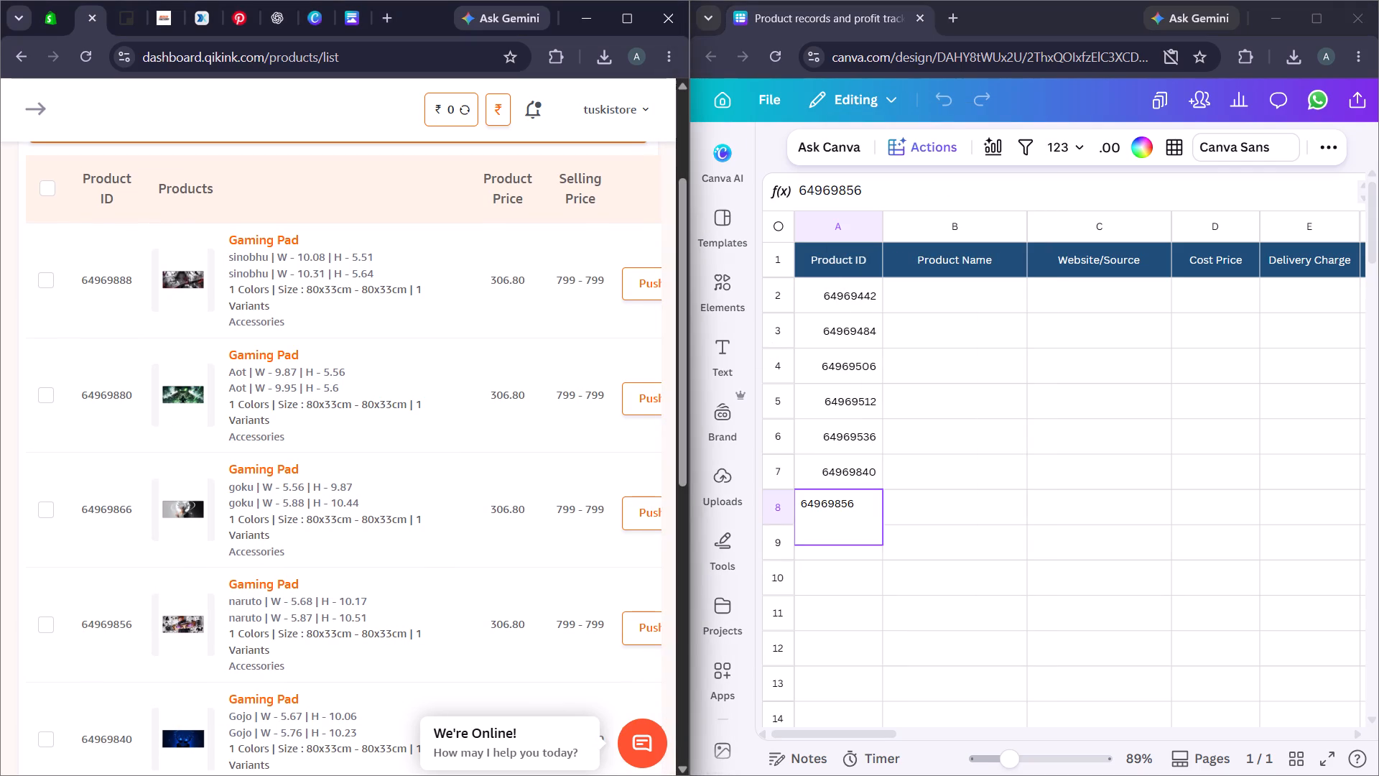
{"action": "right_click", "coordinate": [118, 508]}
{"action": "left_click", "coordinate": [203, 535]}
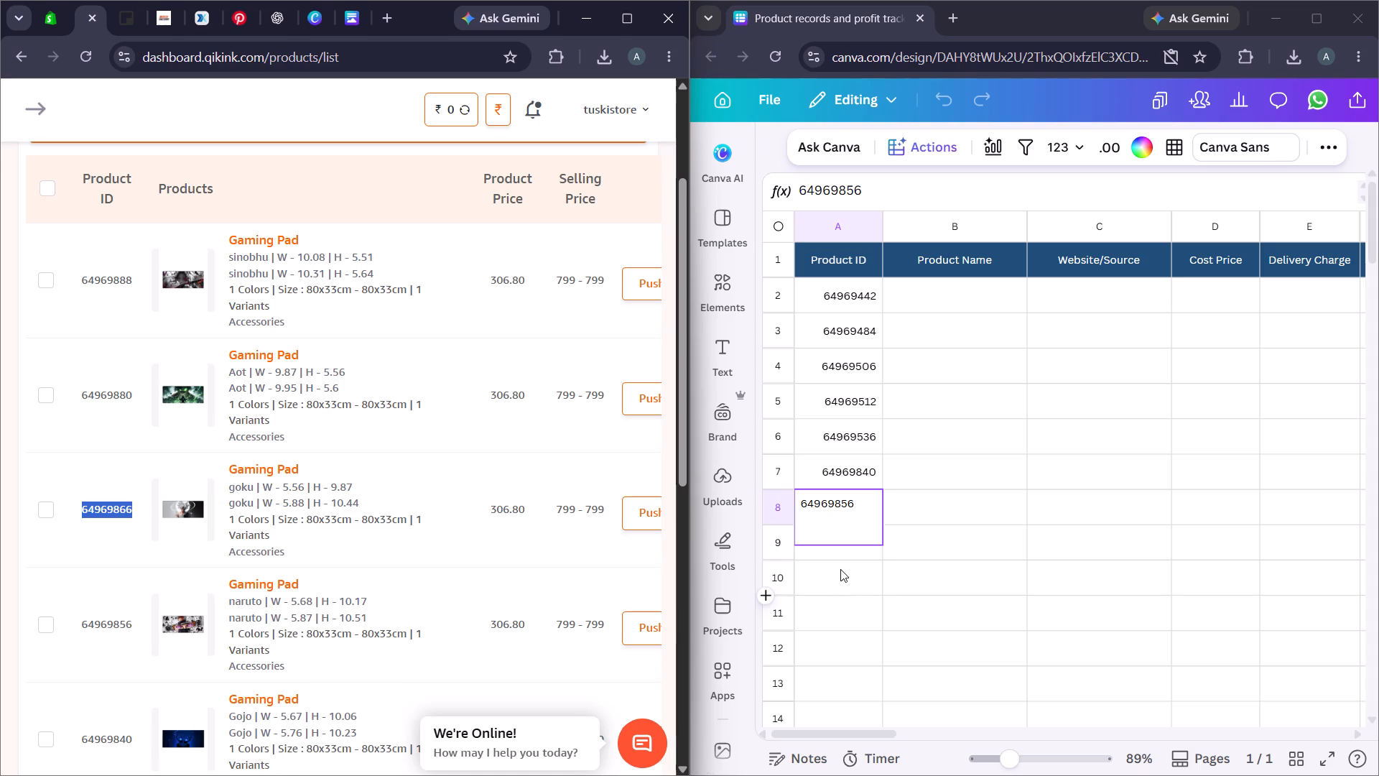
{"action": "left_click", "coordinate": [834, 550]}
{"action": "right_click", "coordinate": [834, 548]}
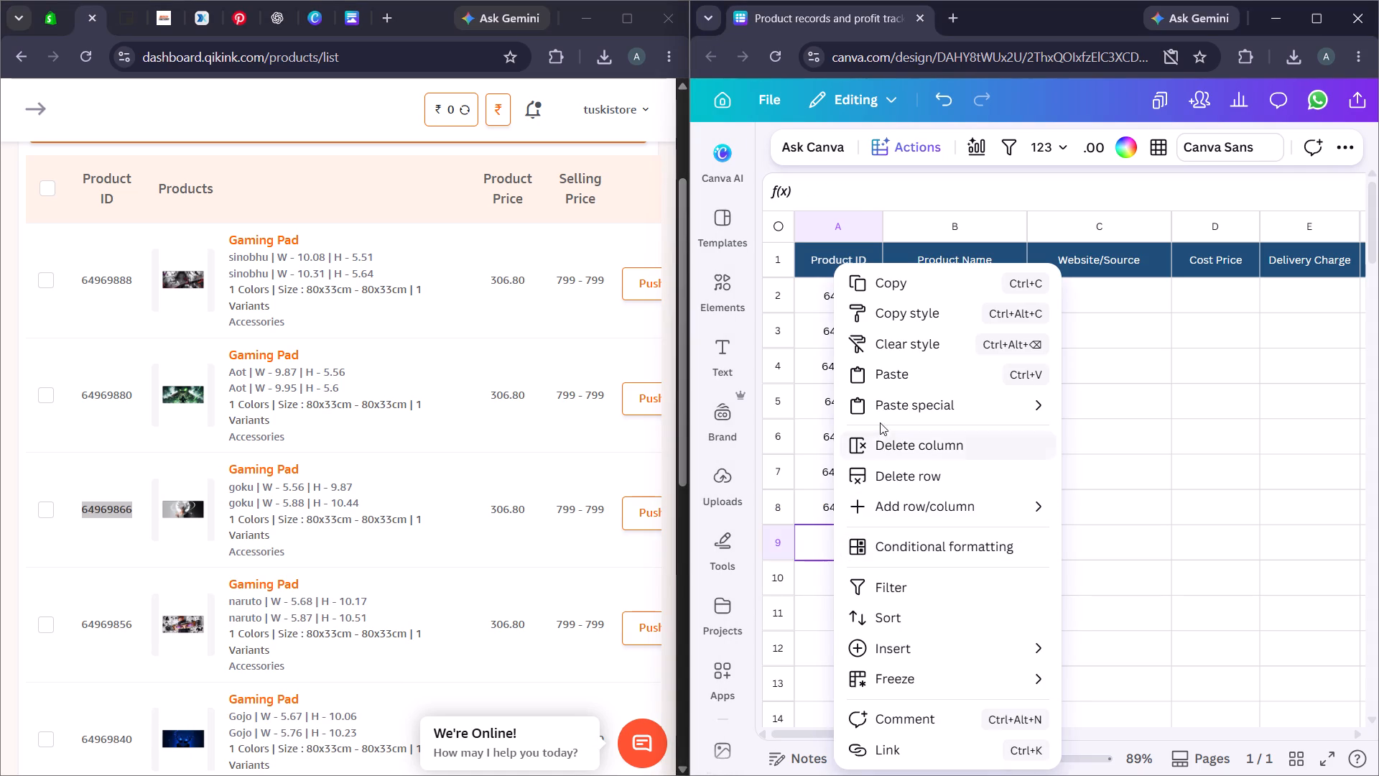
{"action": "double_click", "coordinate": [811, 542]}
{"action": "right_click", "coordinate": [813, 544]}
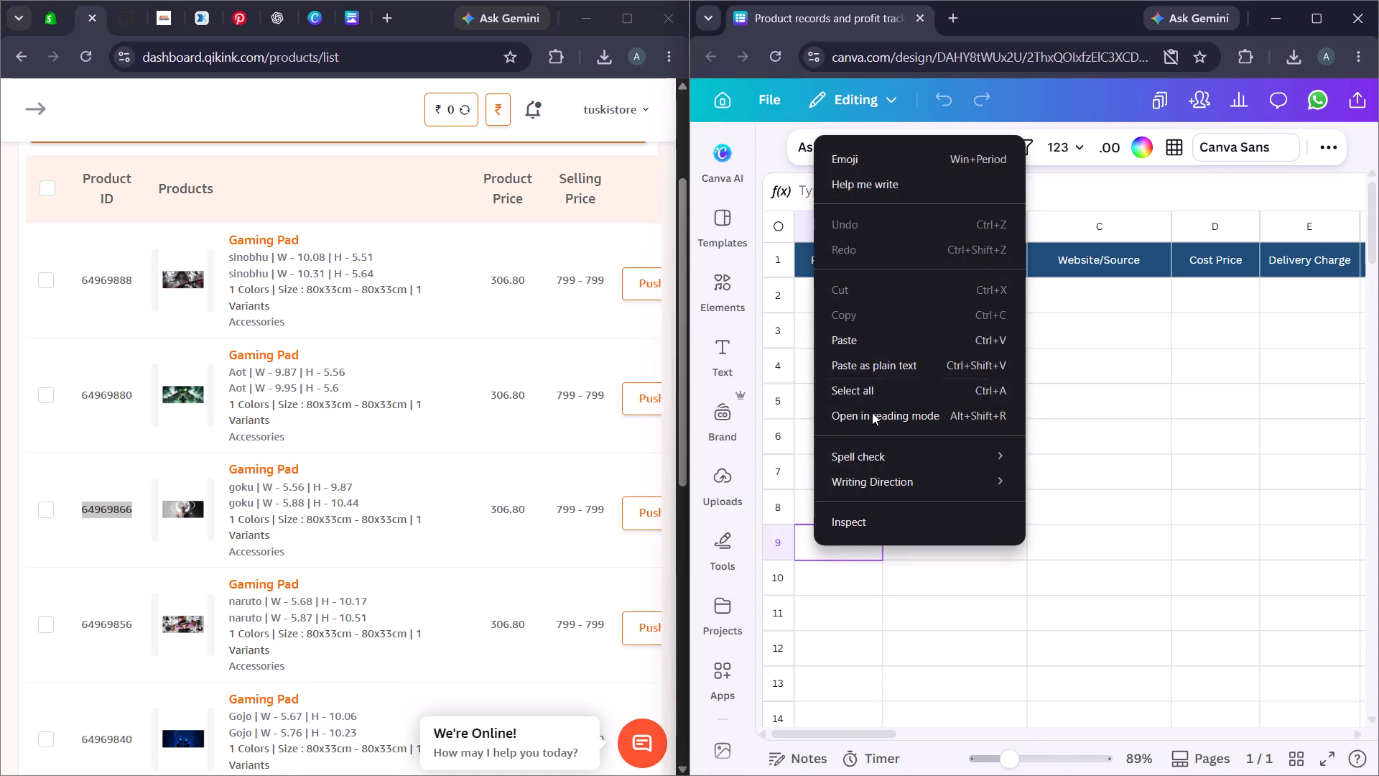
{"action": "left_click", "coordinate": [869, 343]}
Copy the Aot gaming pad's product ID 64969880 into Product ID cell A10 of the tracker.
{"action": "double_click", "coordinate": [108, 396]}
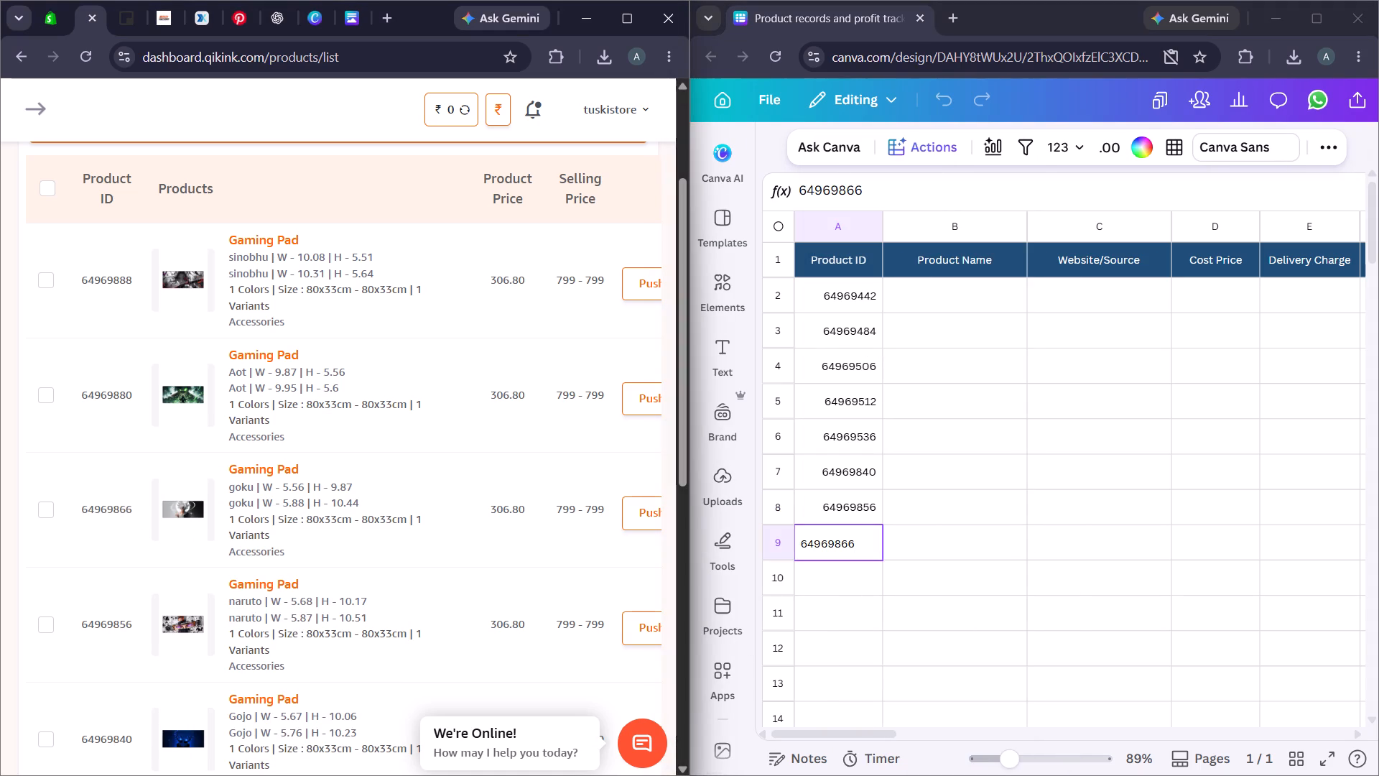
{"action": "right_click", "coordinate": [108, 396]}
{"action": "left_click", "coordinate": [190, 427]}
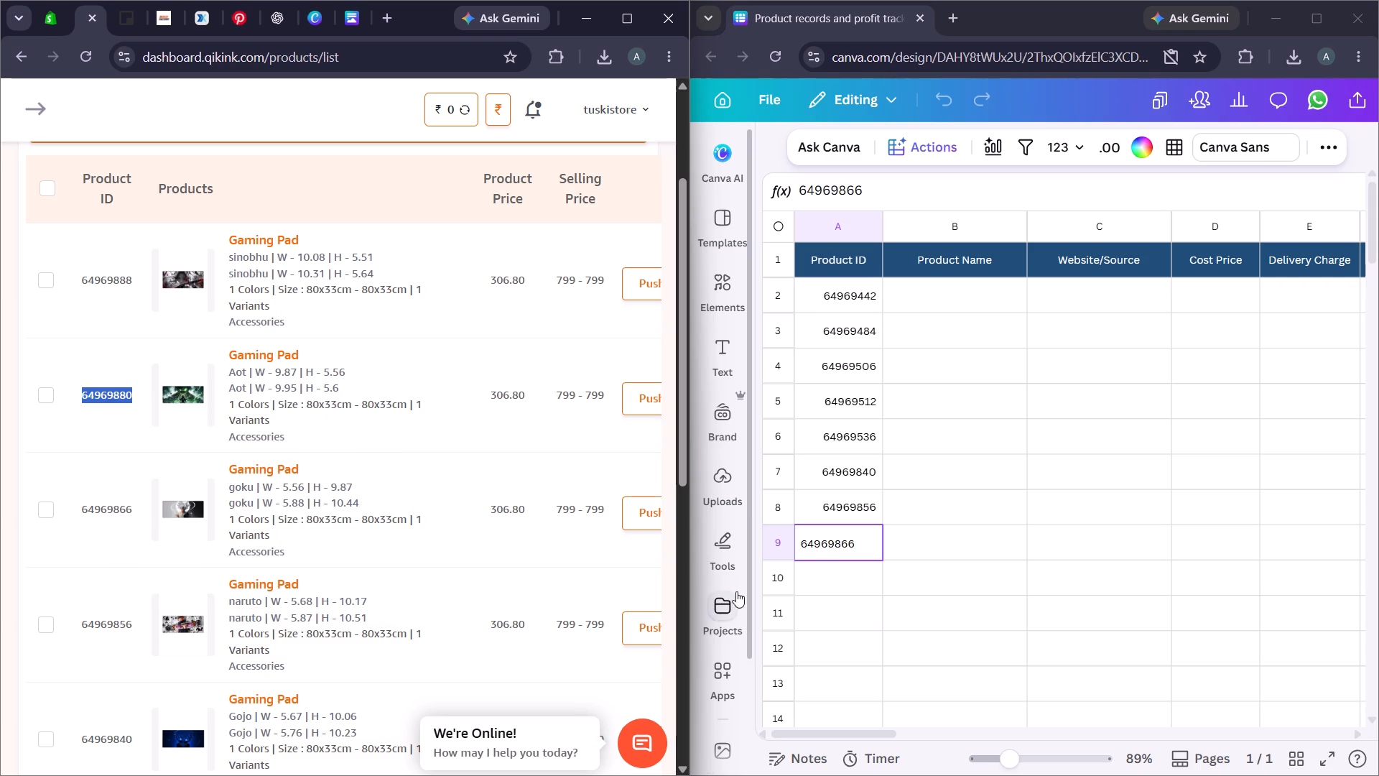
{"action": "double_click", "coordinate": [823, 576]}
{"action": "right_click", "coordinate": [824, 576]}
{"action": "left_click", "coordinate": [877, 372]}
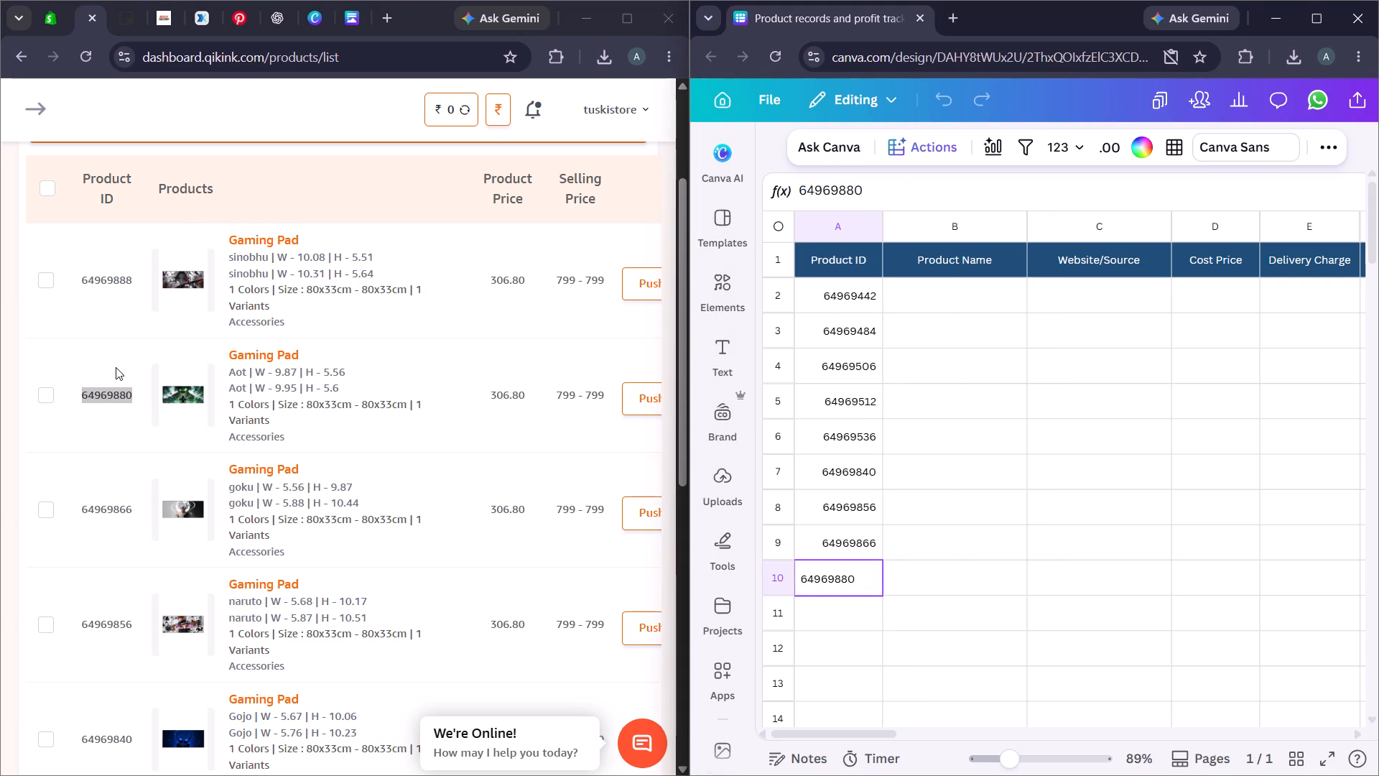
Copy the sinobhu gaming pad's product ID 64969888 into Product ID cell A11 of the tracker.
{"action": "scroll", "coordinate": [116, 371], "scroll_direction": "up", "scroll_amount": 1}
{"action": "double_click", "coordinate": [96, 412]}
{"action": "right_click", "coordinate": [96, 412]}
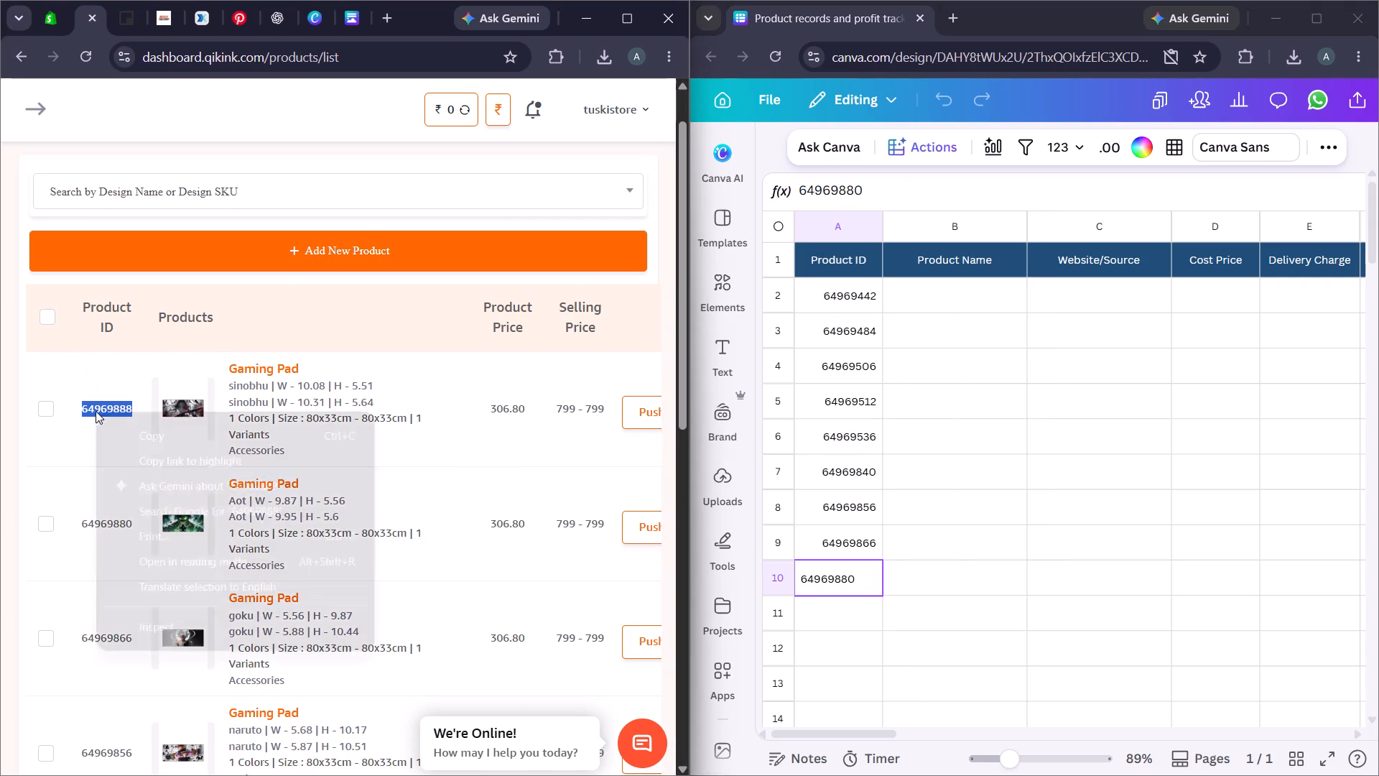
{"action": "left_click", "coordinate": [170, 435]}
{"action": "left_click", "coordinate": [816, 614]}
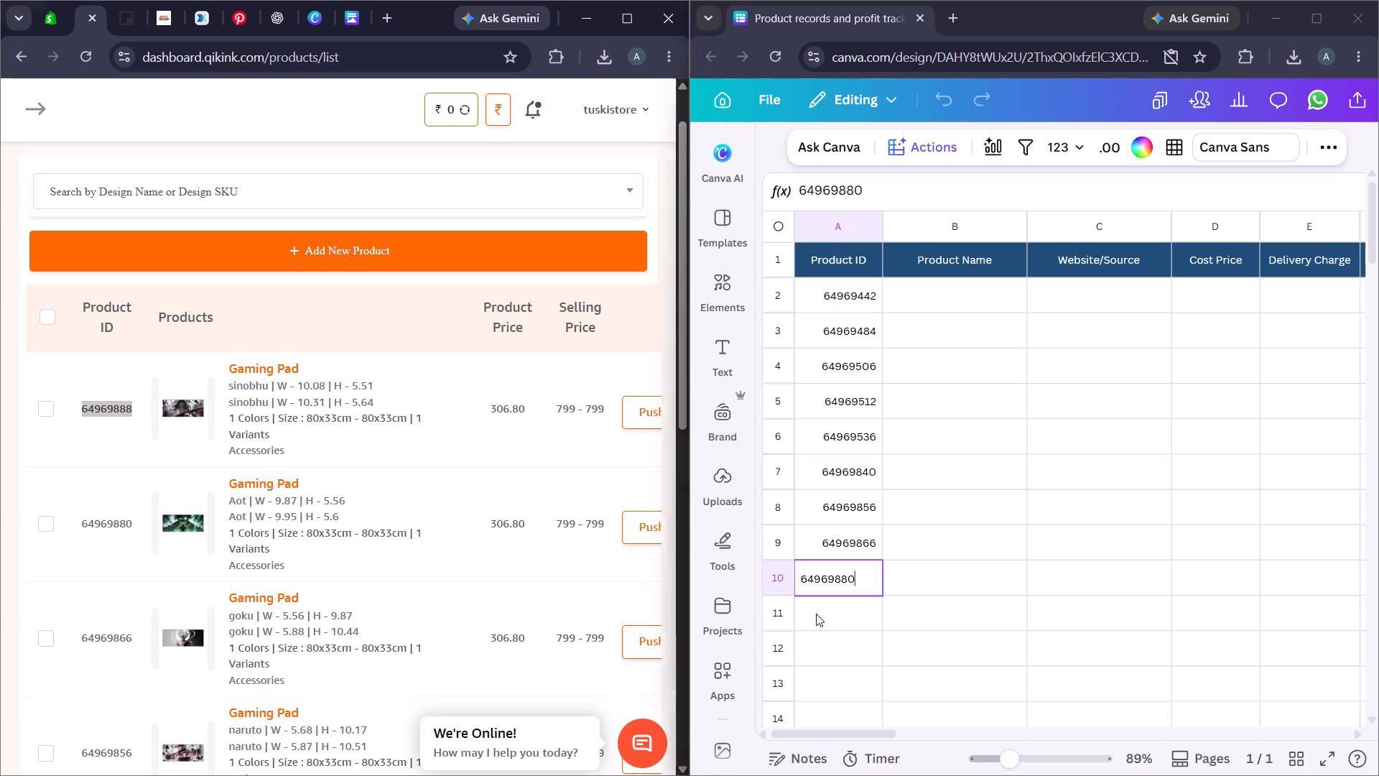
{"action": "left_click", "coordinate": [818, 614]}
{"action": "right_click", "coordinate": [819, 614]}
{"action": "left_click", "coordinate": [893, 407]}
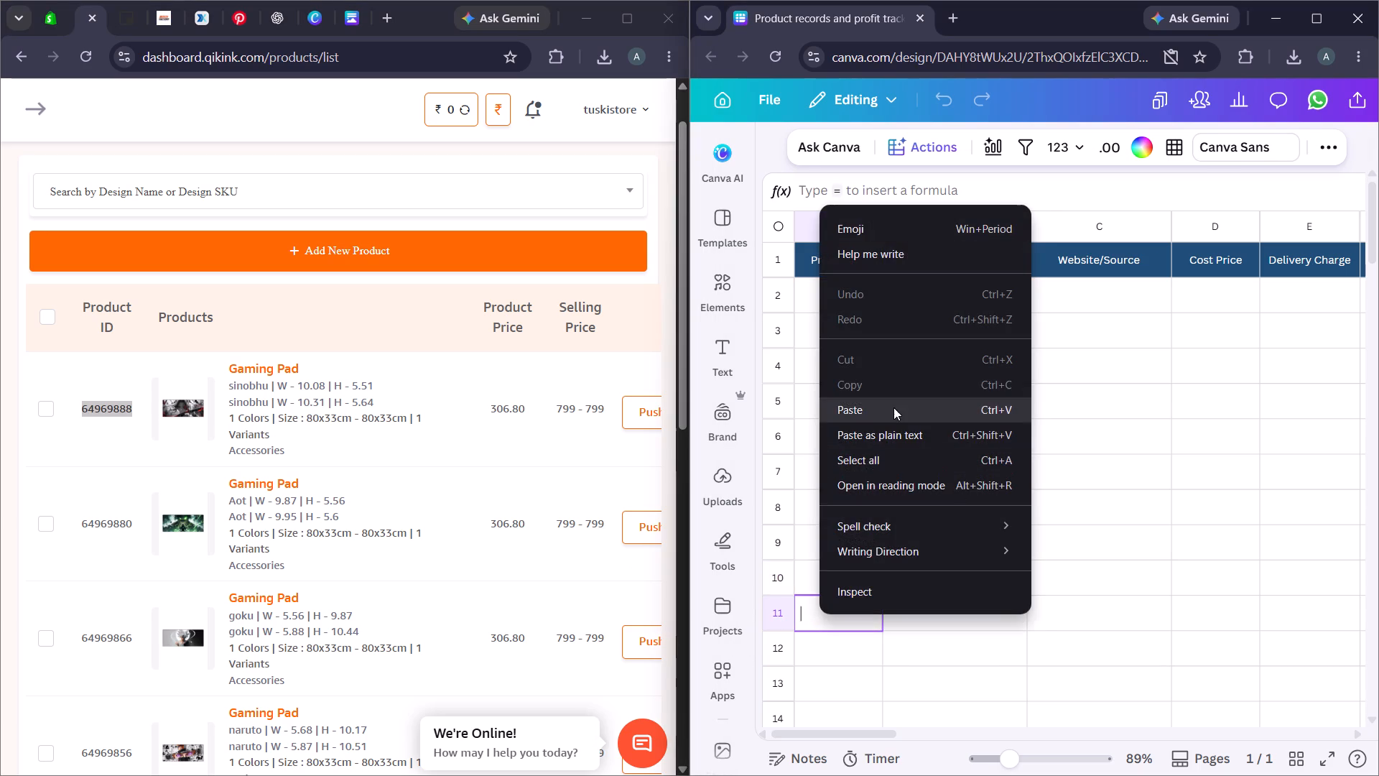
Enter "Mouse Pad (Gojo)" as the product name in cell B2, beside product ID 64969442.
{"action": "scroll", "coordinate": [96, 701], "scroll_direction": "down", "scroll_amount": 6}
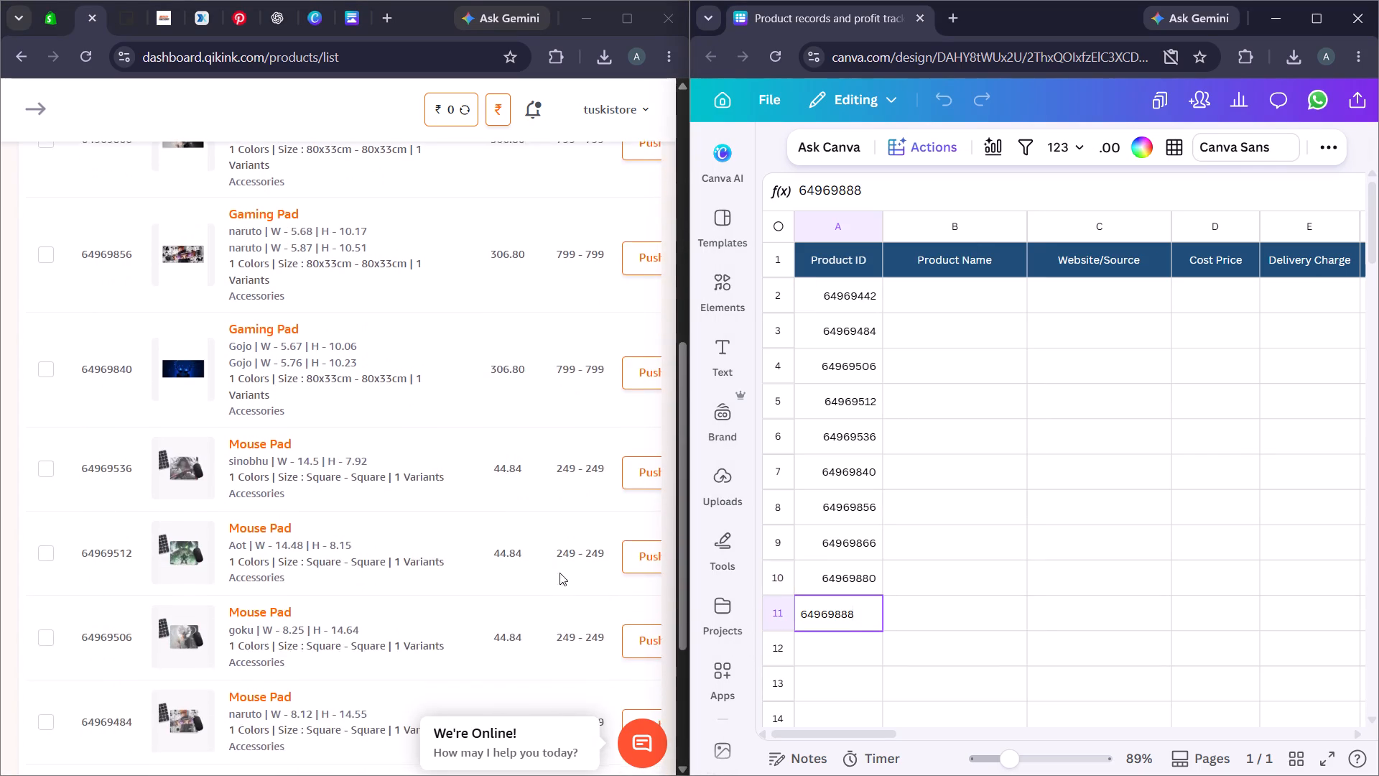
{"action": "scroll", "coordinate": [560, 573], "scroll_direction": "down", "scroll_amount": 3}
{"action": "scroll", "coordinate": [425, 582], "scroll_direction": "down", "scroll_amount": 1}
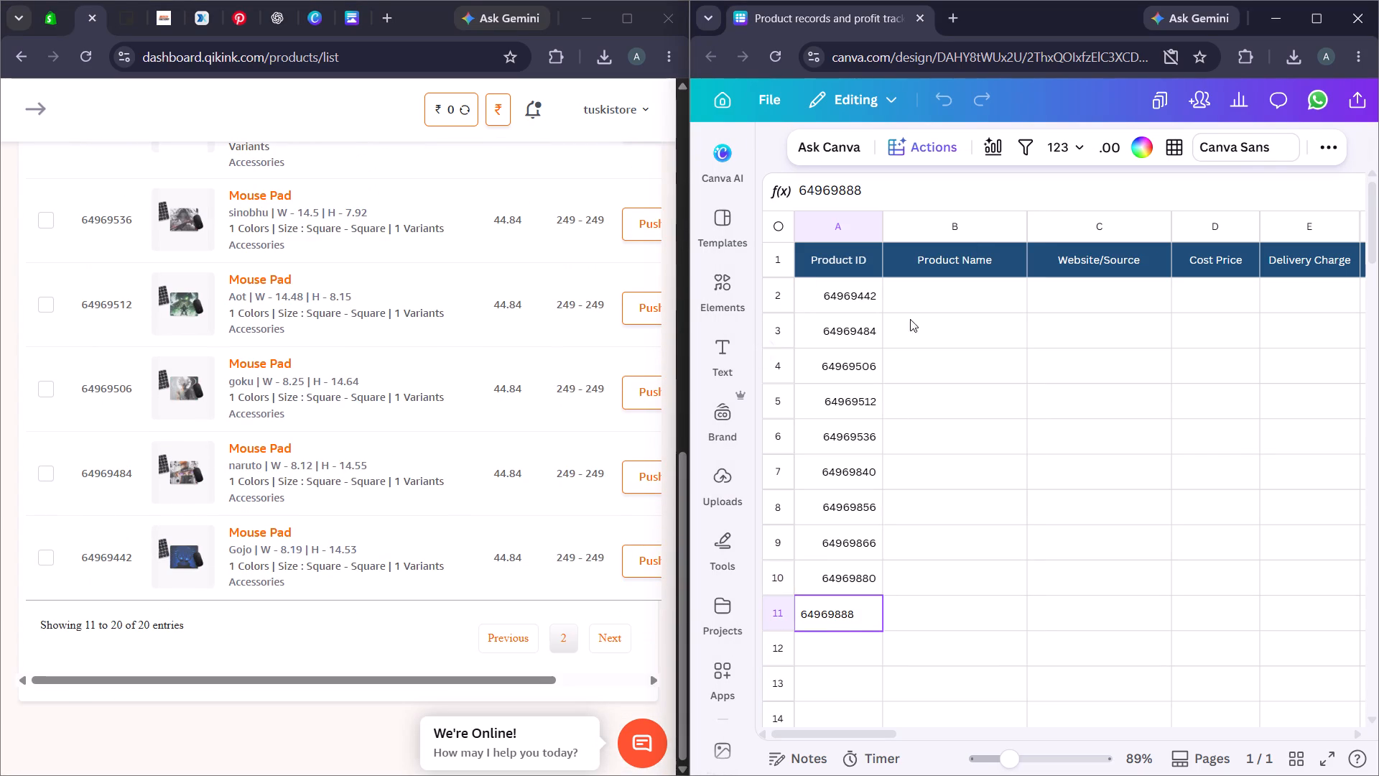
{"action": "left_click", "coordinate": [953, 300]}
{"action": "left_click", "coordinate": [952, 300]}
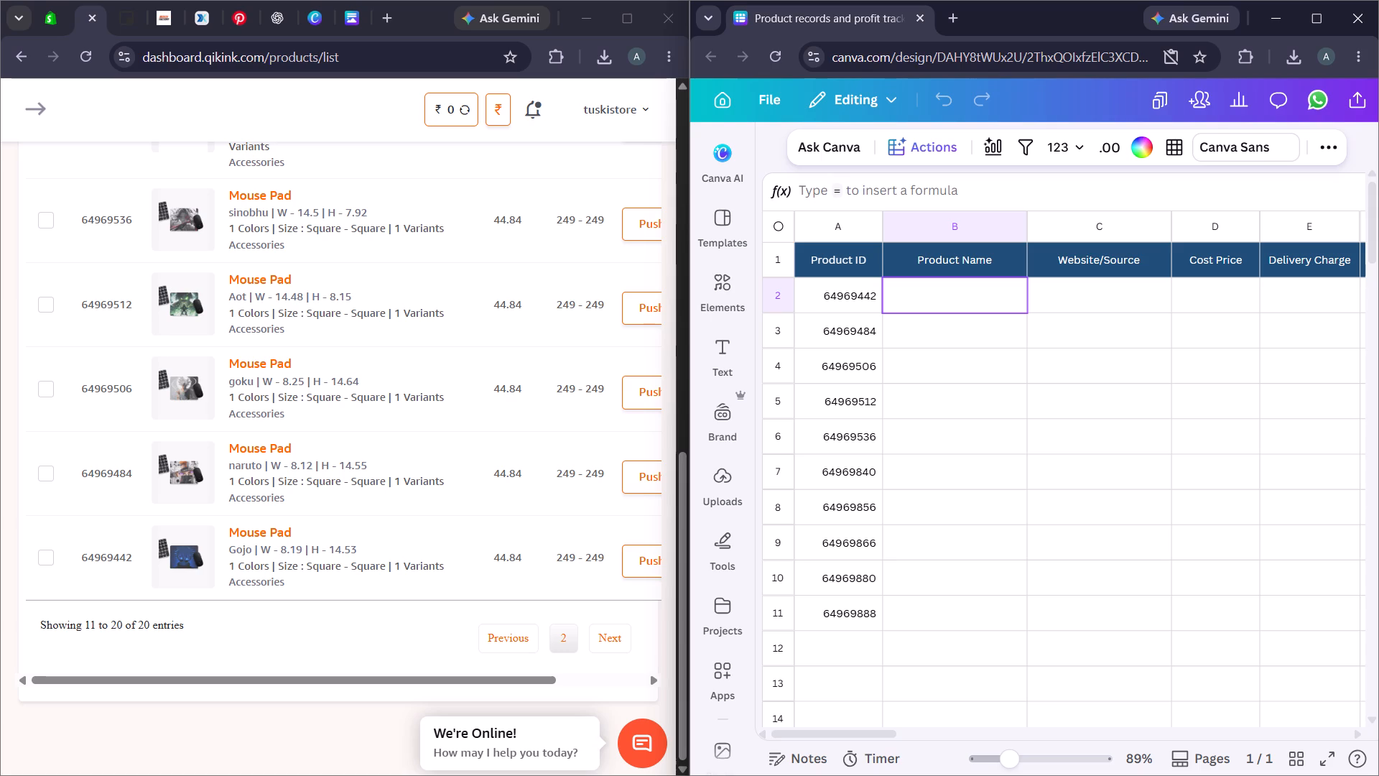
{"action": "type", "text": "Mouse"}
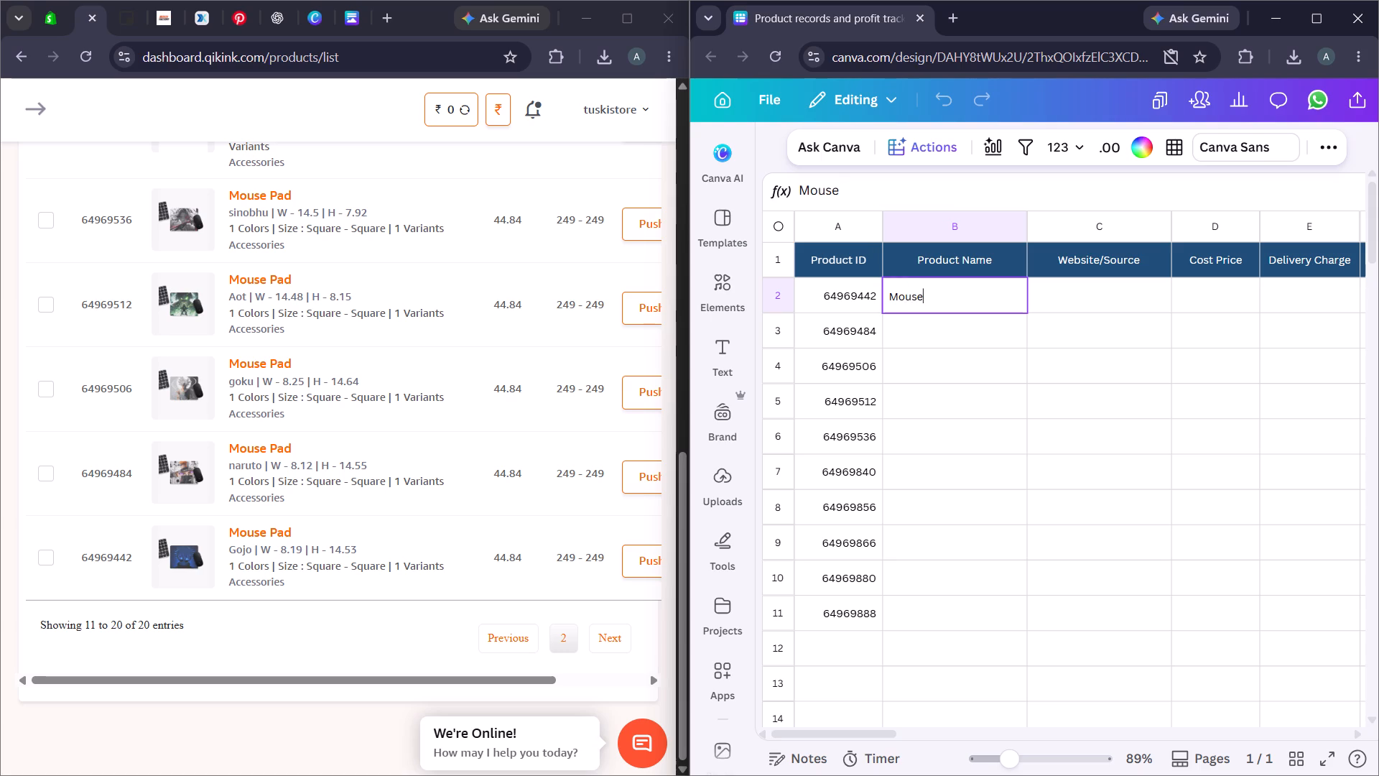
{"action": "key", "text": "space"}
{"action": "type", "text": "Pad"}
{"action": "key", "text": "shift+parenleft"}
{"action": "key", "text": "BackSpace"}
{"action": "key", "text": "space"}
{"action": "type", "text": "Gojo"}
{"action": "key", "text": "BackSpace"}
{"action": "key", "text": "BackSpace"}
{"action": "key", "text": "BackSpace"}
{"action": "key", "text": "BackSpace"}
{"action": "key", "text": "BackSpace"}
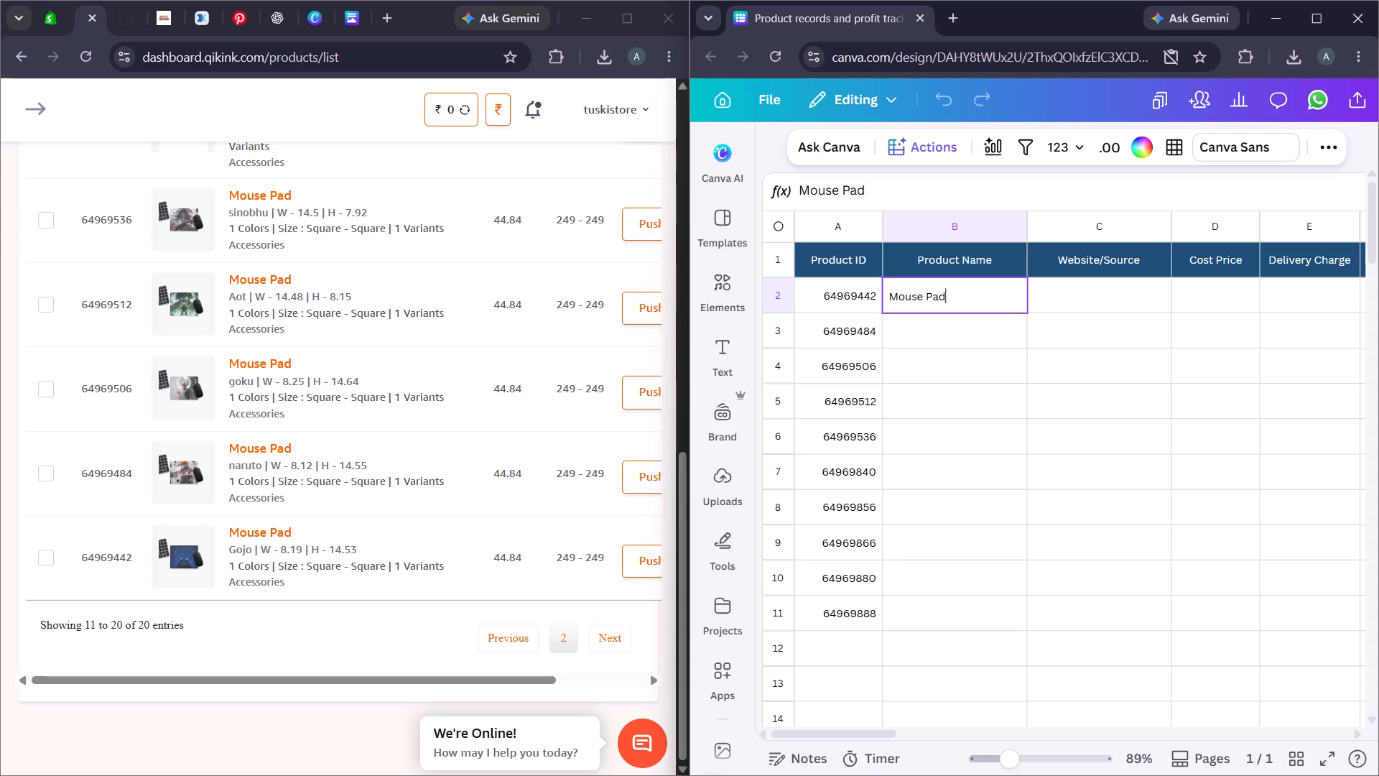
{"action": "key", "text": "space"}
{"action": "type", "text": "(Gojo"}
{"action": "key", "text": "shift+parenright"}
{"action": "key", "text": "Down"}
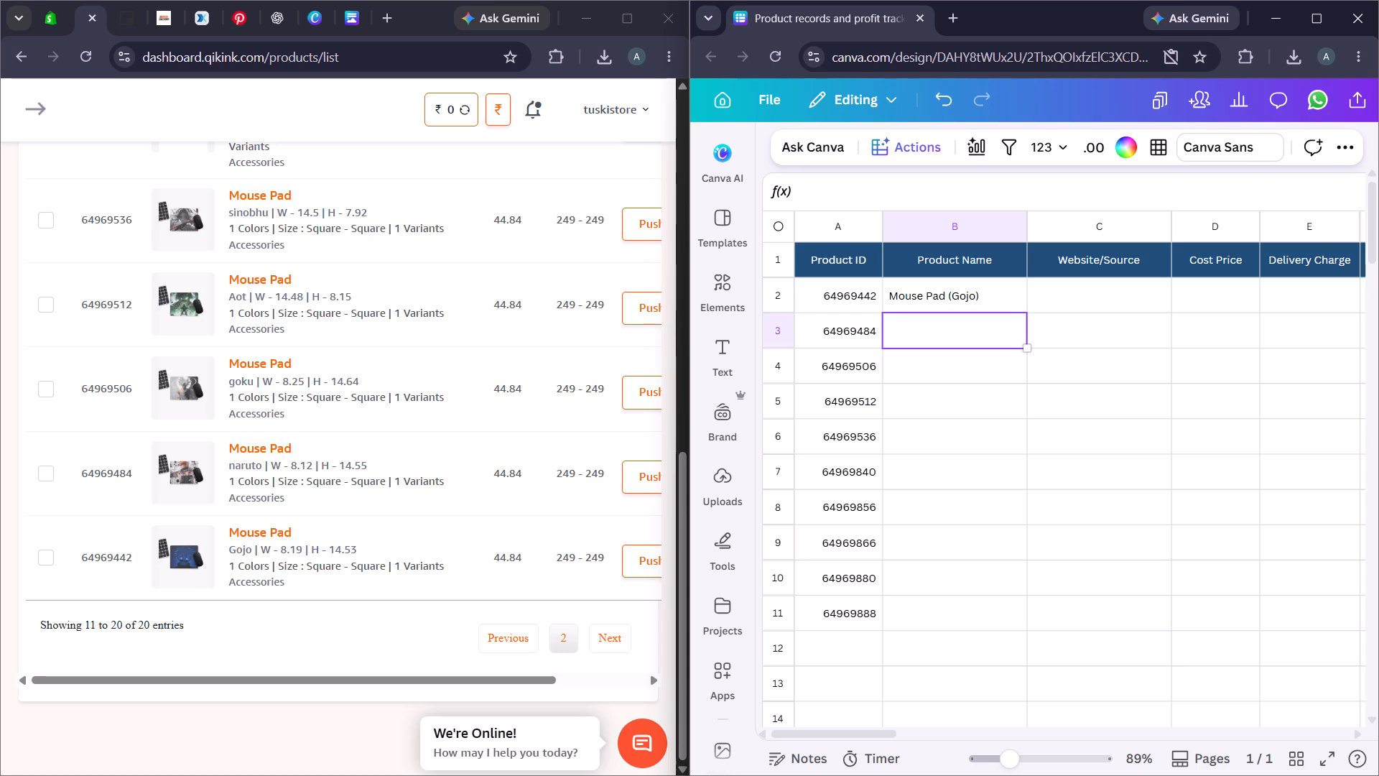
Enter "Mouse Pad(Naruto)" as the product name in cell B3, beside product ID 64969484.
{"action": "type", "text": "Mouse Pad"}
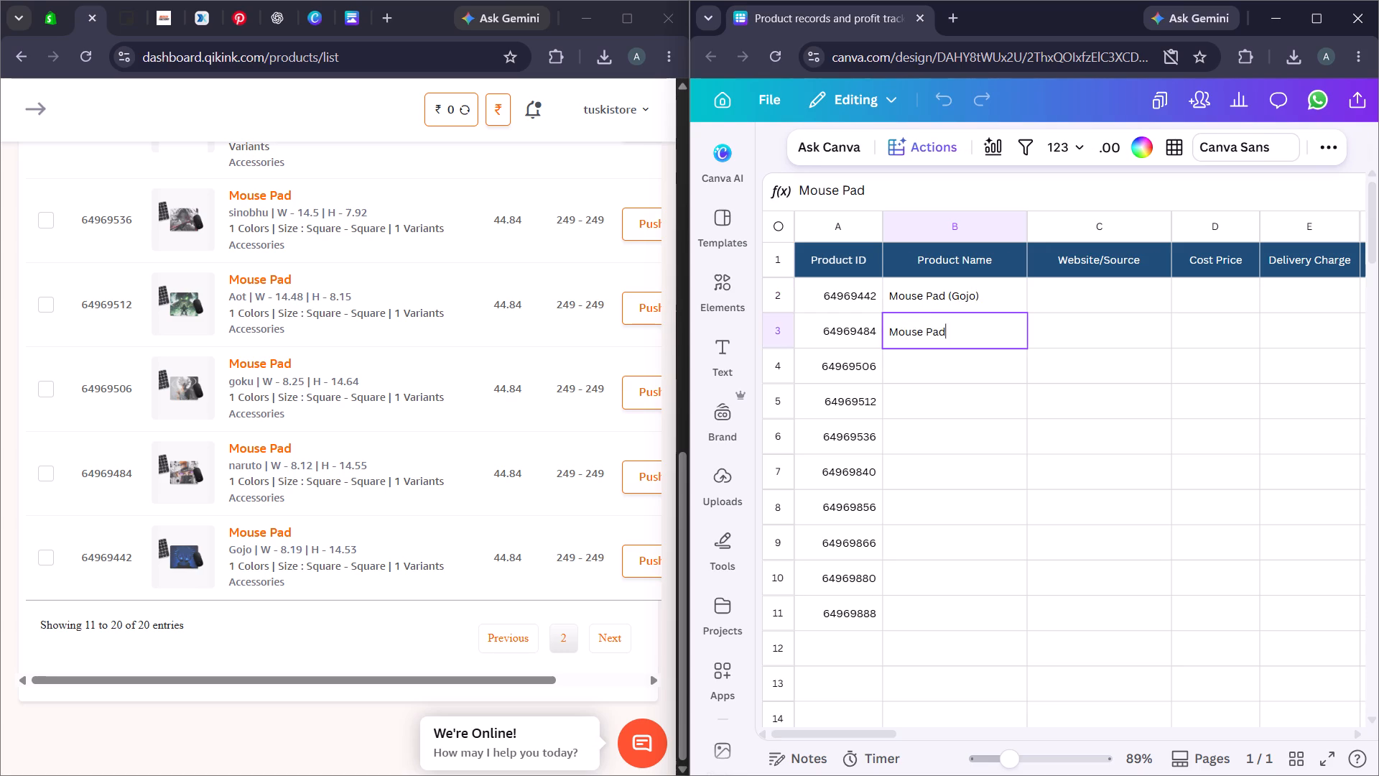
{"action": "key", "text": "shift+parenleft"}
{"action": "type", "text": "Naruto"}
{"action": "key", "text": "shift+parenright"}
{"action": "key", "text": "Down"}
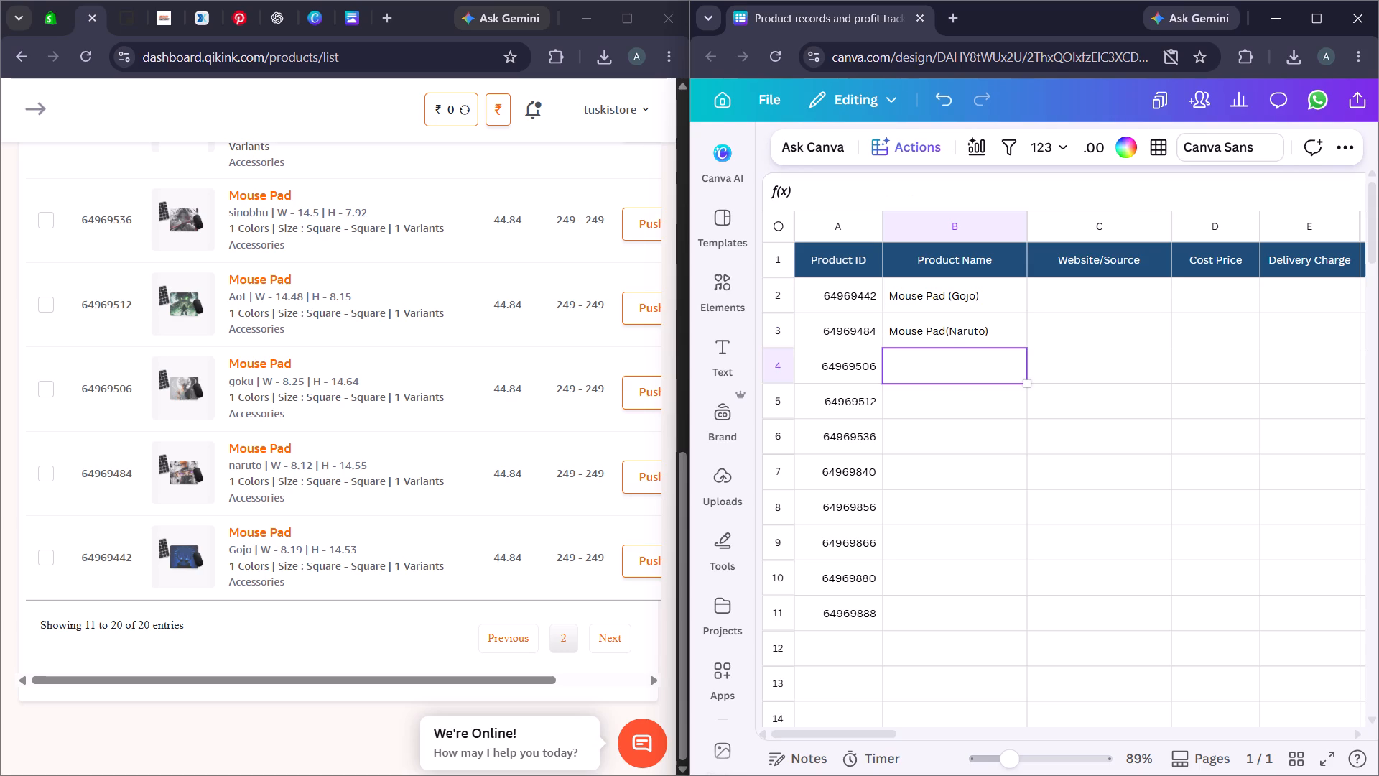
Enter "Mouse Pad(Aot)" as the product name in cell B4, beside product ID 64969506.
{"action": "type", "text": "Mouse Pad"}
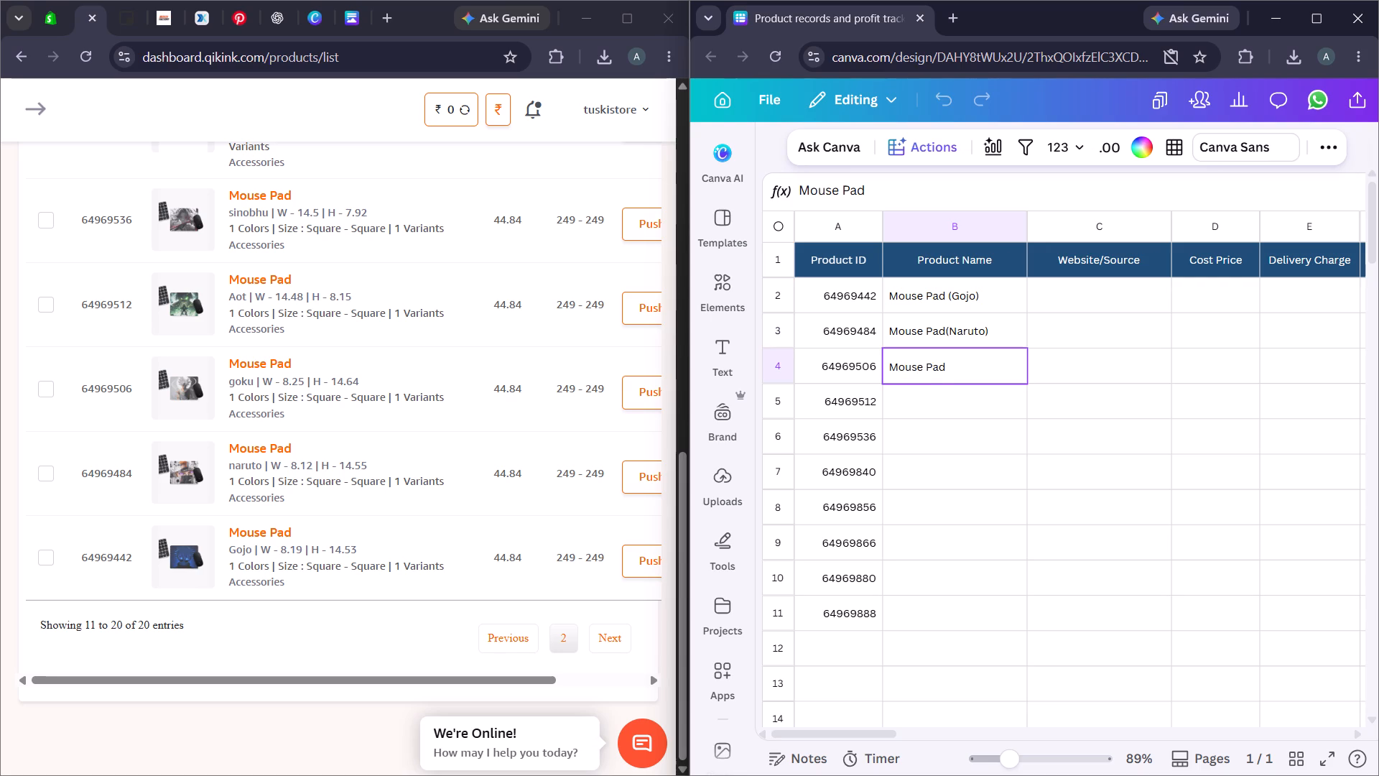
{"action": "key", "text": "shift+parenleft"}
{"action": "type", "text": "Aot)"}
{"action": "key", "text": "Down"}
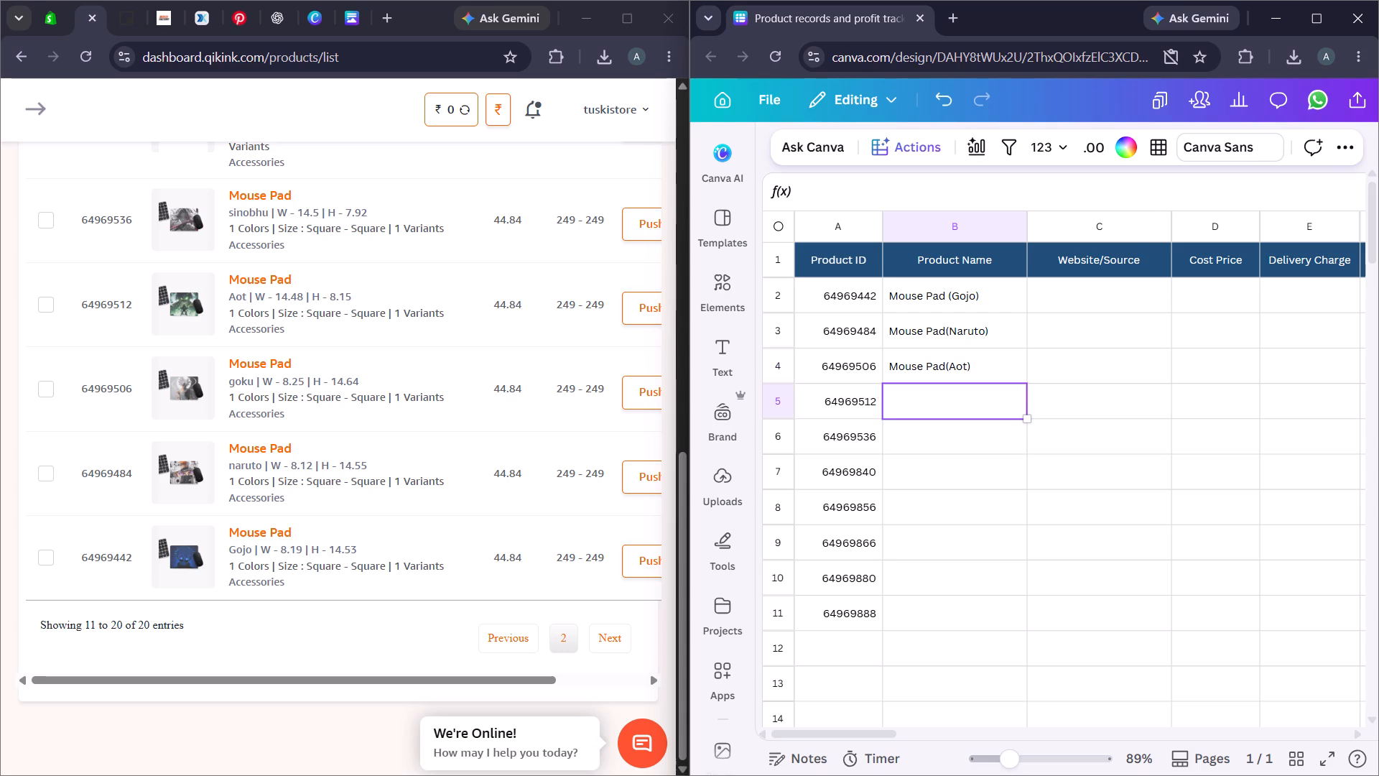
Enter "Mouse Pad(Sinonhu)" as the product name in cell B5, beside product ID 64969512.
{"action": "type", "text": "Mouse Pad"}
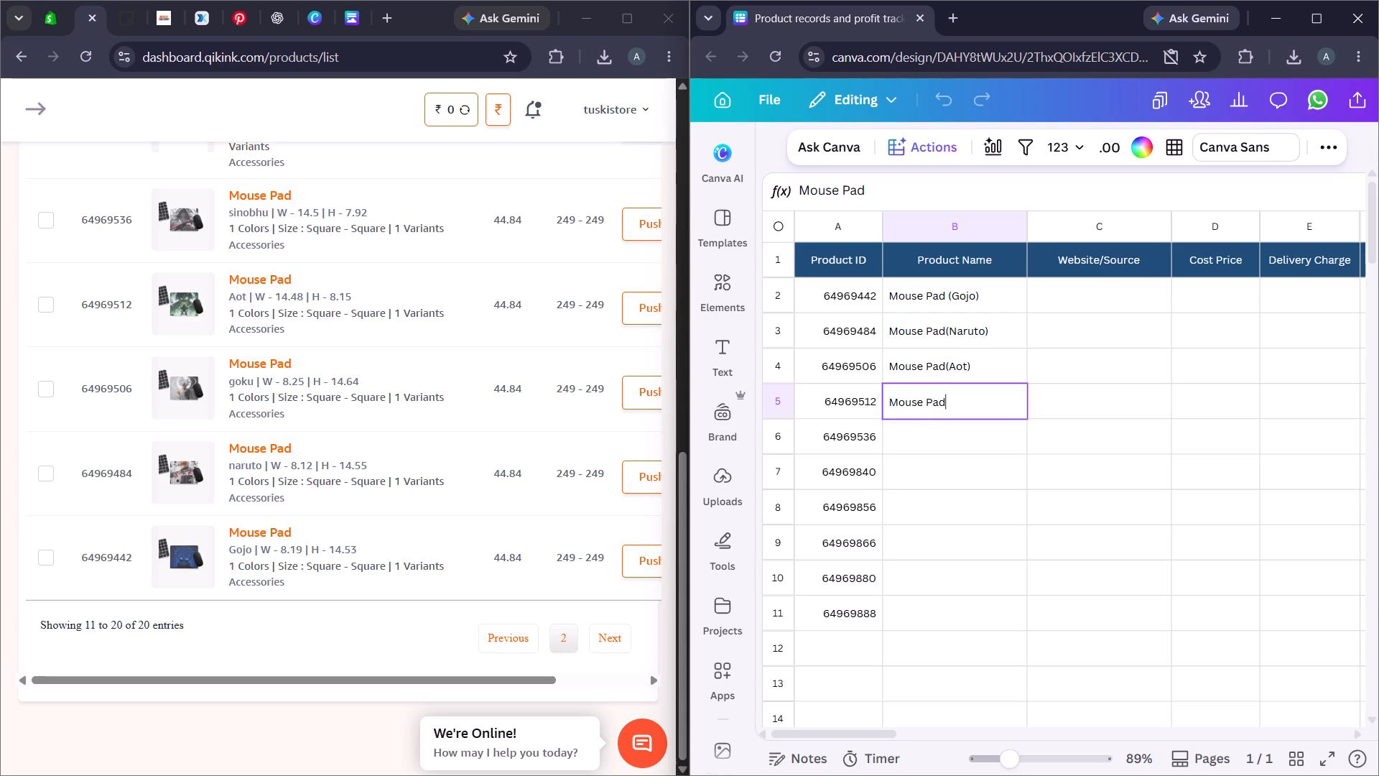
{"action": "key", "text": "shift+parenleft"}
{"action": "type", "text": "Sino"}
{"action": "type", "text": "nhu"}
{"action": "key", "text": "shift+parenright"}
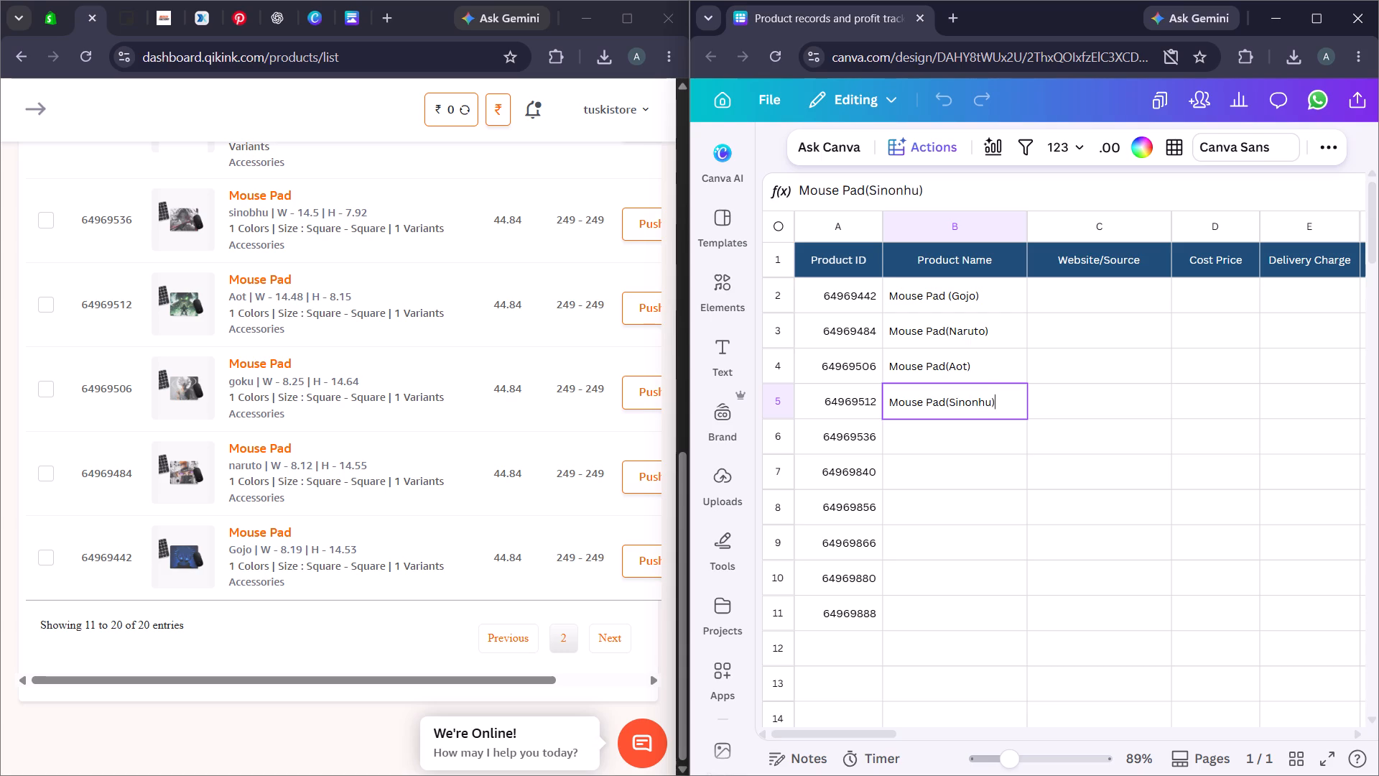
{"action": "key", "text": "Down"}
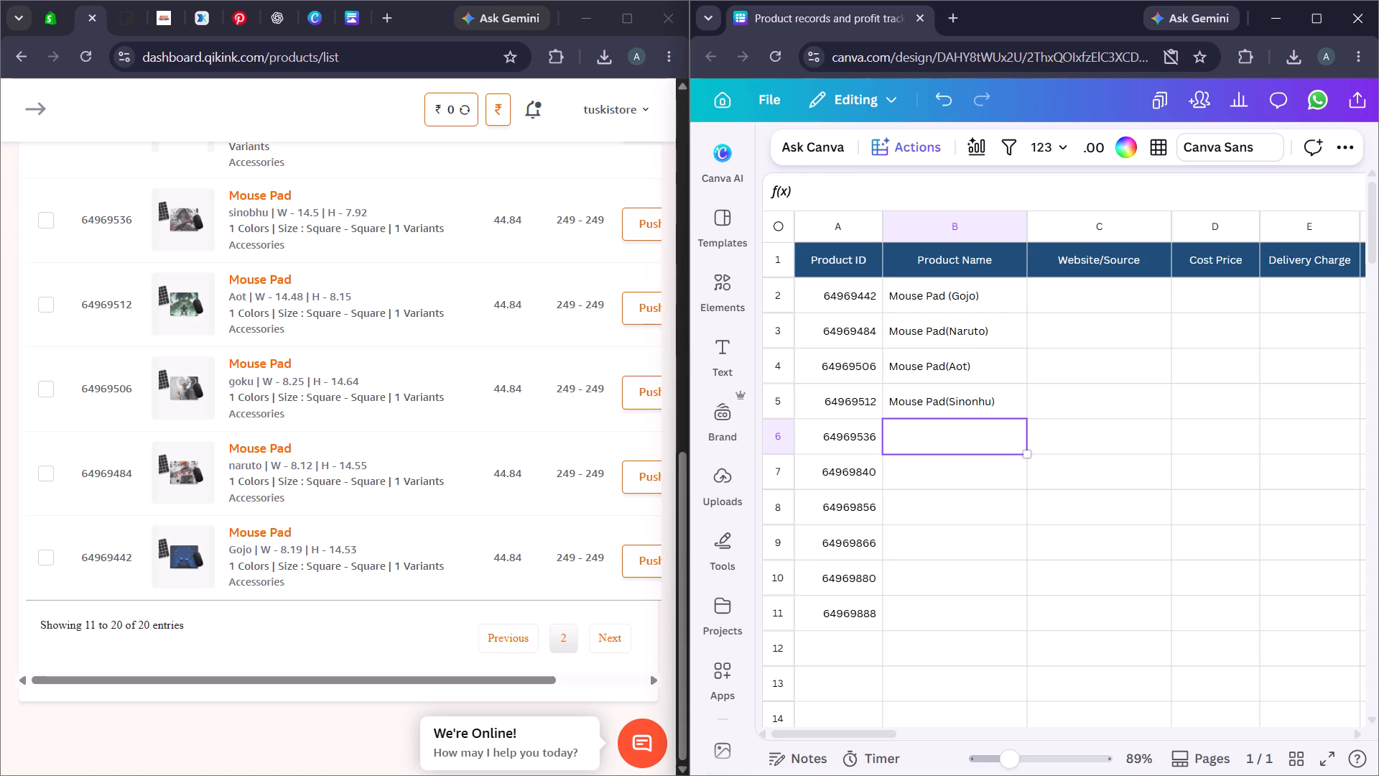
Check the names against the Qikink product list and change the design name in cell B4 to "Goku".
{"action": "scroll", "coordinate": [950, 301], "scroll_direction": "up", "scroll_amount": 1}
{"action": "scroll", "coordinate": [415, 220], "scroll_direction": "up", "scroll_amount": 3}
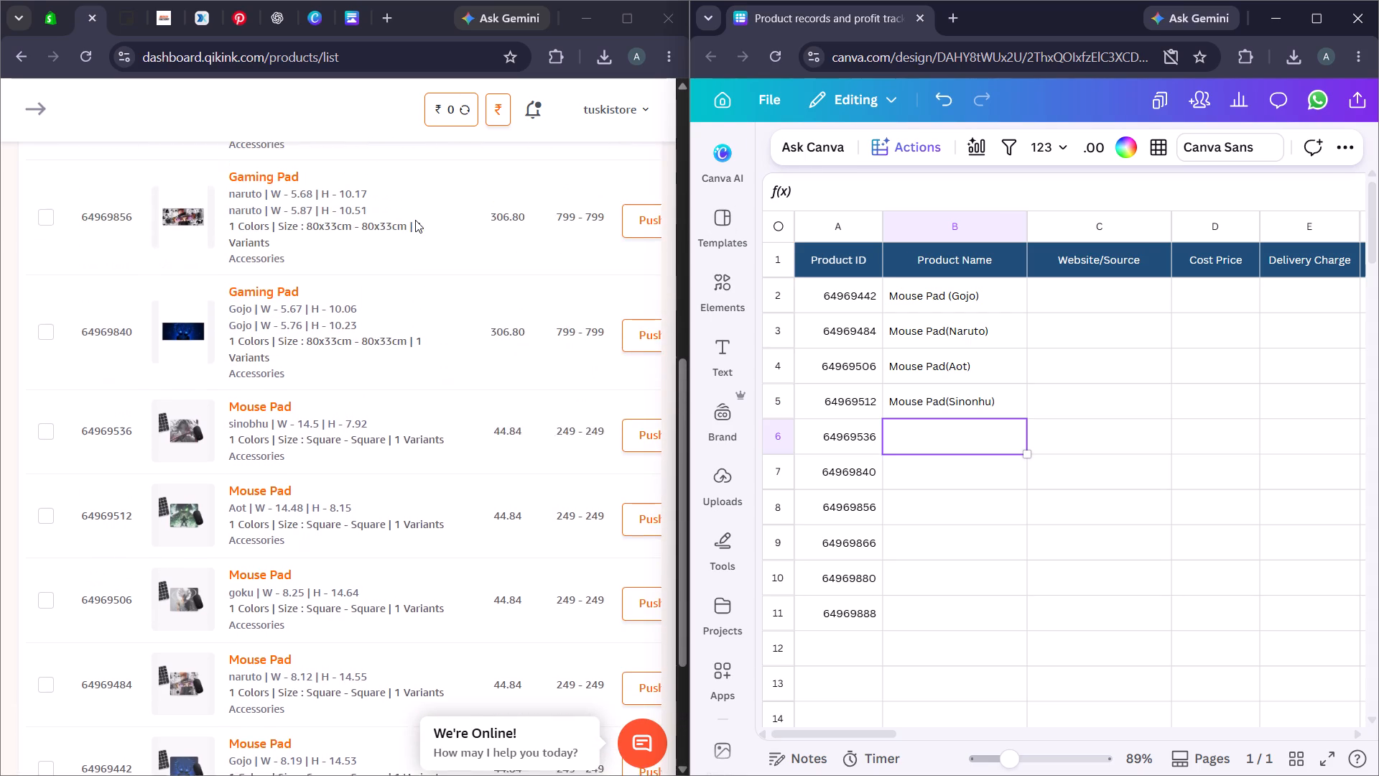
{"action": "scroll", "coordinate": [415, 220], "scroll_direction": "up", "scroll_amount": 7}
{"action": "scroll", "coordinate": [415, 220], "scroll_direction": "down", "scroll_amount": 1}
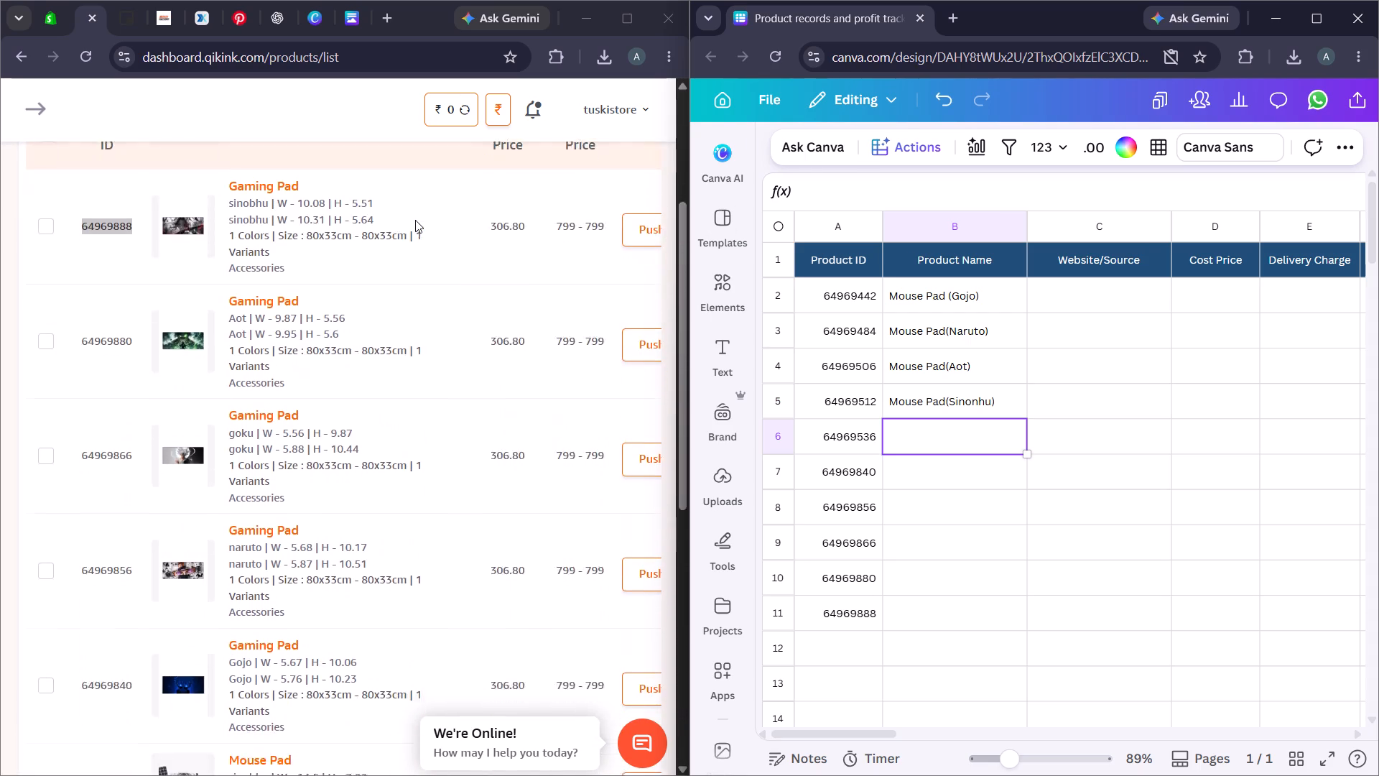
{"action": "scroll", "coordinate": [415, 220], "scroll_direction": "down", "scroll_amount": 1}
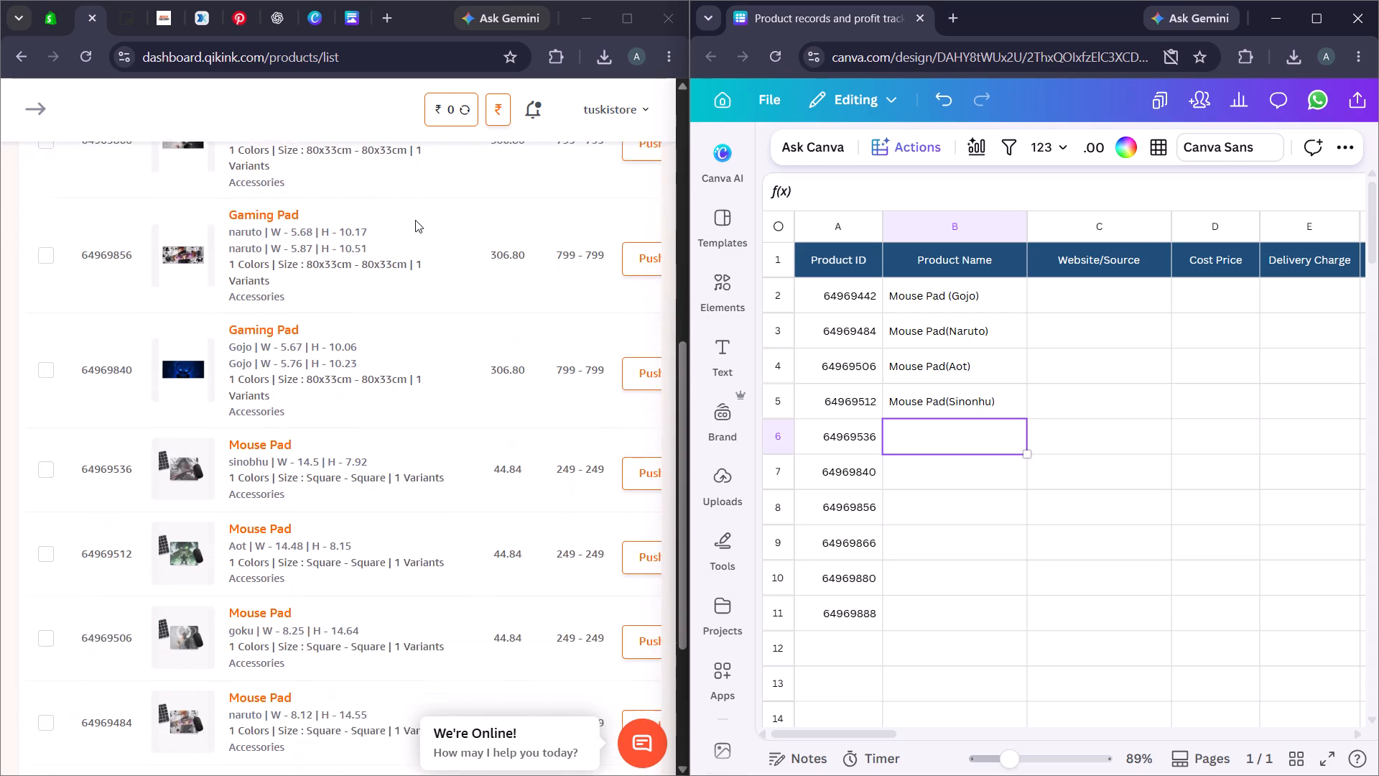
{"action": "scroll", "coordinate": [415, 220], "scroll_direction": "down", "scroll_amount": 1}
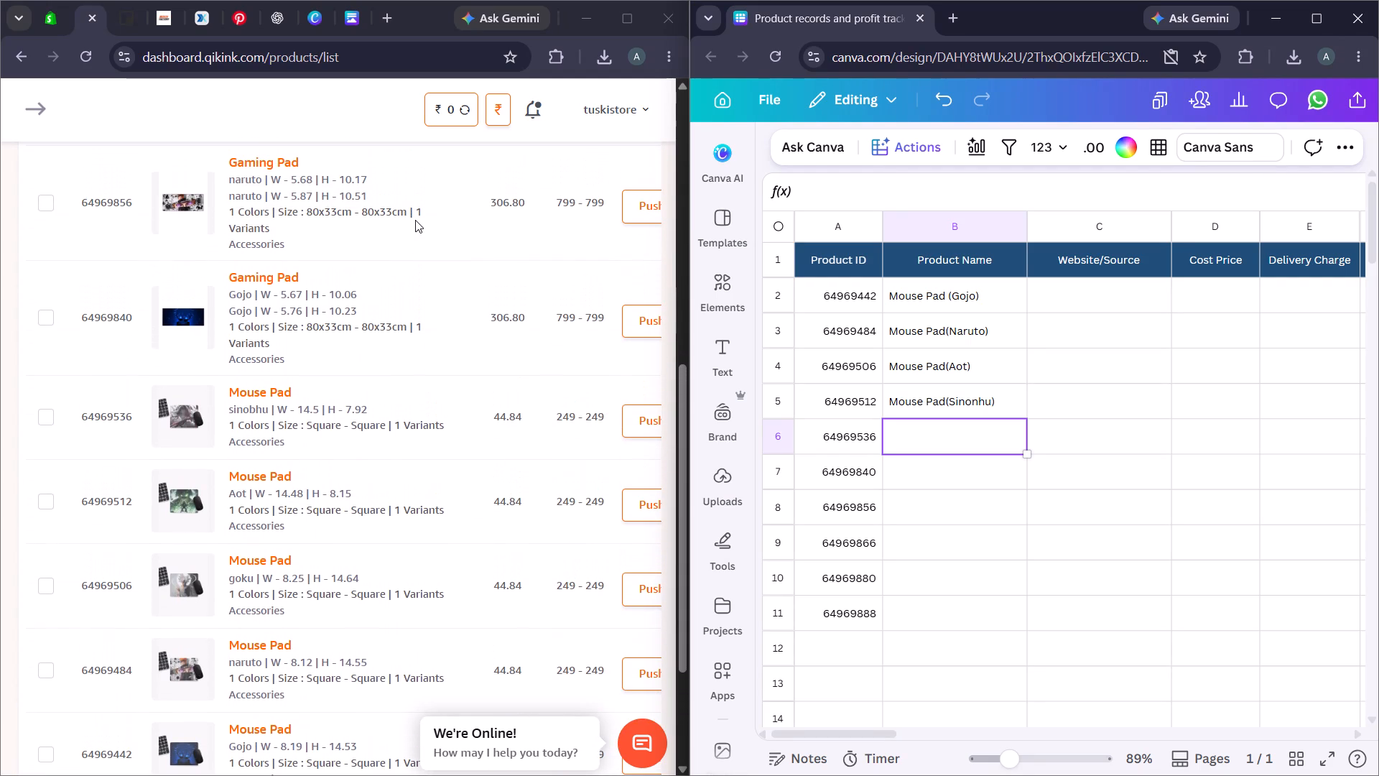
{"action": "scroll", "coordinate": [455, 525], "scroll_direction": "down", "scroll_amount": 1}
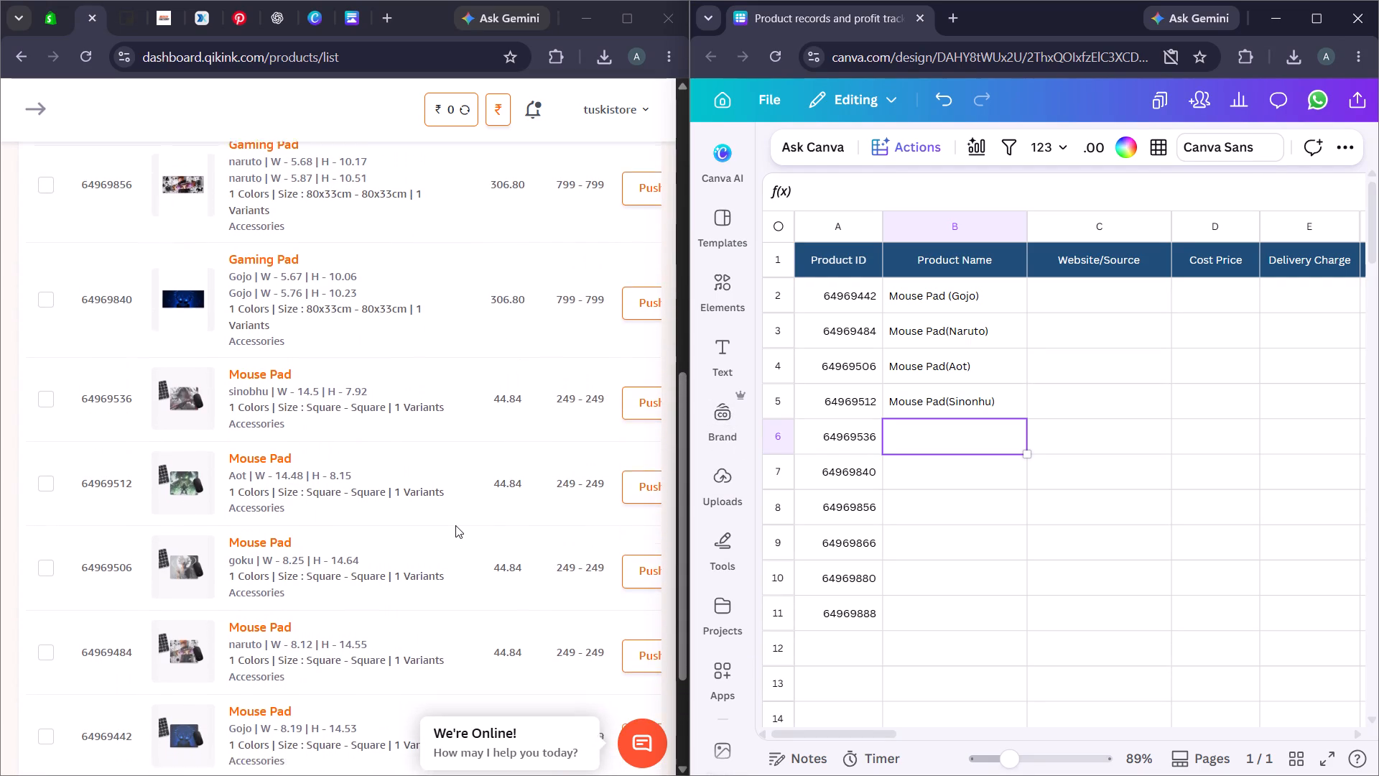
{"action": "scroll", "coordinate": [455, 525], "scroll_direction": "down", "scroll_amount": 1}
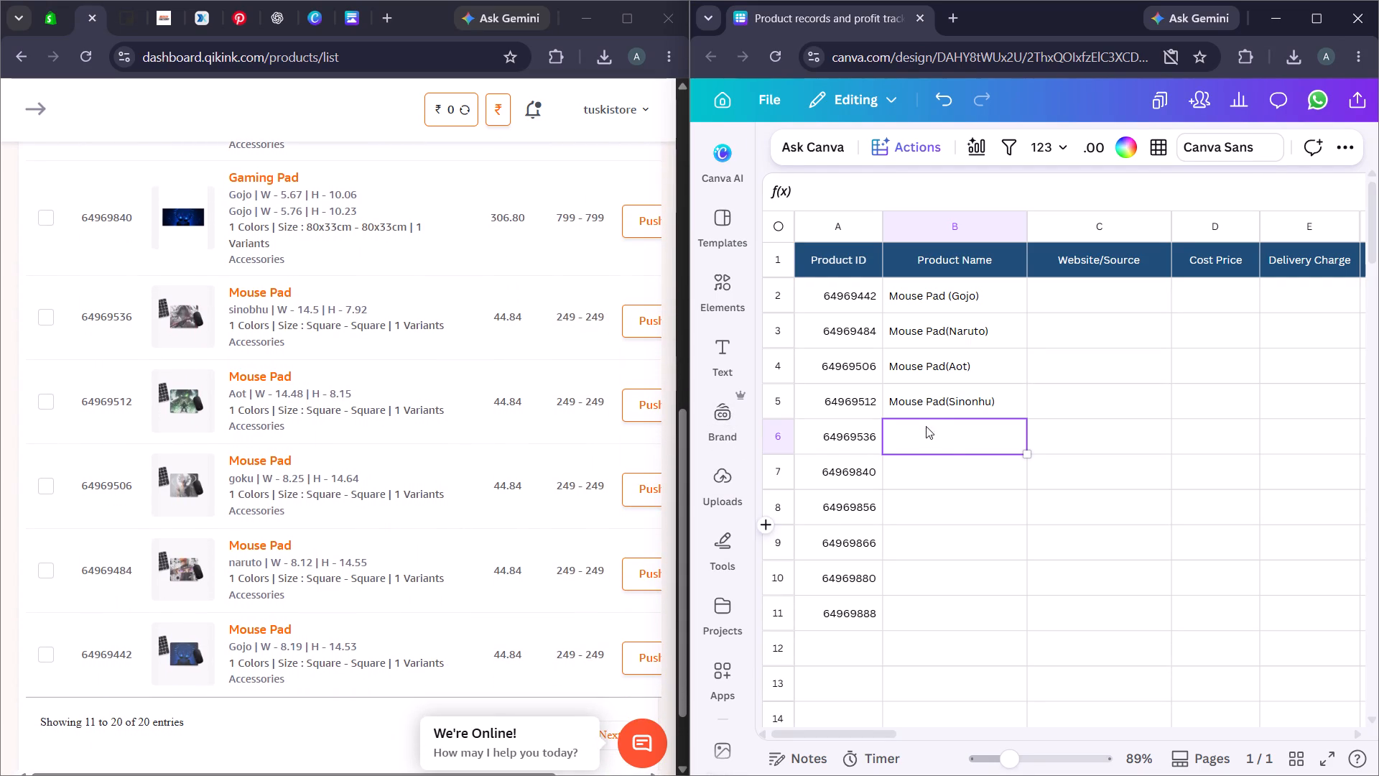
{"action": "left_click", "coordinate": [923, 434]}
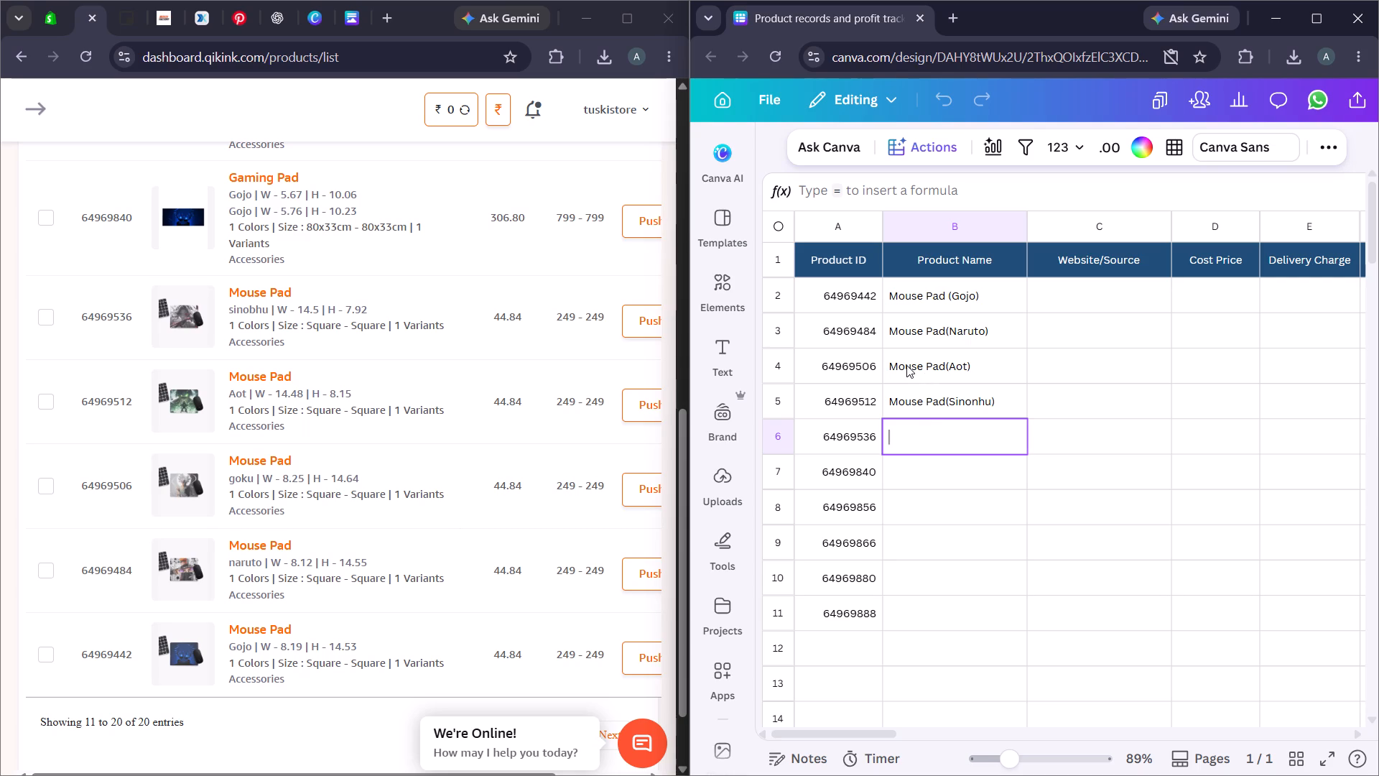
{"action": "left_click", "coordinate": [914, 363]}
{"action": "double_click", "coordinate": [962, 364]}
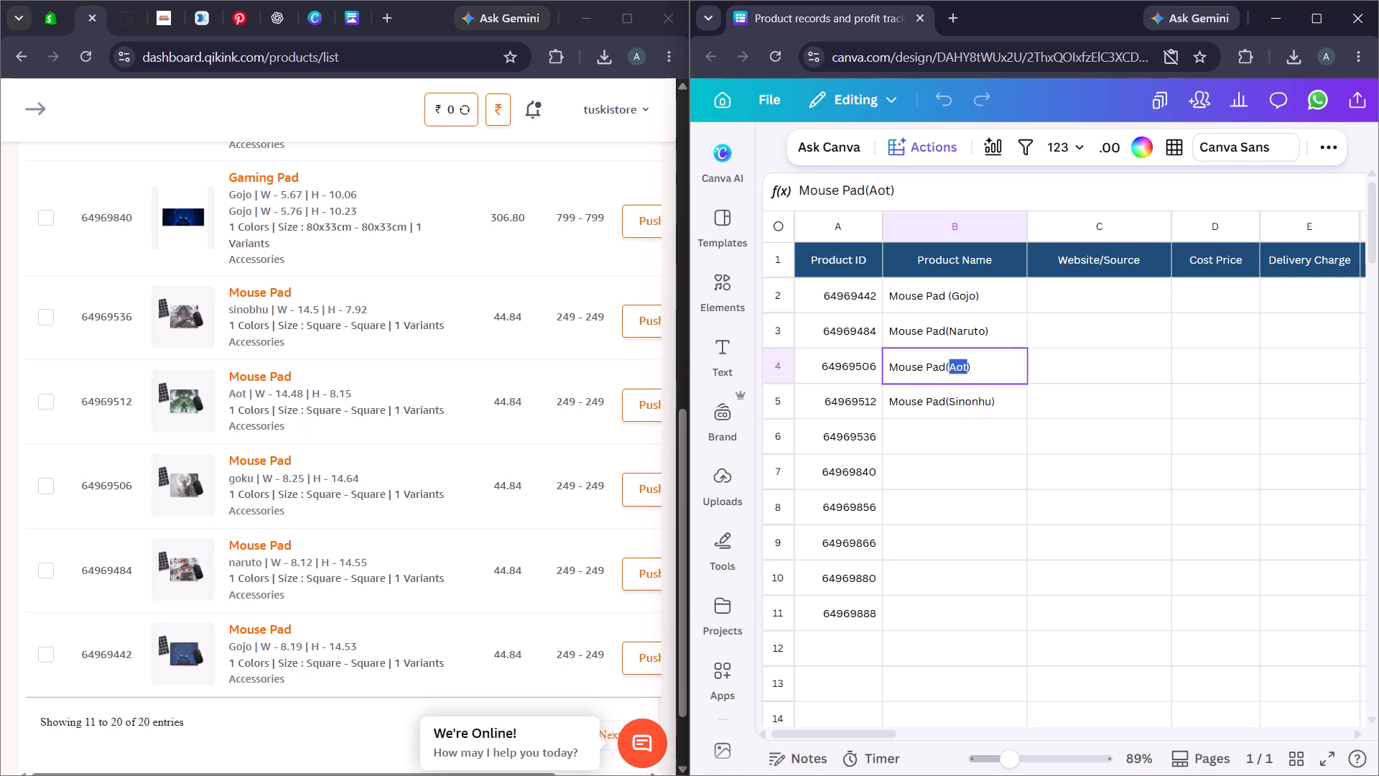
{"action": "key", "text": "BackSpace"}
{"action": "type", "text": "Goku"}
Change the design name in cell B5 to "Aot", so the product name reads "Mouse Pad(Aot)".
{"action": "left_click", "coordinate": [972, 415]}
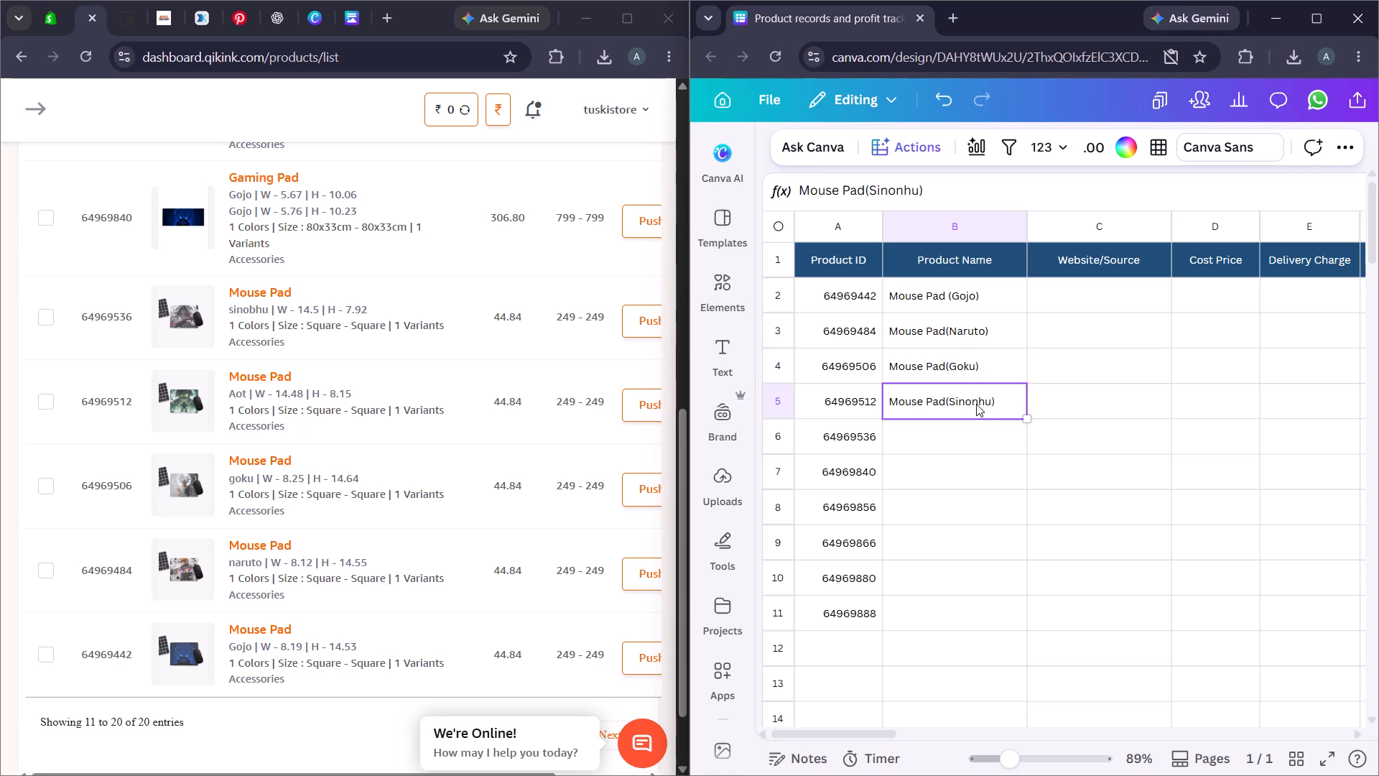
{"action": "double_click", "coordinate": [976, 404]}
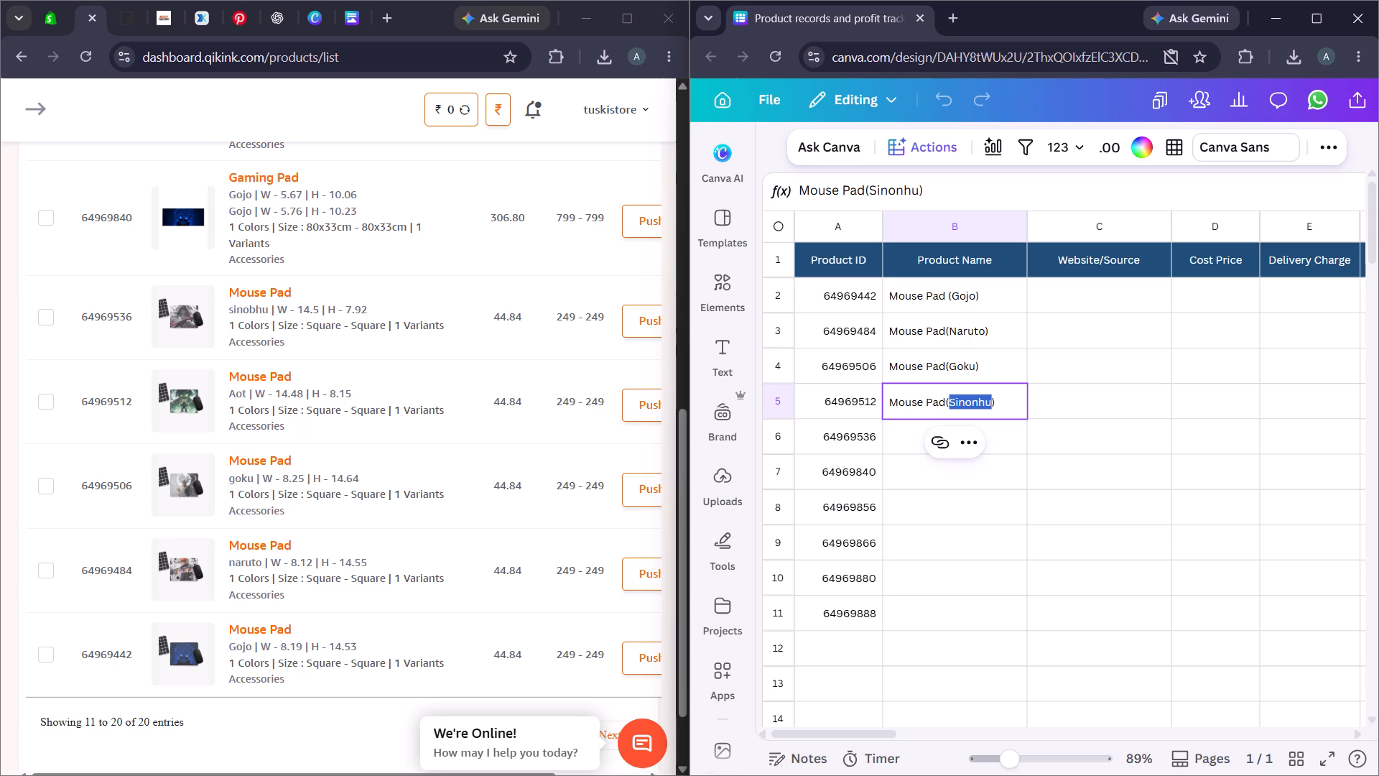
{"action": "type", "text": "A9"}
{"action": "key", "text": "BackSpace"}
{"action": "type", "text": "oy"}
{"action": "key", "text": "BackSpace"}
{"action": "key", "text": "t"}
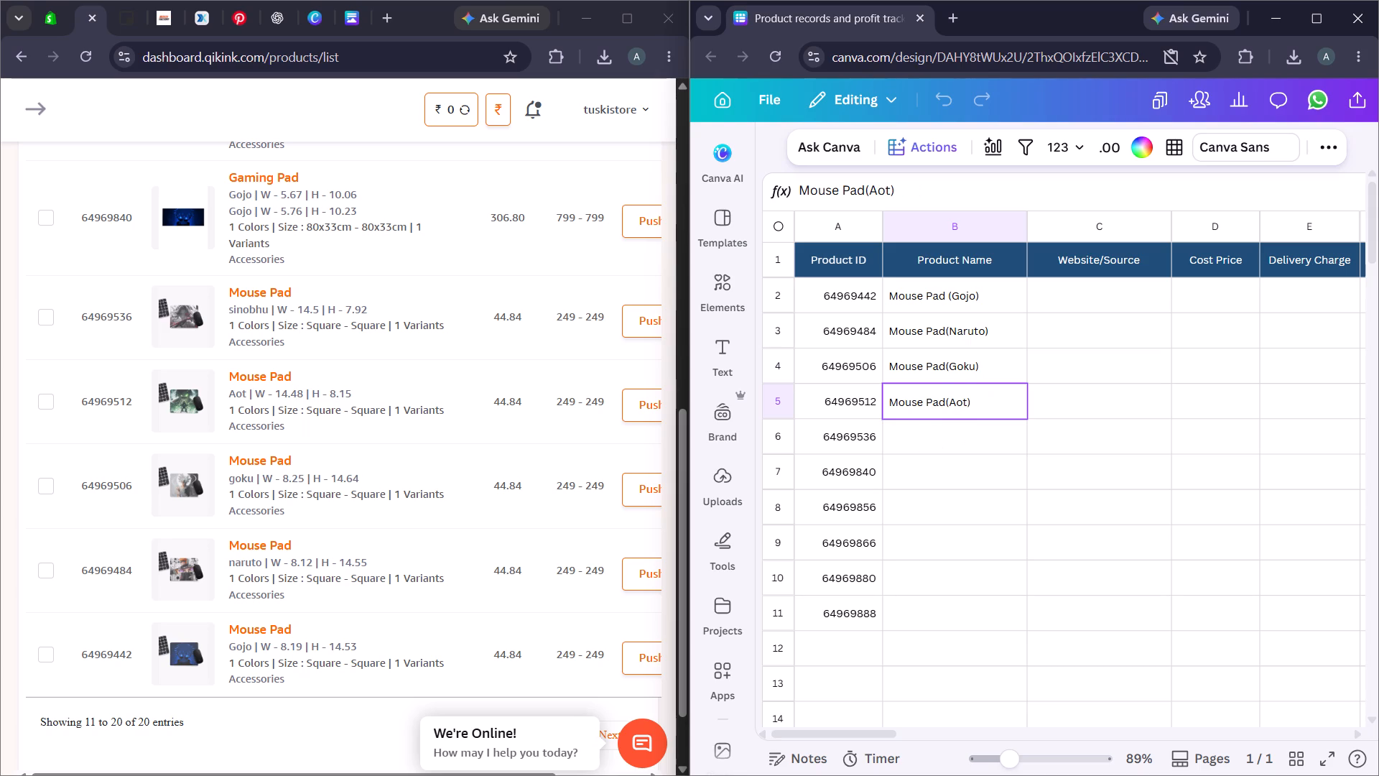
{"action": "key", "text": "Down"}
{"action": "key", "text": "Down"}
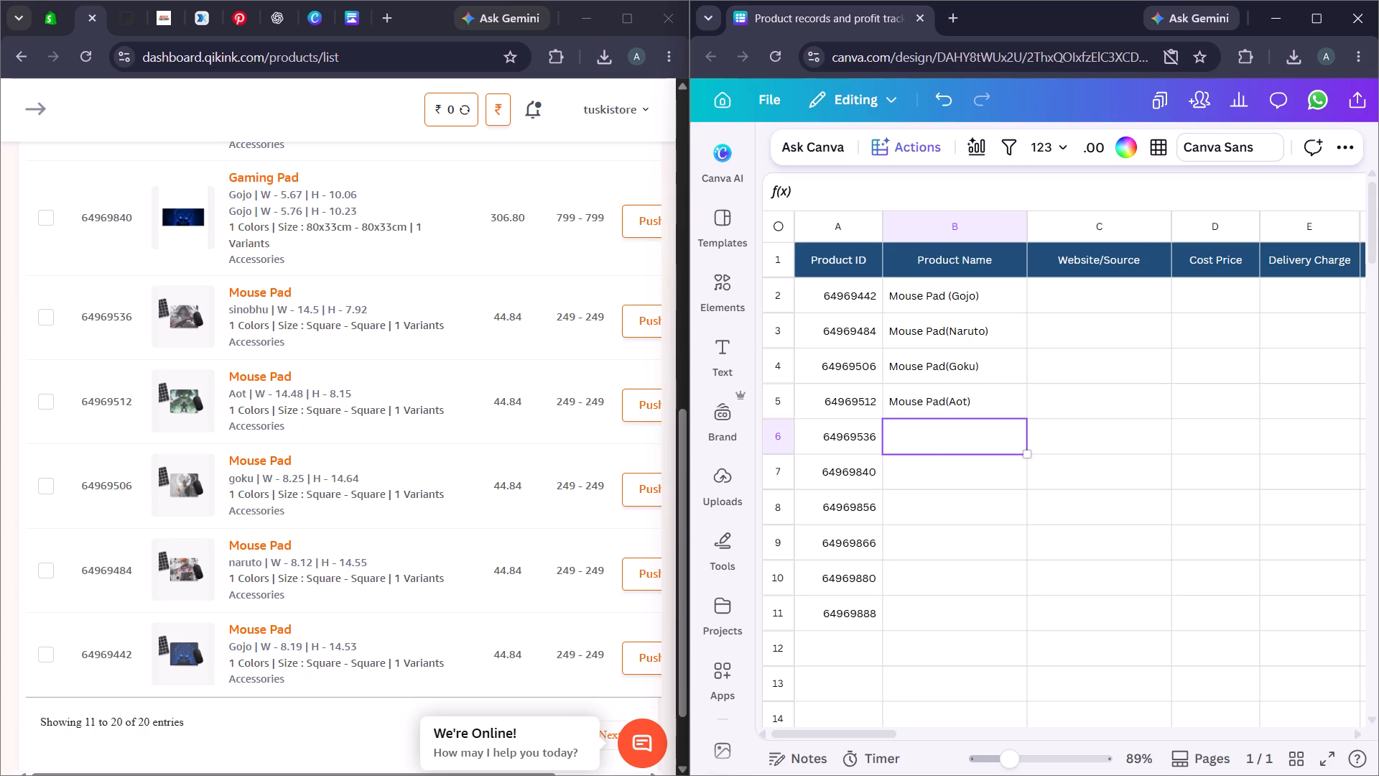
Enter "Mouse Pad(Sinobhu)" as the product name in cell B6, beside product ID 64969536.
{"action": "type", "text": "Mouse Pad("}
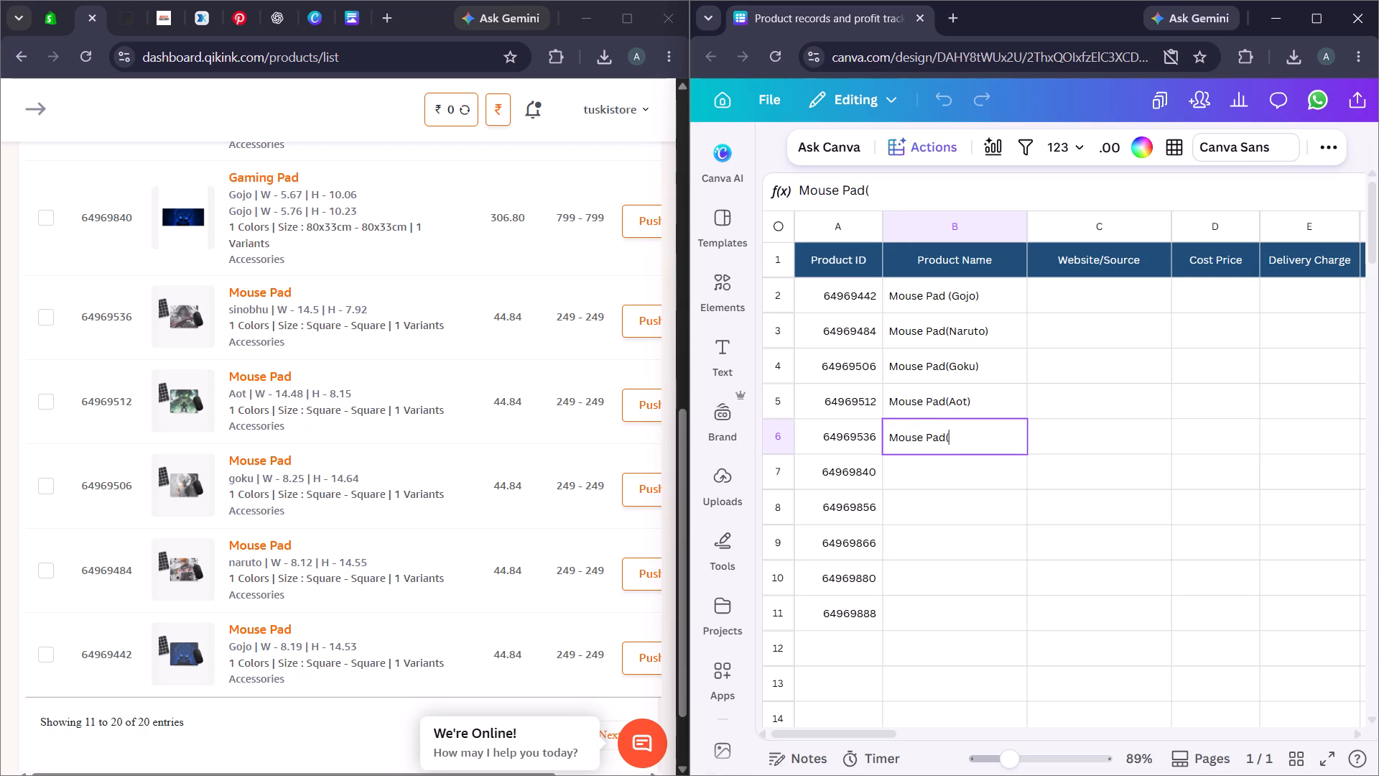
{"action": "type", "text": "Sin"}
{"action": "type", "text": "obhu)"}
{"action": "key", "text": "Down"}
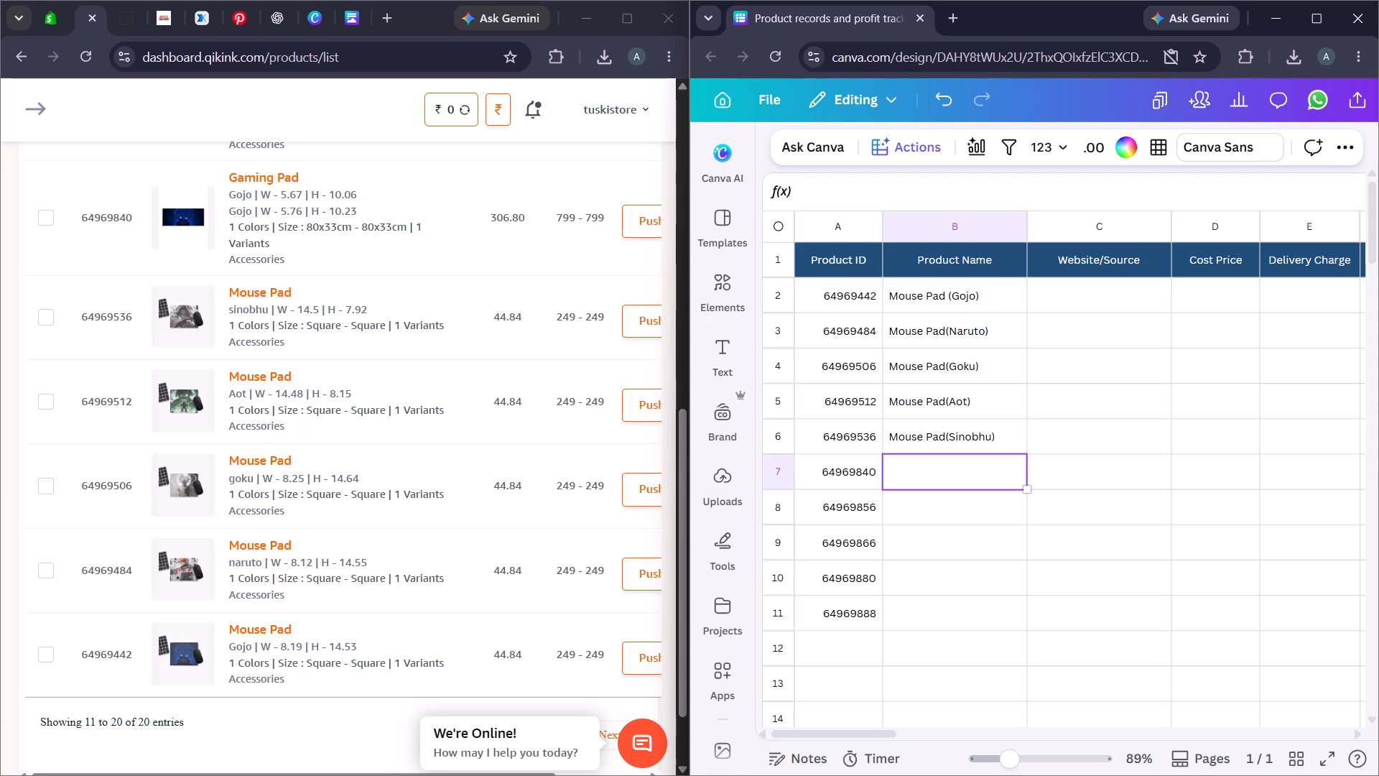
Find product 64969840 in the Qikink list and enter "Gaming Pad(Gojo)" as its product name in cell B7.
{"action": "scroll", "coordinate": [630, 372], "scroll_direction": "down", "scroll_amount": 2}
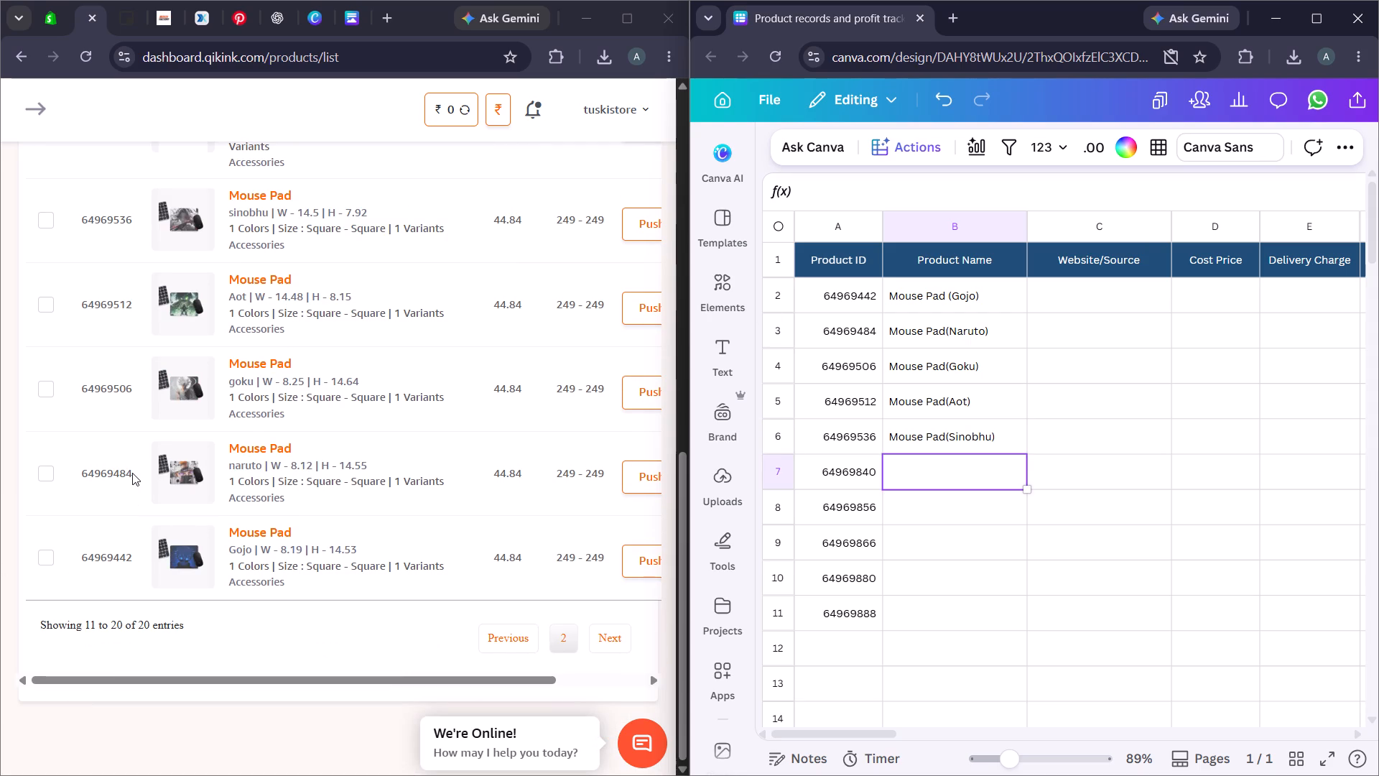
{"action": "scroll", "coordinate": [132, 467], "scroll_direction": "up", "scroll_amount": 1}
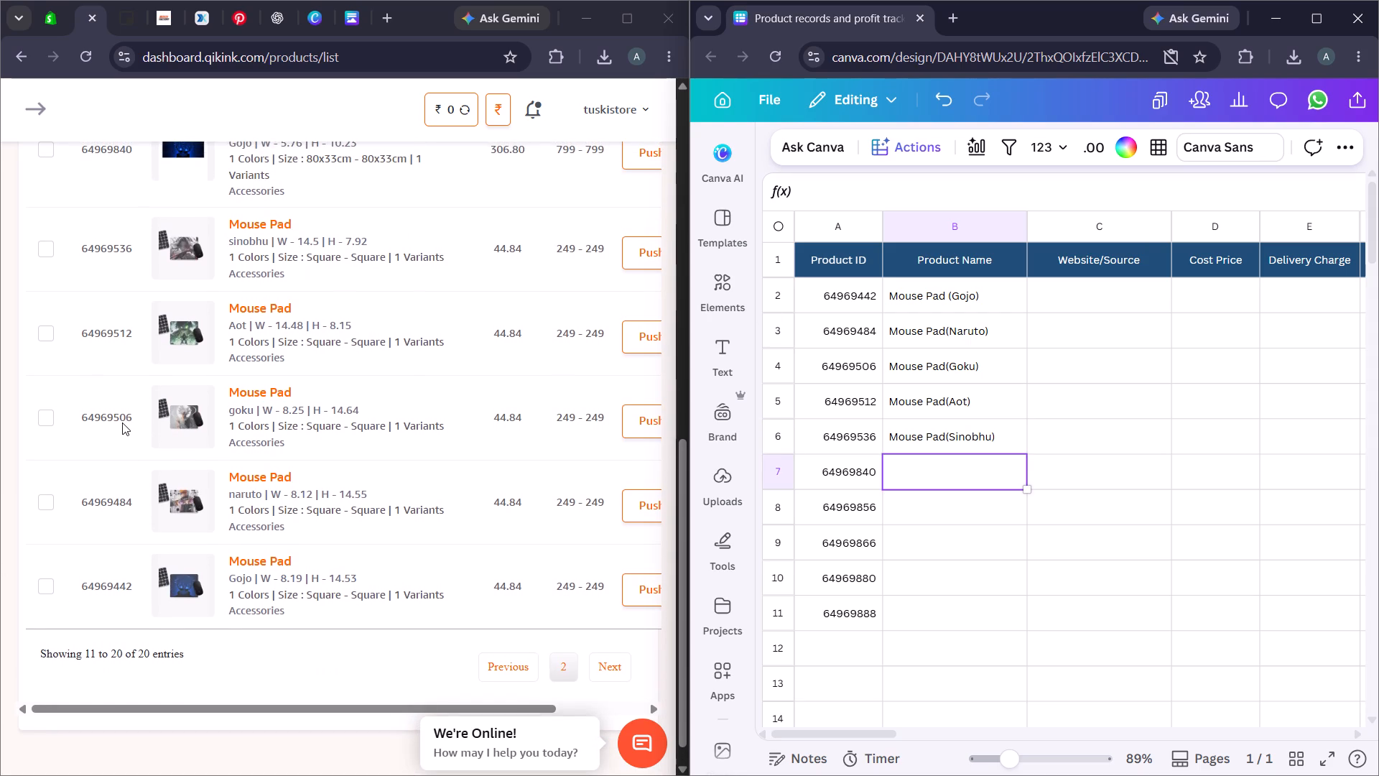
{"action": "scroll", "coordinate": [122, 422], "scroll_direction": "up", "scroll_amount": 1}
{"action": "scroll", "coordinate": [110, 343], "scroll_direction": "up", "scroll_amount": 1}
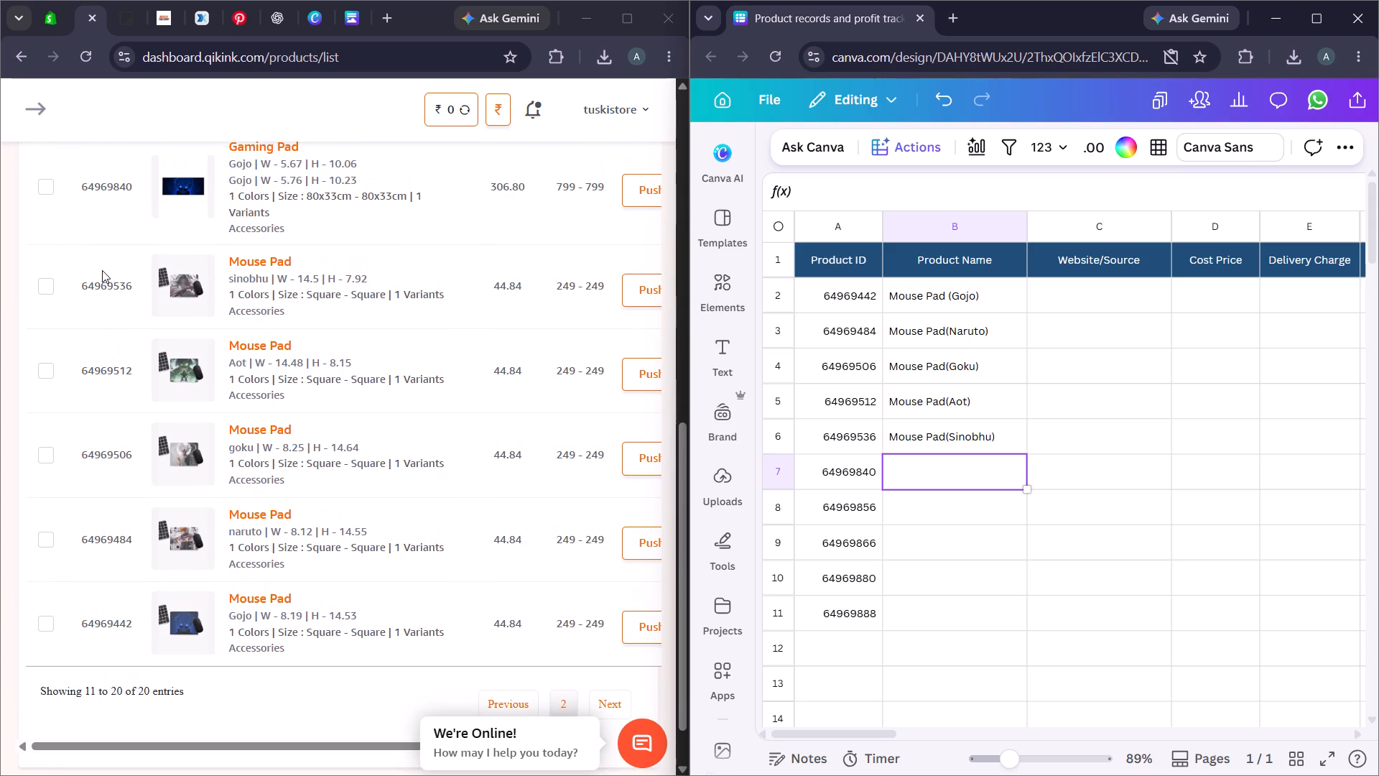
{"action": "scroll", "coordinate": [104, 278], "scroll_direction": "up", "scroll_amount": 2}
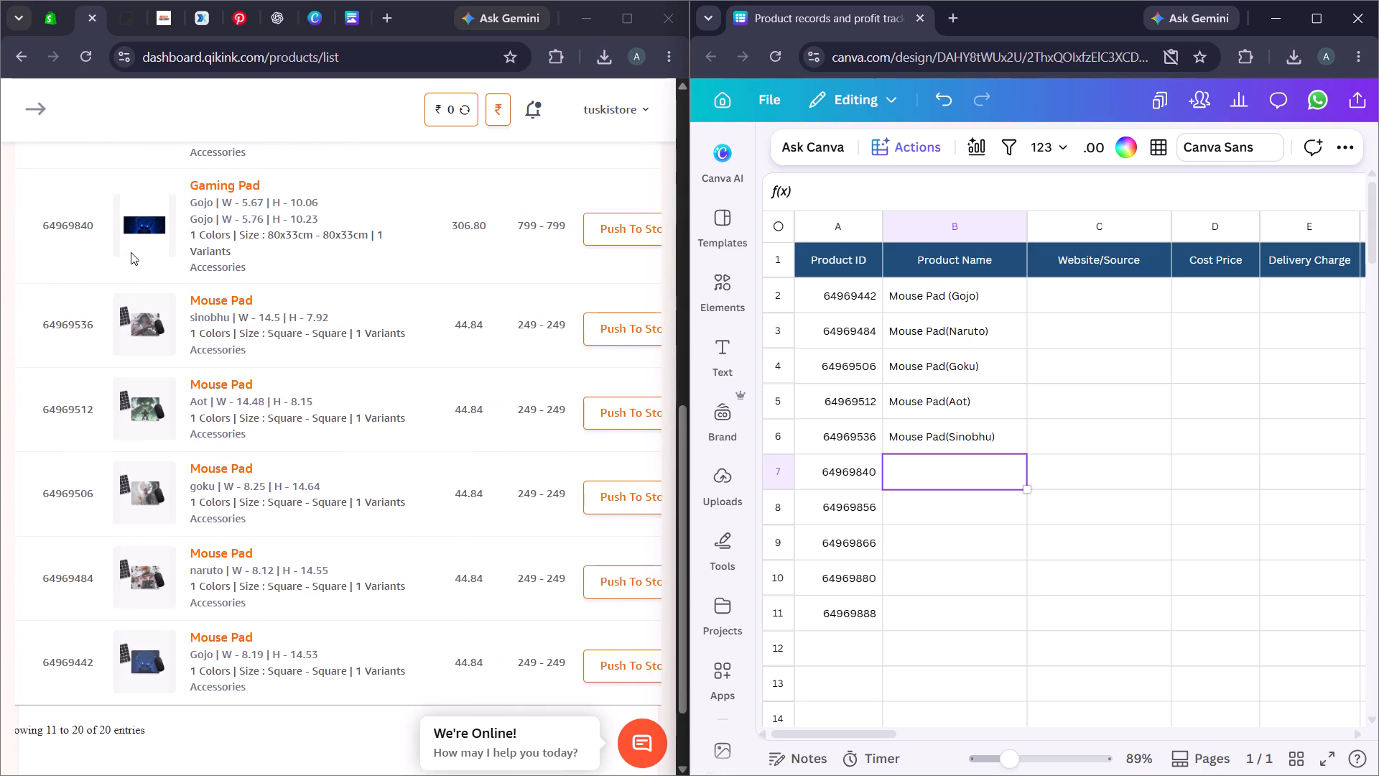
{"action": "scroll", "coordinate": [131, 252], "scroll_direction": "up", "scroll_amount": 4}
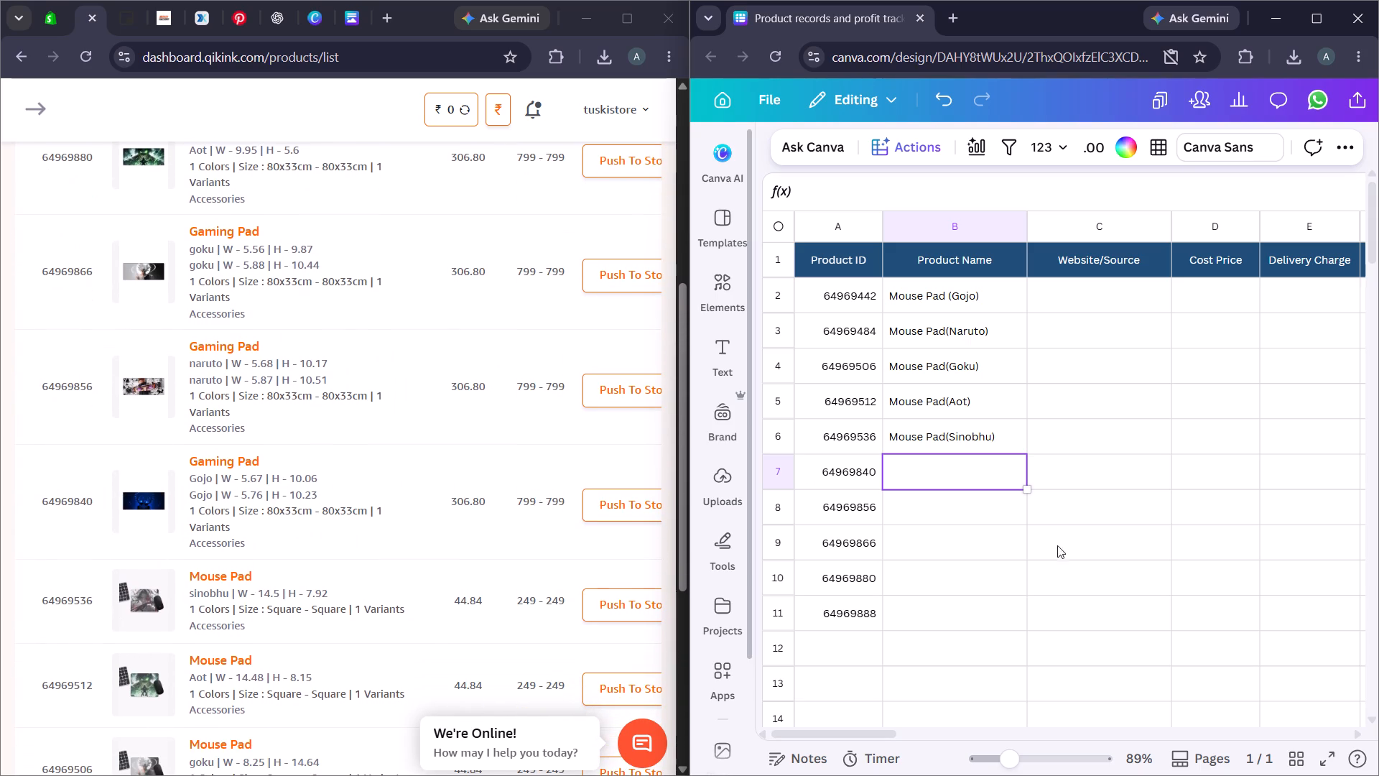
{"action": "scroll", "coordinate": [930, 483], "scroll_direction": "right", "scroll_amount": 2}
{"action": "scroll", "coordinate": [170, 473], "scroll_direction": "right", "scroll_amount": 1}
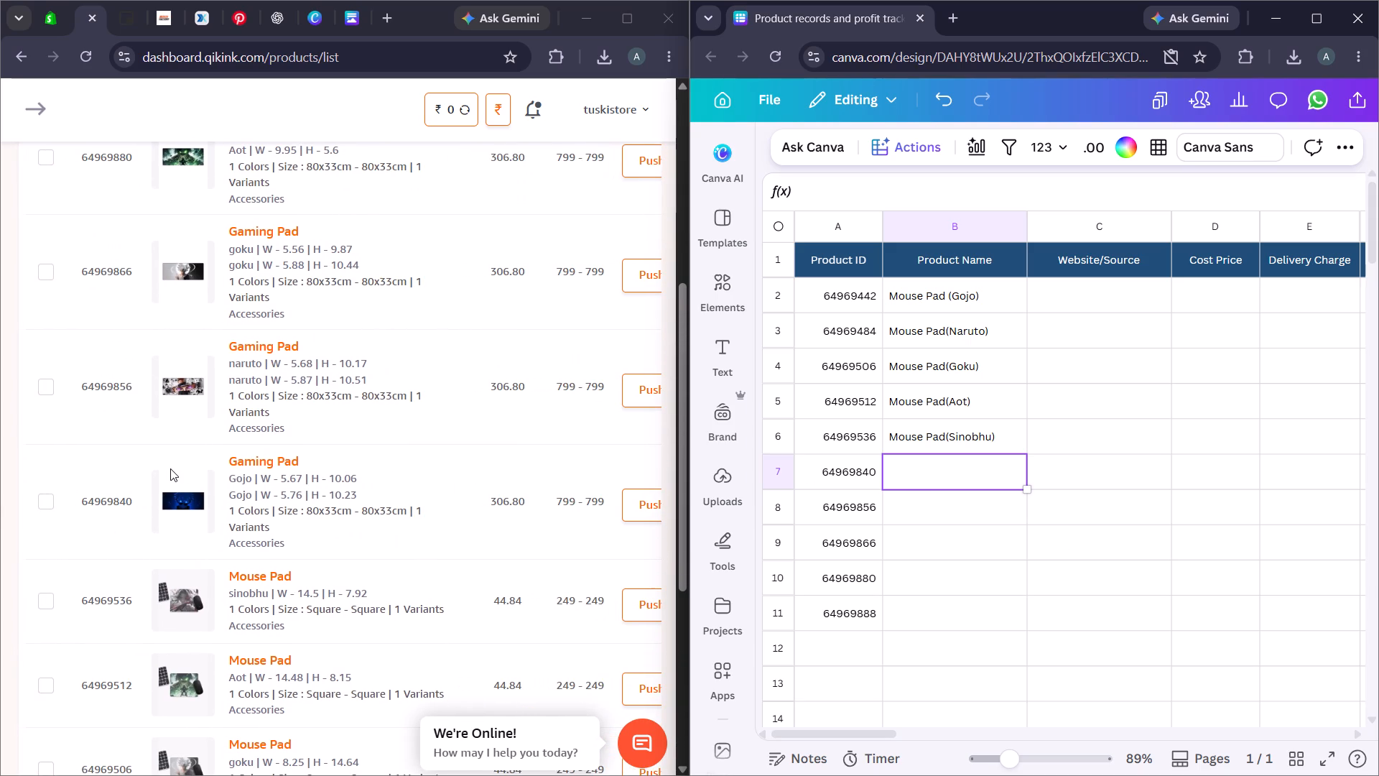
{"action": "scroll", "coordinate": [170, 468], "scroll_direction": "right", "scroll_amount": 1}
{"action": "left_click", "coordinate": [909, 476]}
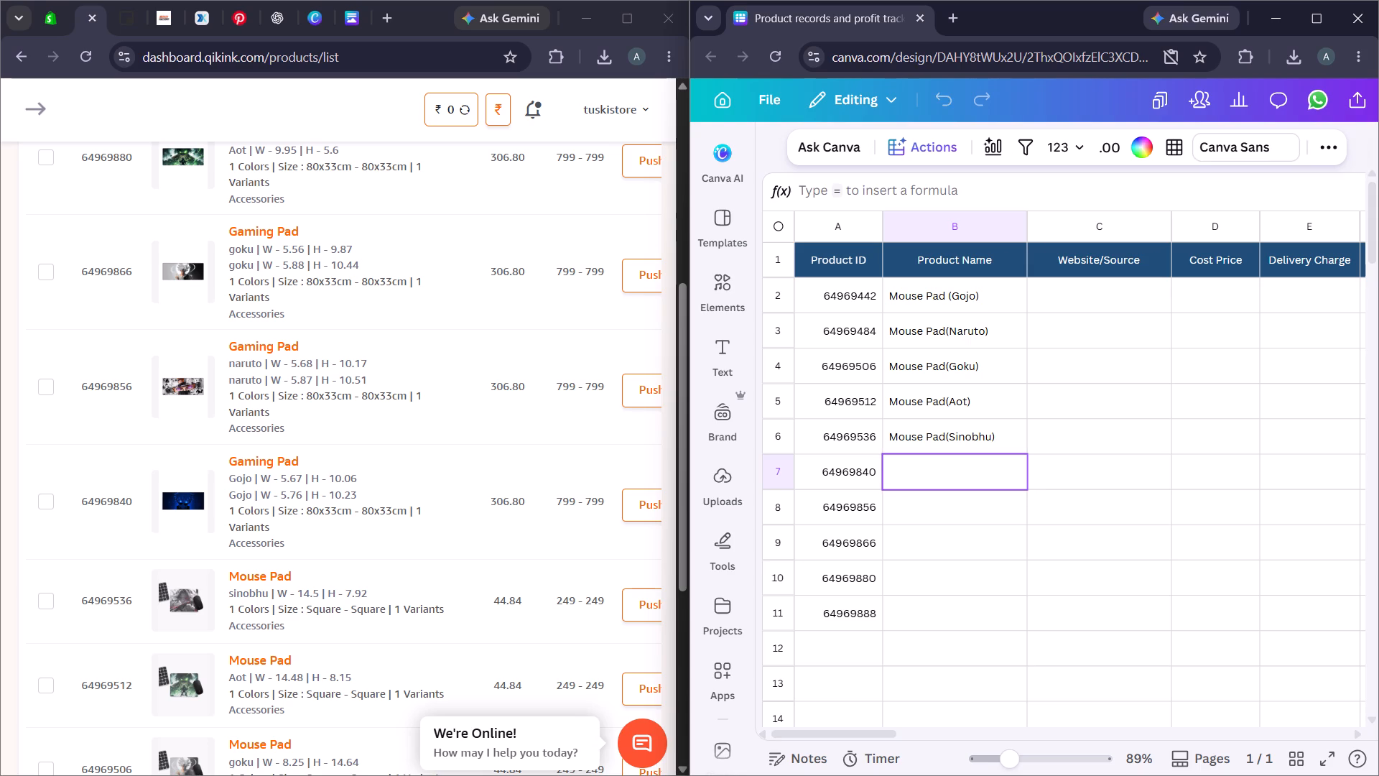
{"action": "type", "text": "Gaming Pad("}
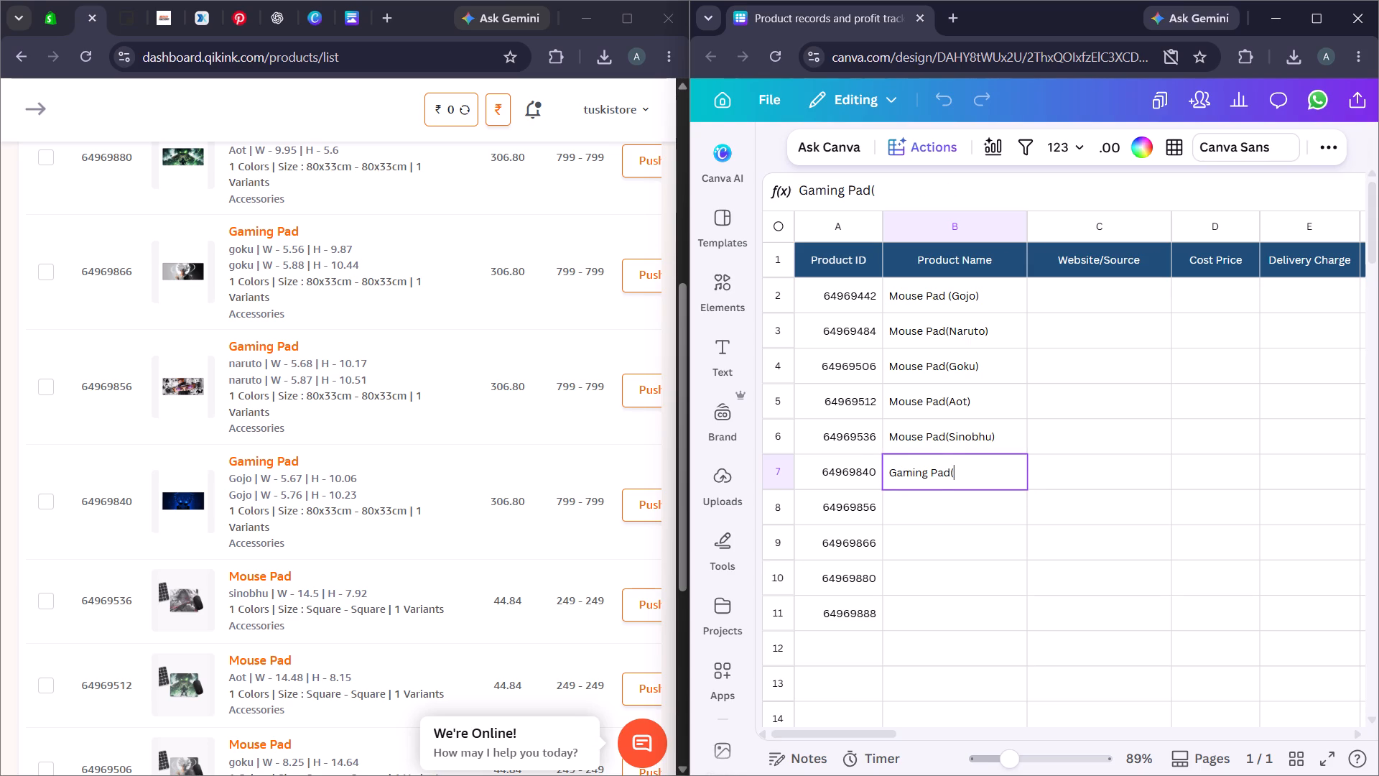
{"action": "type", "text": "Gojo)"}
{"action": "key", "text": "Down"}
{"action": "key", "text": "Up"}
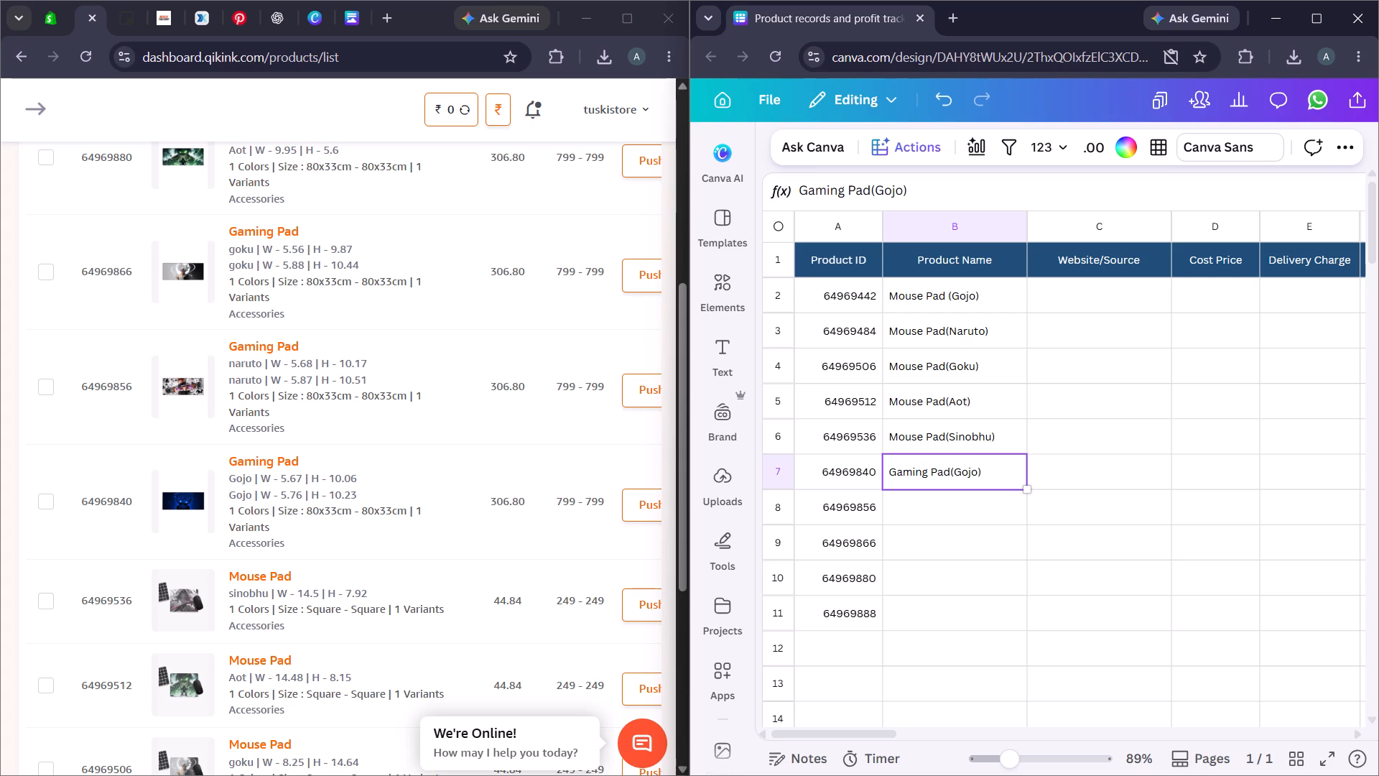
Enter "Gaming Pad(Naruto)" as the product name in cell B8, beside product ID 64969856.
{"action": "key", "text": "Down"}
{"action": "type", "text": "Gami"}
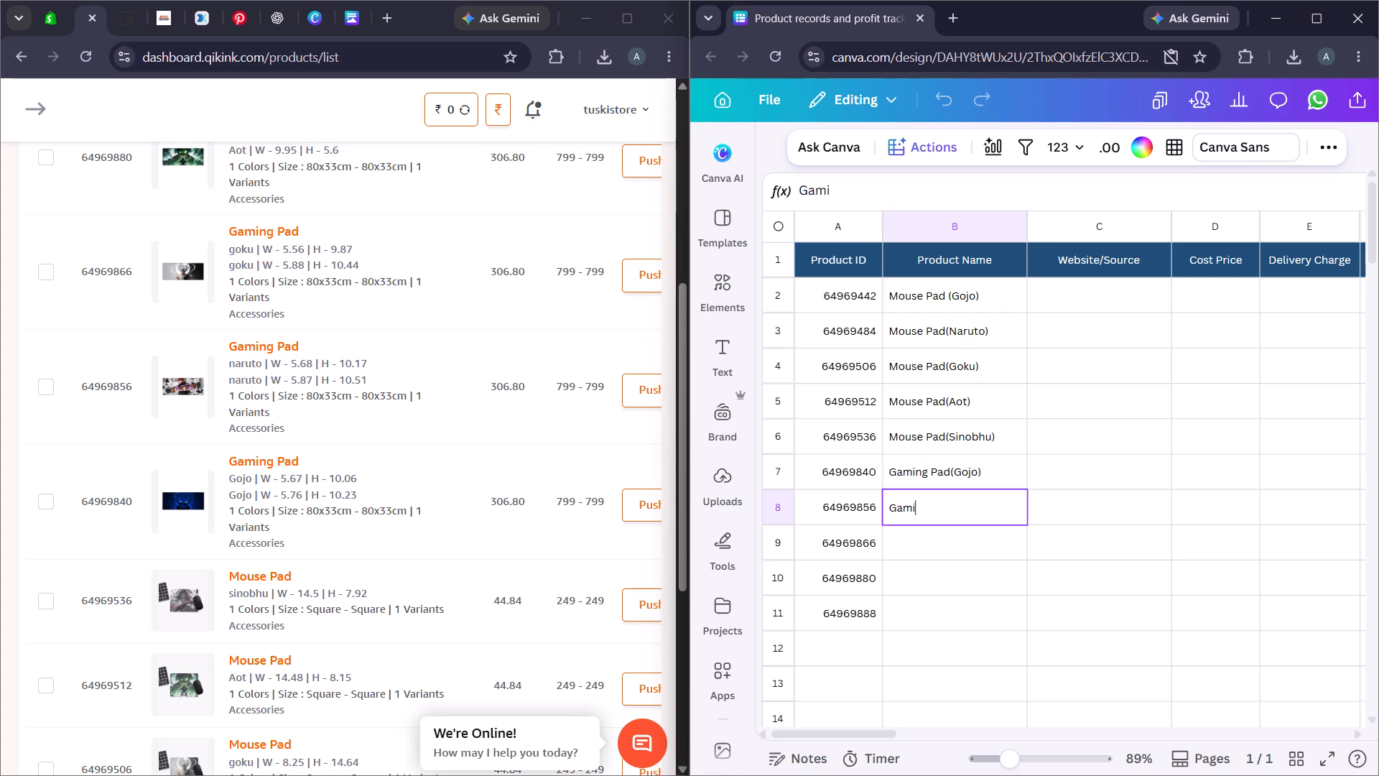
{"action": "type", "text": "ng Pad"}
{"action": "key", "text": "shift+parenleft"}
{"action": "type", "text": "Naruto)"}
{"action": "key", "text": "Down"}
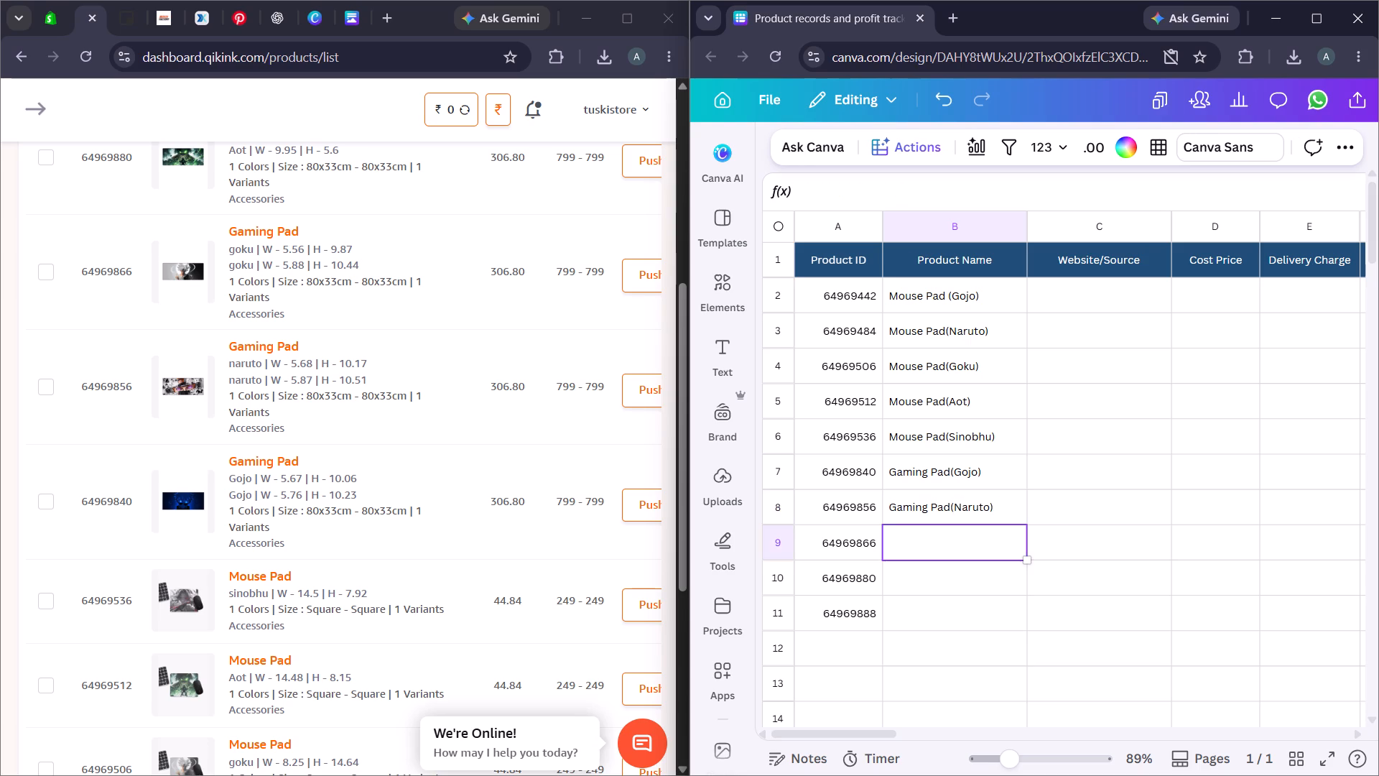
Enter "Gaming Pad(Goku)" as the product name in cell B9, beside product ID 64969866.
{"action": "type", "text": "Gaming Pad"}
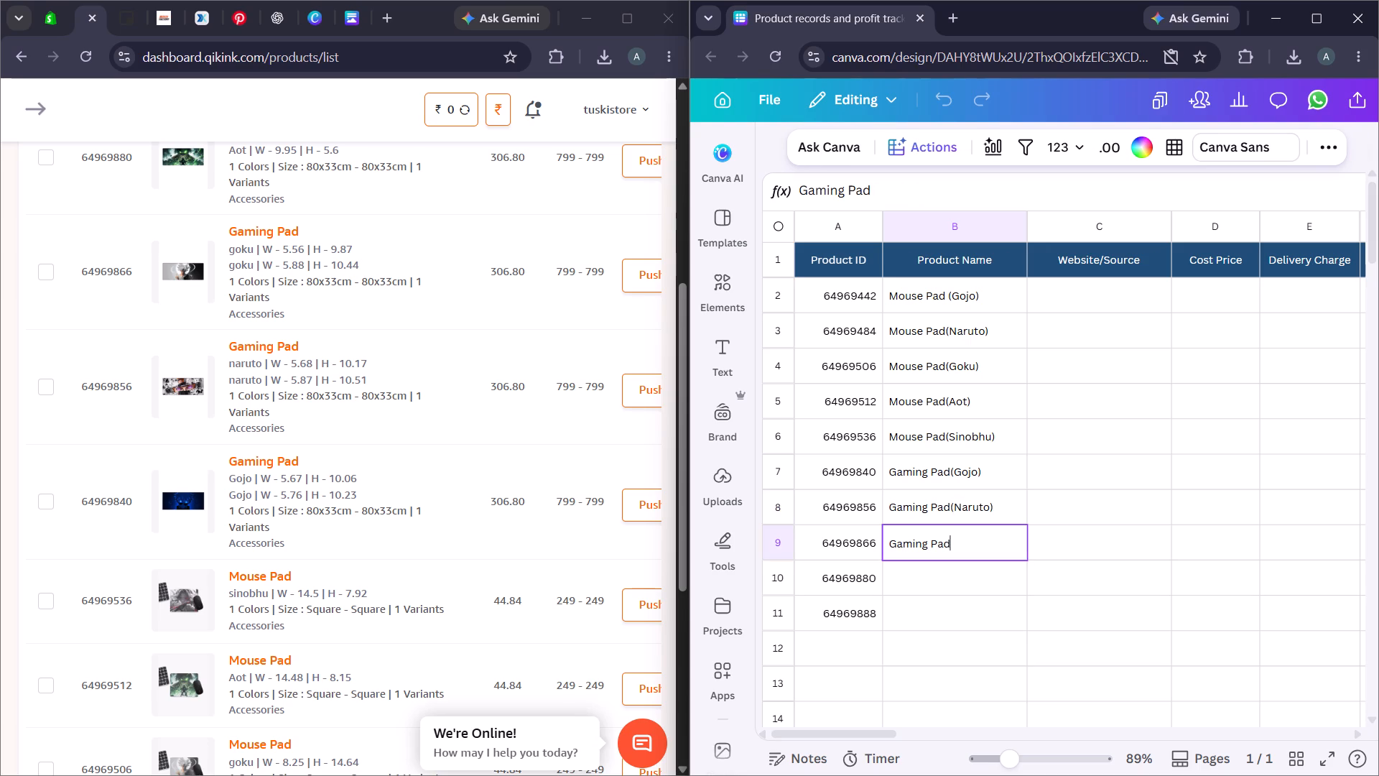
{"action": "key", "text": "shift+parenleft"}
{"action": "type", "text": "Goku"}
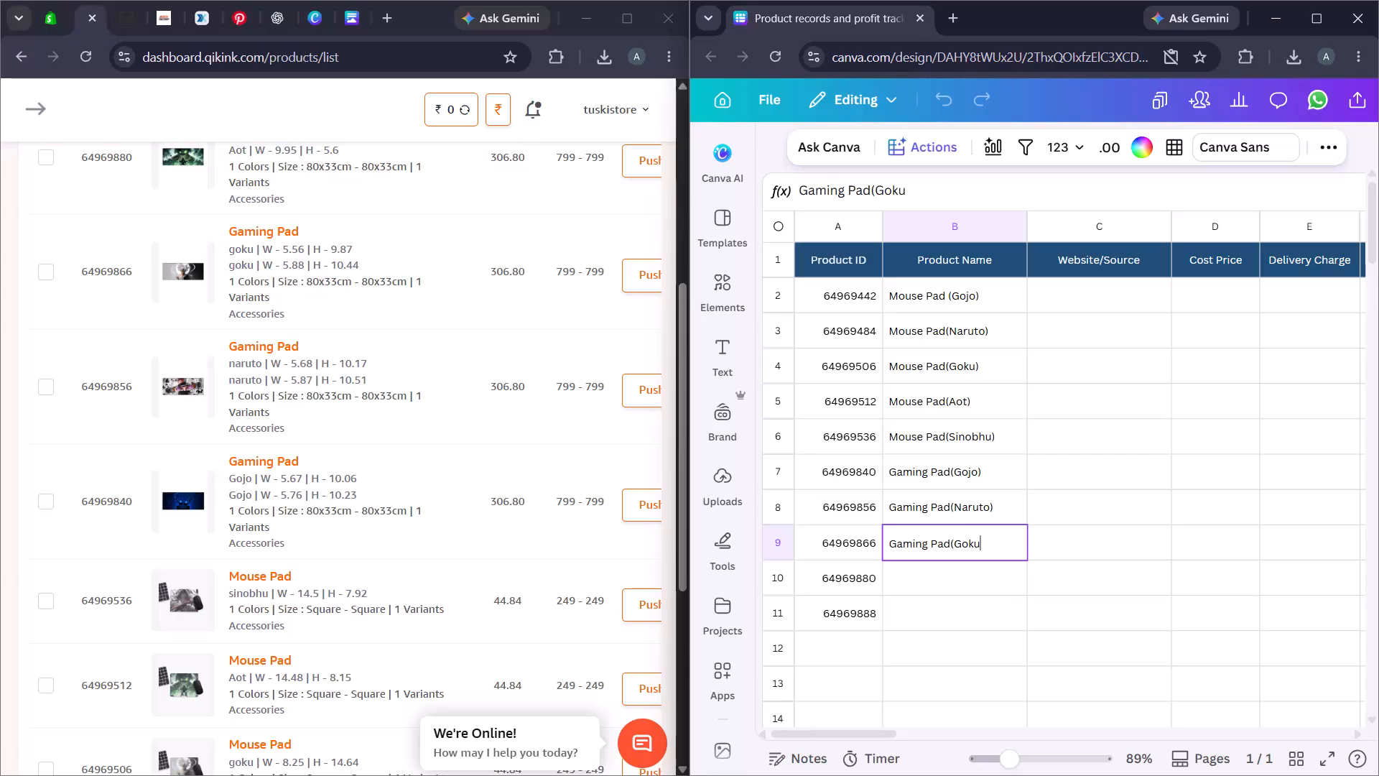
{"action": "key", "text": "shift+parenright"}
{"action": "key", "text": "Down"}
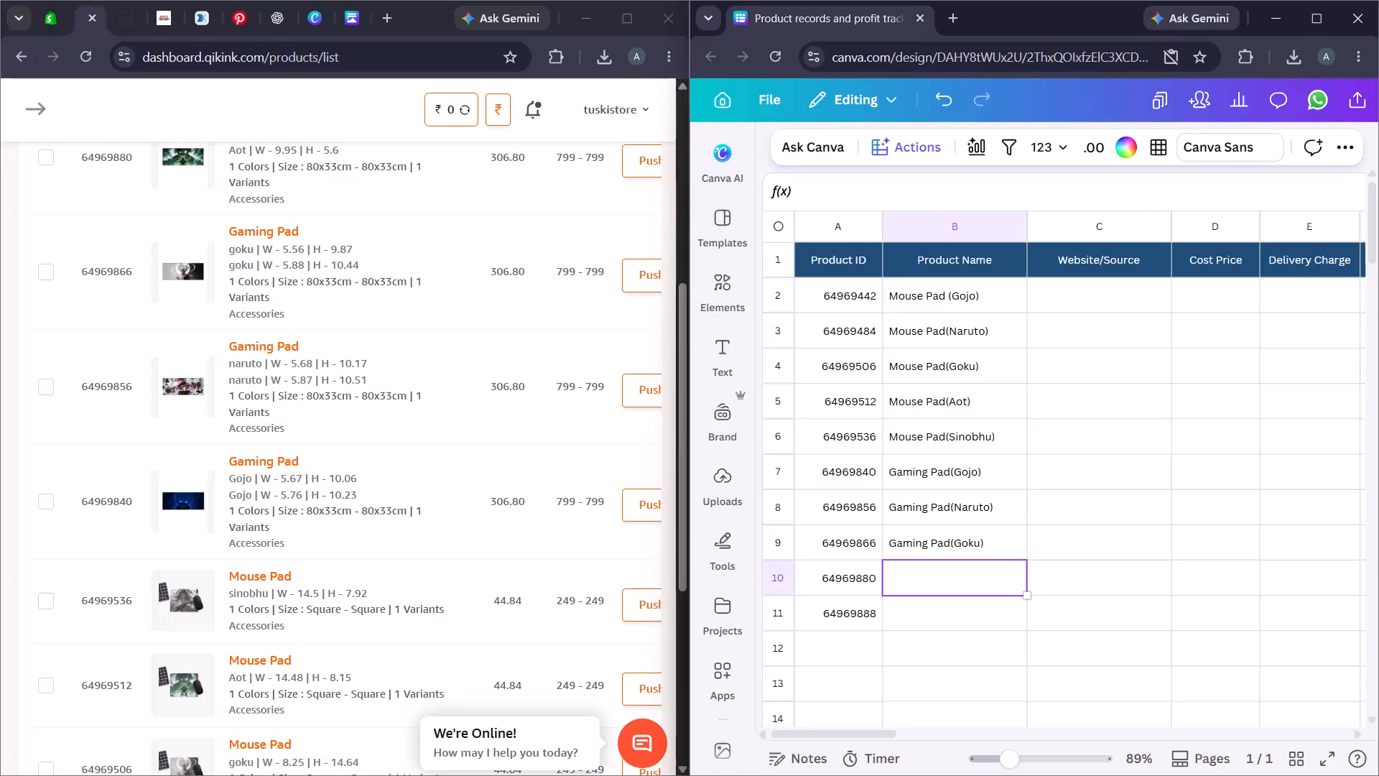
Enter "Gaming Pad(Aot)" as the product name in cell B10, beside product ID 64969880.
{"action": "type", "text": "Gaming PAd("}
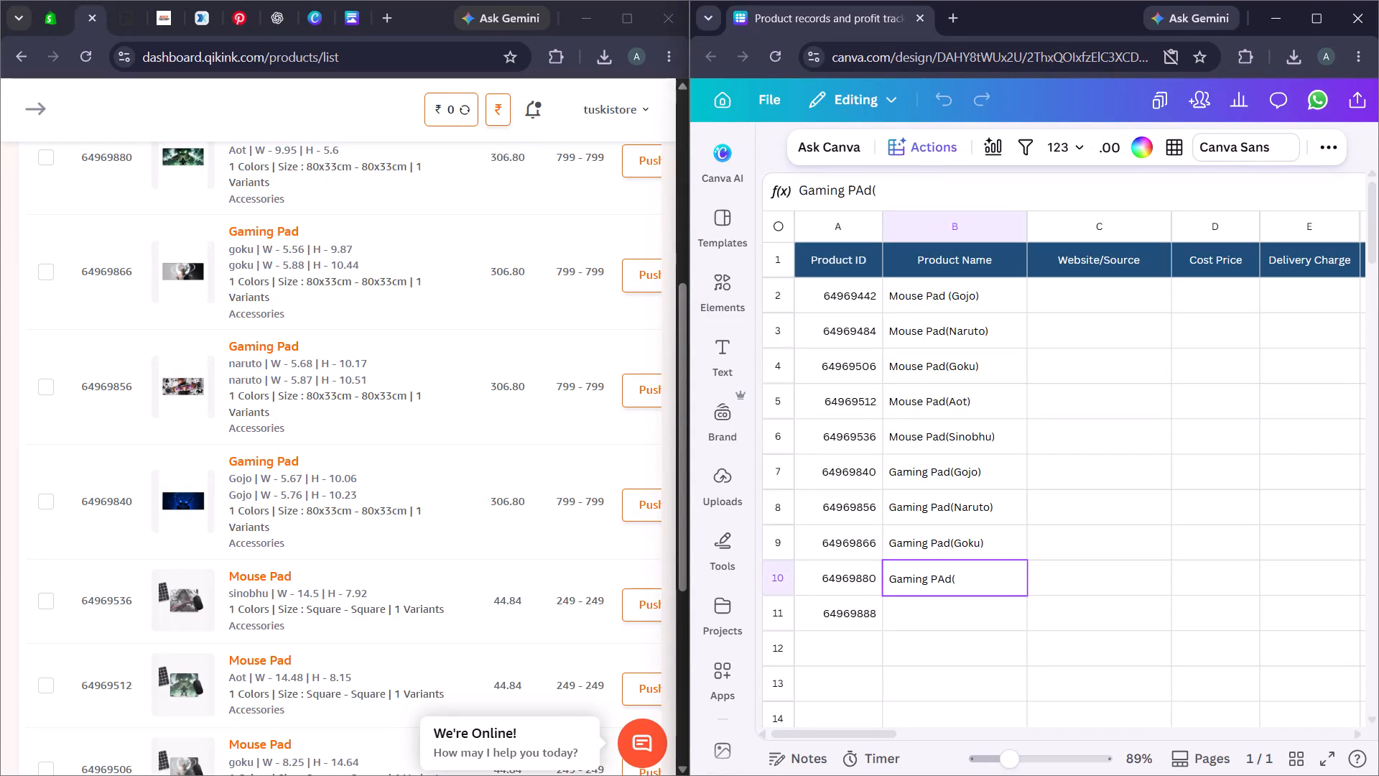
{"action": "scroll", "coordinate": [382, 358], "scroll_direction": "up", "scroll_amount": 2}
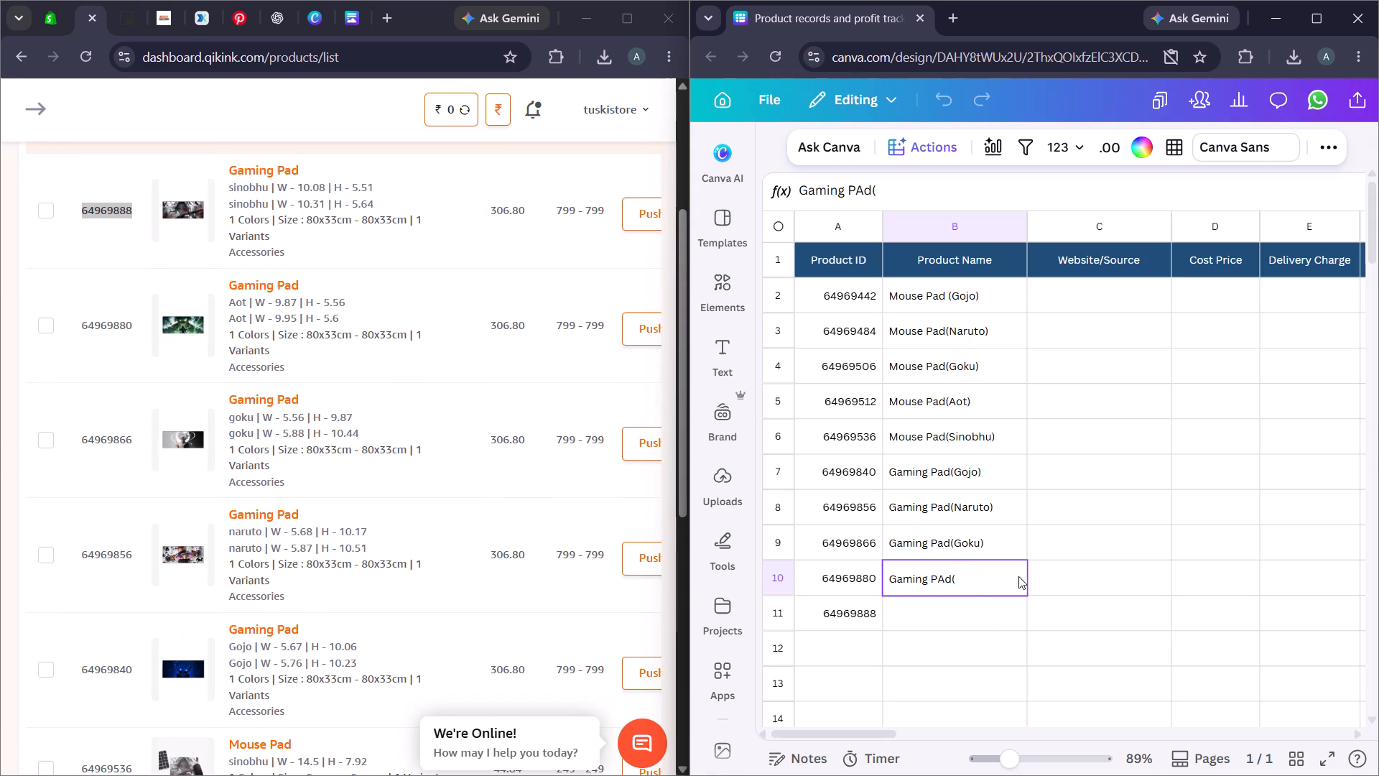
{"action": "key", "text": "BackSpace"}
{"action": "key", "text": "BackSpace"}
{"action": "key", "text": "BackSpace"}
{"action": "type", "text": "ad("}
{"action": "type", "text": "Aot)"}
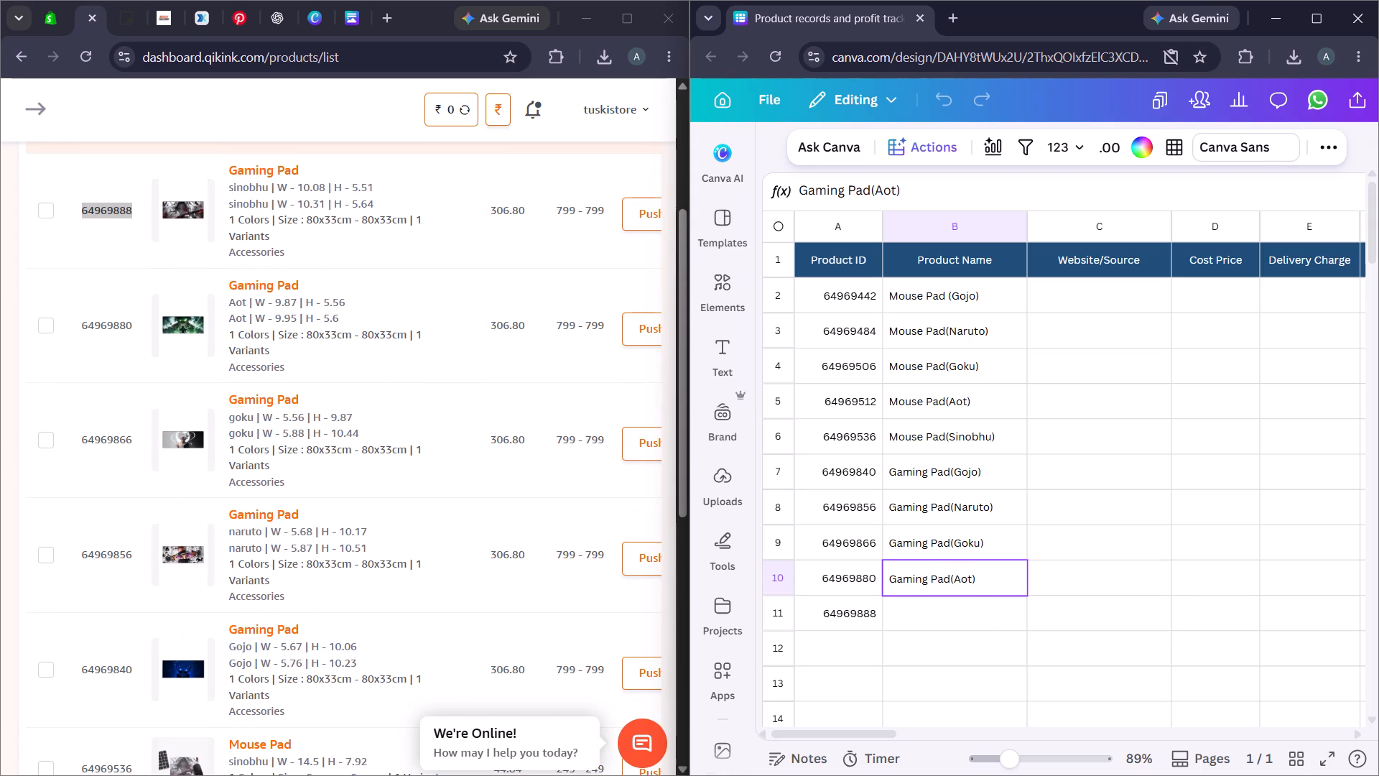
{"action": "key", "text": "Down"}
Enter "Gaming Pad(Sinobhu)" as the product name in cell B11, beside product ID 64969888.
{"action": "scroll", "coordinate": [515, 471], "scroll_direction": "up", "scroll_amount": 1}
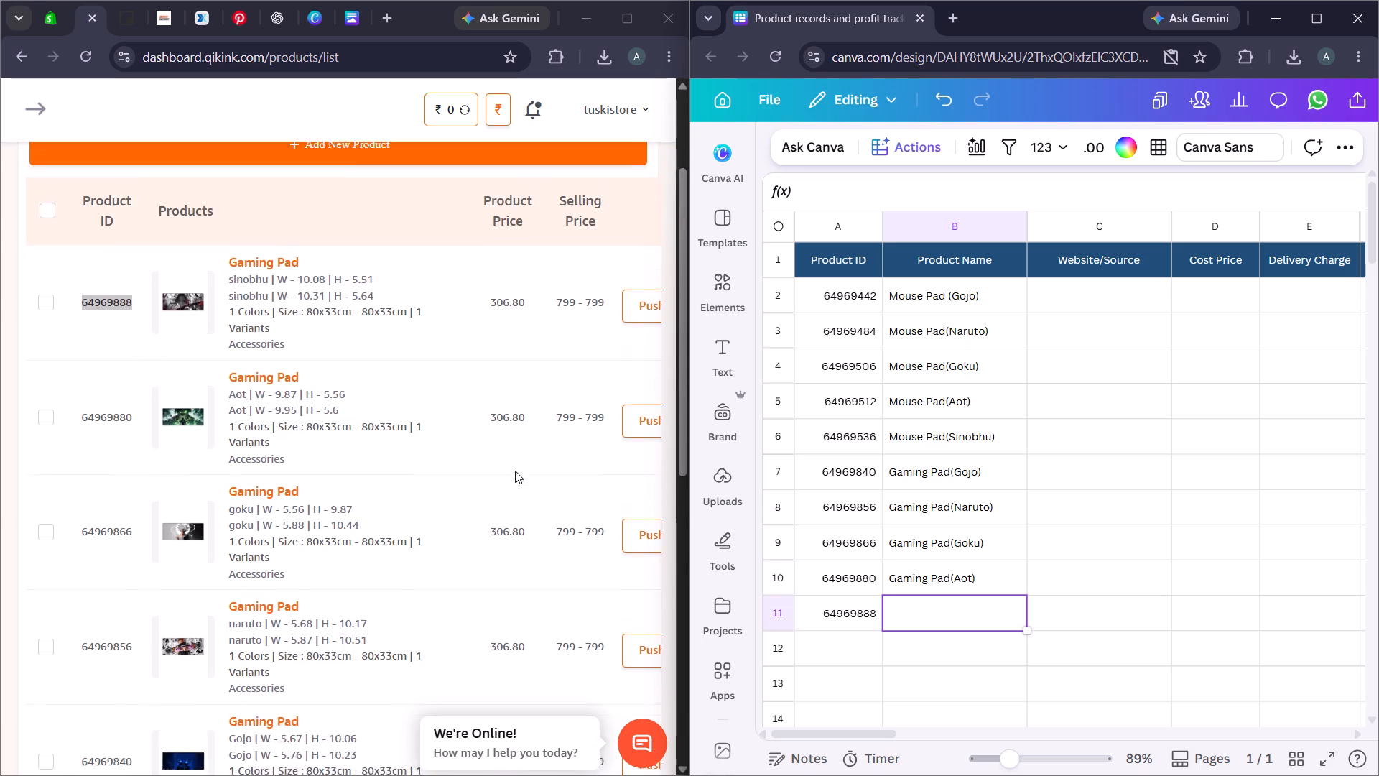
{"action": "scroll", "coordinate": [515, 471], "scroll_direction": "up", "scroll_amount": 1}
{"action": "left_click", "coordinate": [946, 609]}
{"action": "type", "text": "Gaming Pad("}
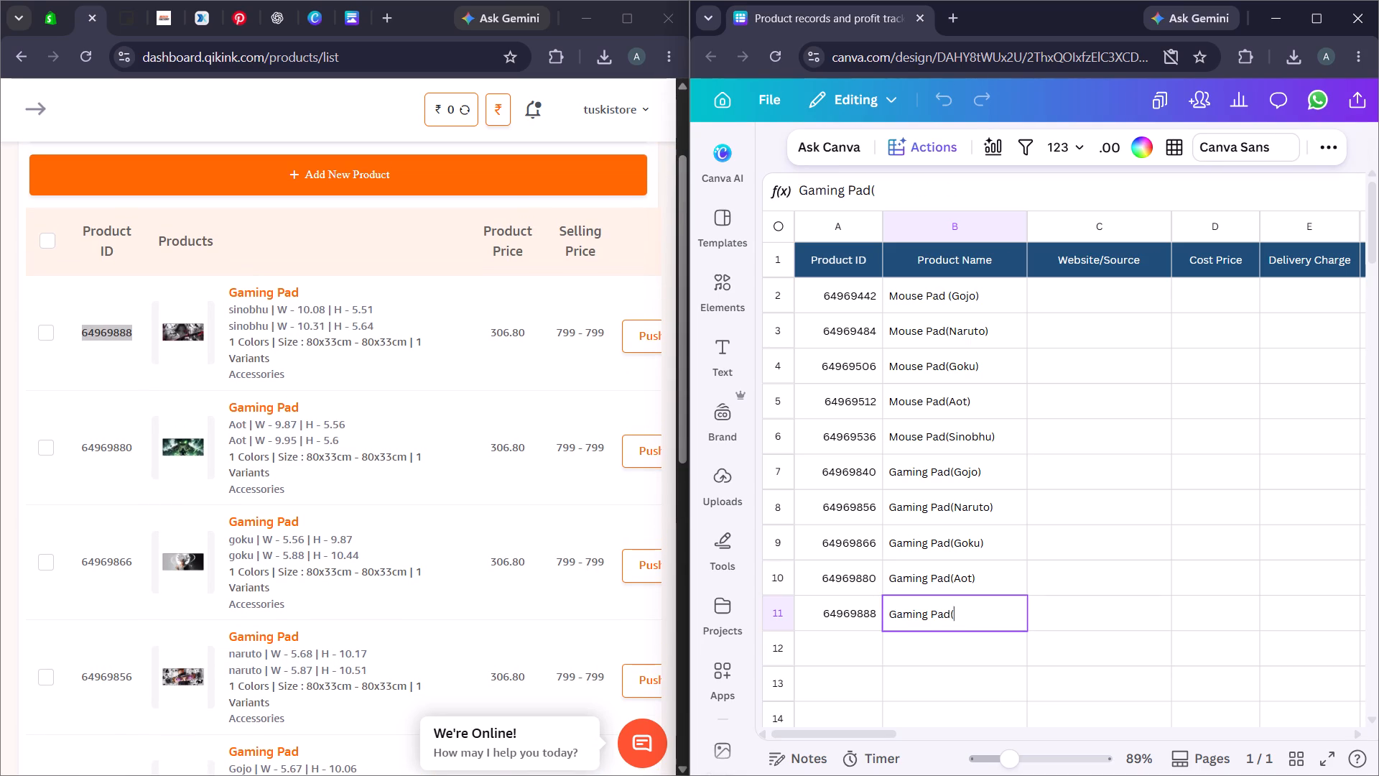
{"action": "type", "text": "Sinon"}
{"action": "key", "text": "BackSpace"}
{"action": "type", "text": "bhu)"}
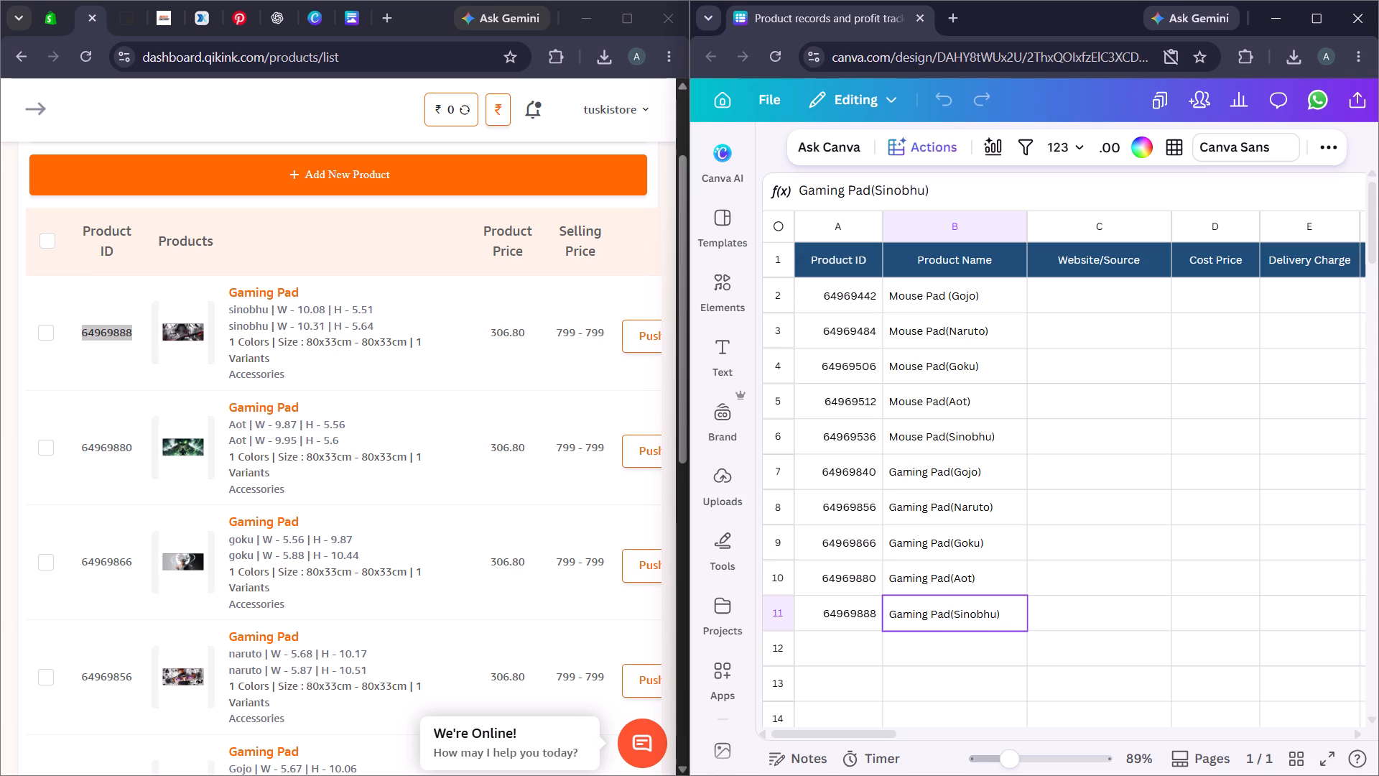
{"action": "left_click", "coordinate": [1082, 297]}
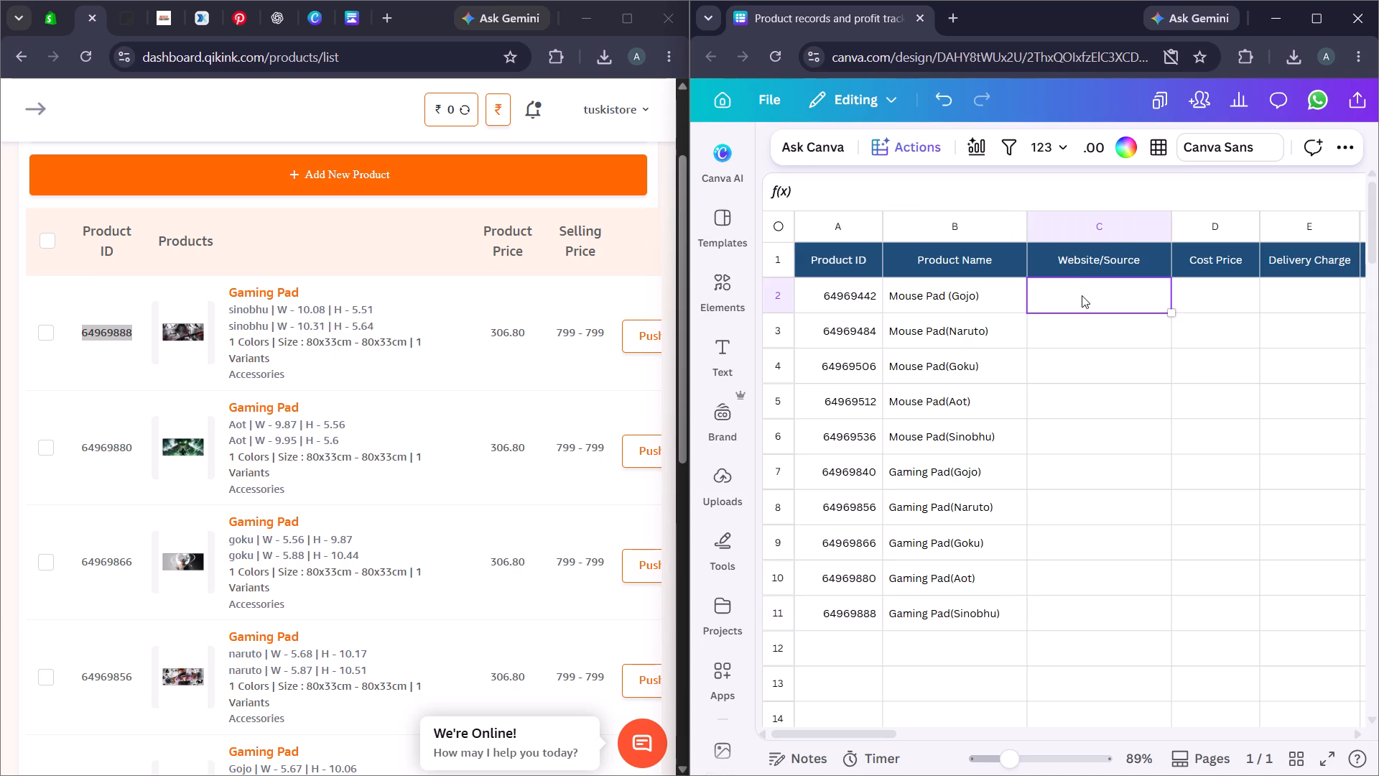
{"action": "scroll", "coordinate": [1082, 296], "scroll_direction": "left", "scroll_amount": 1}
{"action": "left_click", "coordinate": [1082, 296]}
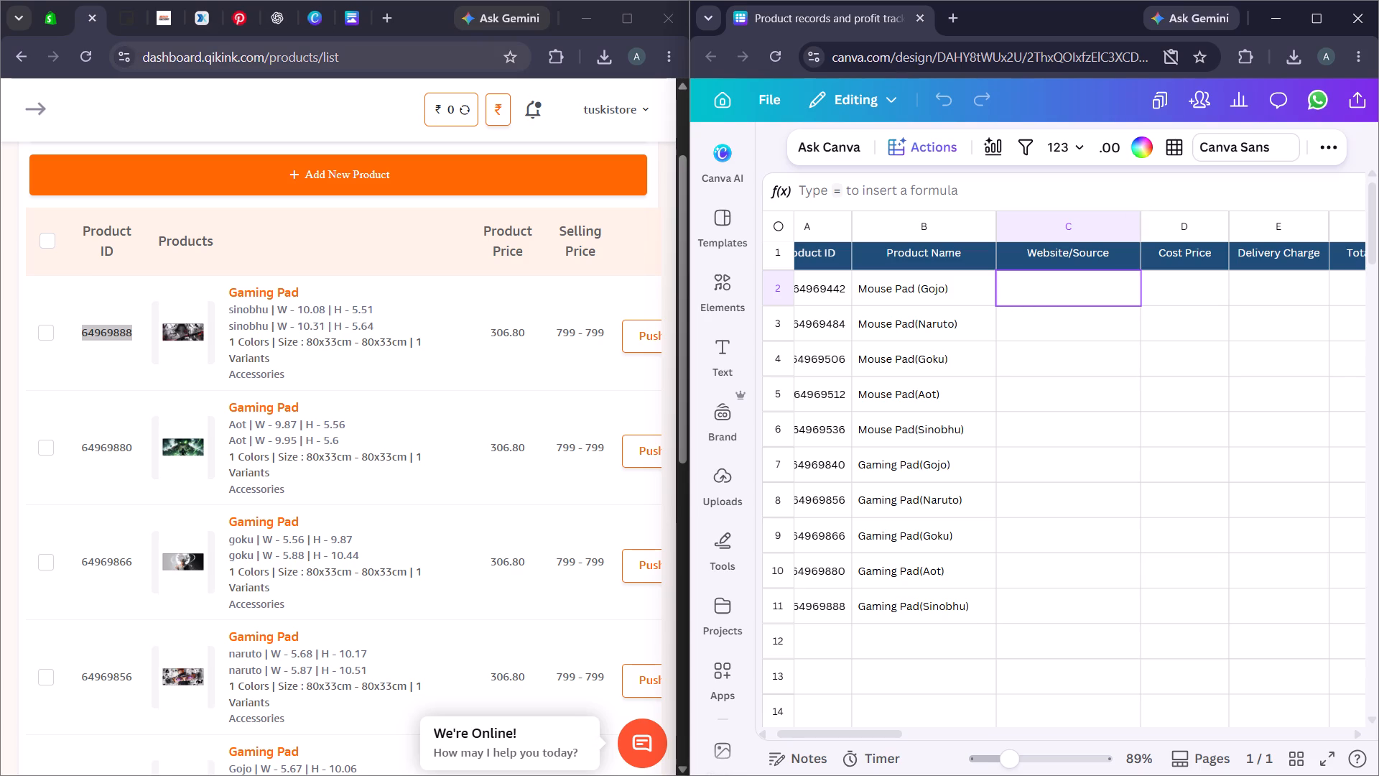
{"action": "left_click_drag", "start_coordinate": [206, 57], "coordinate": [262, 57]}
{"action": "left_click", "coordinate": [257, 57]}
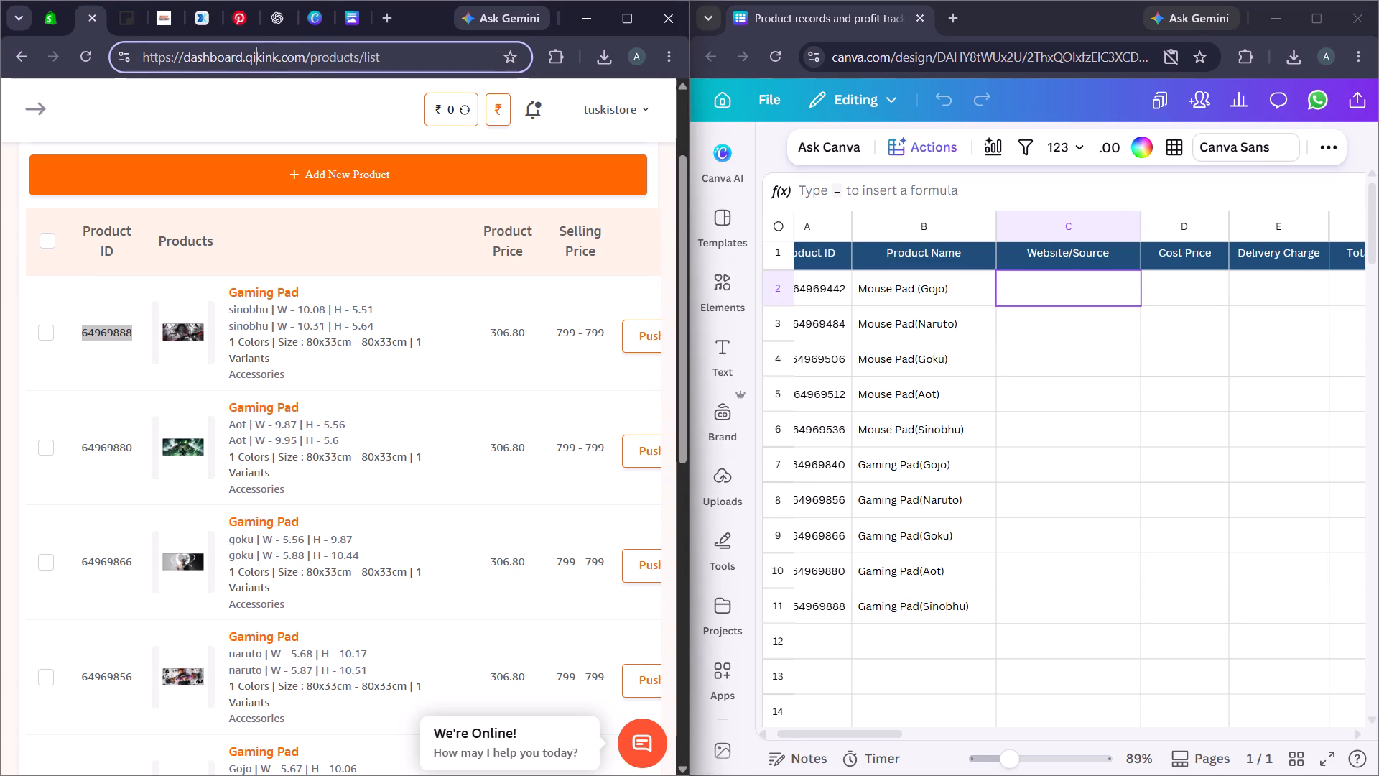
{"action": "left_click_drag", "start_coordinate": [144, 56], "coordinate": [384, 68]}
{"action": "right_click", "coordinate": [382, 68]}
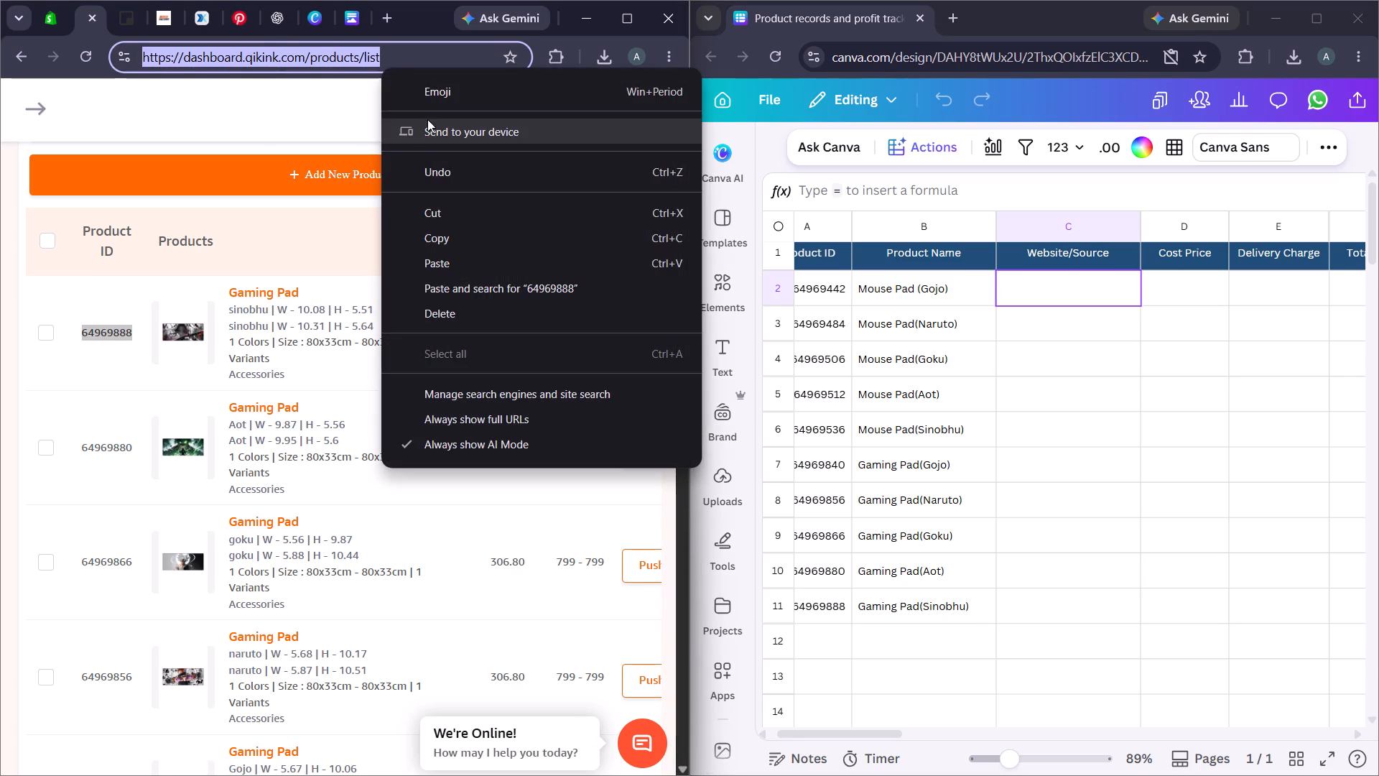
{"action": "left_click", "coordinate": [437, 238]}
{"action": "left_click", "coordinate": [280, 95]}
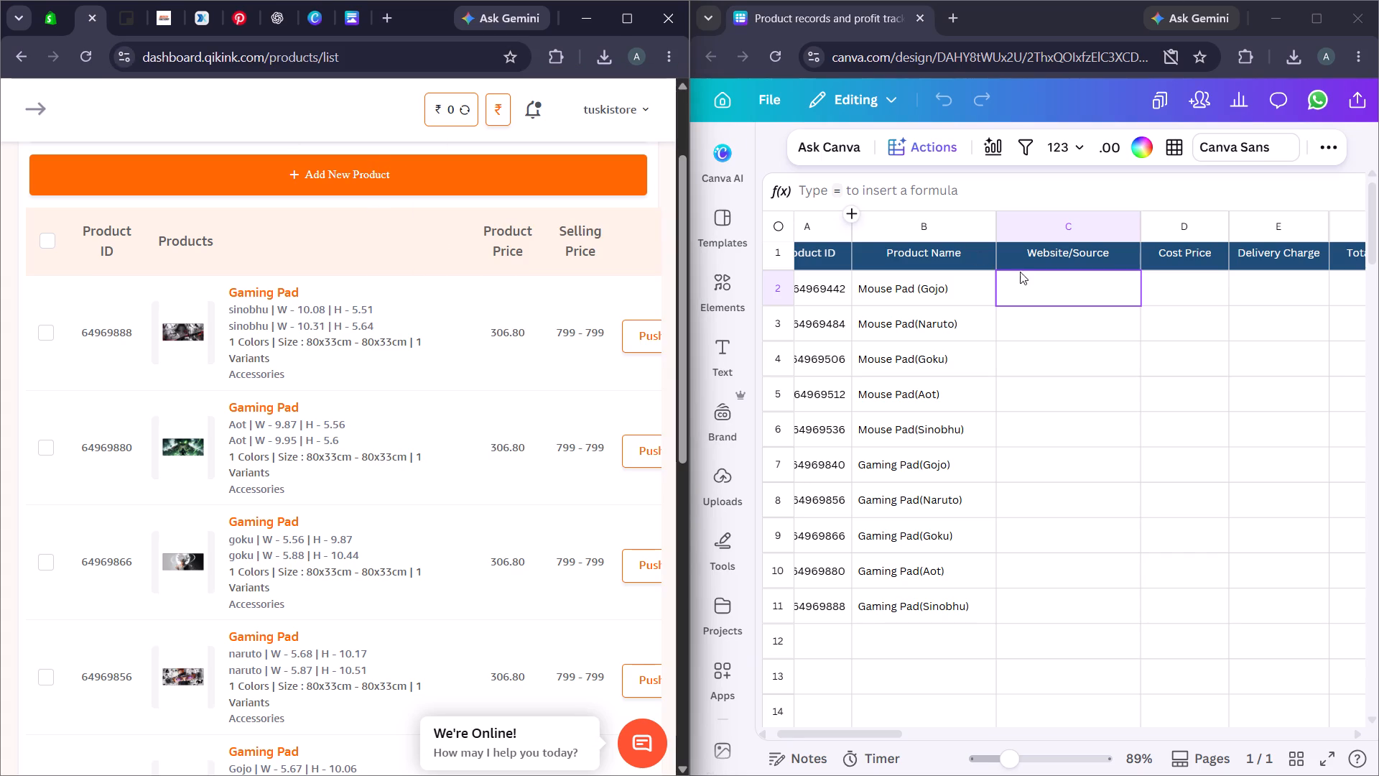
{"action": "left_click", "coordinate": [1025, 283]}
{"action": "right_click", "coordinate": [1022, 290]}
{"action": "left_click", "coordinate": [1086, 492]}
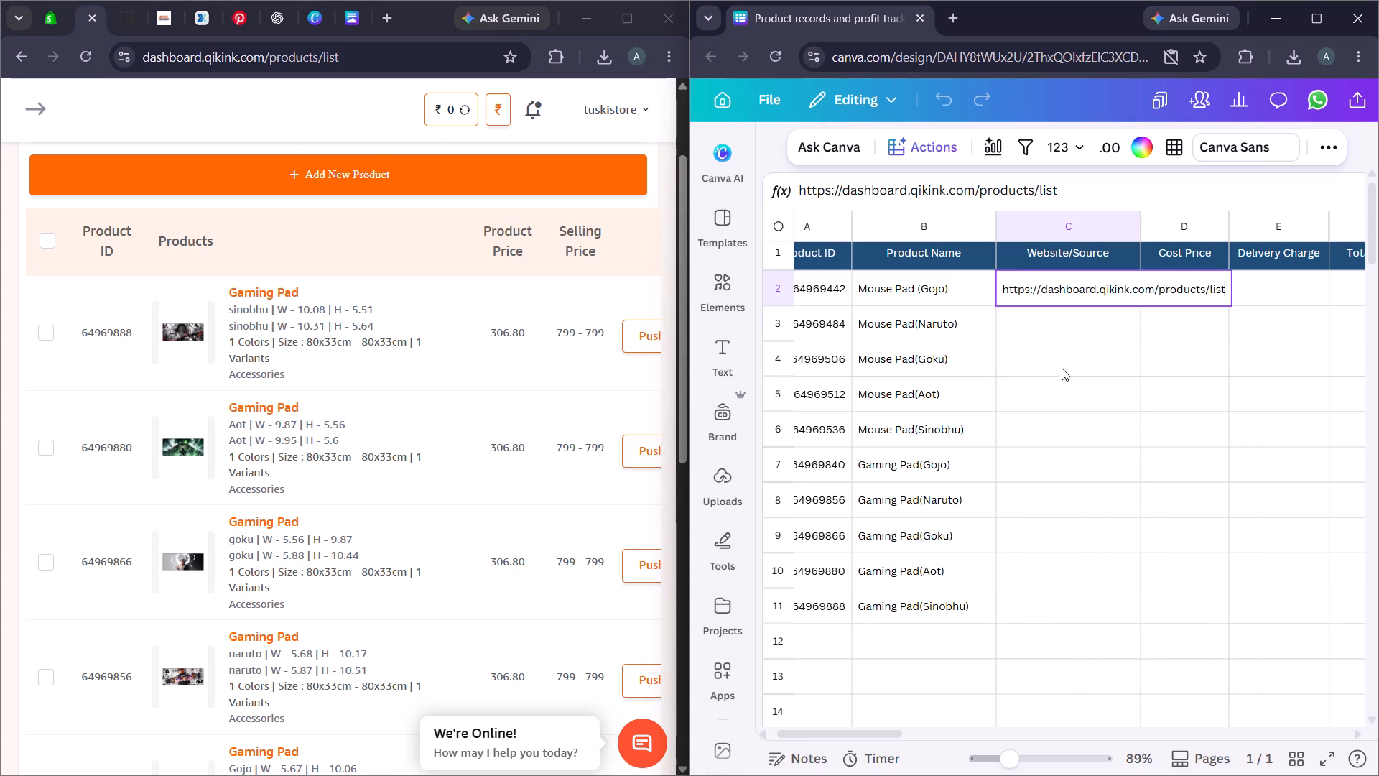
{"action": "left_click", "coordinate": [1049, 333]}
Remove the hyperlink from the Qikink address in cell C2, keeping it as plain text.
{"action": "left_click", "coordinate": [1082, 294]}
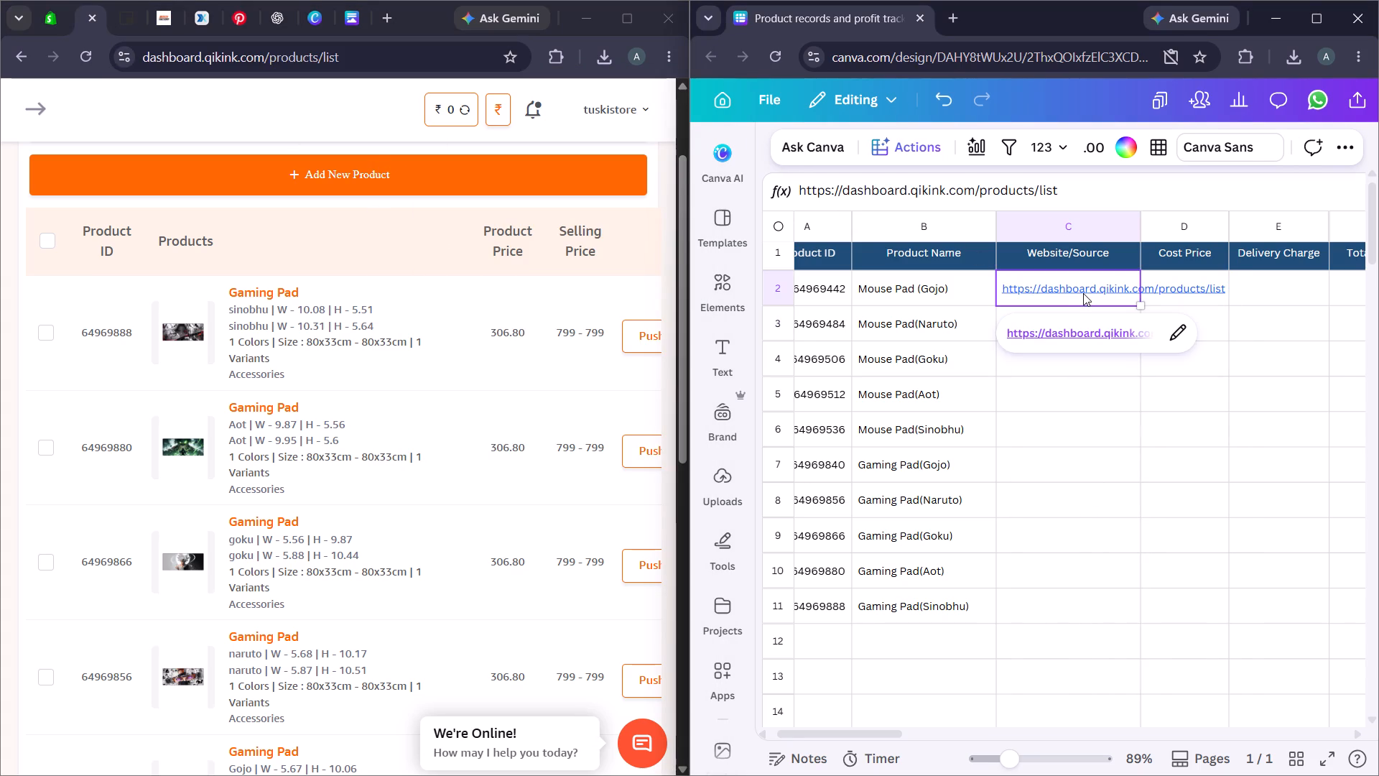
{"action": "left_click", "coordinate": [1187, 331]}
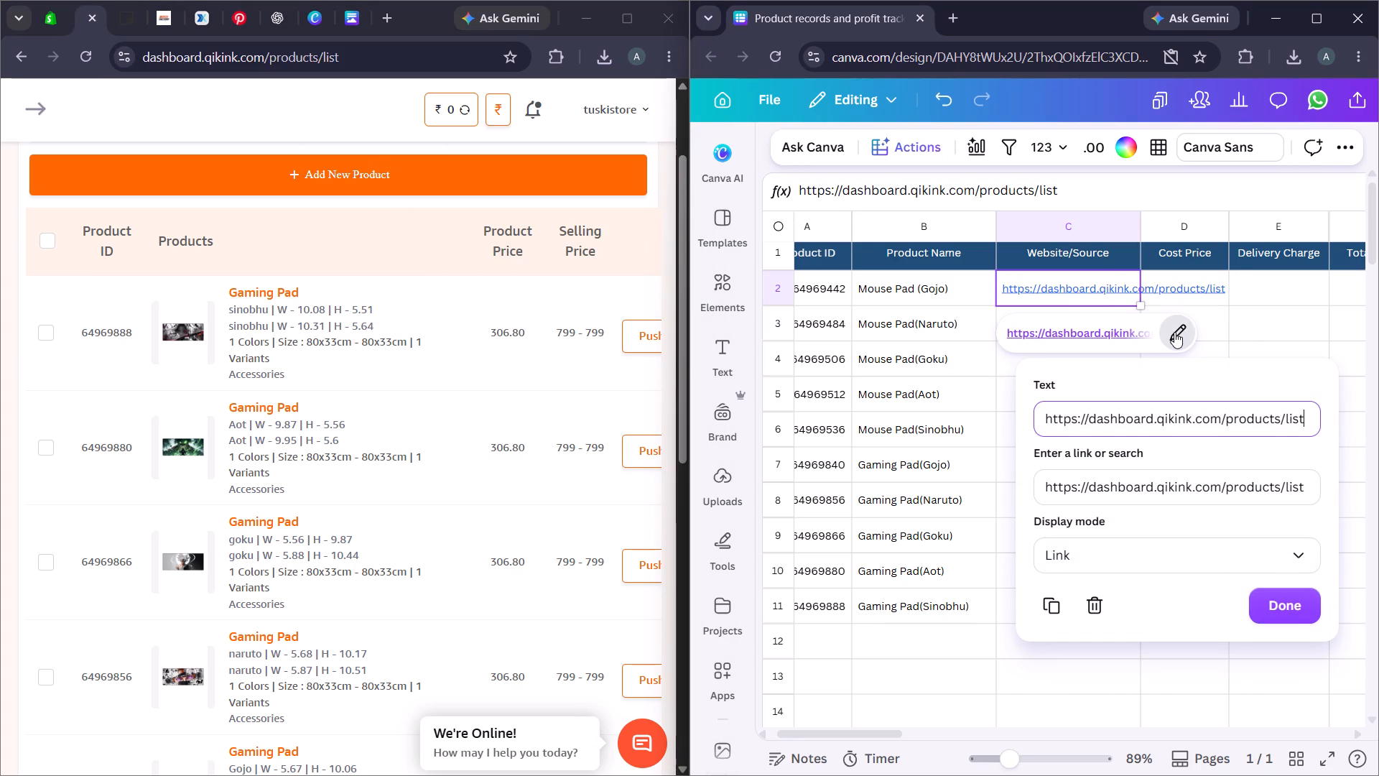
{"action": "left_click", "coordinate": [1095, 605]}
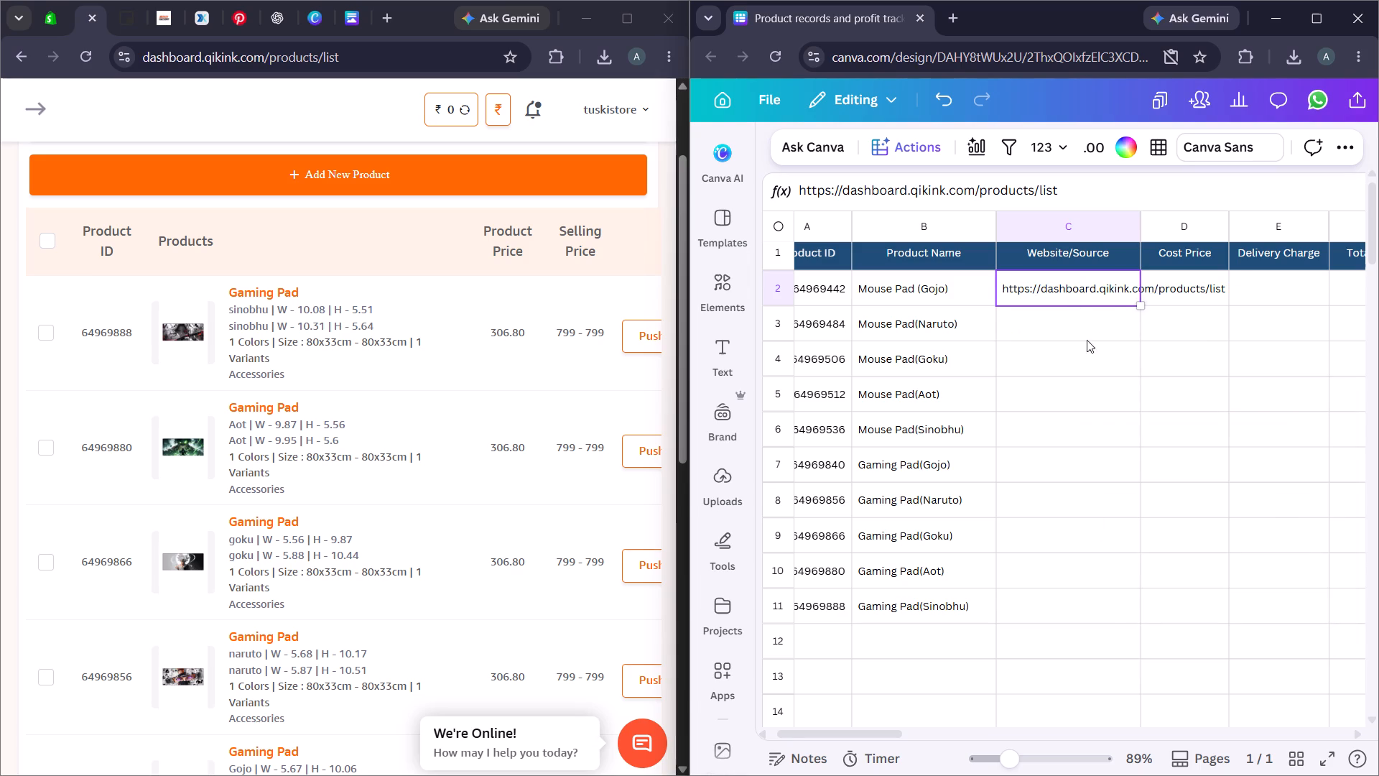
{"action": "left_click", "coordinate": [1075, 329]}
{"action": "left_click", "coordinate": [1169, 329]}
{"action": "left_click", "coordinate": [1100, 333]}
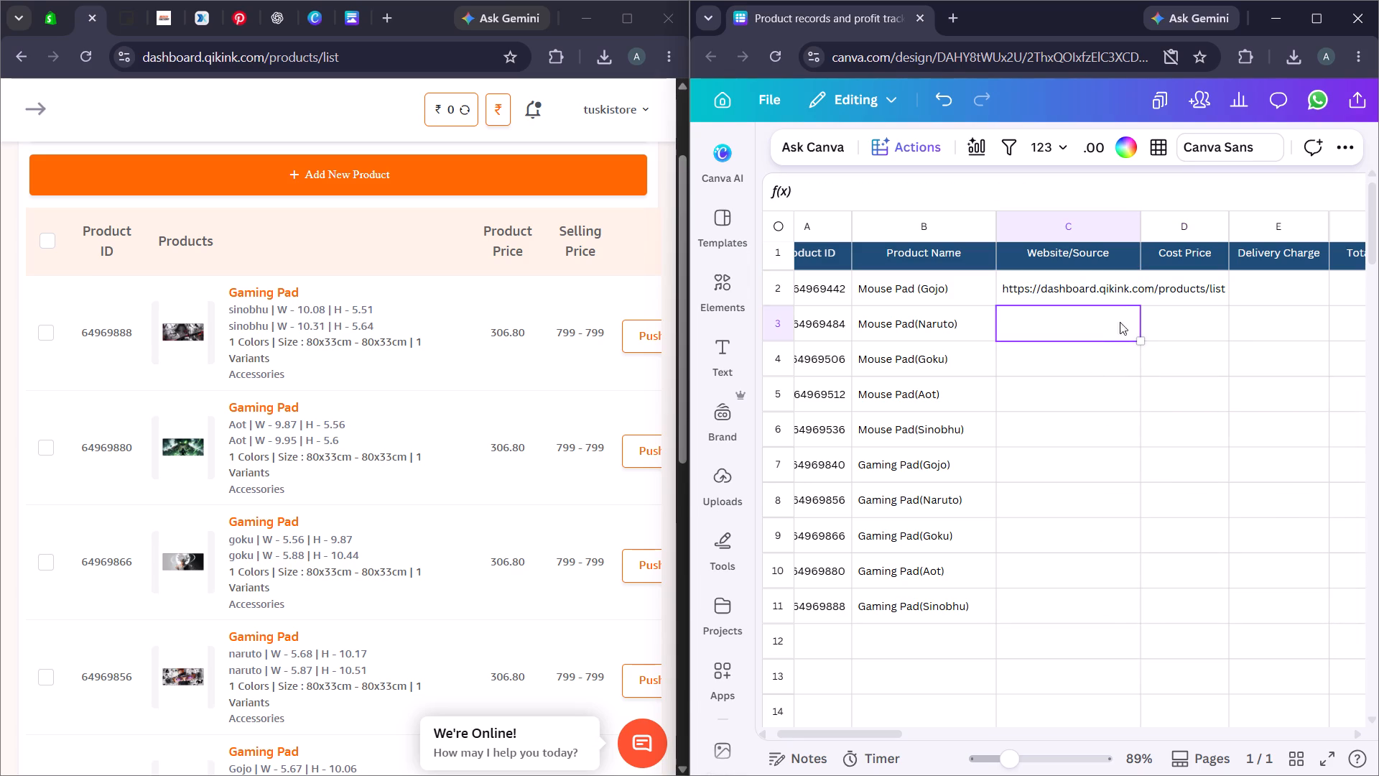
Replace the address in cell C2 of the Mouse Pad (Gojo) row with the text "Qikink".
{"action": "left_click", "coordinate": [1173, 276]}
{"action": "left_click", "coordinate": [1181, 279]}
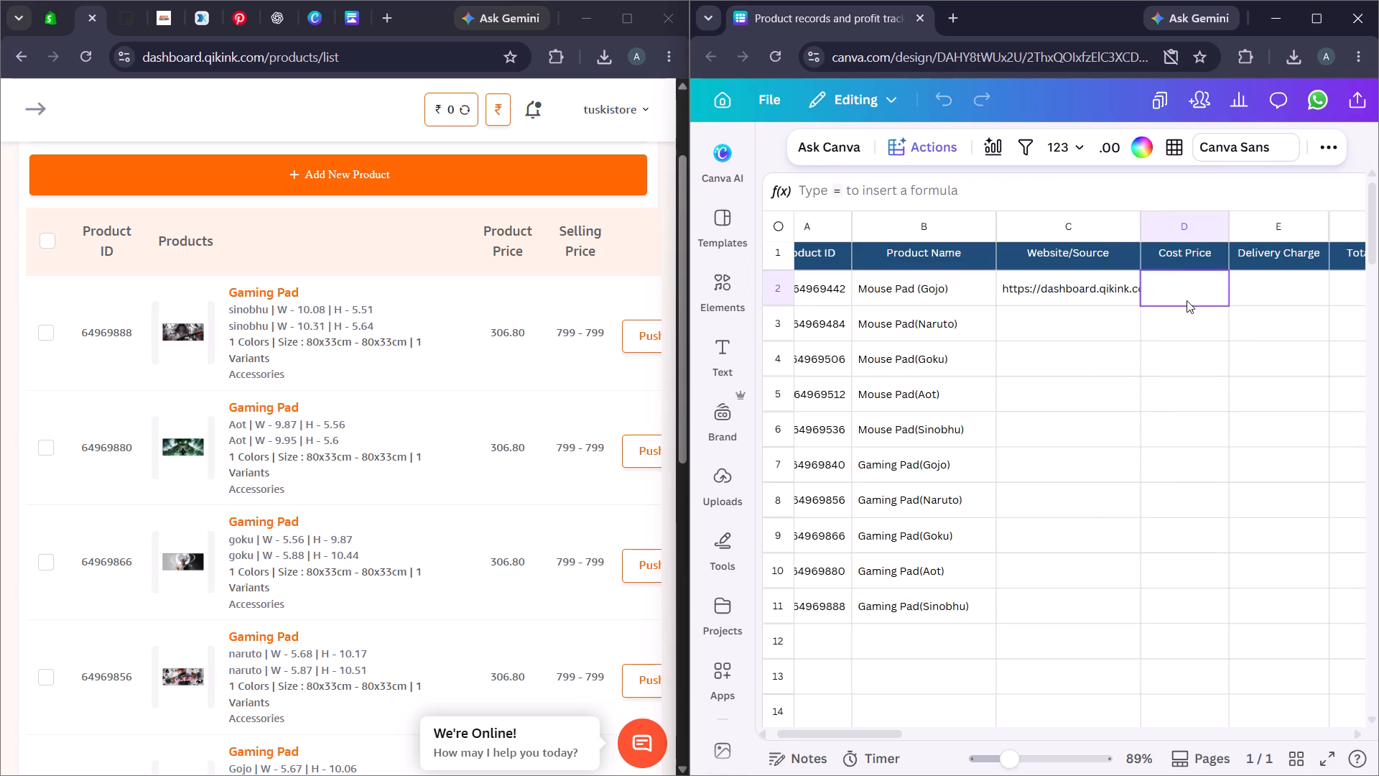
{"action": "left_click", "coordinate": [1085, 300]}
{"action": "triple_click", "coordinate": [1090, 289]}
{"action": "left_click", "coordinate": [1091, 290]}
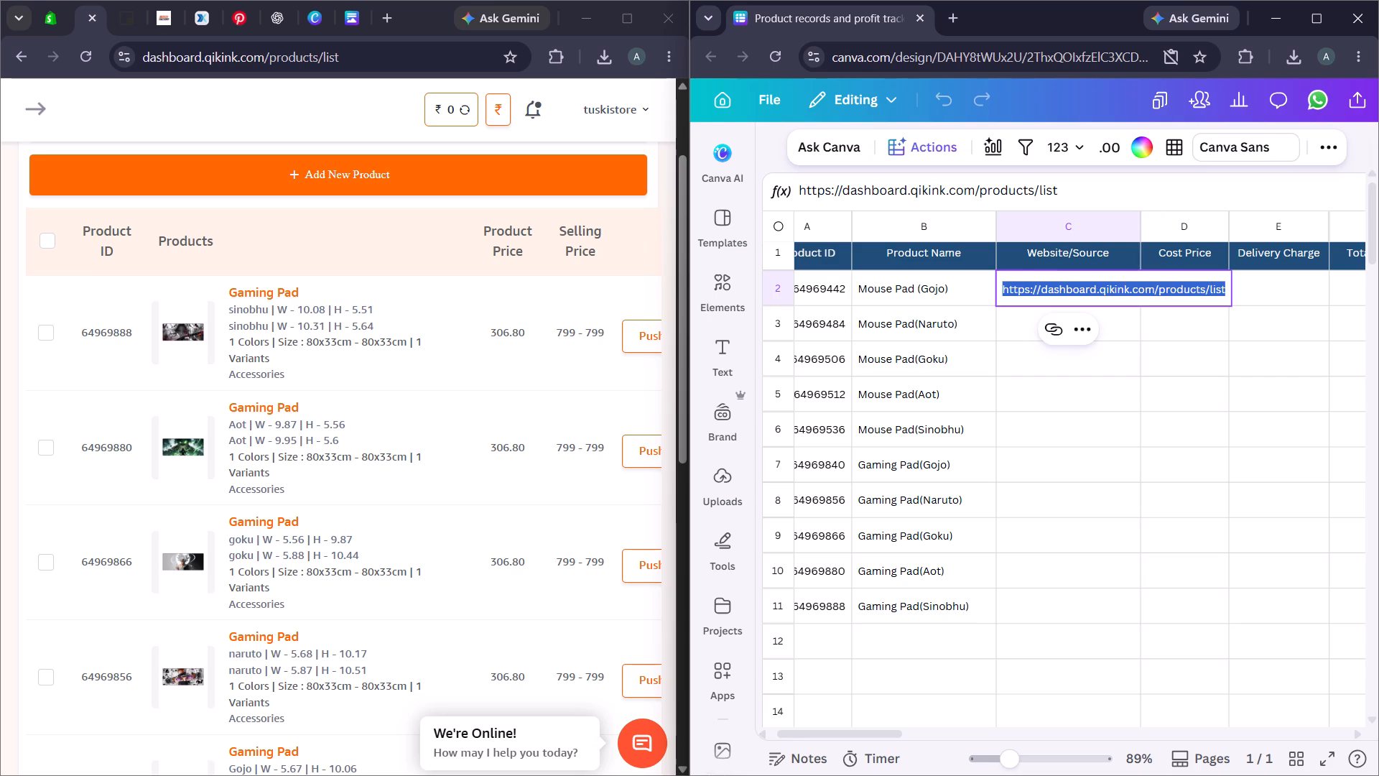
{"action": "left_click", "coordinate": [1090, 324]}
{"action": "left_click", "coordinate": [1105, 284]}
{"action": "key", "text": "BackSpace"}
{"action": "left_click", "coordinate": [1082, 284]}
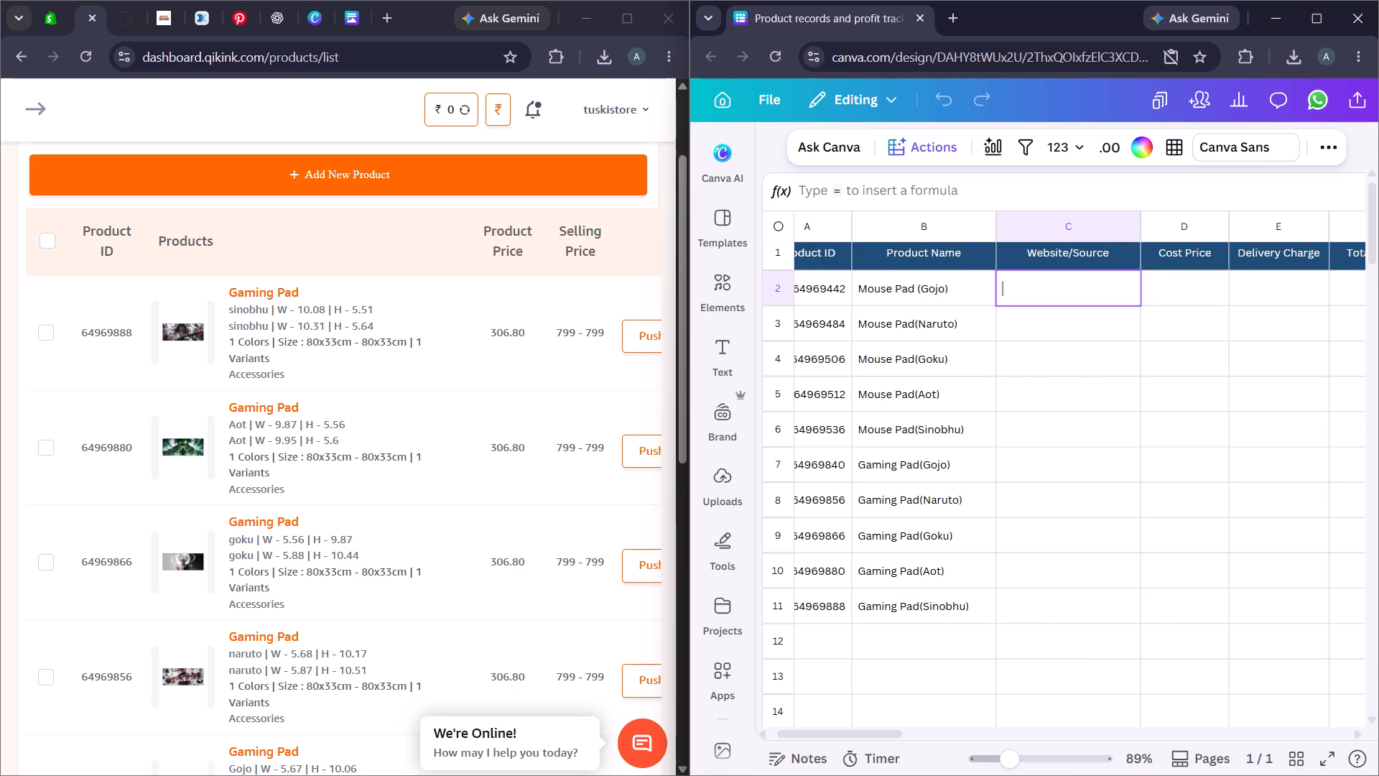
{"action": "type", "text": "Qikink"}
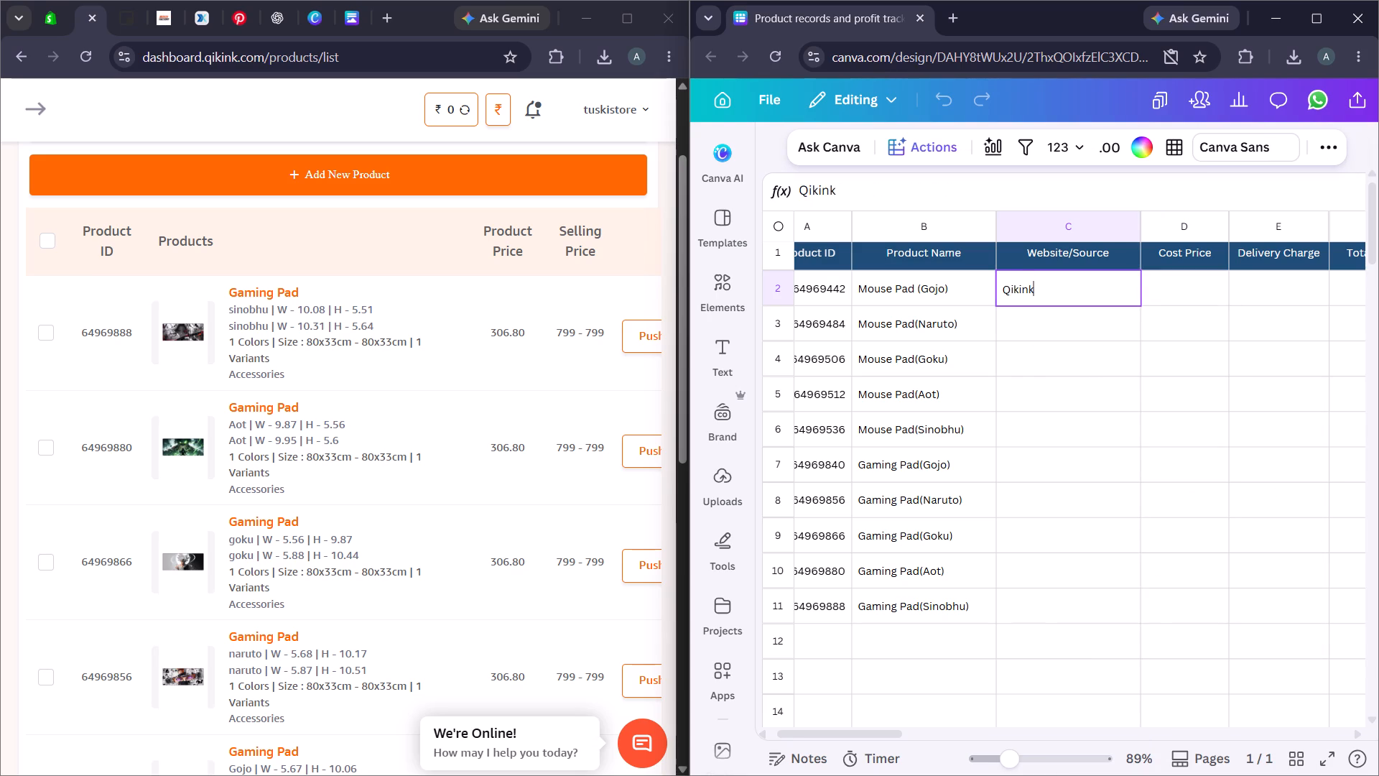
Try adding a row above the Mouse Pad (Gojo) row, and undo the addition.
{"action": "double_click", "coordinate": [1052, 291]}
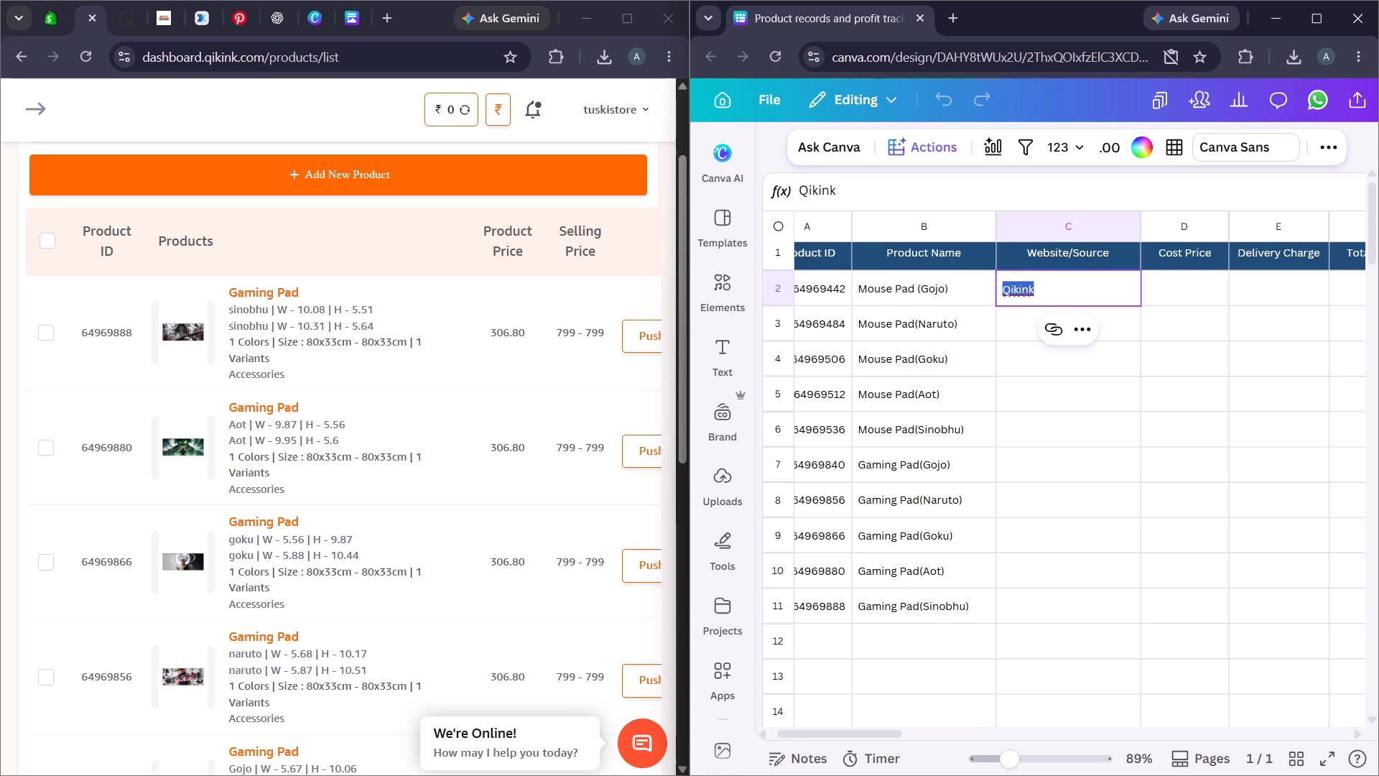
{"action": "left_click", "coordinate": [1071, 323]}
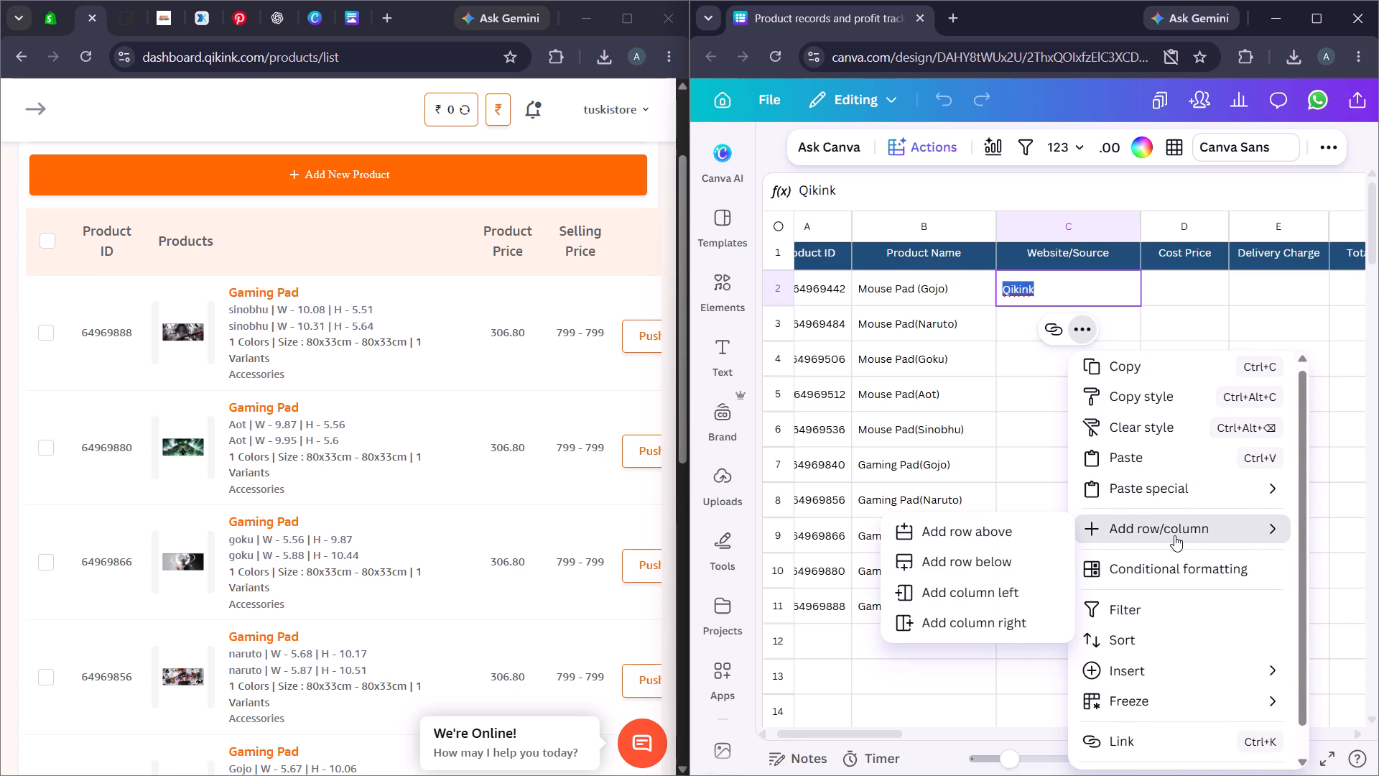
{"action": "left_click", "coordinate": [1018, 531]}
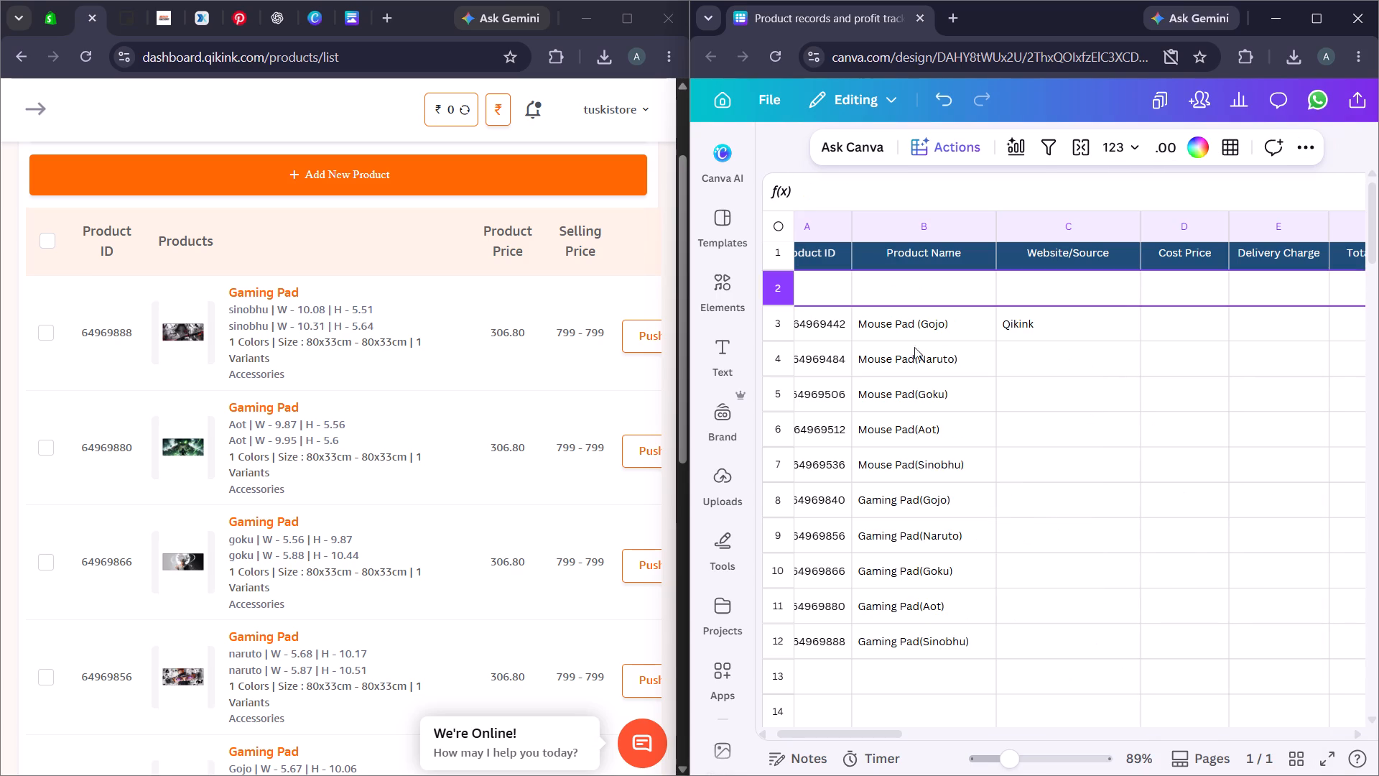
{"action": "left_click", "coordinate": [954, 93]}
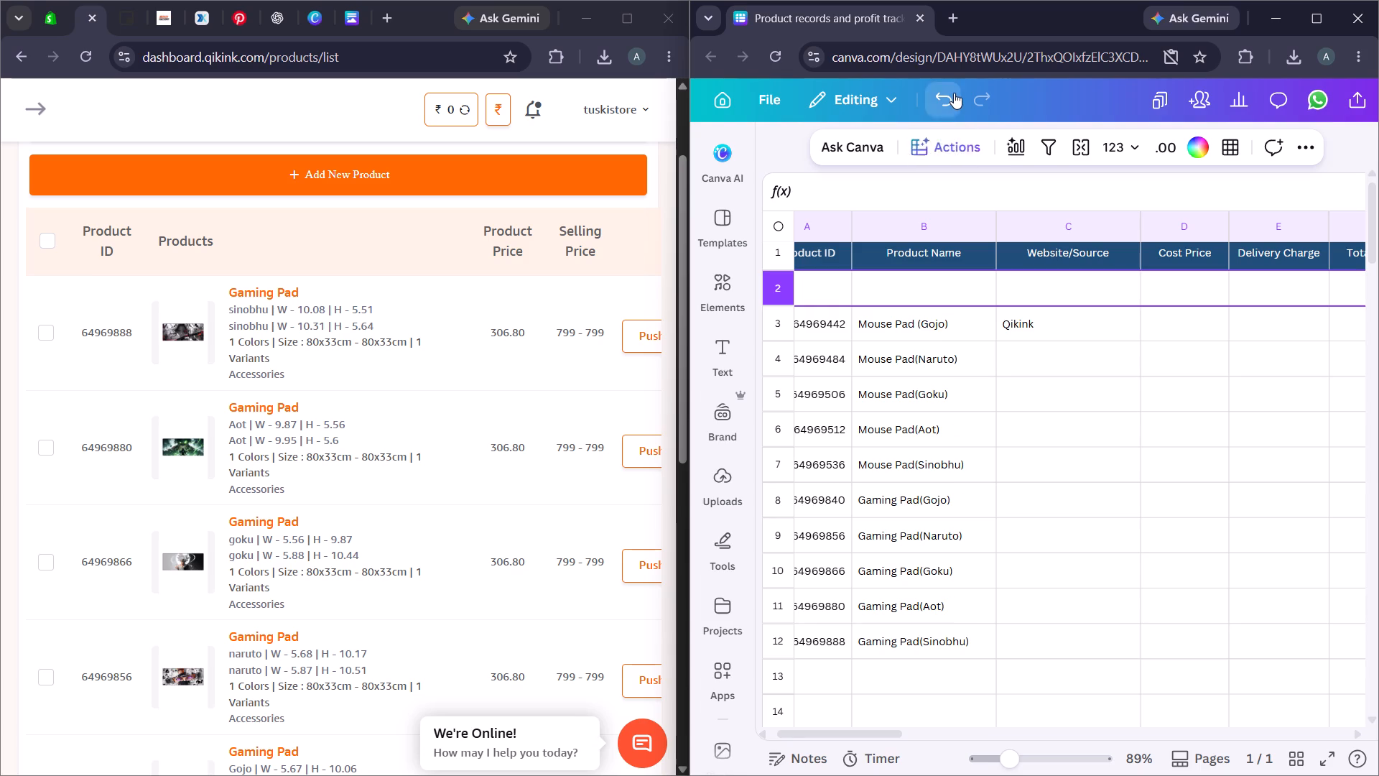
Replace the Qikink address in Website/Source cell C2 with the text "Qikink".
{"action": "double_click", "coordinate": [1086, 284]}
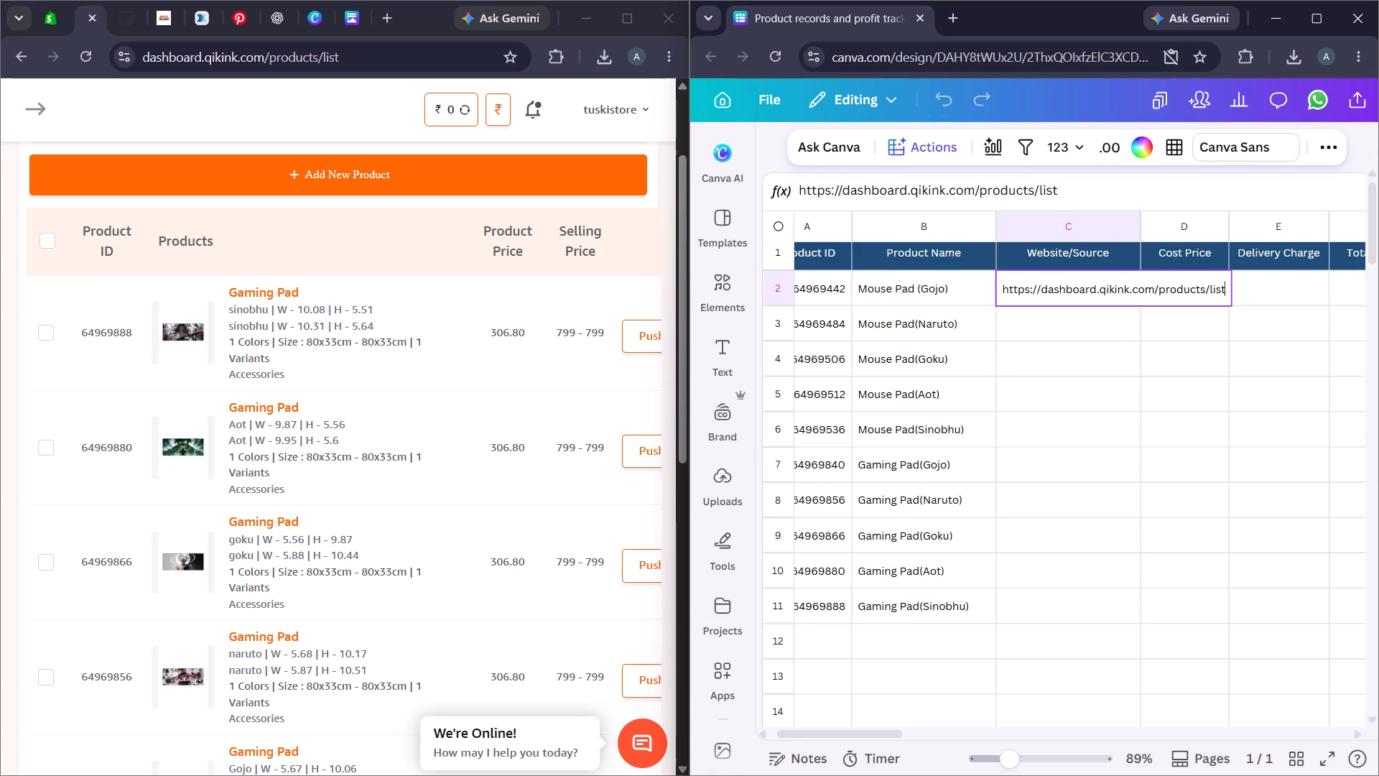
{"action": "triple_click", "coordinate": [1083, 286]}
{"action": "left_click", "coordinate": [1083, 287]}
{"action": "key", "text": "BackSpace"}
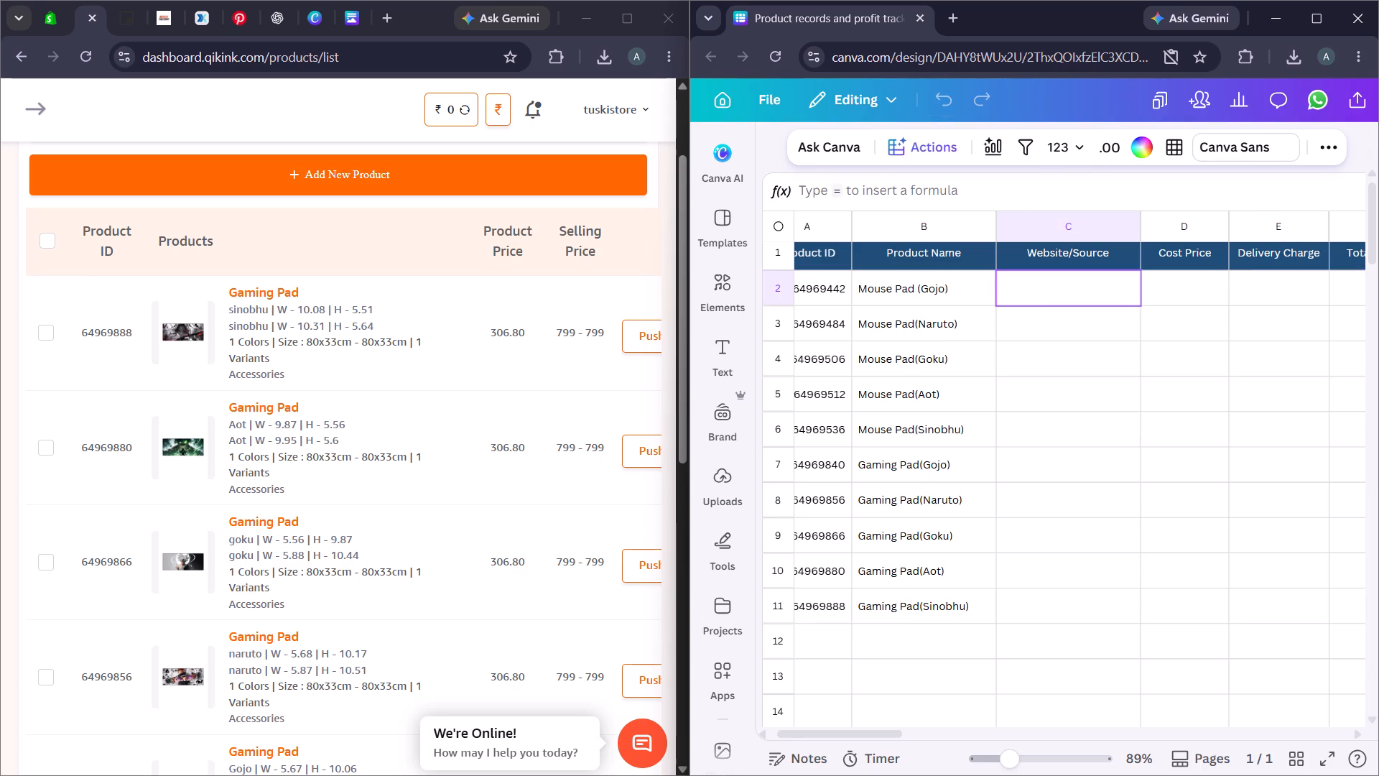
{"action": "left_click", "coordinate": [1079, 292]}
{"action": "right_click", "coordinate": [1068, 287]}
{"action": "left_click", "coordinate": [1022, 287]}
{"action": "type", "text": "Qikink"}
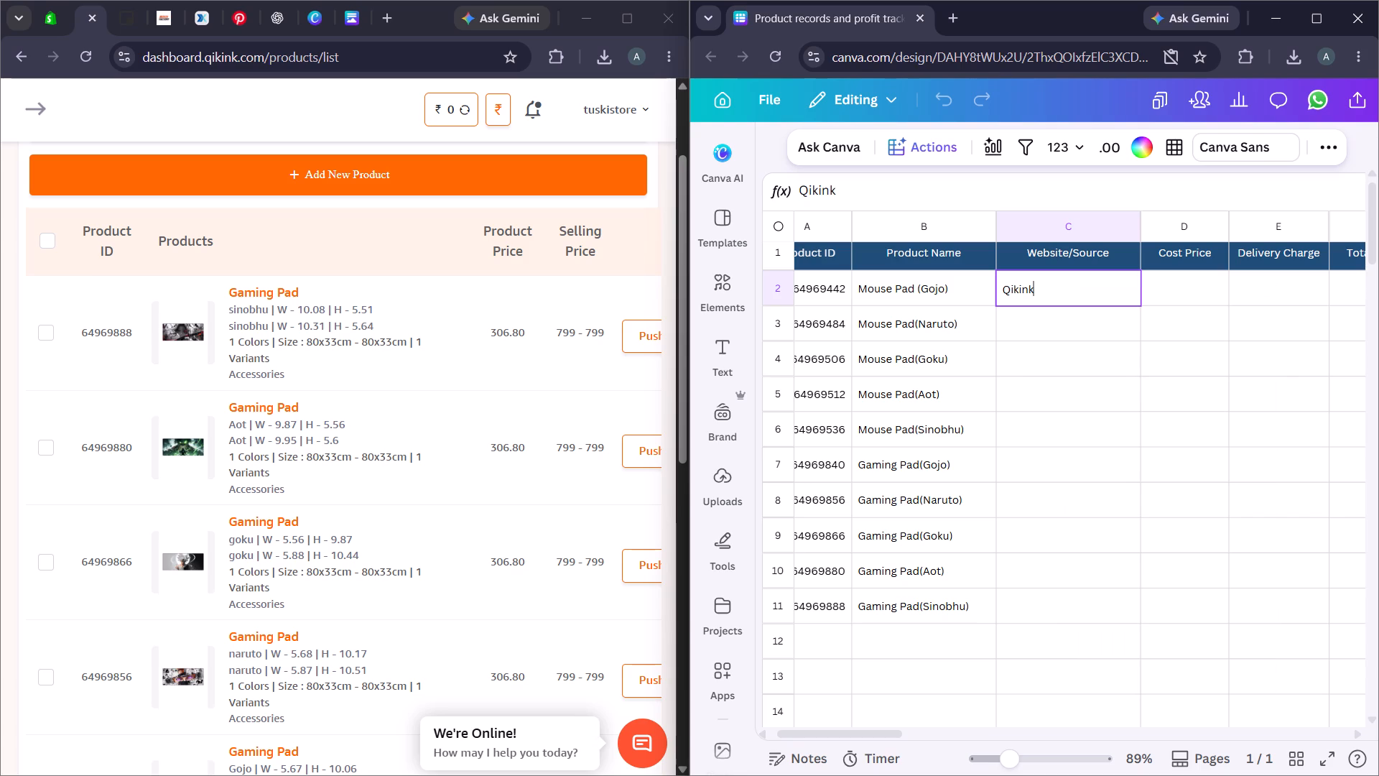
{"action": "double_click", "coordinate": [1027, 295]}
{"action": "left_click", "coordinate": [1082, 330]}
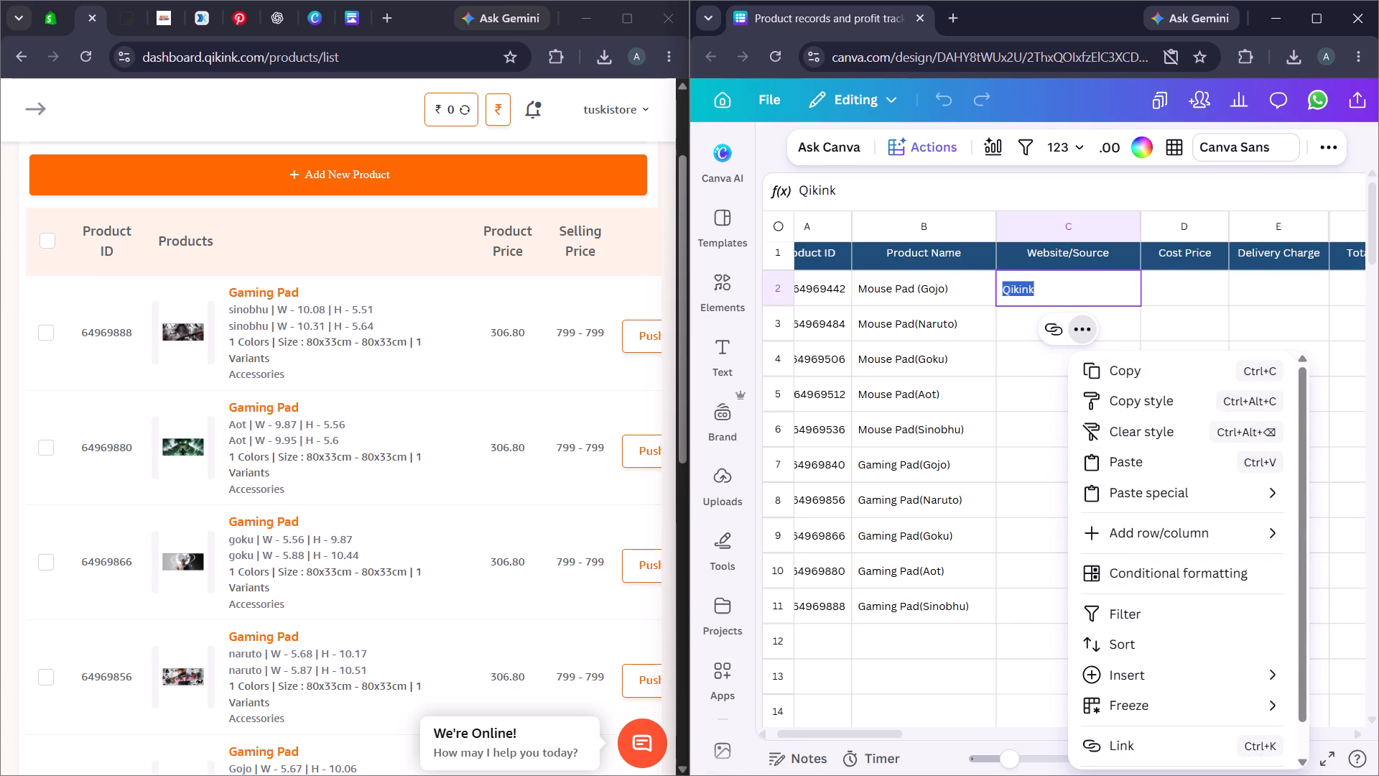
{"action": "left_click", "coordinate": [1054, 334]}
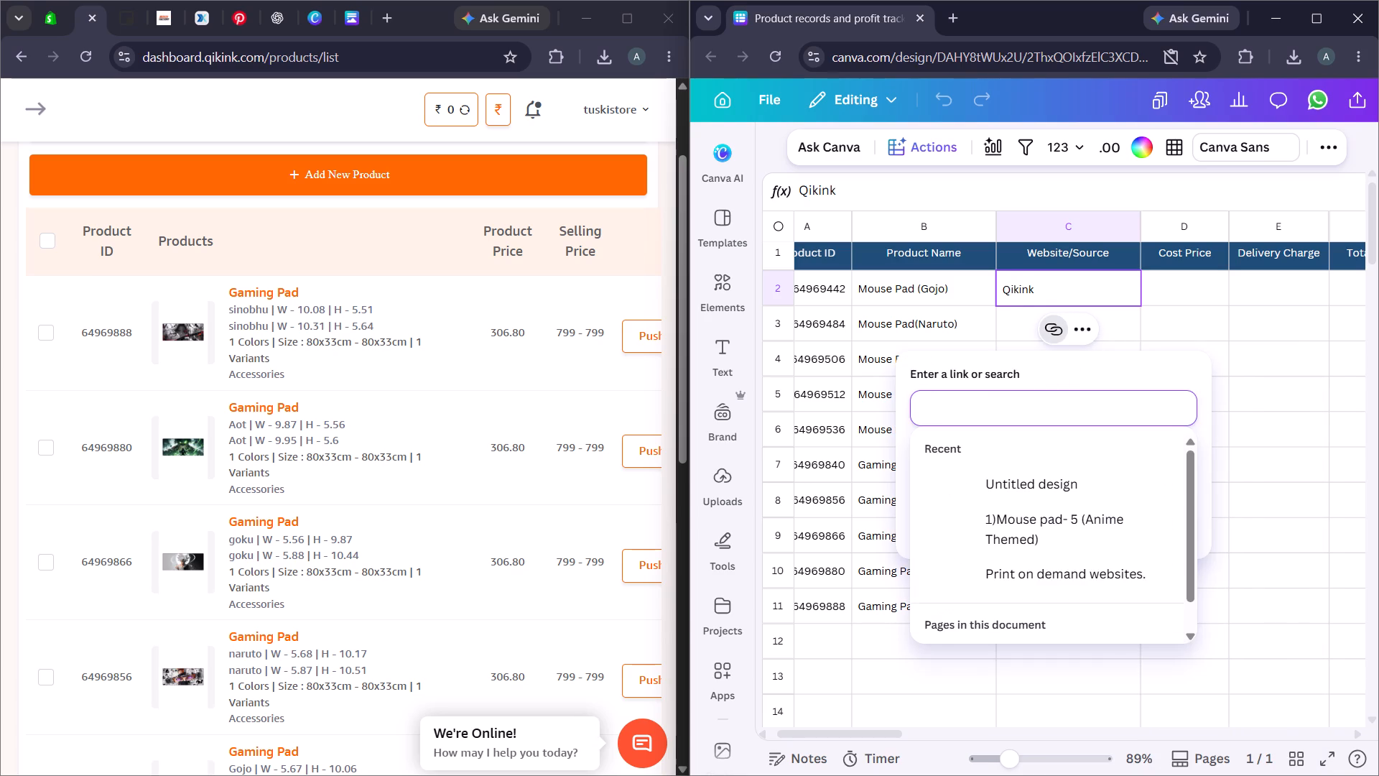
{"action": "right_click", "coordinate": [1039, 405]}
{"action": "left_click", "coordinate": [1079, 568]}
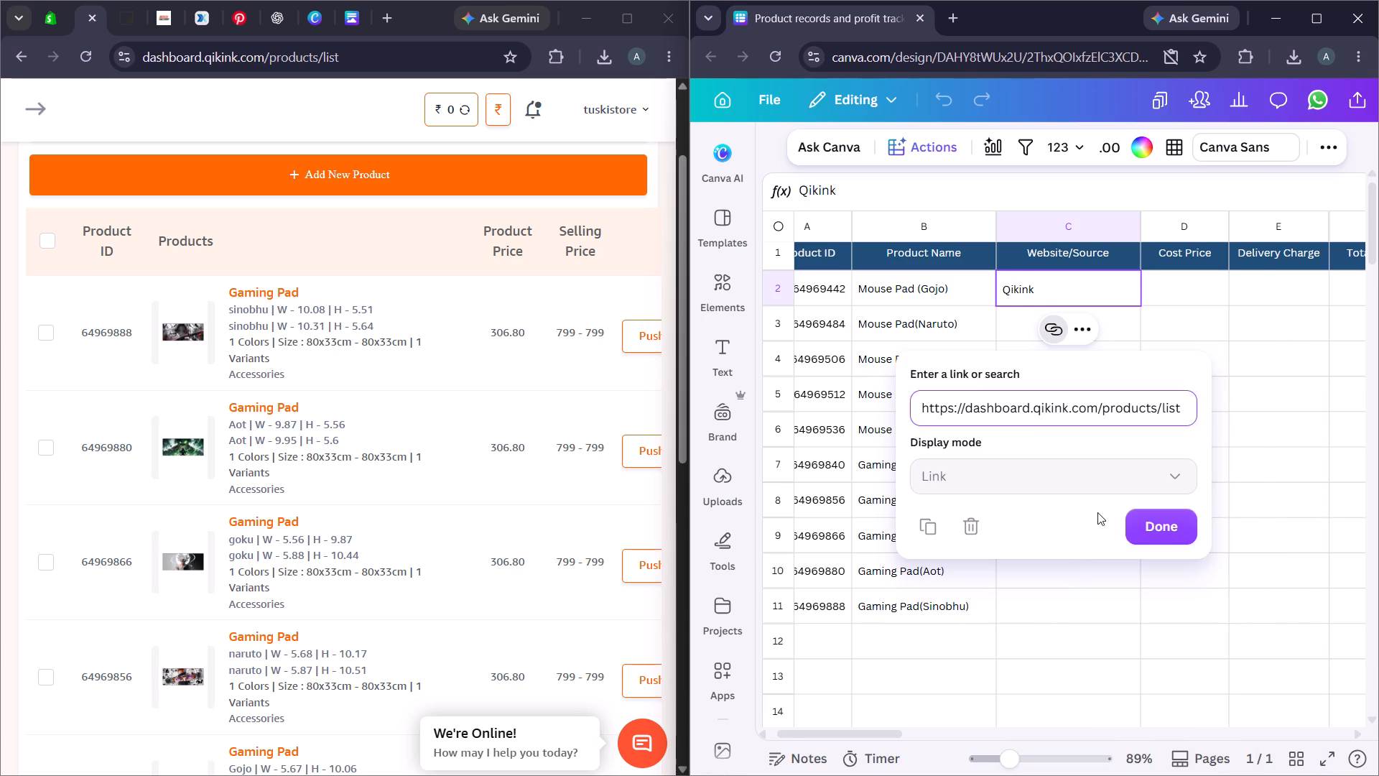
{"action": "left_click", "coordinate": [1152, 522]}
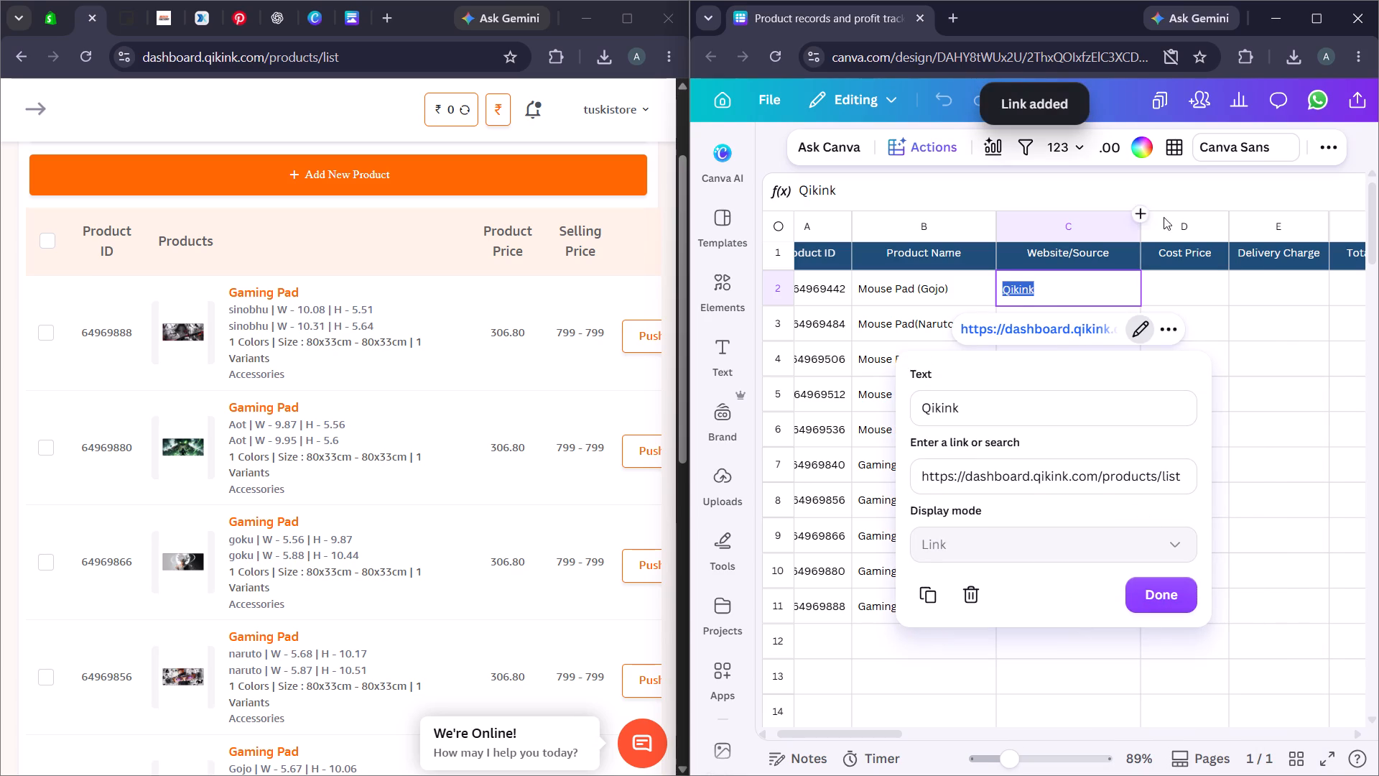
{"action": "left_click_drag", "start_coordinate": [1206, 337], "coordinate": [745, 388]}
{"action": "right_click_drag", "start_coordinate": [1206, 337], "coordinate": [841, 319]}
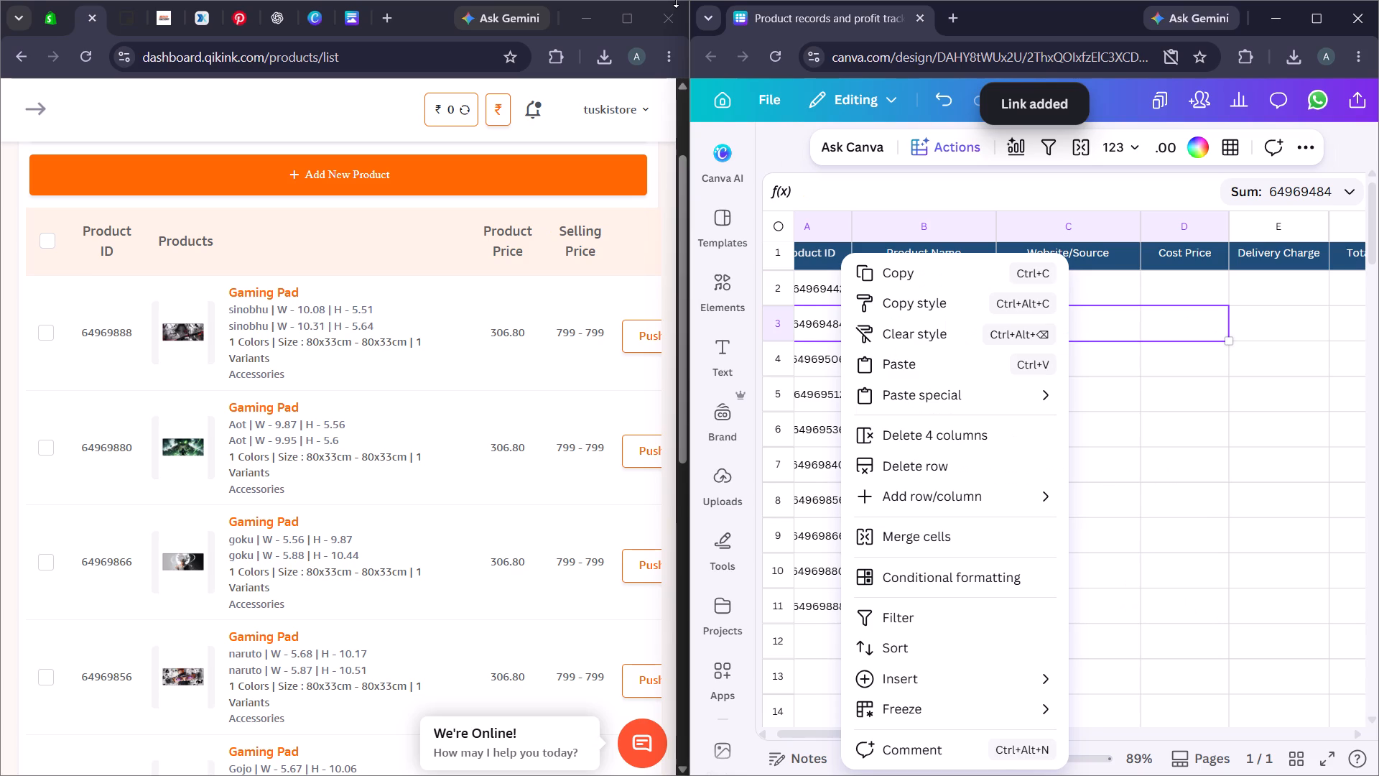
{"action": "left_click", "coordinate": [1013, 0]}
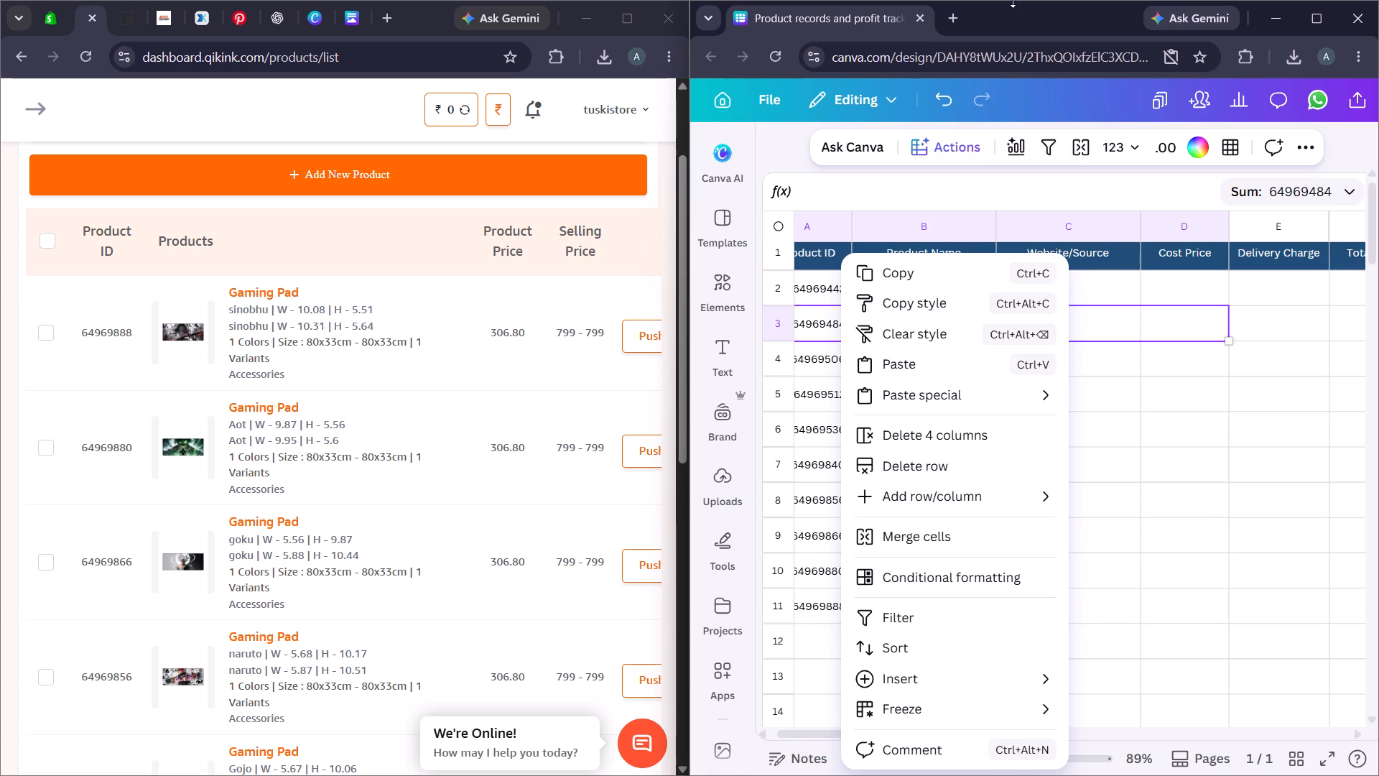
{"action": "left_click", "coordinate": [1147, 301]}
{"action": "left_click", "coordinate": [1049, 324]}
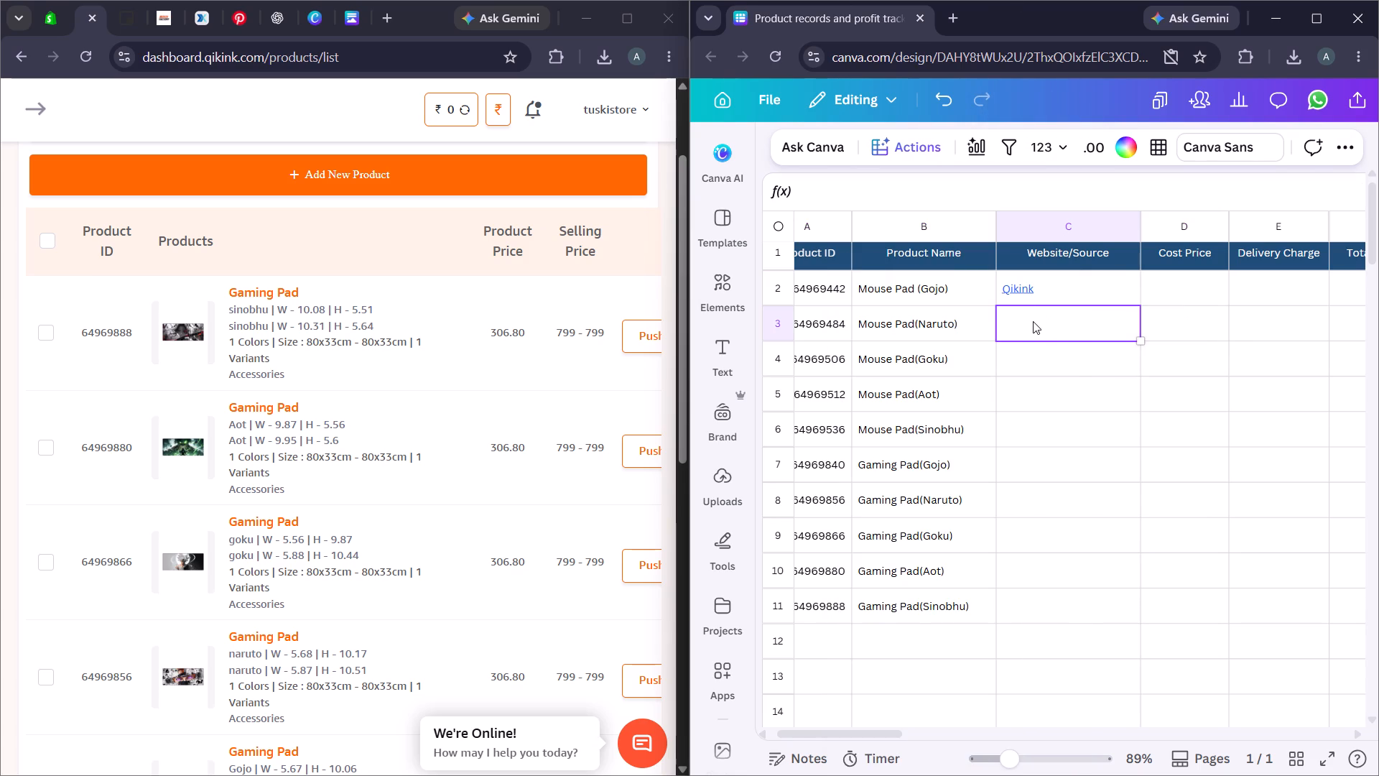
Open the sort and filter options for the Website/Source column from cell C2.
{"action": "left_click", "coordinate": [1027, 284]}
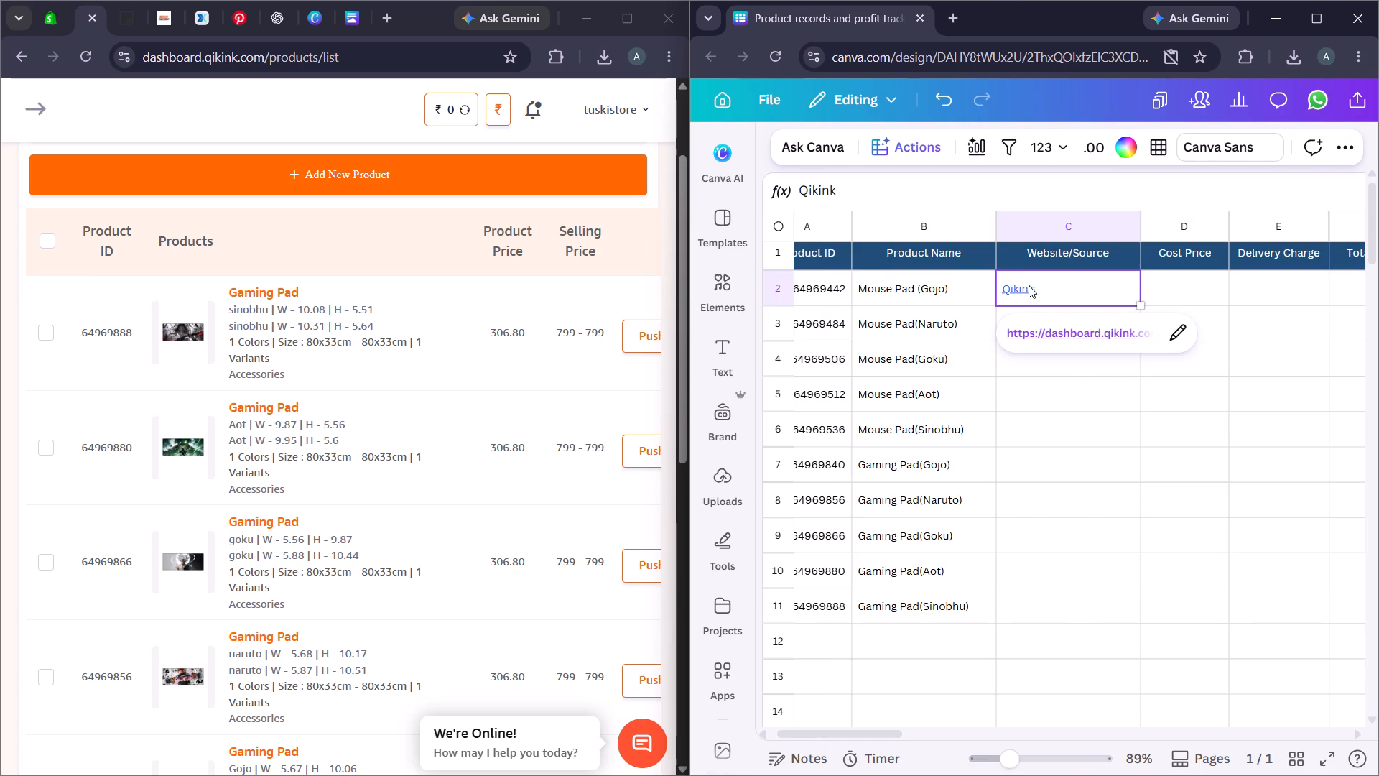
{"action": "double_click", "coordinate": [1024, 287]}
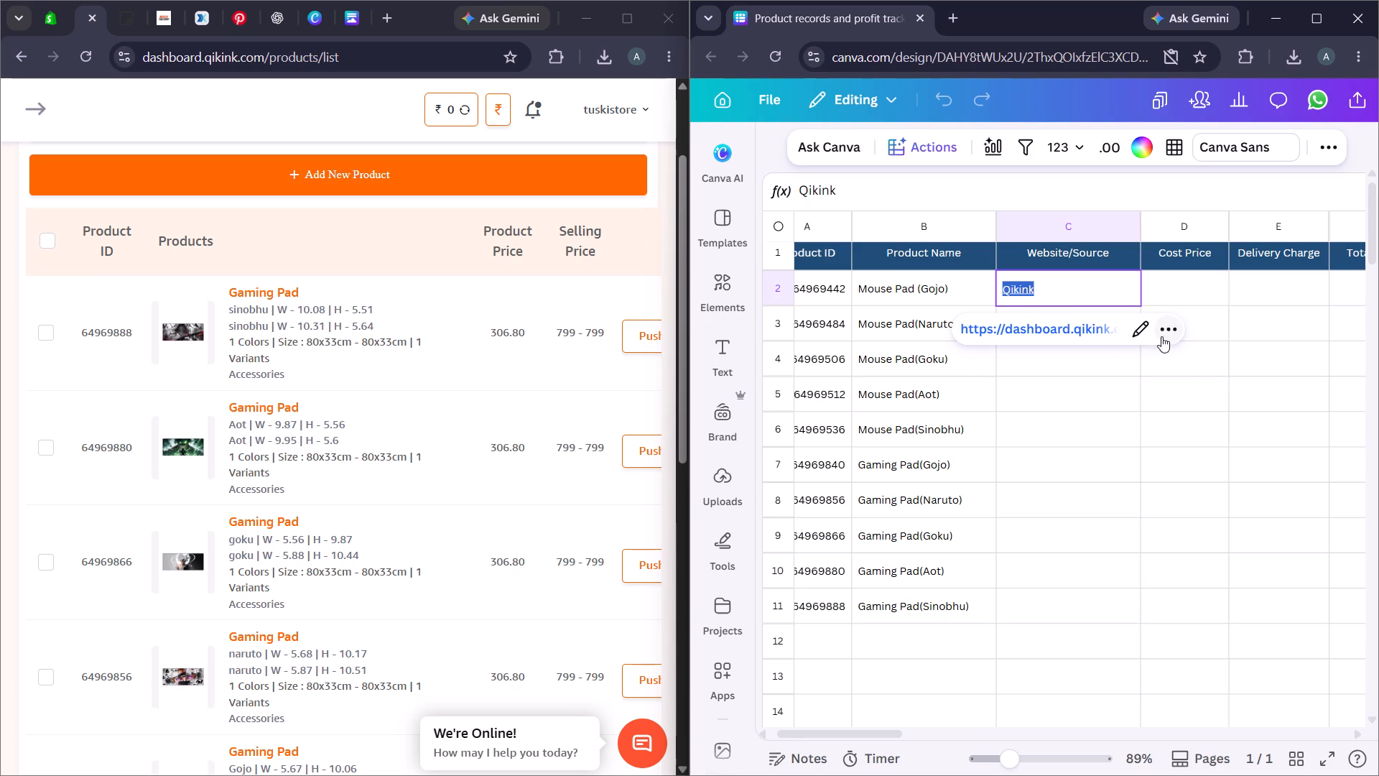
{"action": "left_click", "coordinate": [1166, 331]}
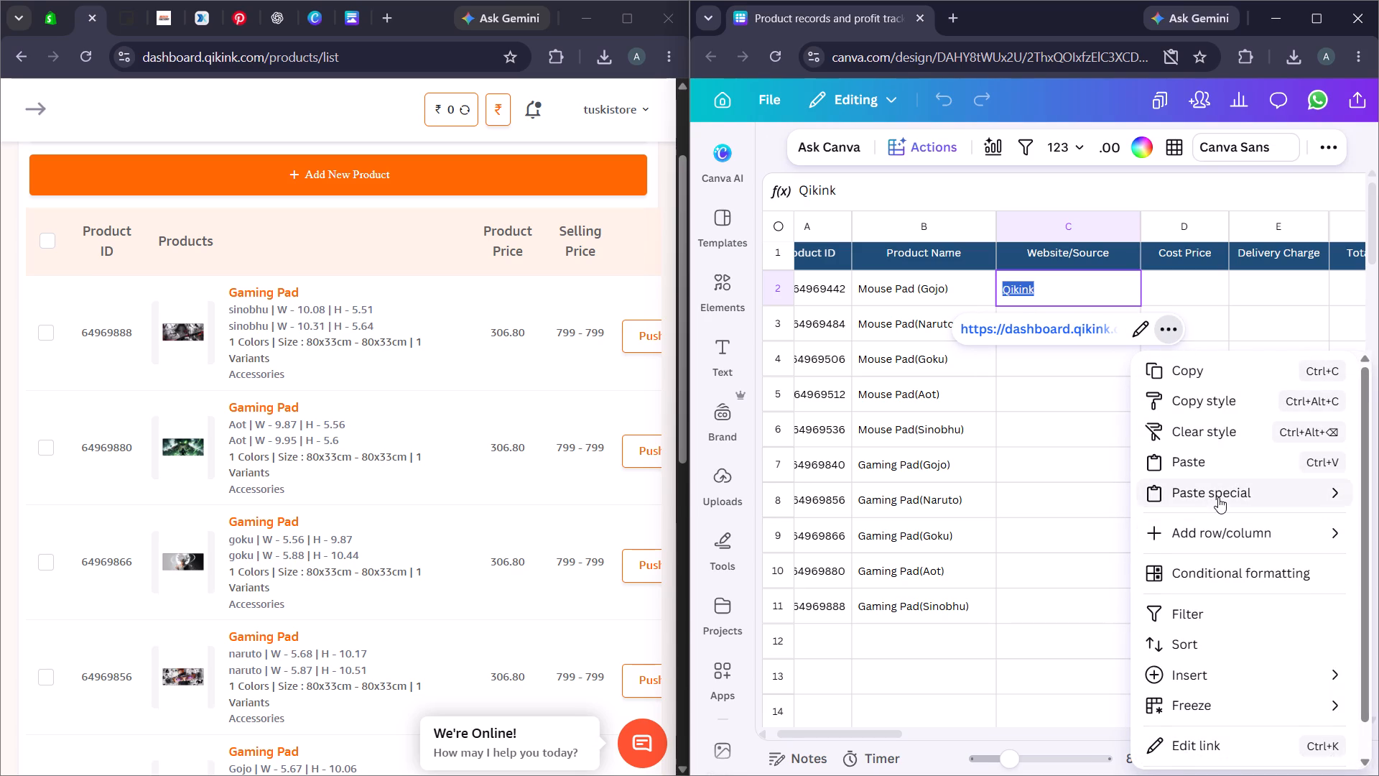
{"action": "scroll", "coordinate": [1222, 494], "scroll_direction": "down", "scroll_amount": 1}
{"action": "scroll", "coordinate": [1194, 662], "scroll_direction": "down", "scroll_amount": 1}
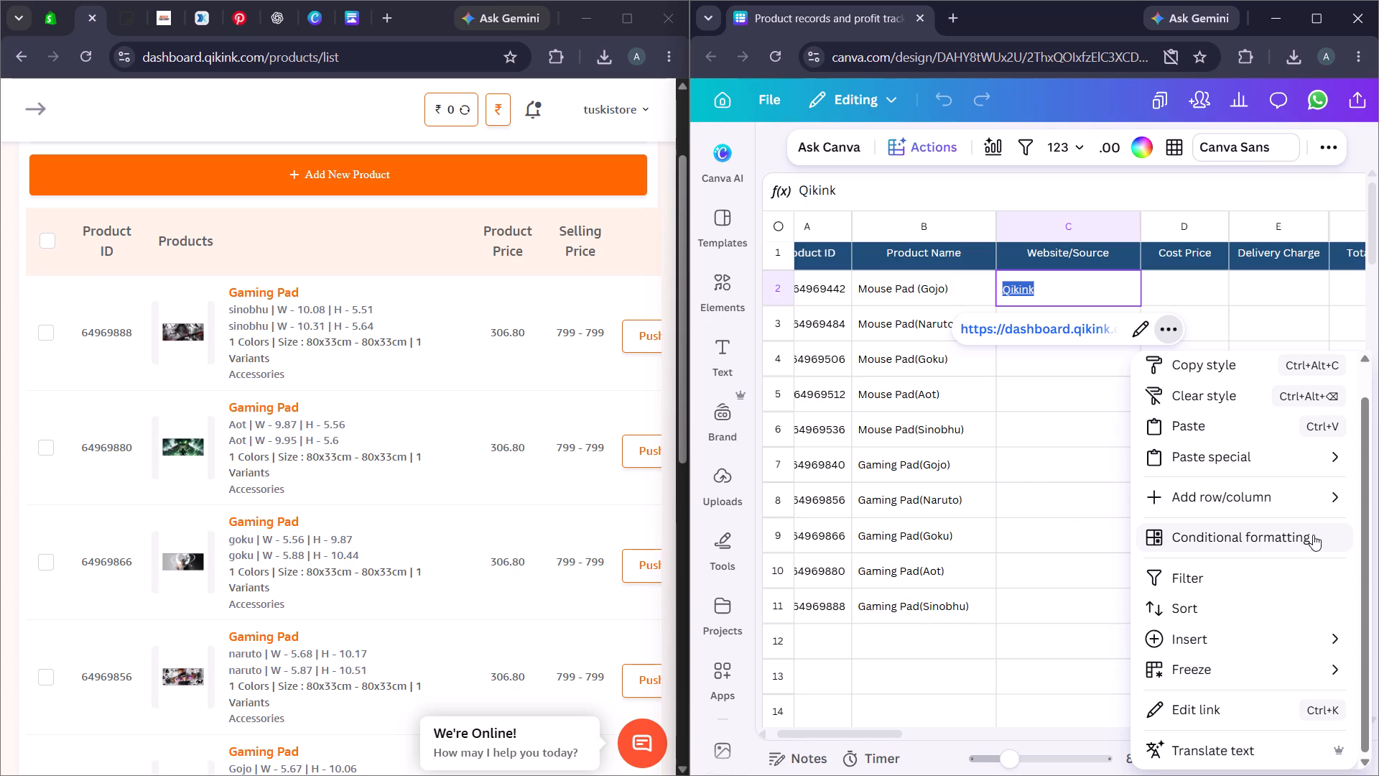
{"action": "left_click", "coordinate": [1232, 613]}
{"action": "left_click", "coordinate": [1207, 617]}
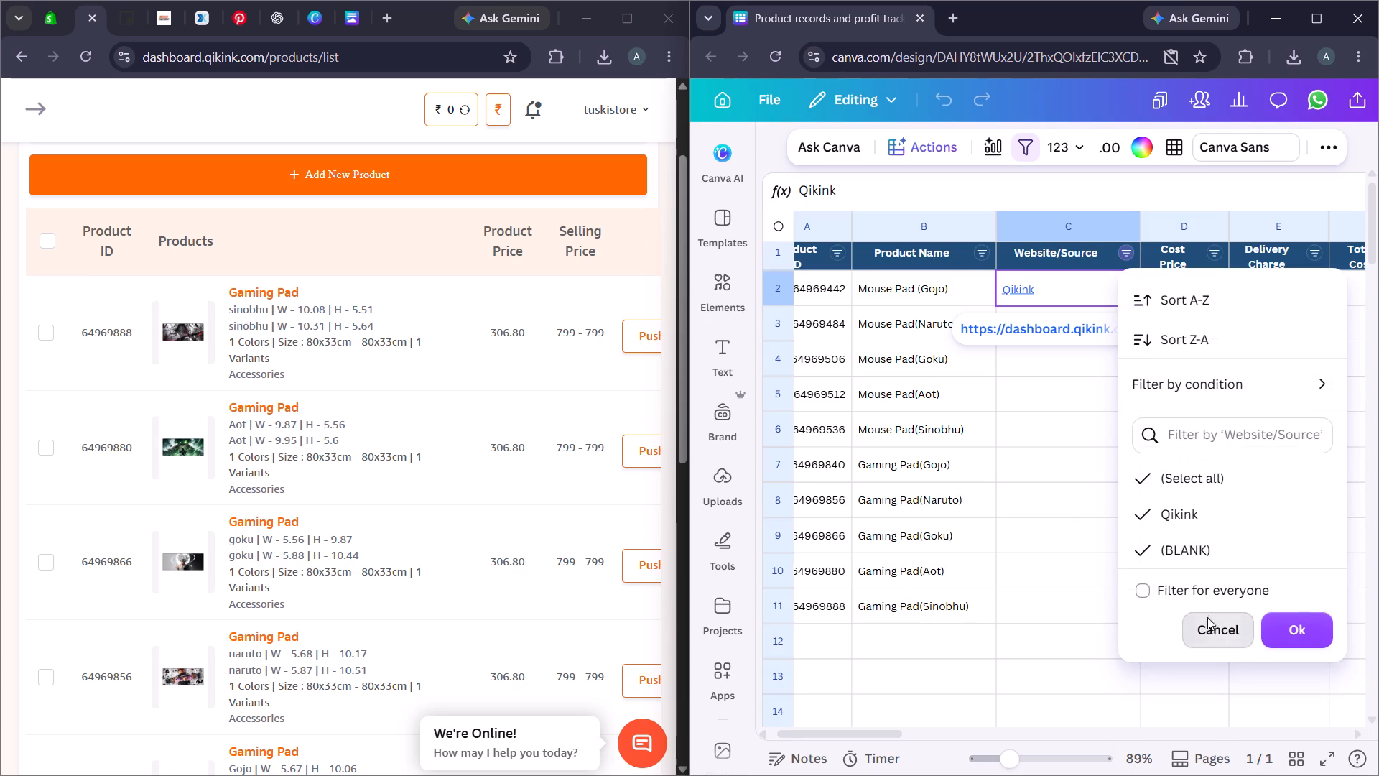
Copy the linked "Qikink" text from C2 and try to paste its format only into C3, allowing Canva clipboard access.
{"action": "double_click", "coordinate": [1031, 292]}
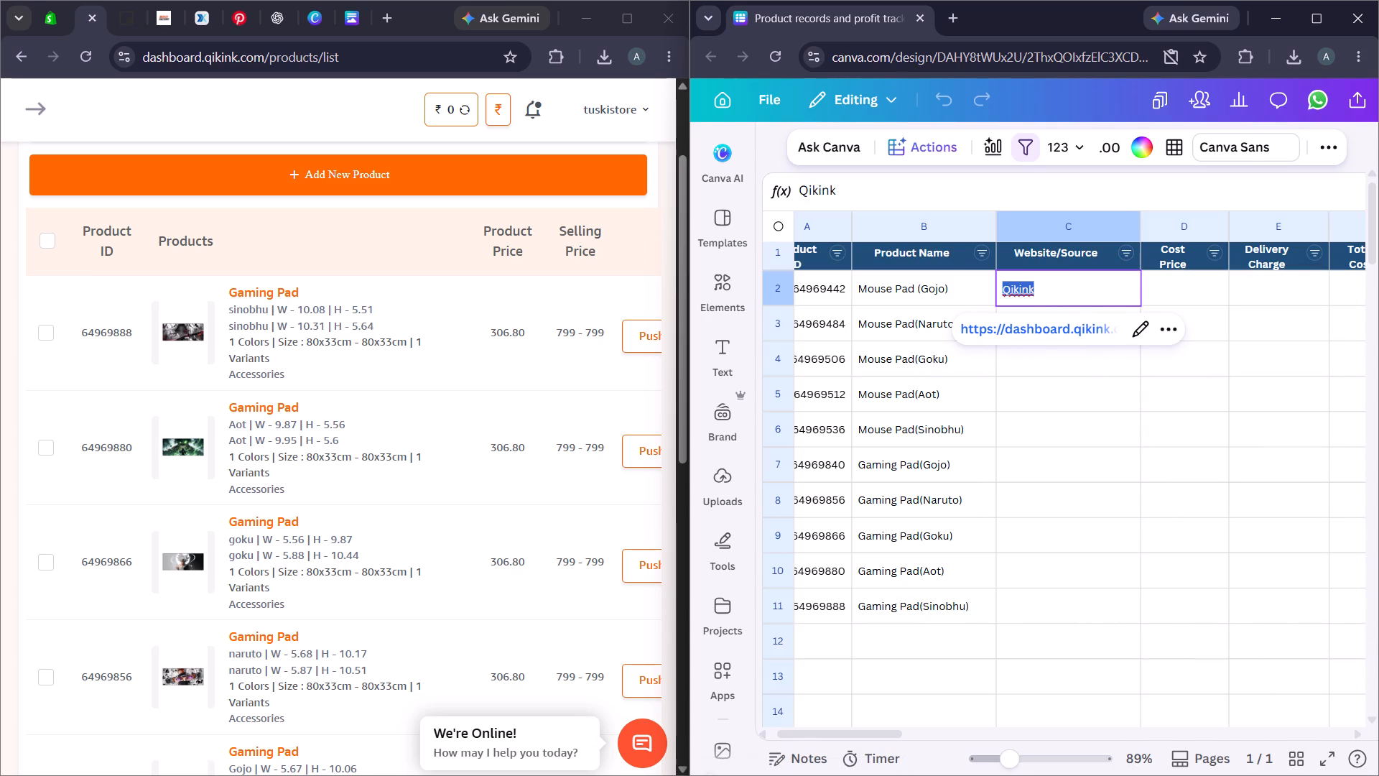
{"action": "left_click", "coordinate": [1169, 323]}
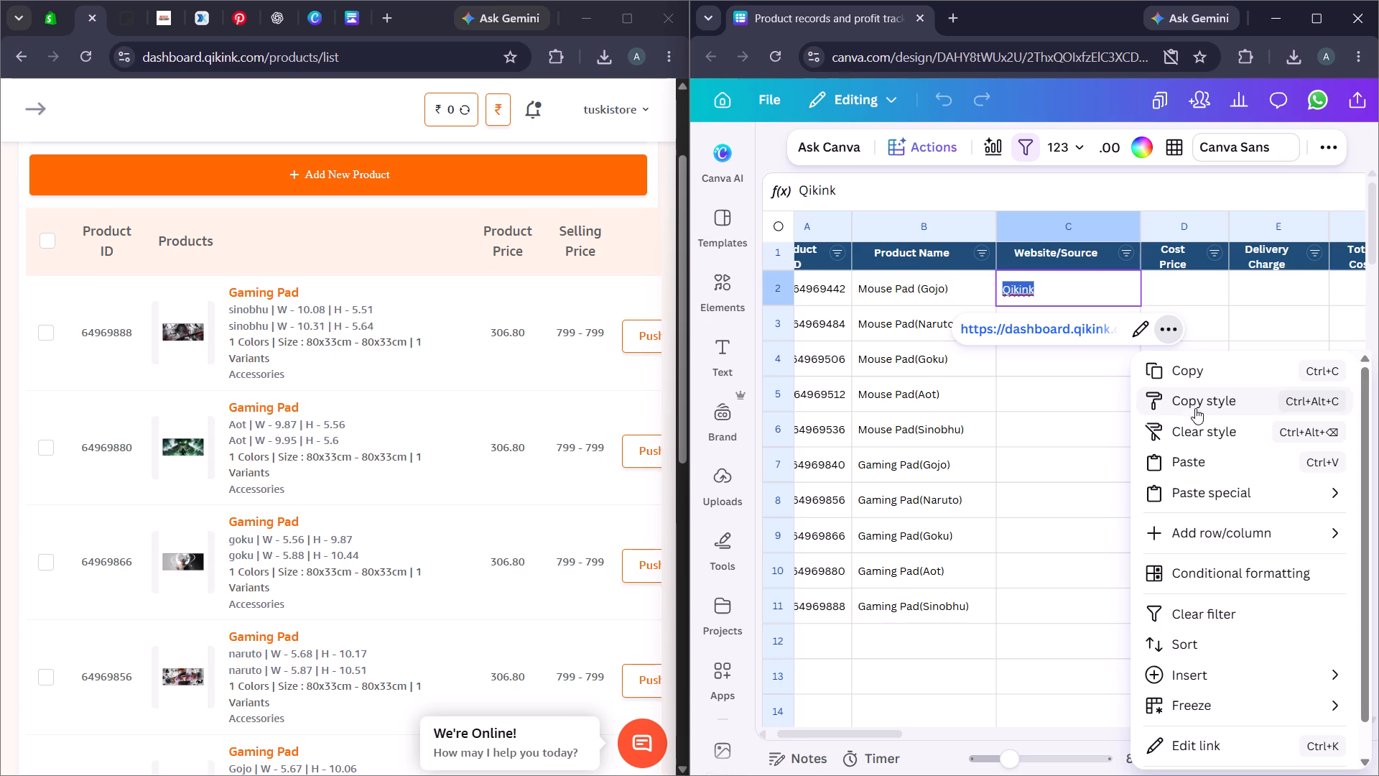
{"action": "left_click", "coordinate": [1183, 369]}
{"action": "left_click", "coordinate": [1067, 349]}
{"action": "left_click", "coordinate": [1044, 322]}
{"action": "right_click", "coordinate": [1044, 322]}
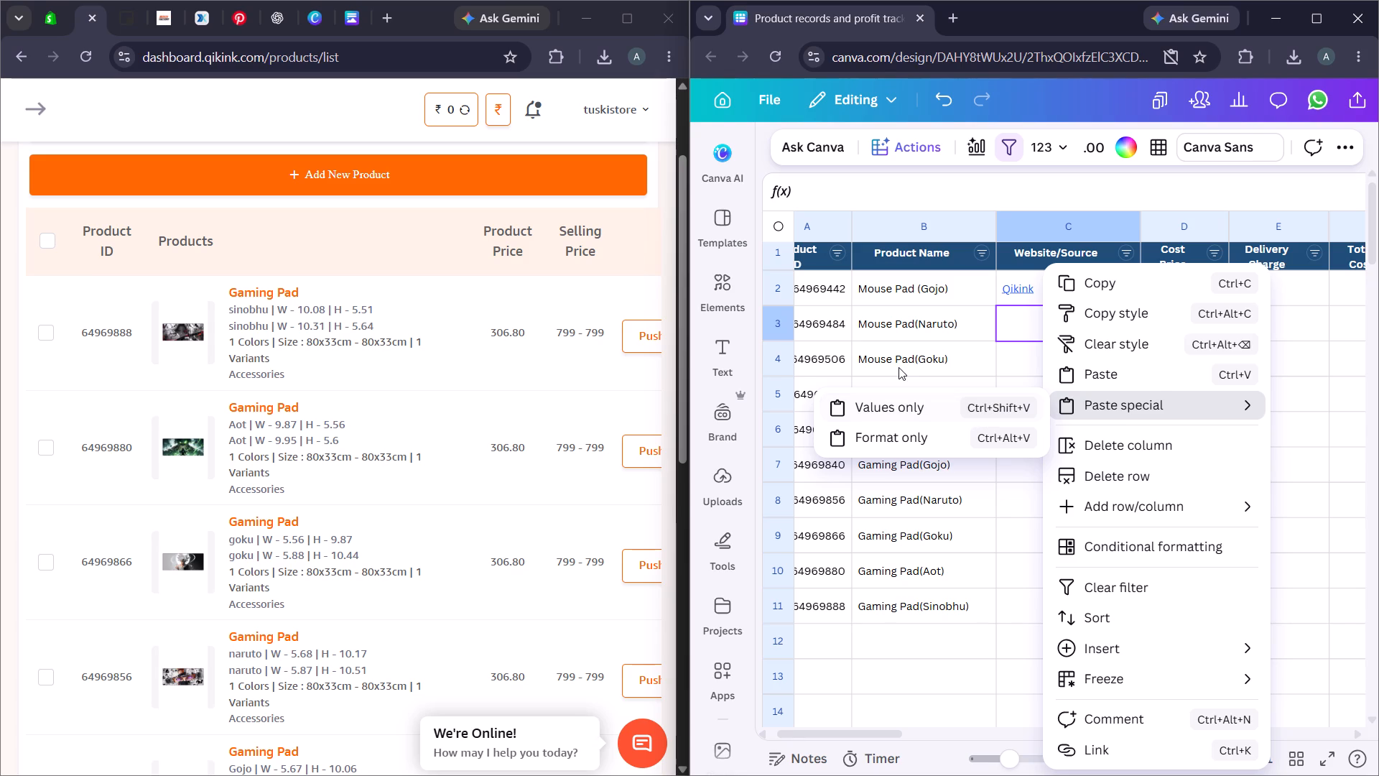
{"action": "left_click", "coordinate": [920, 431]}
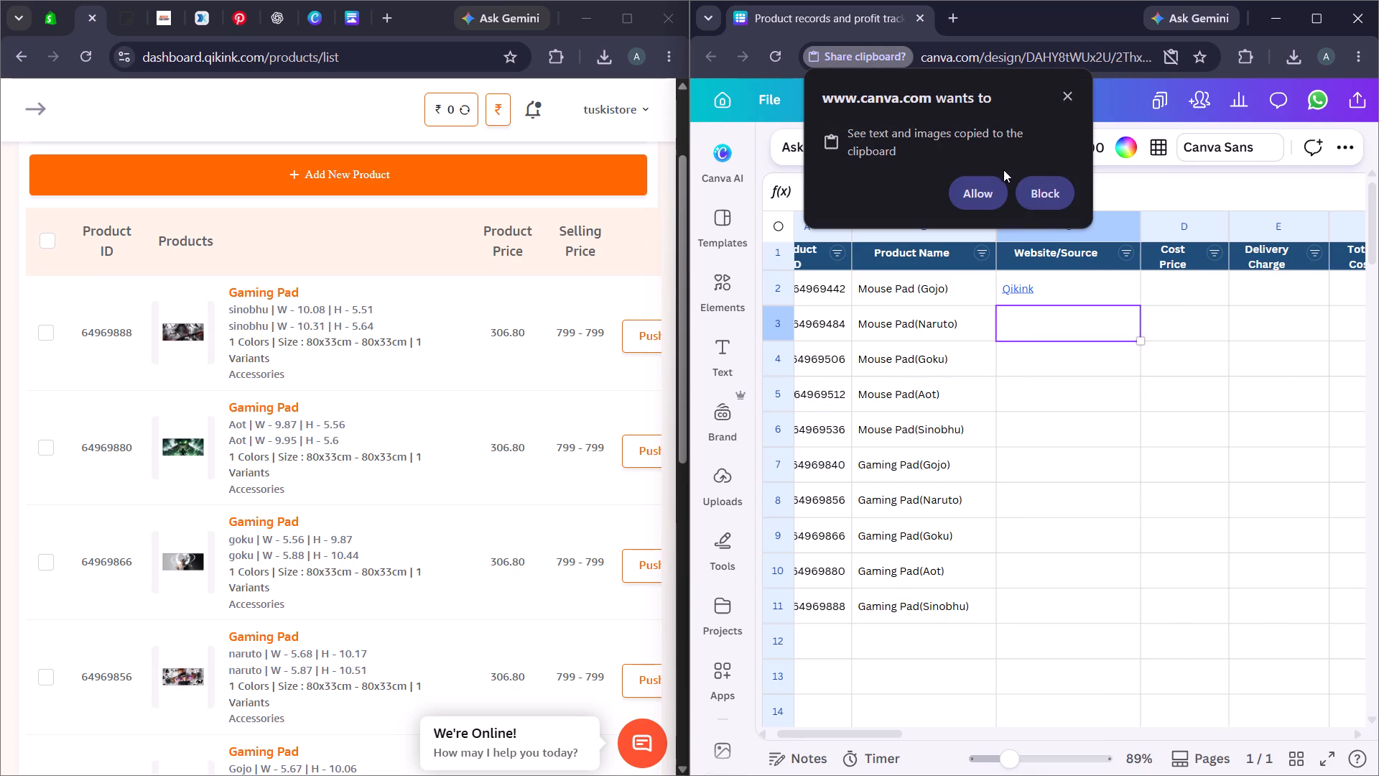
{"action": "left_click", "coordinate": [991, 195]}
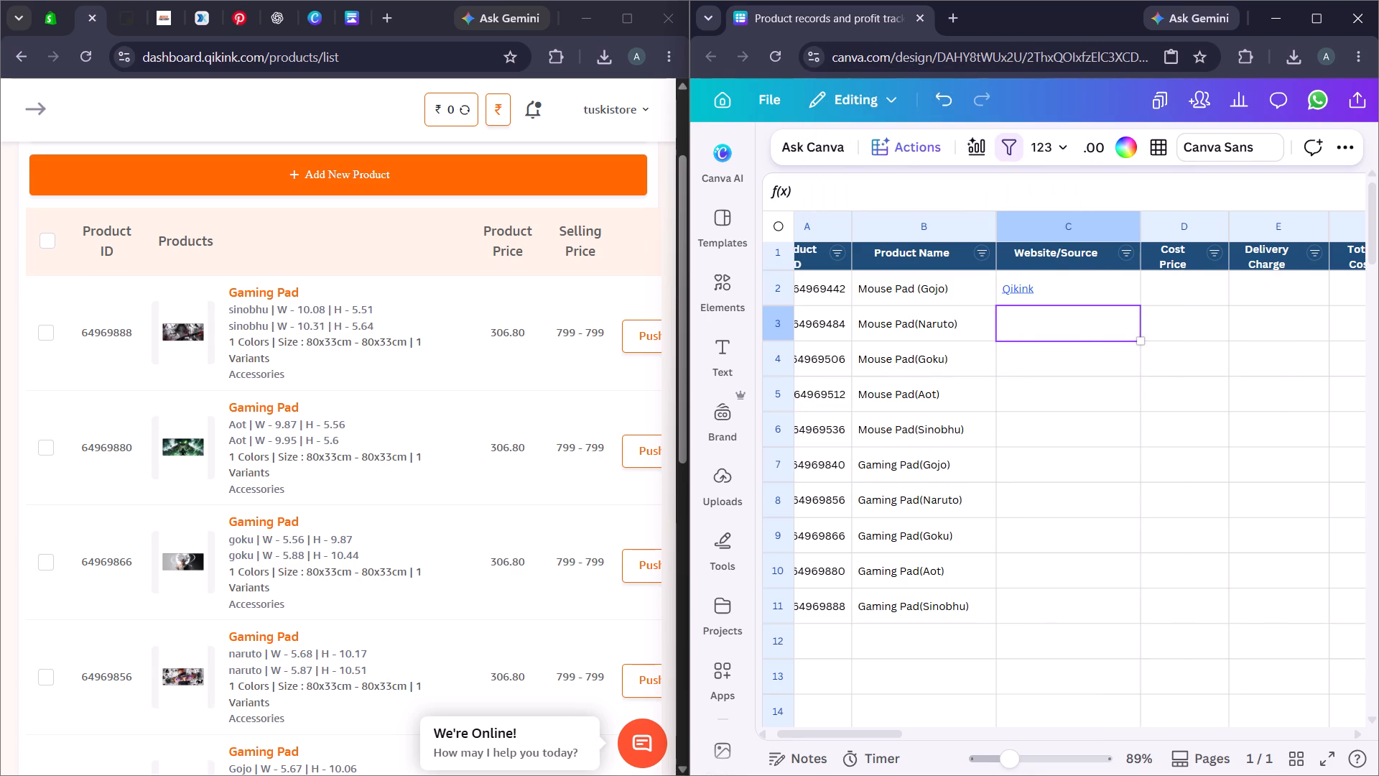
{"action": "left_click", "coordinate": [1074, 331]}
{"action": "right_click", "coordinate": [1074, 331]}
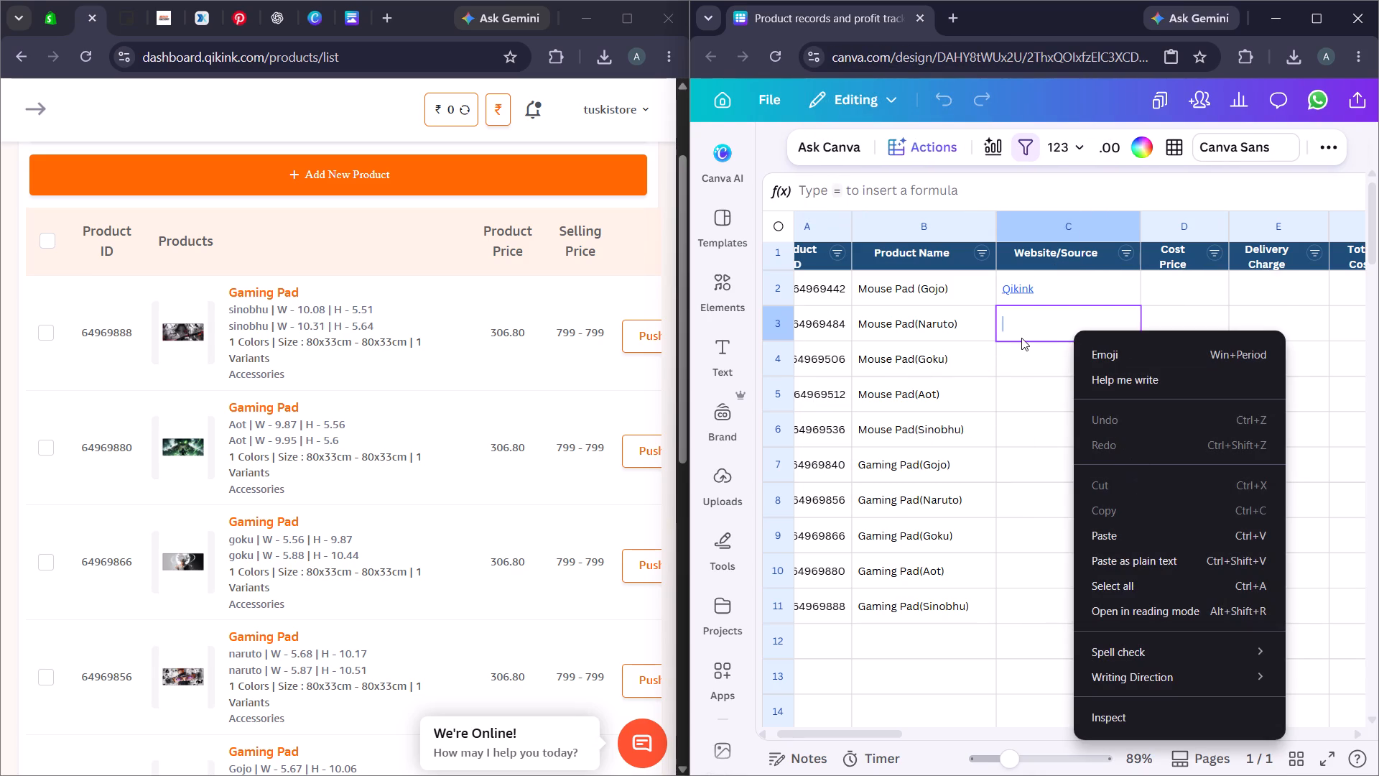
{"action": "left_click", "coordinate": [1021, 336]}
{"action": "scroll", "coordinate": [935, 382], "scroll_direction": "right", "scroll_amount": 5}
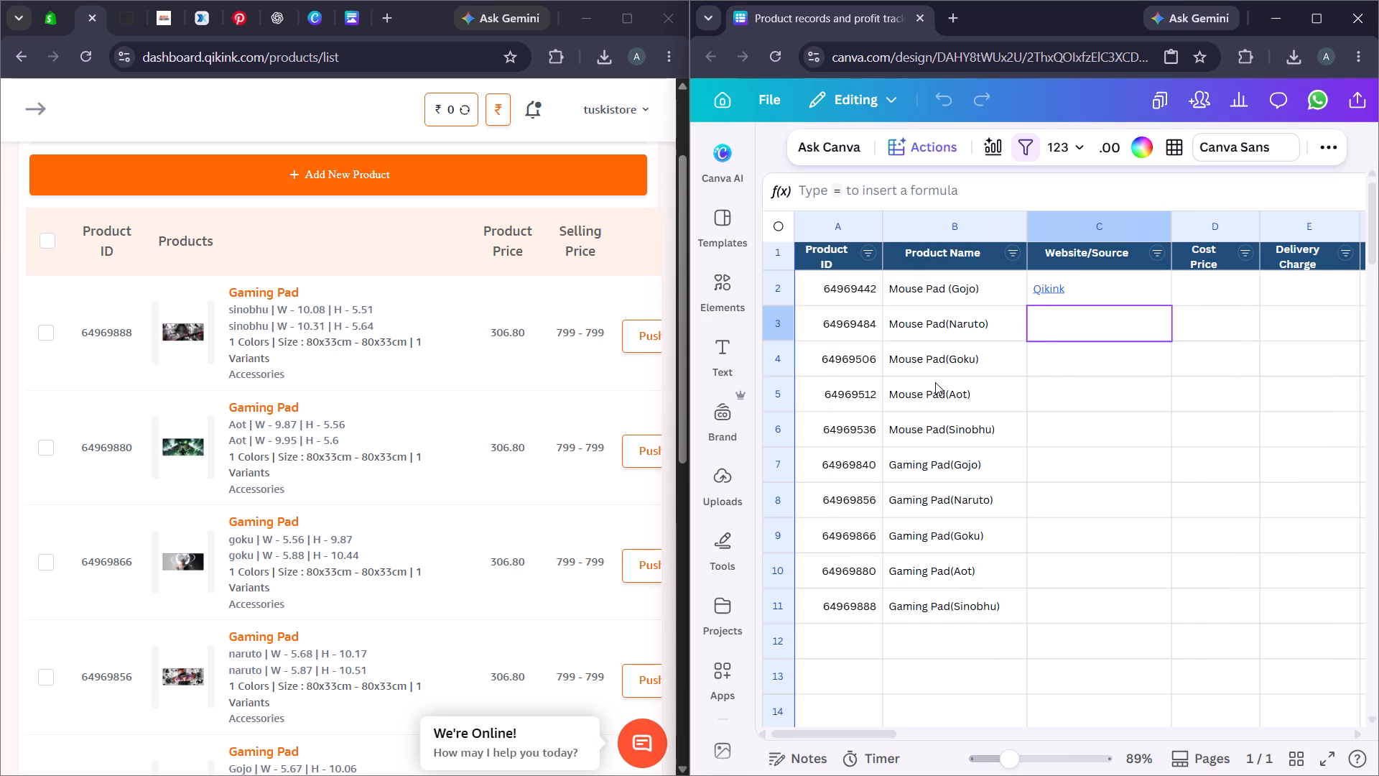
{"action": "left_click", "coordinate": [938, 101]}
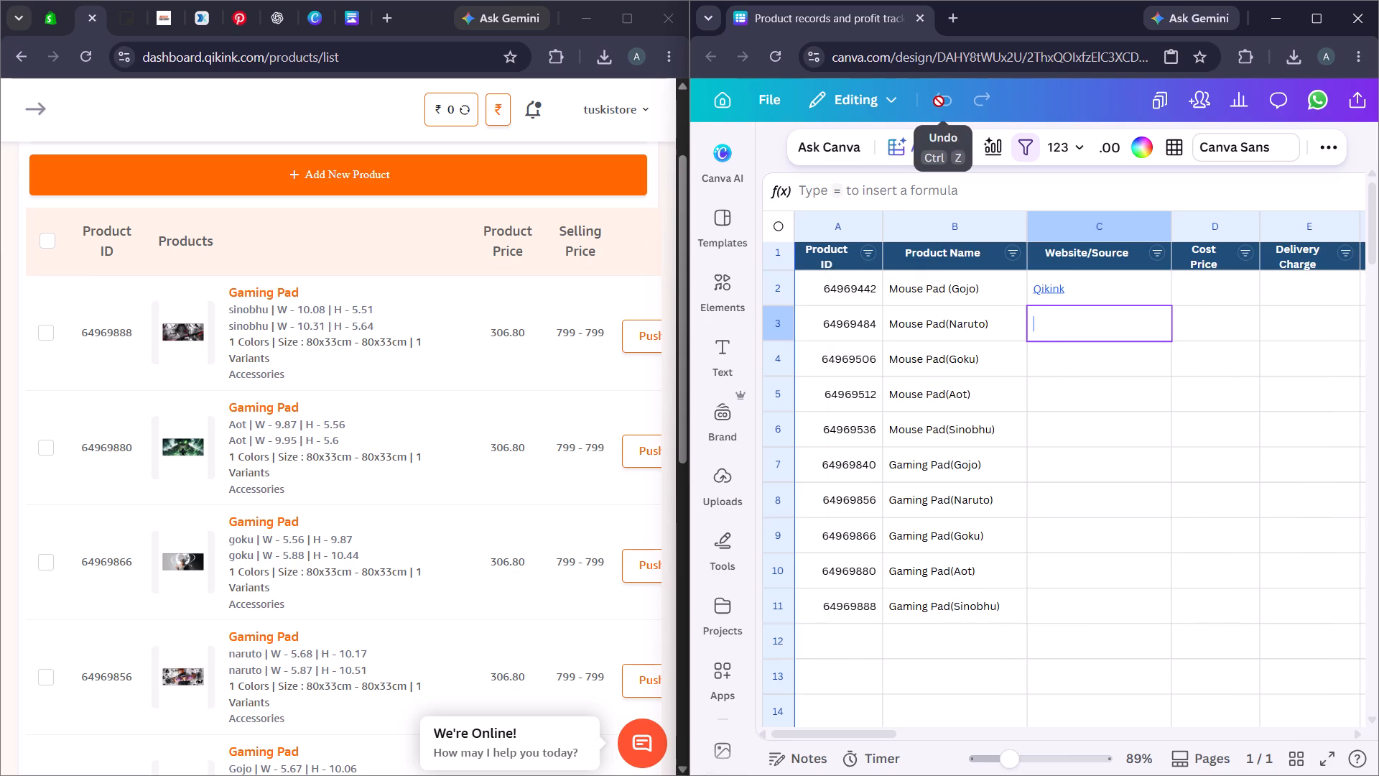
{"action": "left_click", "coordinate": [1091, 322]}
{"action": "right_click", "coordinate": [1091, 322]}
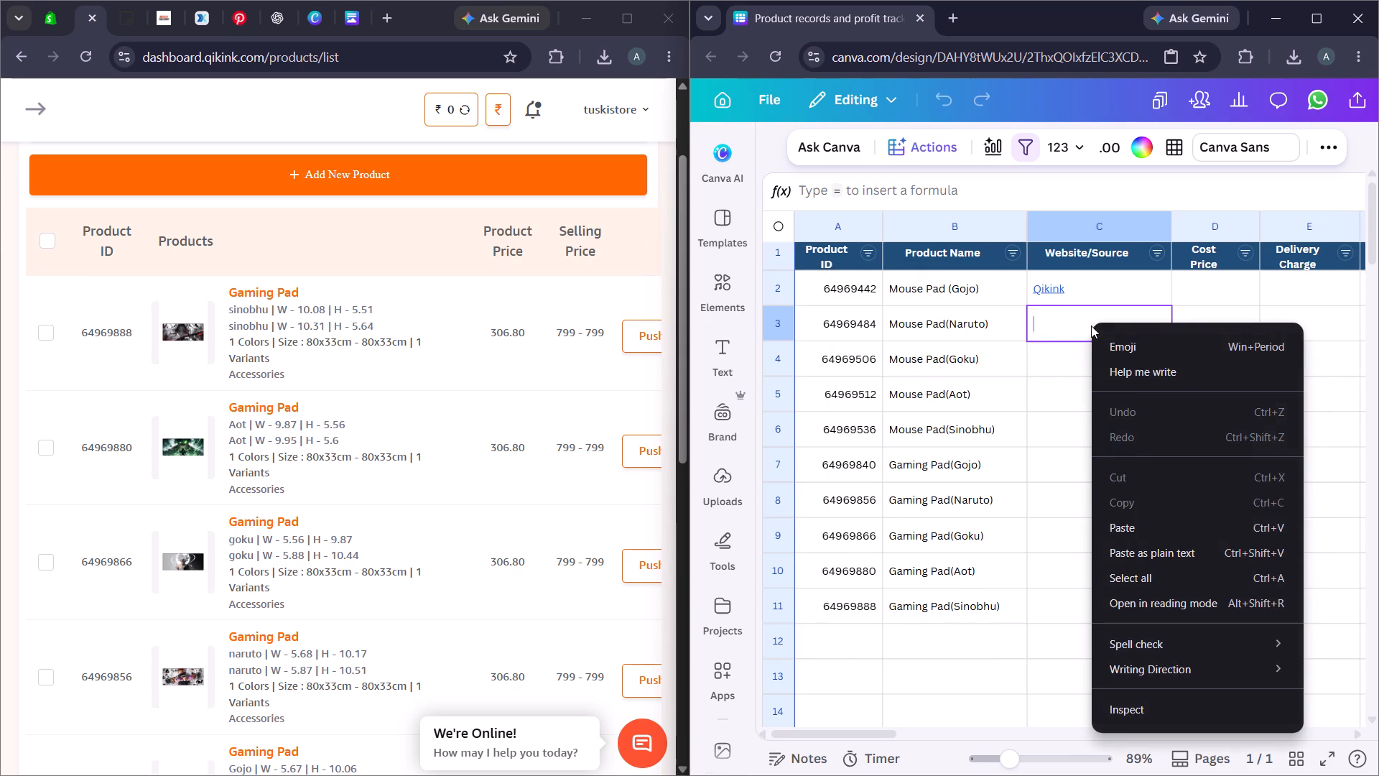
Copy the linked "Qikink" text from C2 and paste it as values only into C3.
{"action": "left_click", "coordinate": [1005, 284]}
{"action": "triple_click", "coordinate": [1054, 286]}
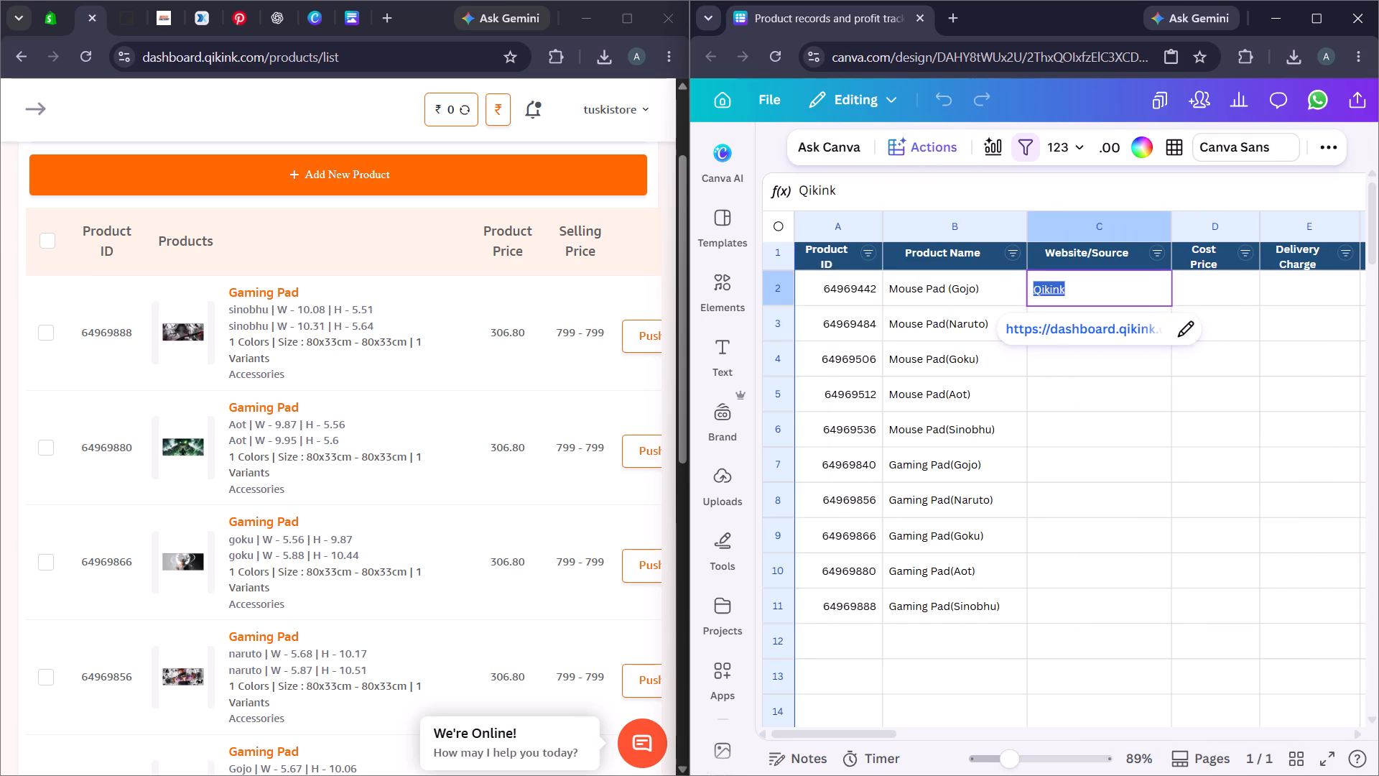
{"action": "right_click", "coordinate": [1080, 287]}
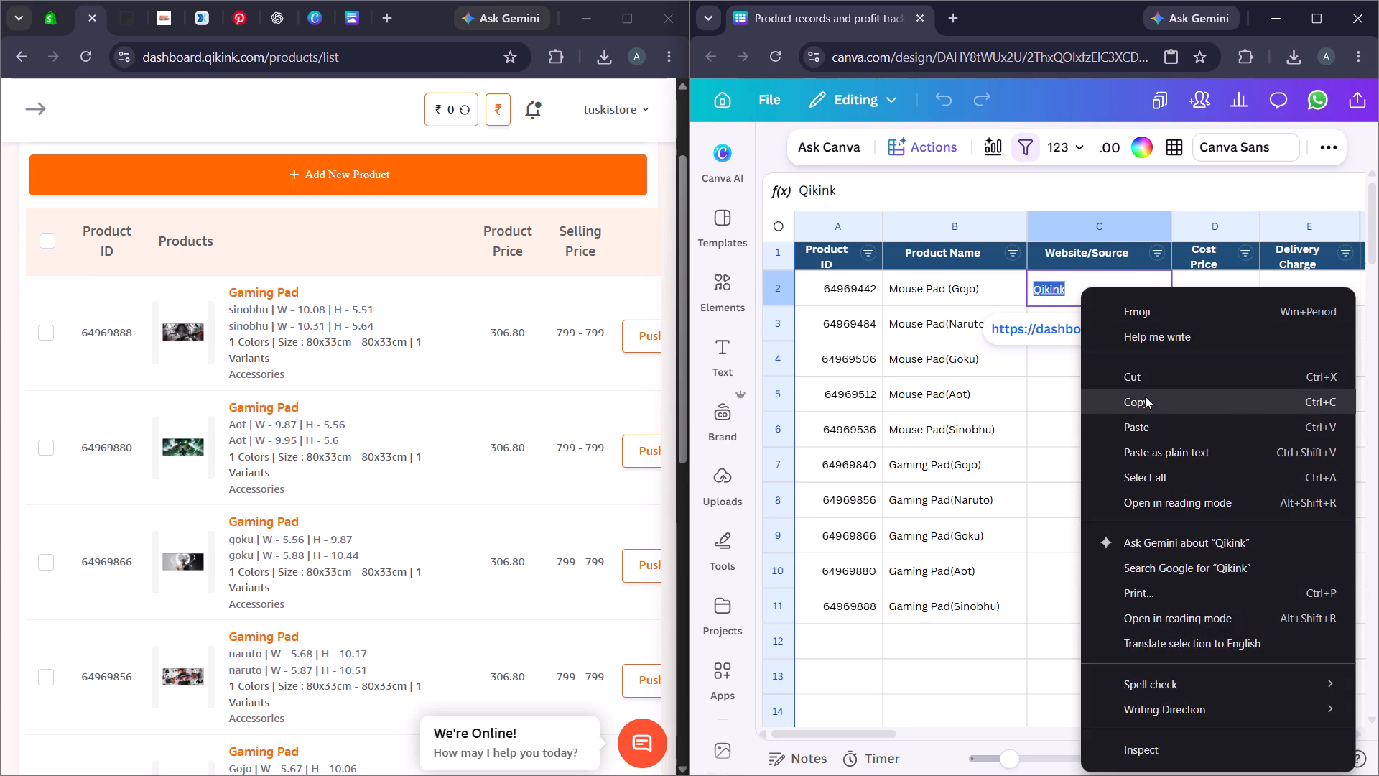
{"action": "left_click", "coordinate": [1145, 396]}
{"action": "left_click", "coordinate": [1066, 359]}
{"action": "left_click", "coordinate": [1063, 321]}
{"action": "right_click", "coordinate": [1064, 321]}
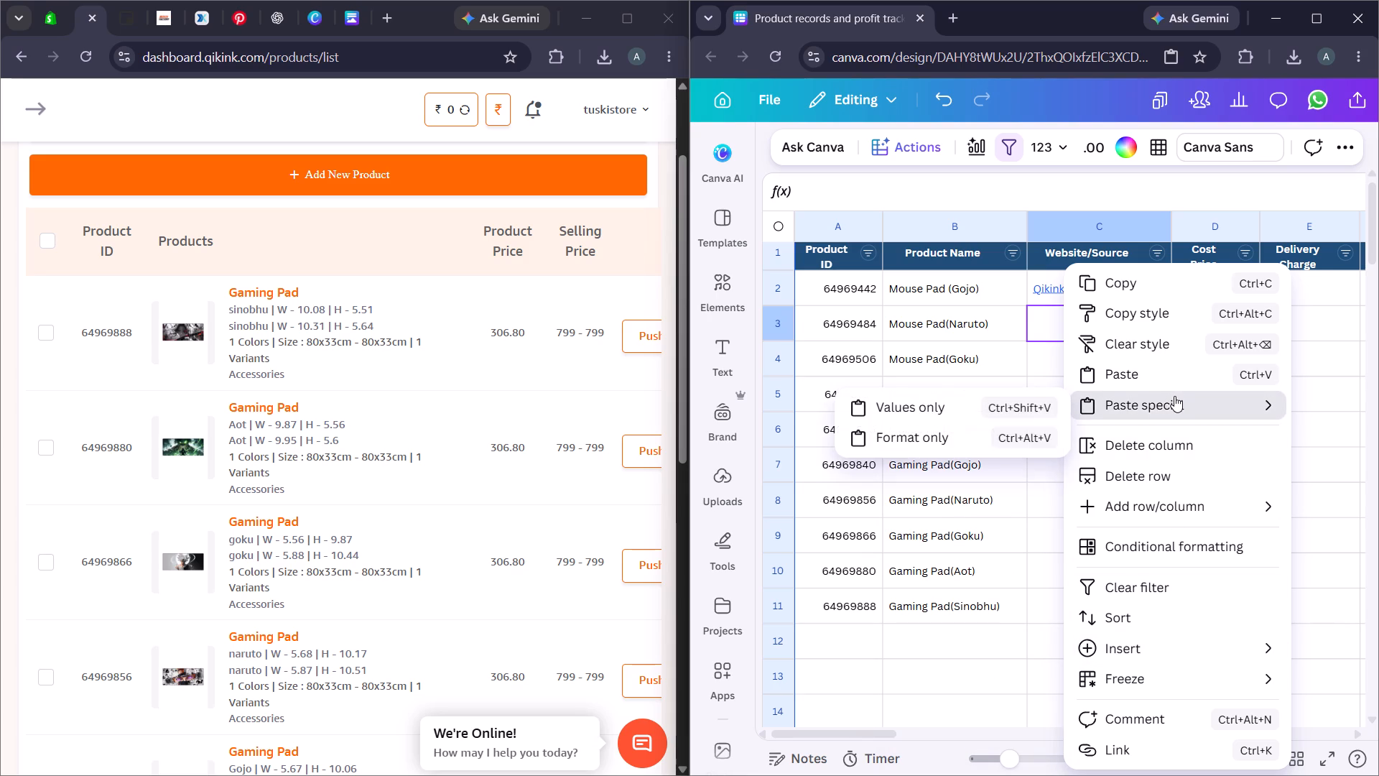
{"action": "left_click", "coordinate": [1000, 404]}
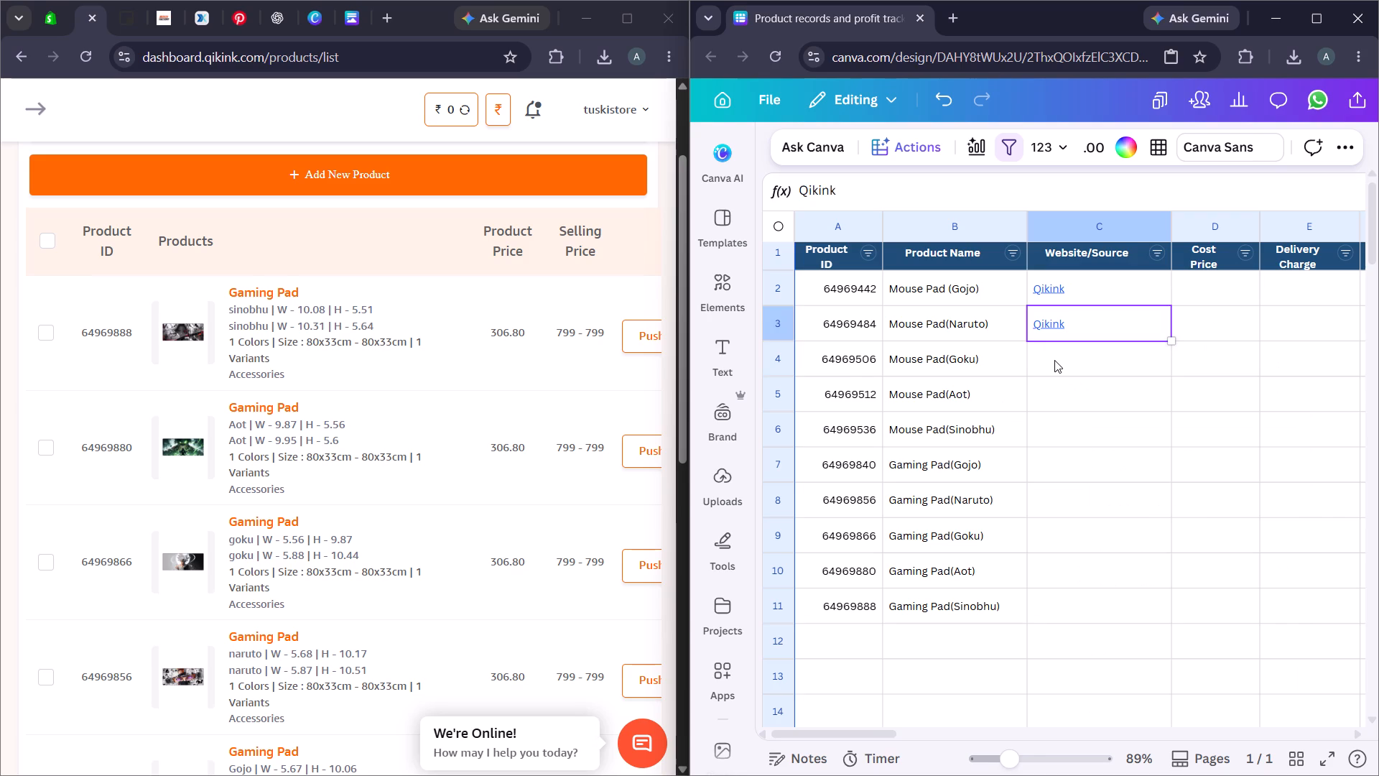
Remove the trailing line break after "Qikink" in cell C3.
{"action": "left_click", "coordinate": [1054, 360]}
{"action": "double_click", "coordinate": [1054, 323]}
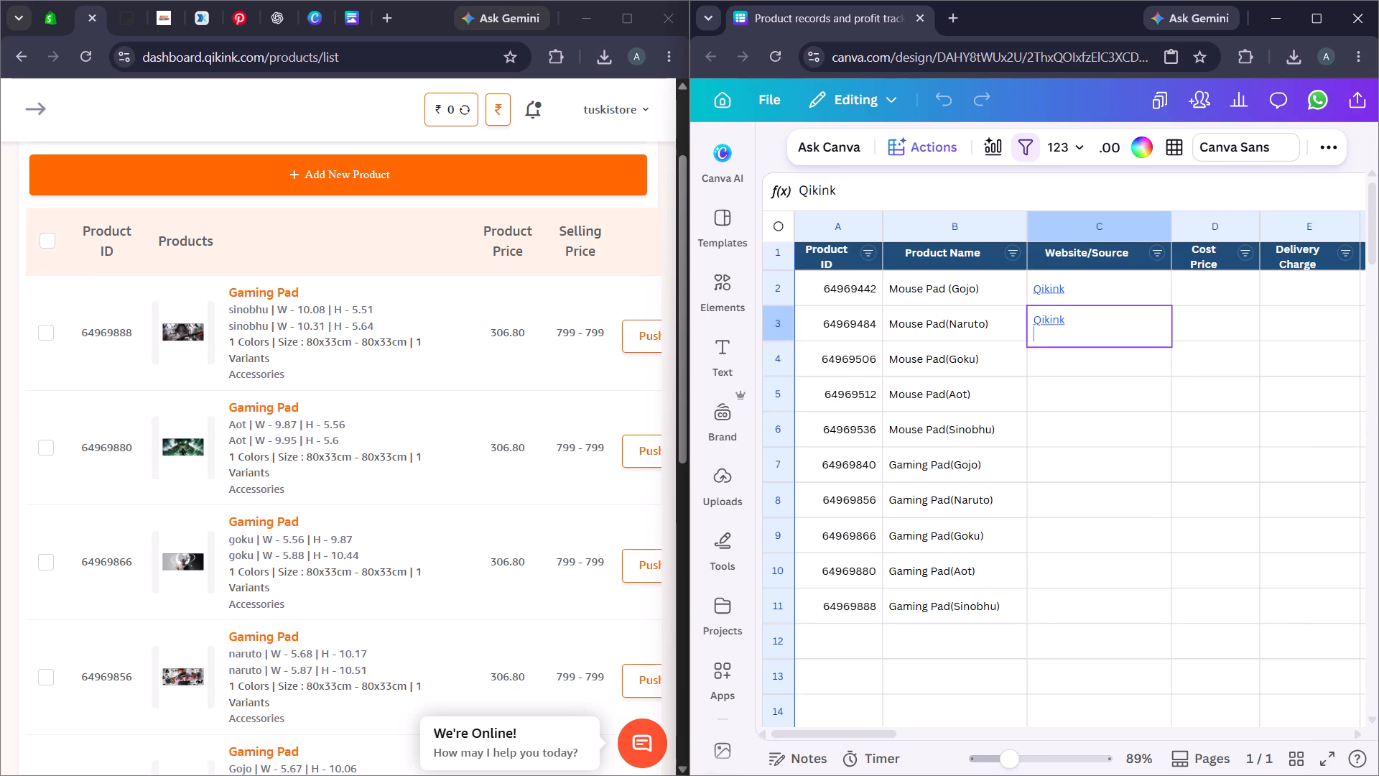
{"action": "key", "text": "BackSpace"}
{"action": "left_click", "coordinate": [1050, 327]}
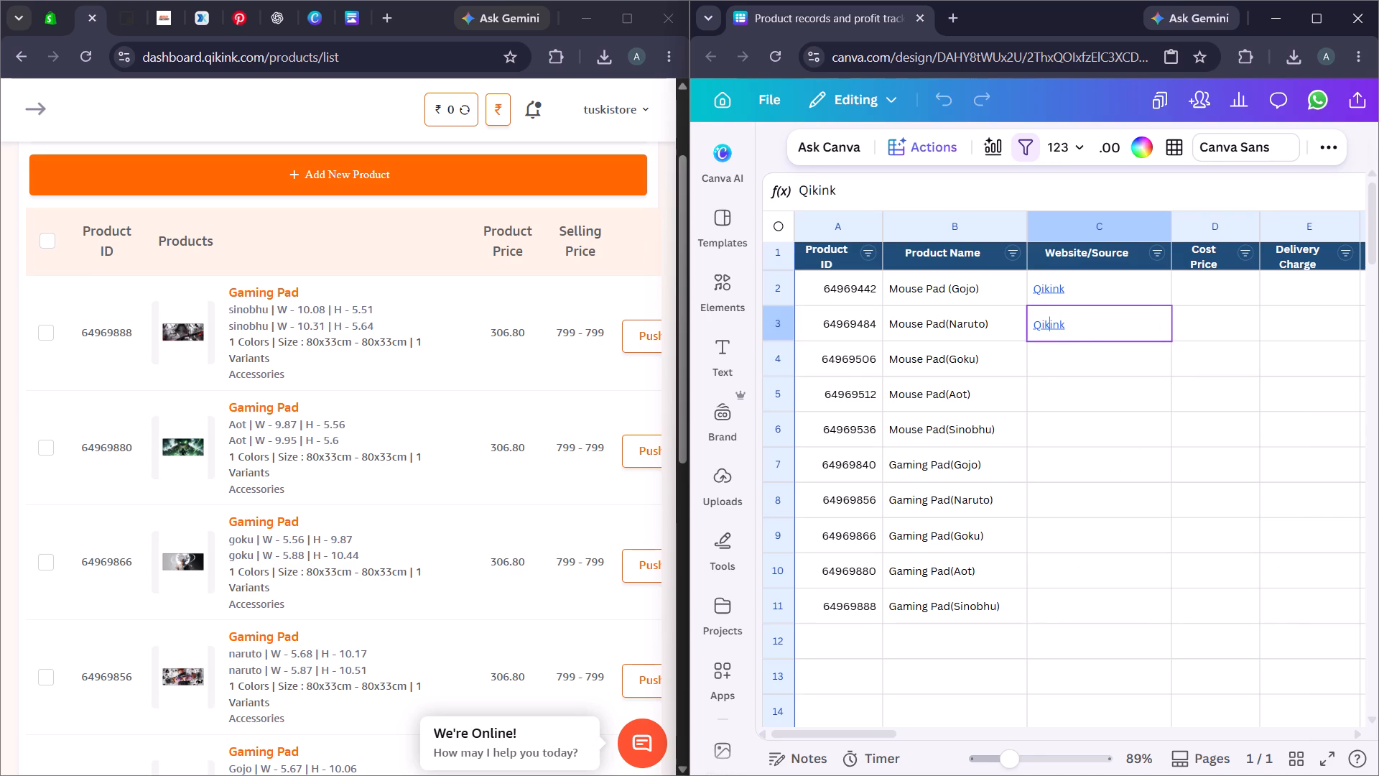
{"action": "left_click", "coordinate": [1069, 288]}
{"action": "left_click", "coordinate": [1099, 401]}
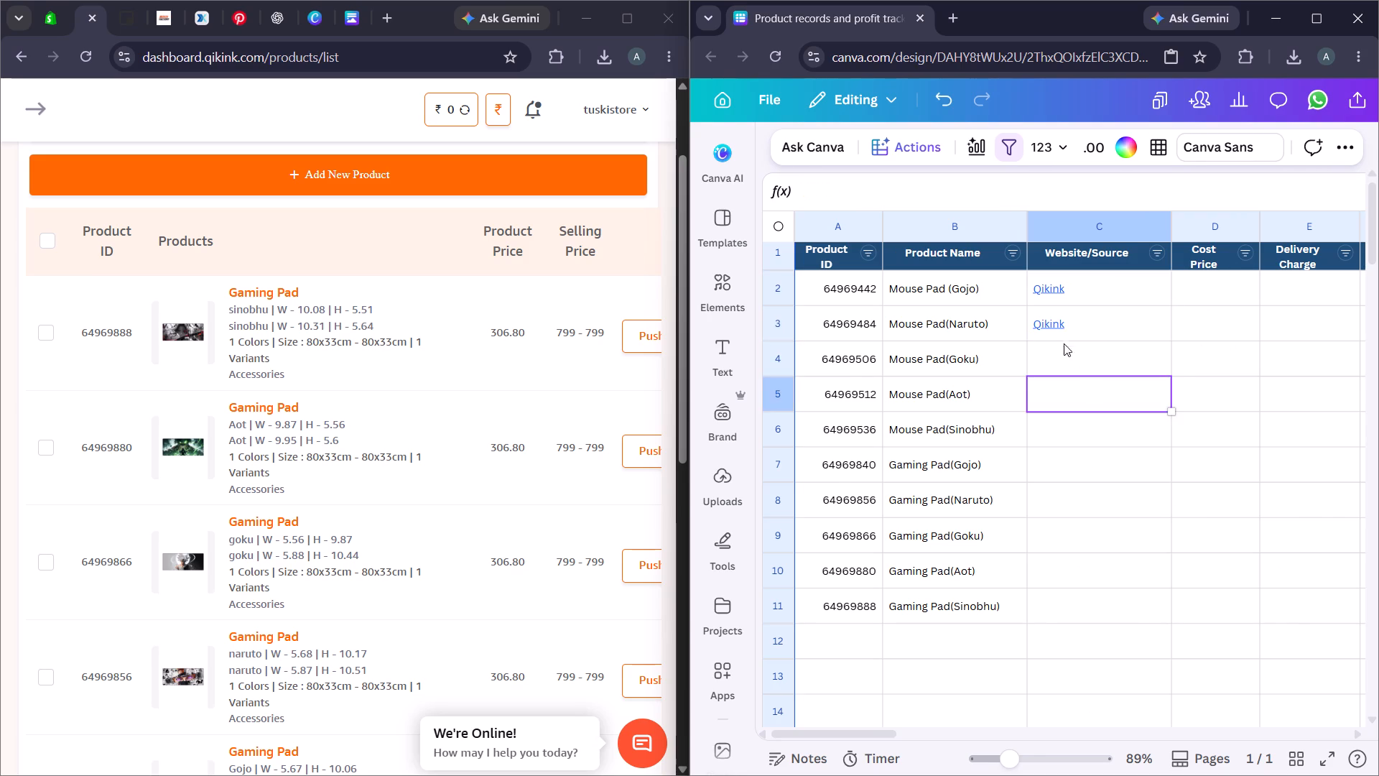
Clear cell C3 and paste the copied "Qikink" link into it again.
{"action": "left_click", "coordinate": [1053, 323]}
{"action": "triple_click", "coordinate": [1056, 321]}
{"action": "key", "text": "BackSpace"}
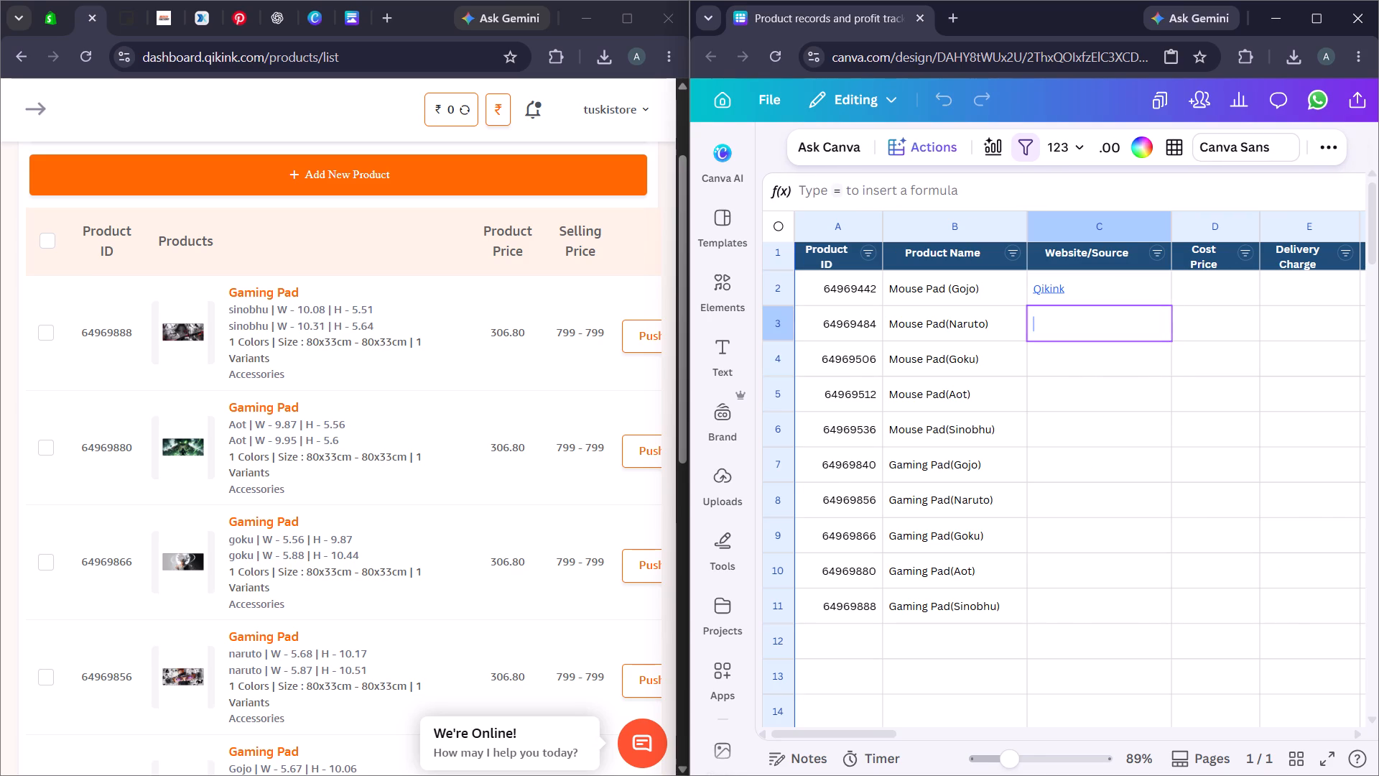
{"action": "right_click", "coordinate": [1056, 320]}
{"action": "left_click", "coordinate": [1110, 533]}
{"action": "left_click", "coordinate": [1053, 405]}
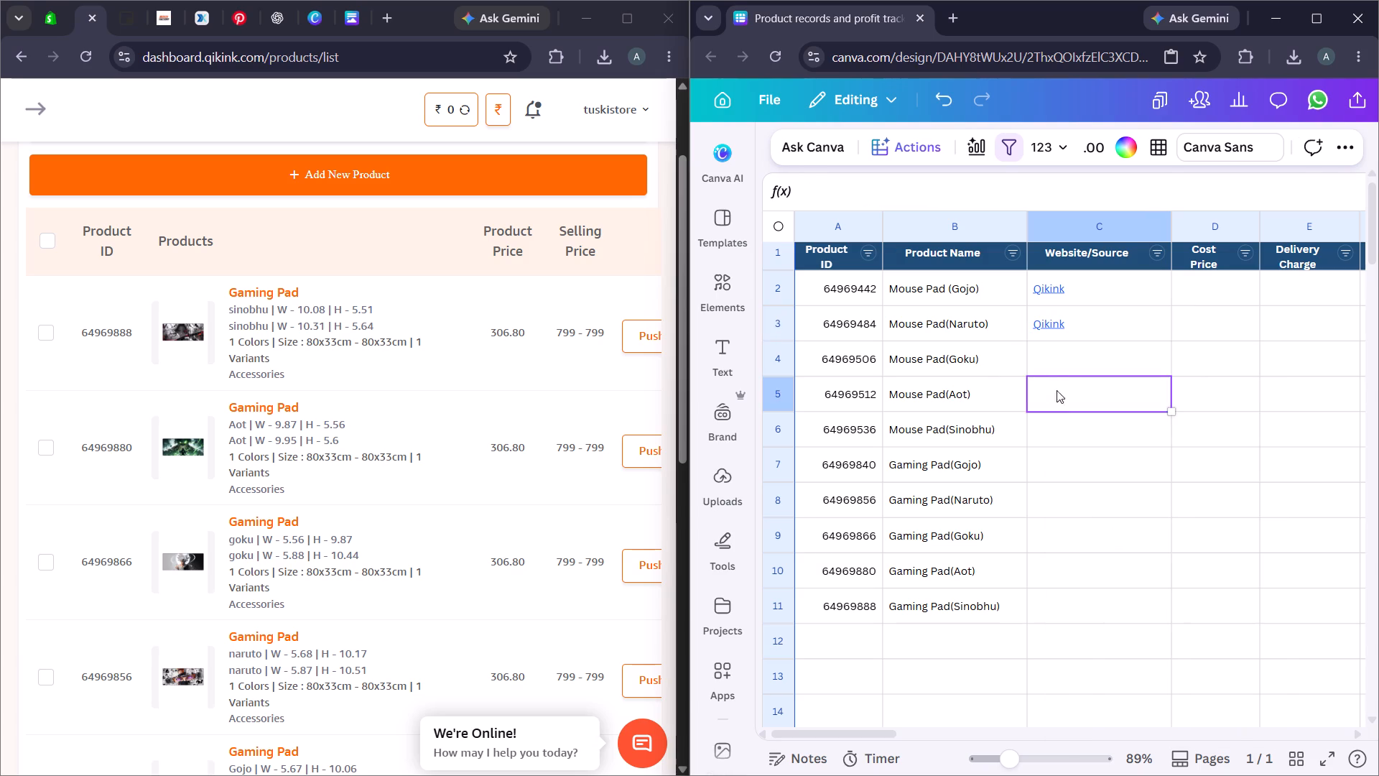
Paste the "Qikink" link into Website/Source cells C4 to C6 for the Goku, Aot and Sinobhu mouse pads.
{"action": "left_click", "coordinate": [1045, 348]}
{"action": "right_click", "coordinate": [1050, 355]}
{"action": "left_click", "coordinate": [1095, 377]}
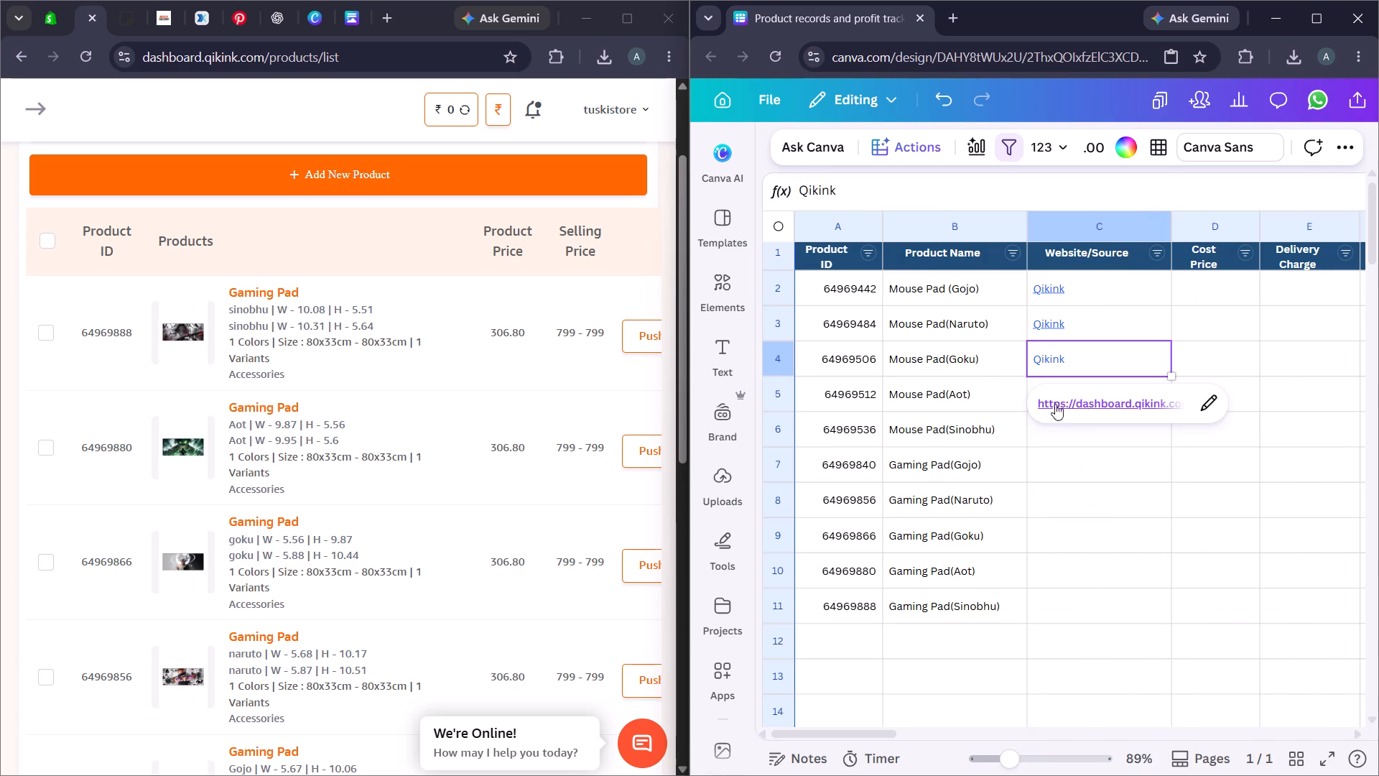
{"action": "left_click", "coordinate": [1046, 445]}
{"action": "left_click", "coordinate": [1052, 386]}
{"action": "right_click", "coordinate": [1060, 407]}
{"action": "left_click", "coordinate": [1105, 373]}
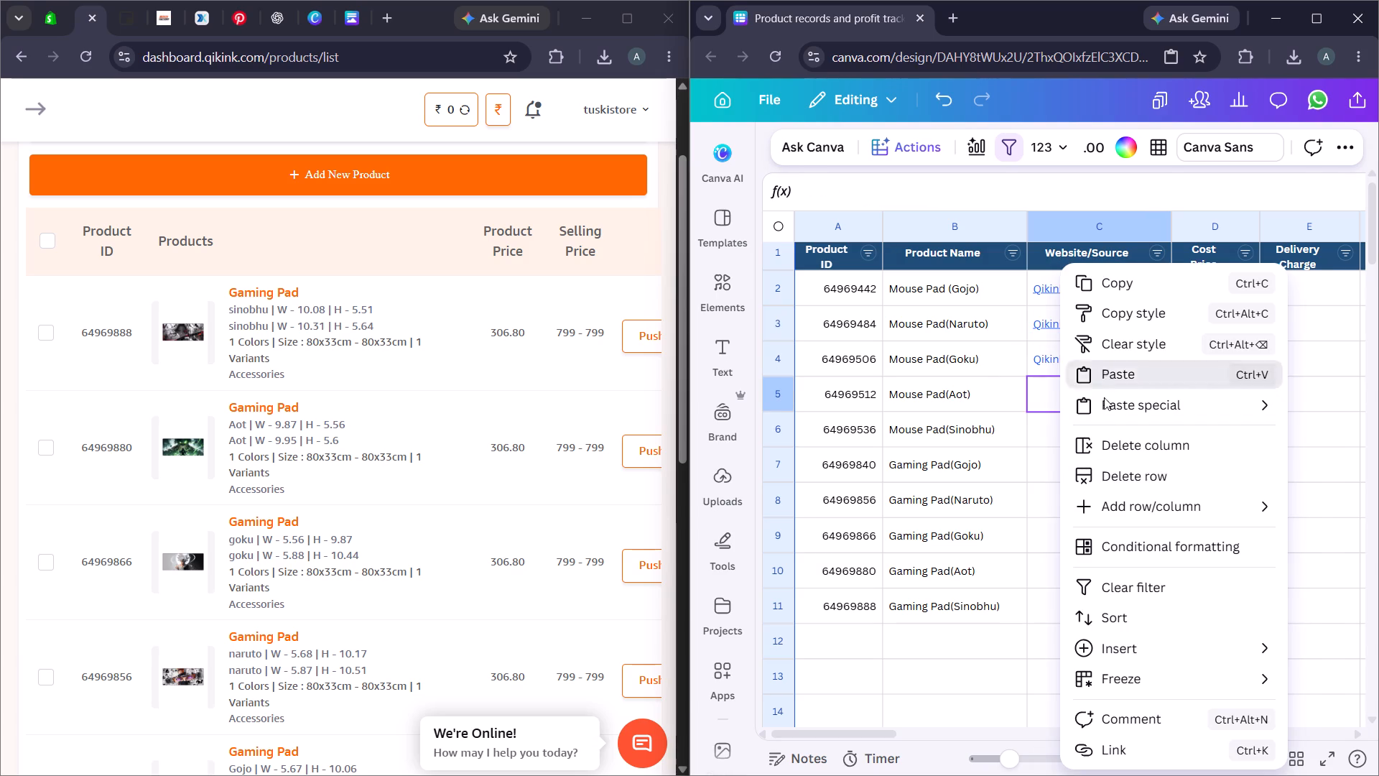
{"action": "left_click", "coordinate": [1019, 499]}
{"action": "left_click", "coordinate": [1057, 432]}
{"action": "right_click", "coordinate": [1057, 431]}
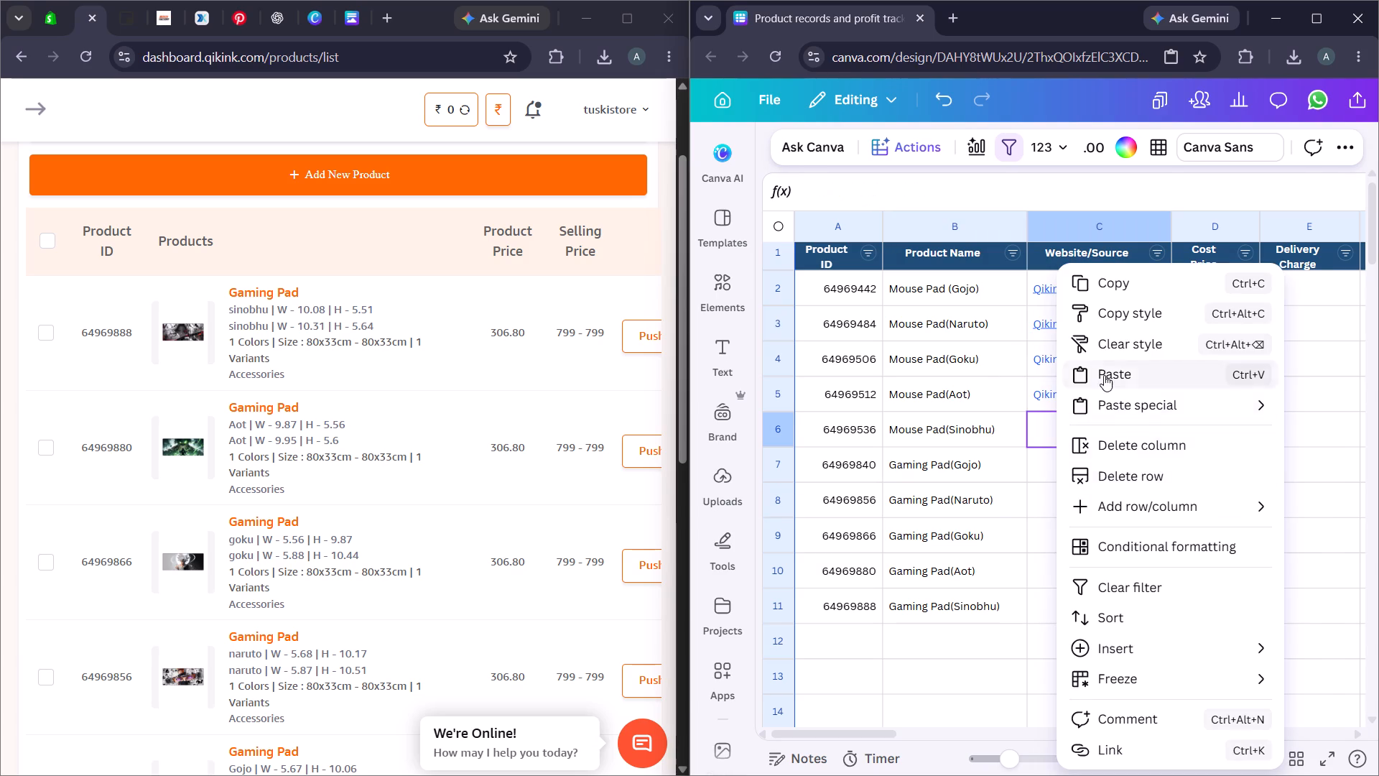
{"action": "left_click", "coordinate": [1104, 375]}
{"action": "left_click", "coordinate": [1050, 550]}
Paste the "Qikink" link into cells C7 and C8 for the Gojo and Naruto gaming pads.
{"action": "left_click", "coordinate": [1064, 470]}
{"action": "right_click", "coordinate": [1064, 471]}
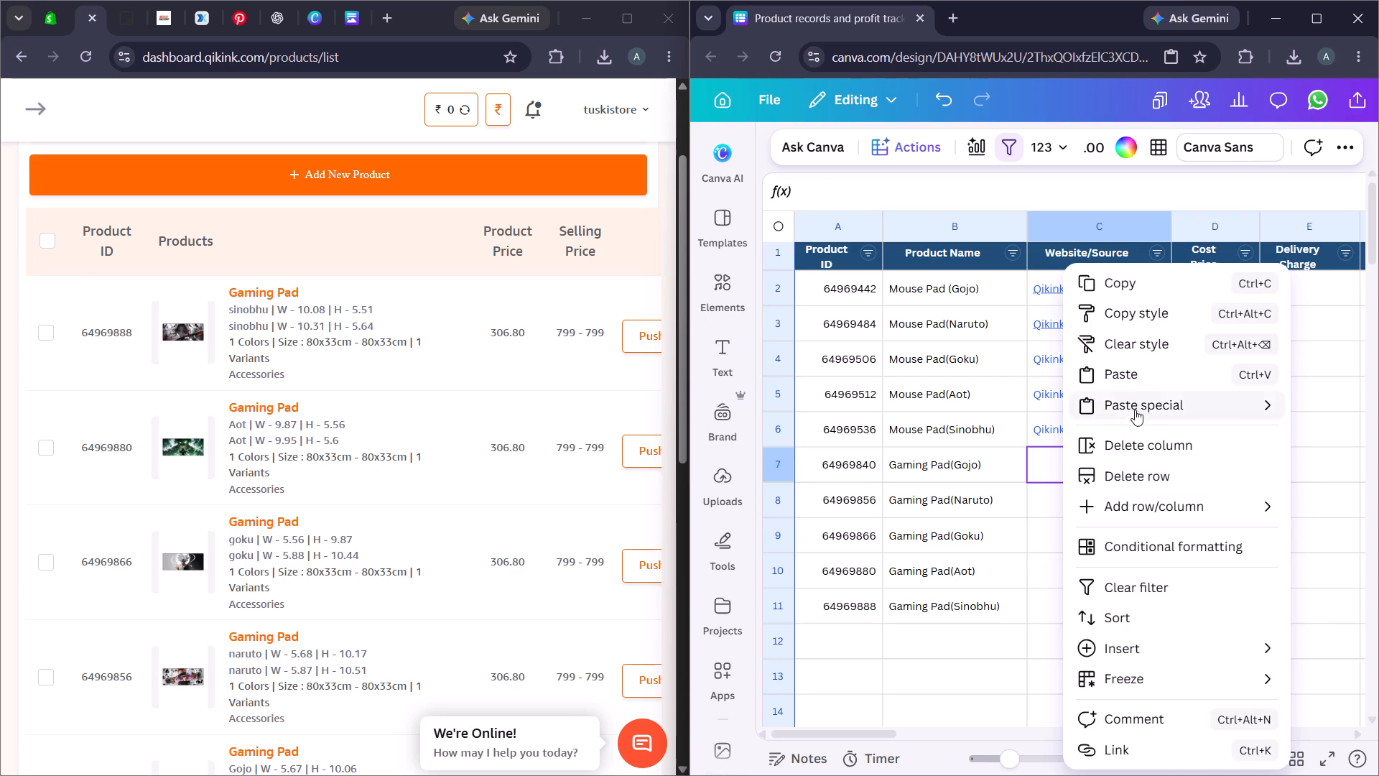
{"action": "left_click", "coordinate": [1124, 377]}
{"action": "left_click", "coordinate": [1054, 570]}
{"action": "left_click", "coordinate": [1046, 498]}
{"action": "right_click", "coordinate": [1047, 498]}
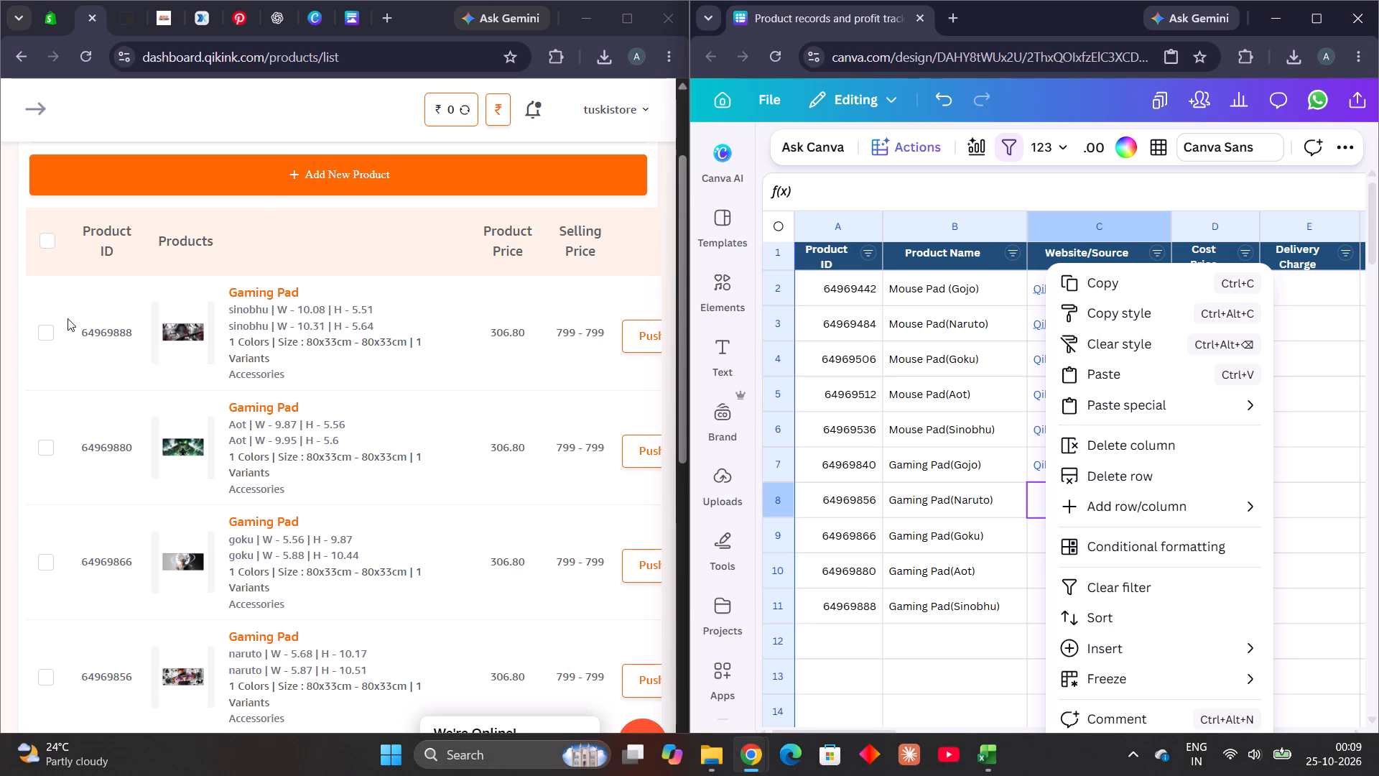
{"action": "left_click", "coordinate": [875, 683]}
{"action": "right_click", "coordinate": [1036, 496]}
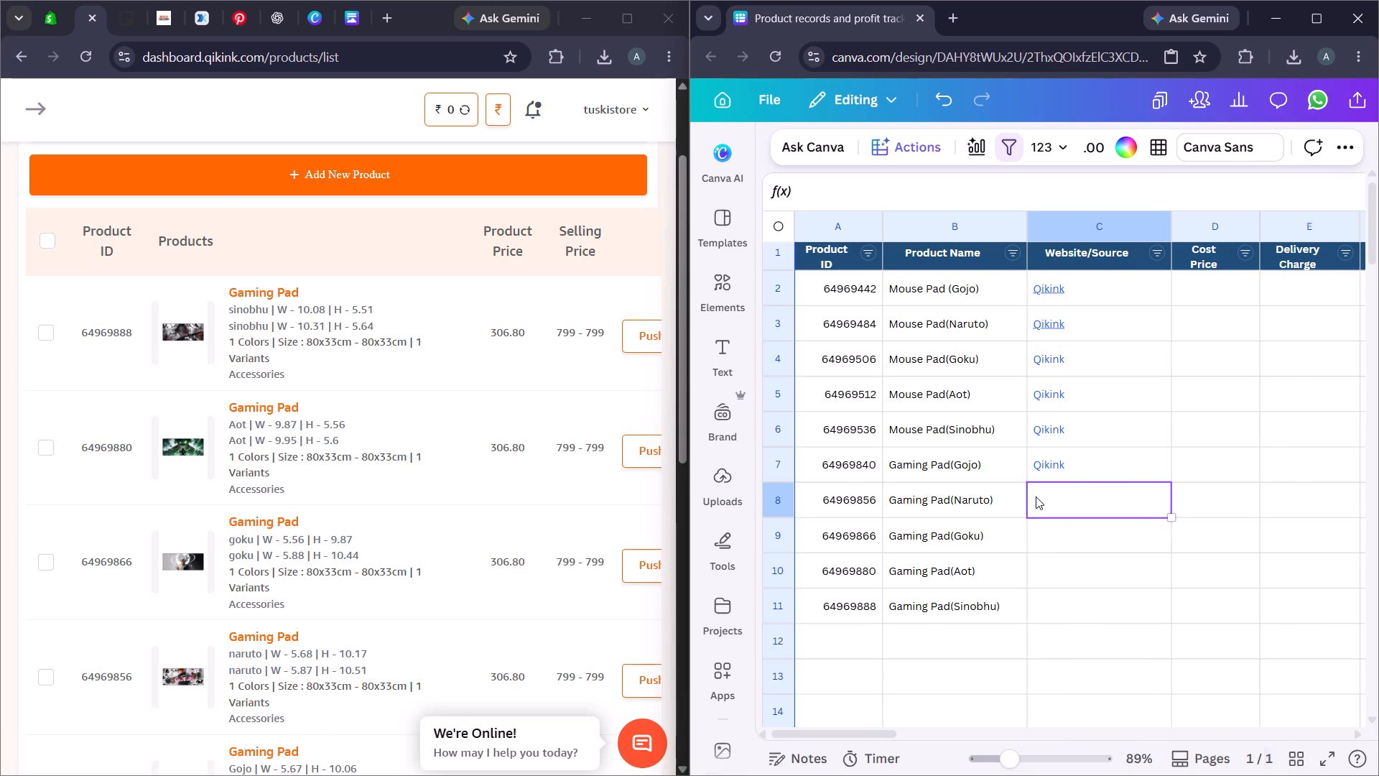
{"action": "left_click", "coordinate": [1095, 385]}
{"action": "left_click", "coordinate": [1056, 676]}
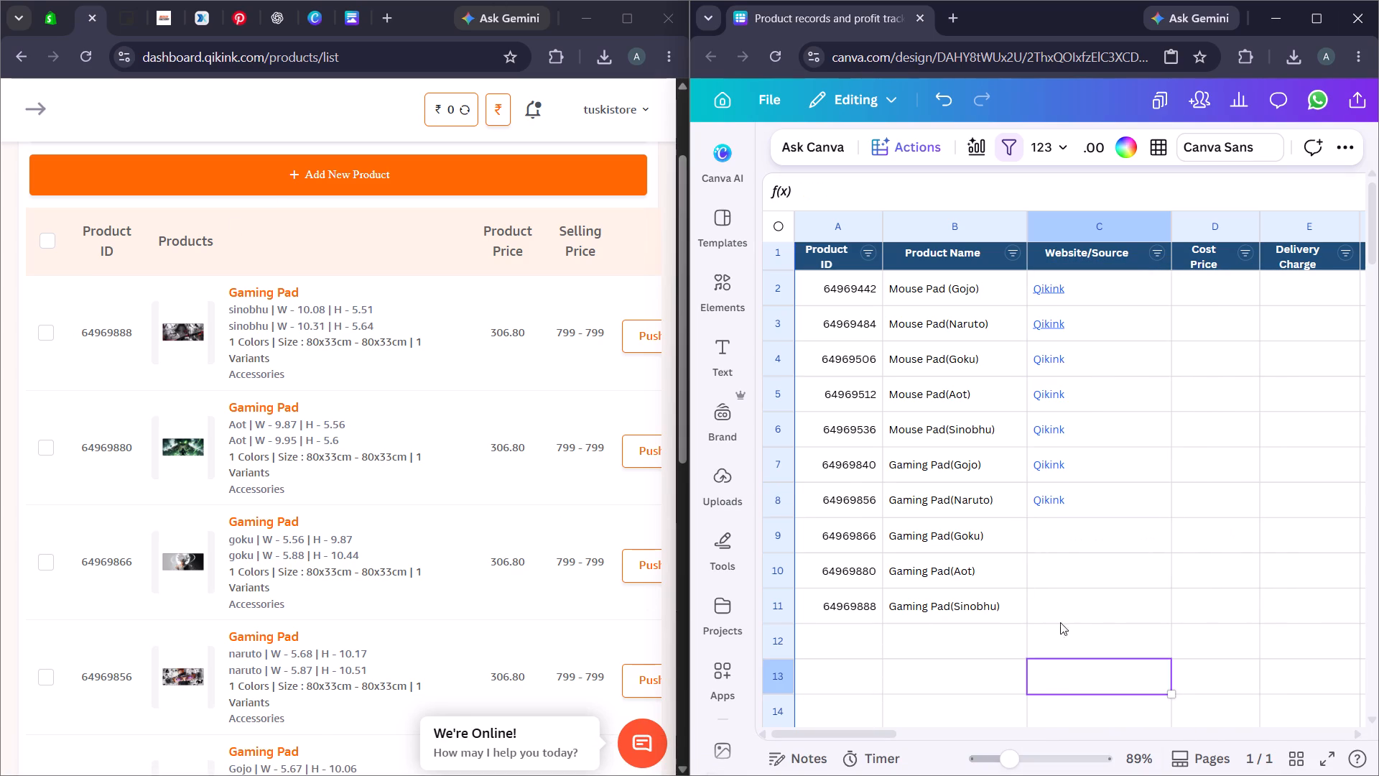
Paste the "Qikink" link into cells C9 to C11 for the Goku, Aot and Sinobhu gaming pads.
{"action": "left_click", "coordinate": [1060, 535]}
{"action": "right_click", "coordinate": [1060, 536]}
{"action": "left_click", "coordinate": [1102, 362]}
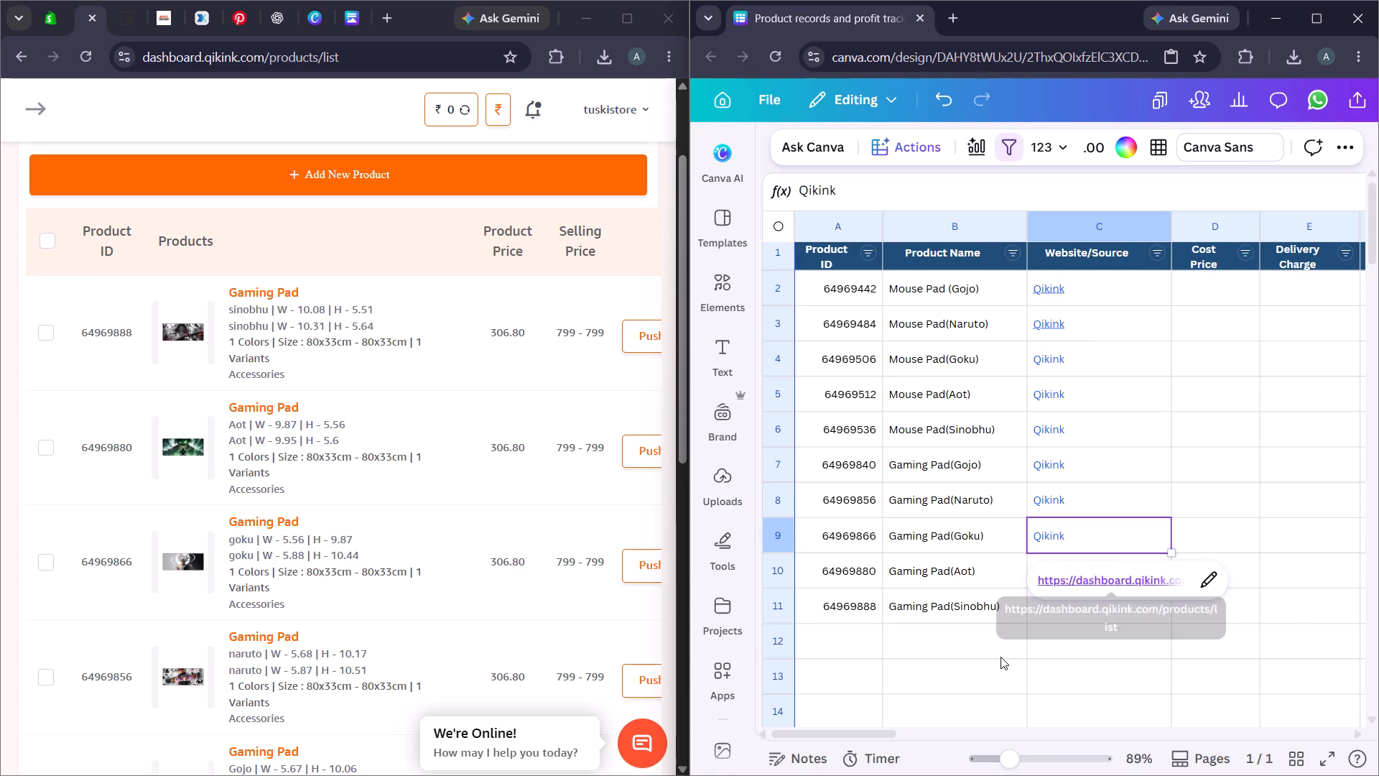
{"action": "left_click", "coordinate": [1000, 660]}
{"action": "left_click", "coordinate": [1049, 573]}
{"action": "right_click", "coordinate": [1051, 572]}
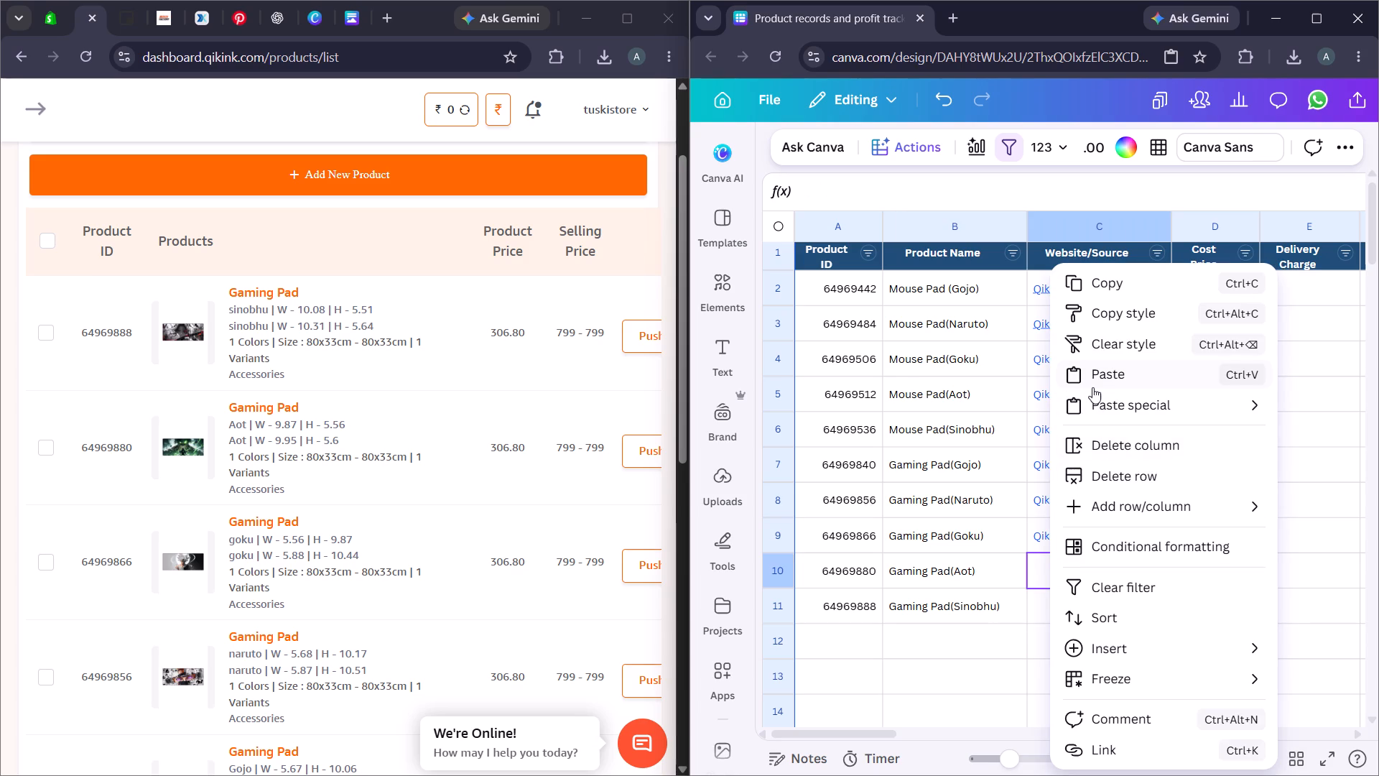
{"action": "left_click", "coordinate": [1092, 387]}
{"action": "left_click", "coordinate": [1080, 729]}
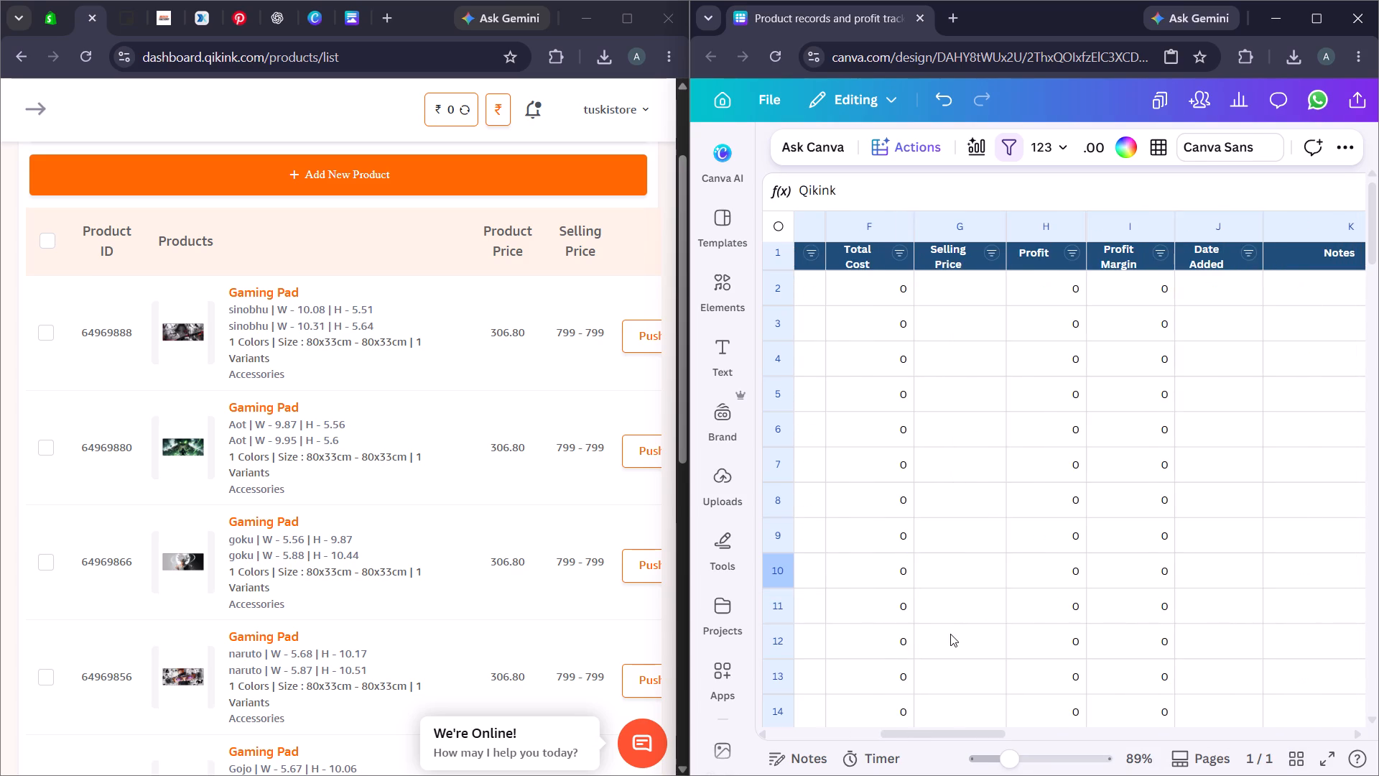
{"action": "scroll", "coordinate": [950, 635], "scroll_direction": "right", "scroll_amount": 8}
{"action": "left_click", "coordinate": [1010, 688]}
{"action": "left_click", "coordinate": [1041, 614]}
{"action": "right_click", "coordinate": [1041, 613]}
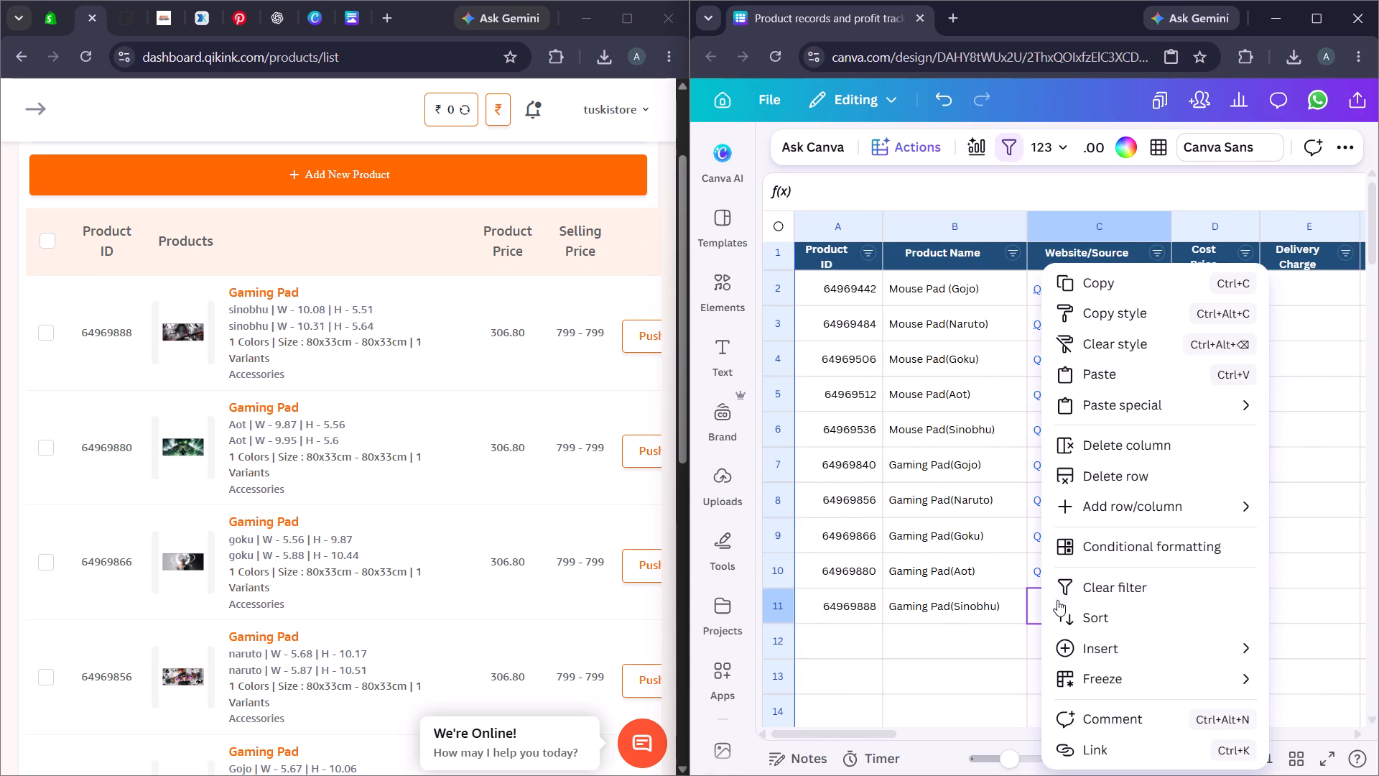
{"action": "left_click", "coordinate": [1067, 386]}
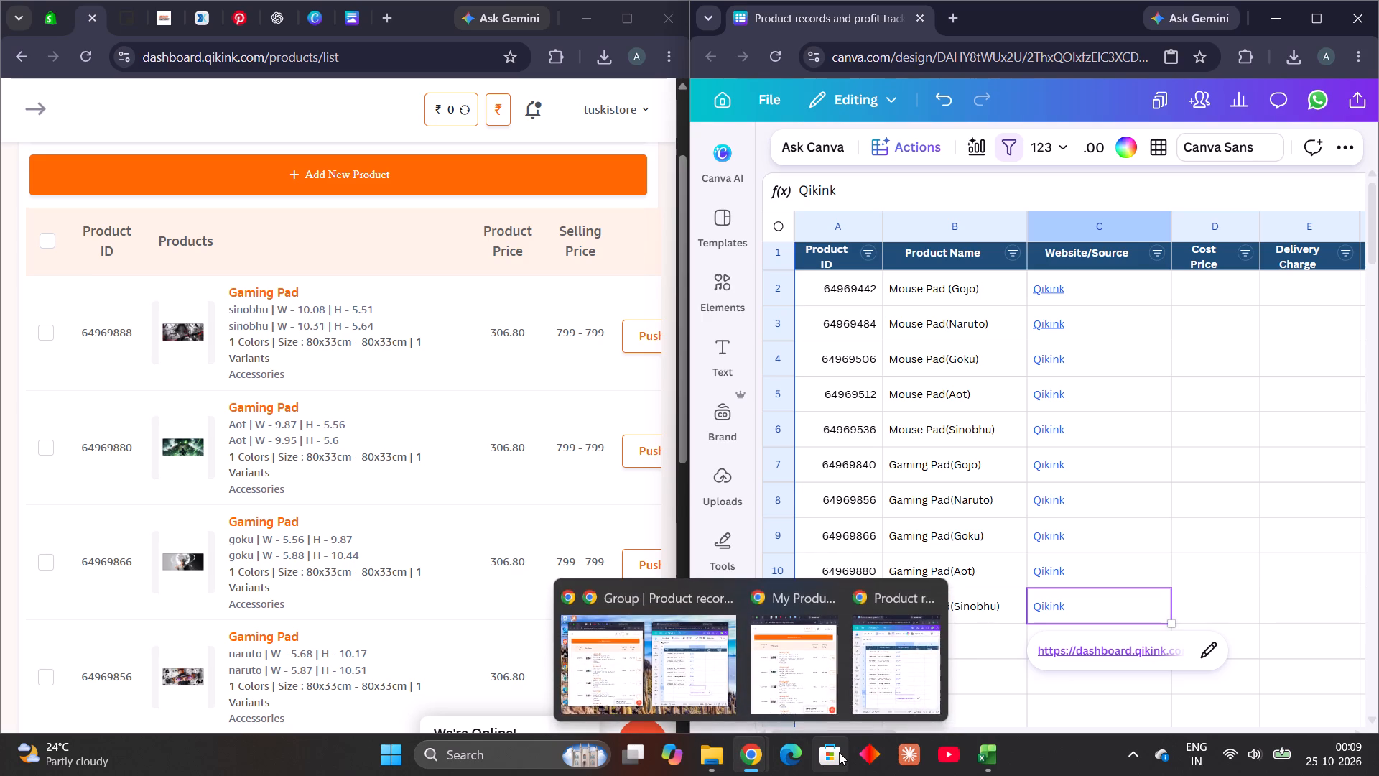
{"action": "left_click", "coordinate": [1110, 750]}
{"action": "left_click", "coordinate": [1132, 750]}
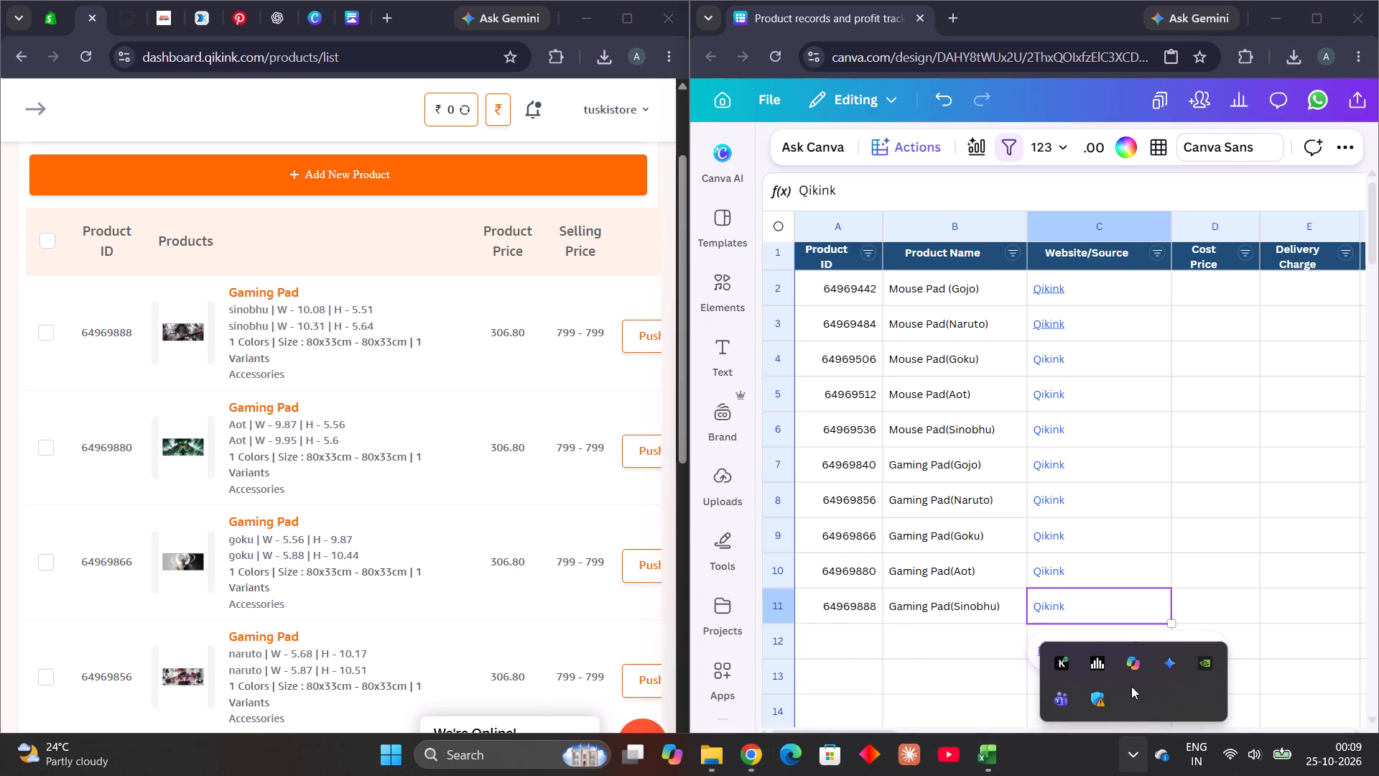
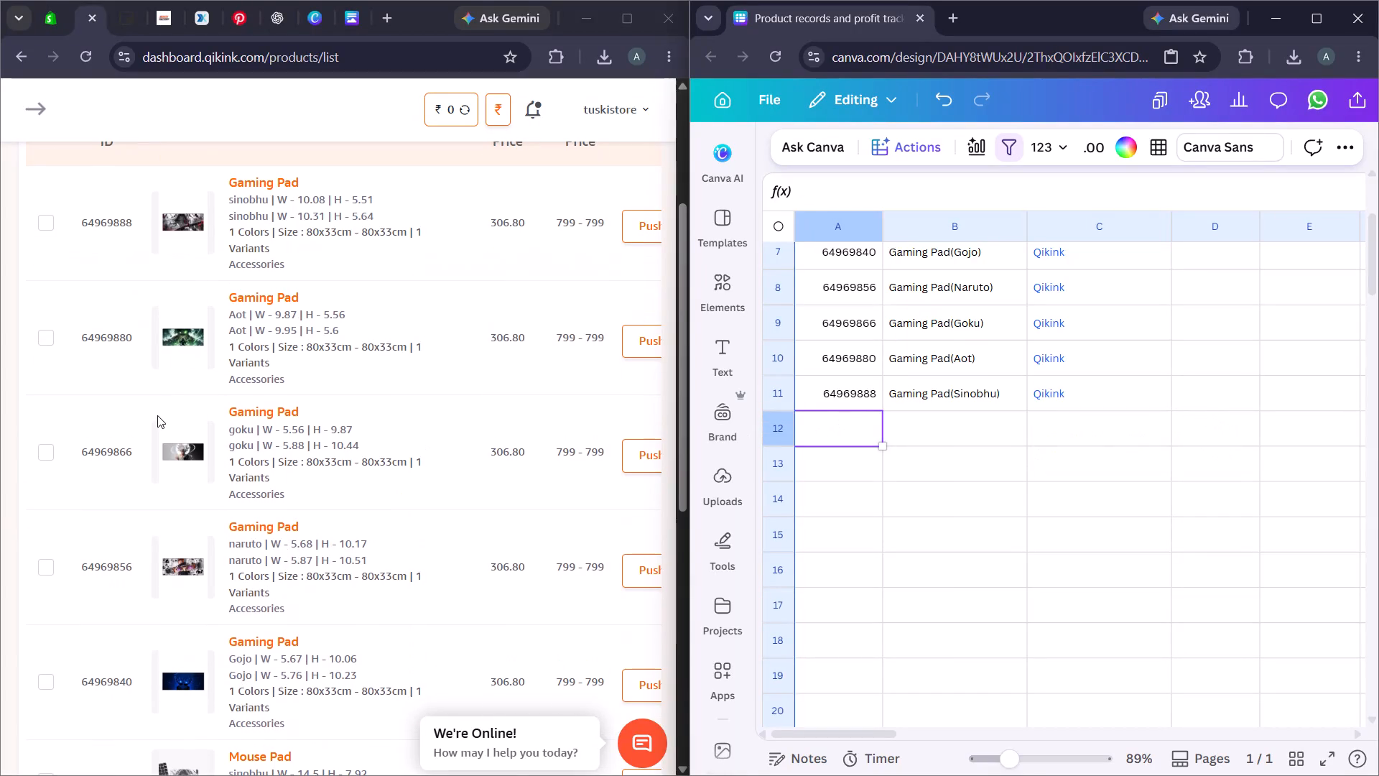
Reopen the My Products list in Qikink and look through the gaming pads and mouse pads on its first page.
{"action": "scroll", "coordinate": [157, 415], "scroll_direction": "down", "scroll_amount": 1}
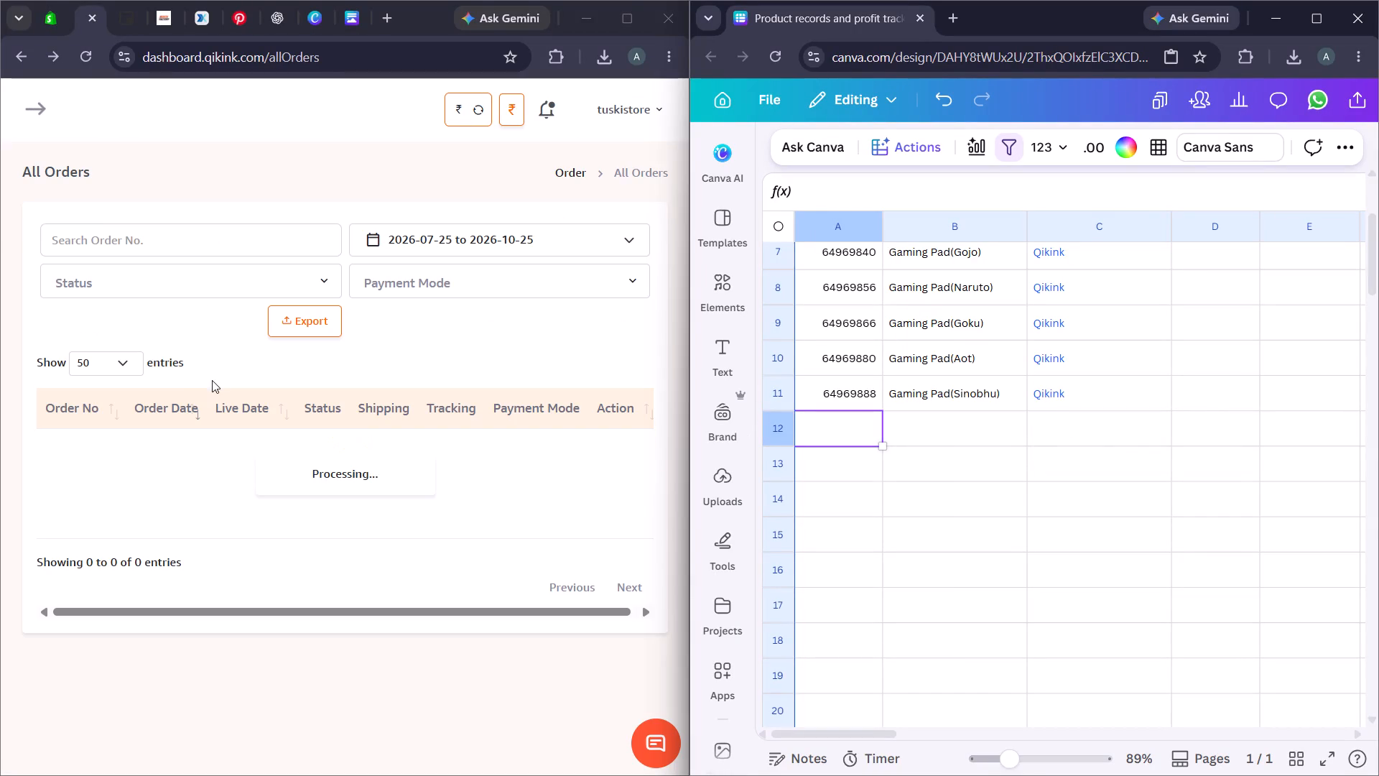
{"action": "left_click", "coordinate": [40, 106]}
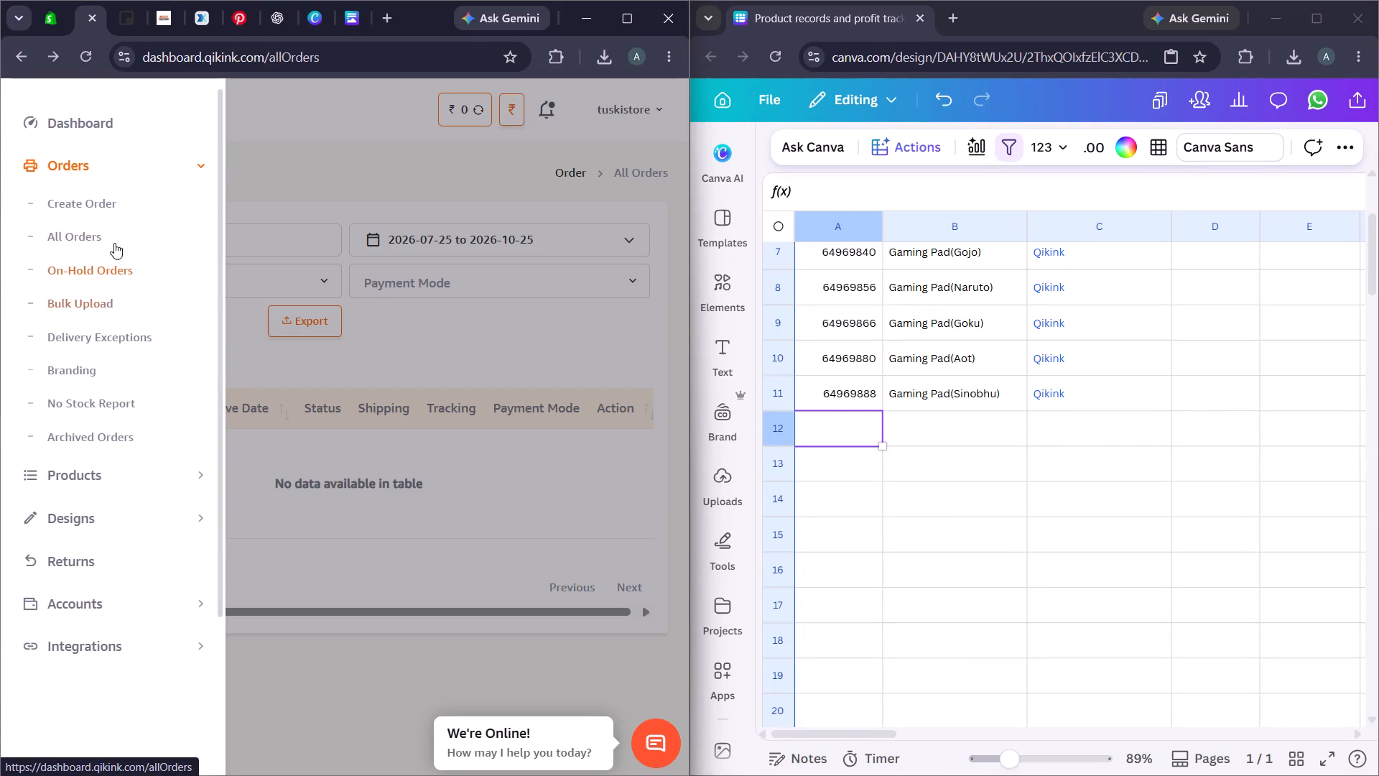
{"action": "left_click", "coordinate": [111, 471]}
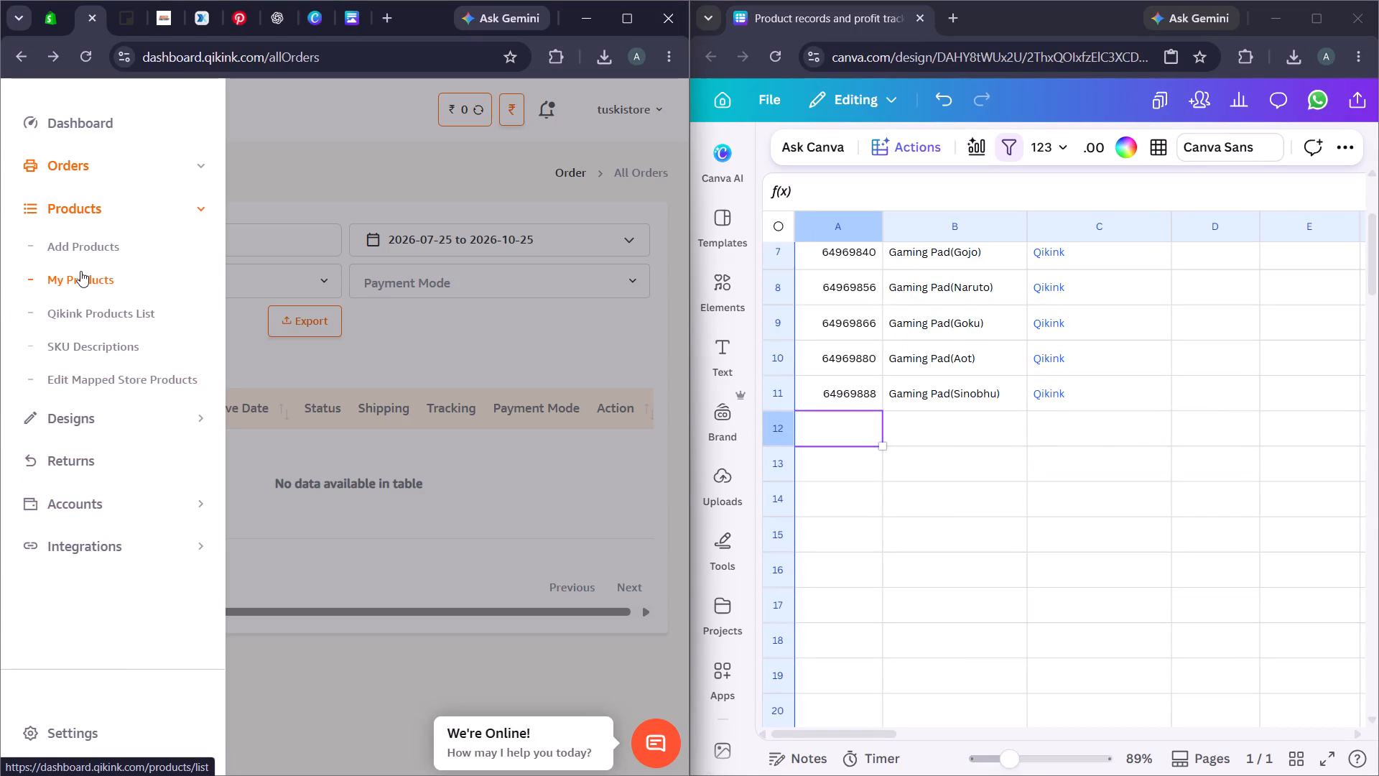
{"action": "left_click", "coordinate": [80, 271]}
{"action": "scroll", "coordinate": [182, 274], "scroll_direction": "down", "scroll_amount": 3}
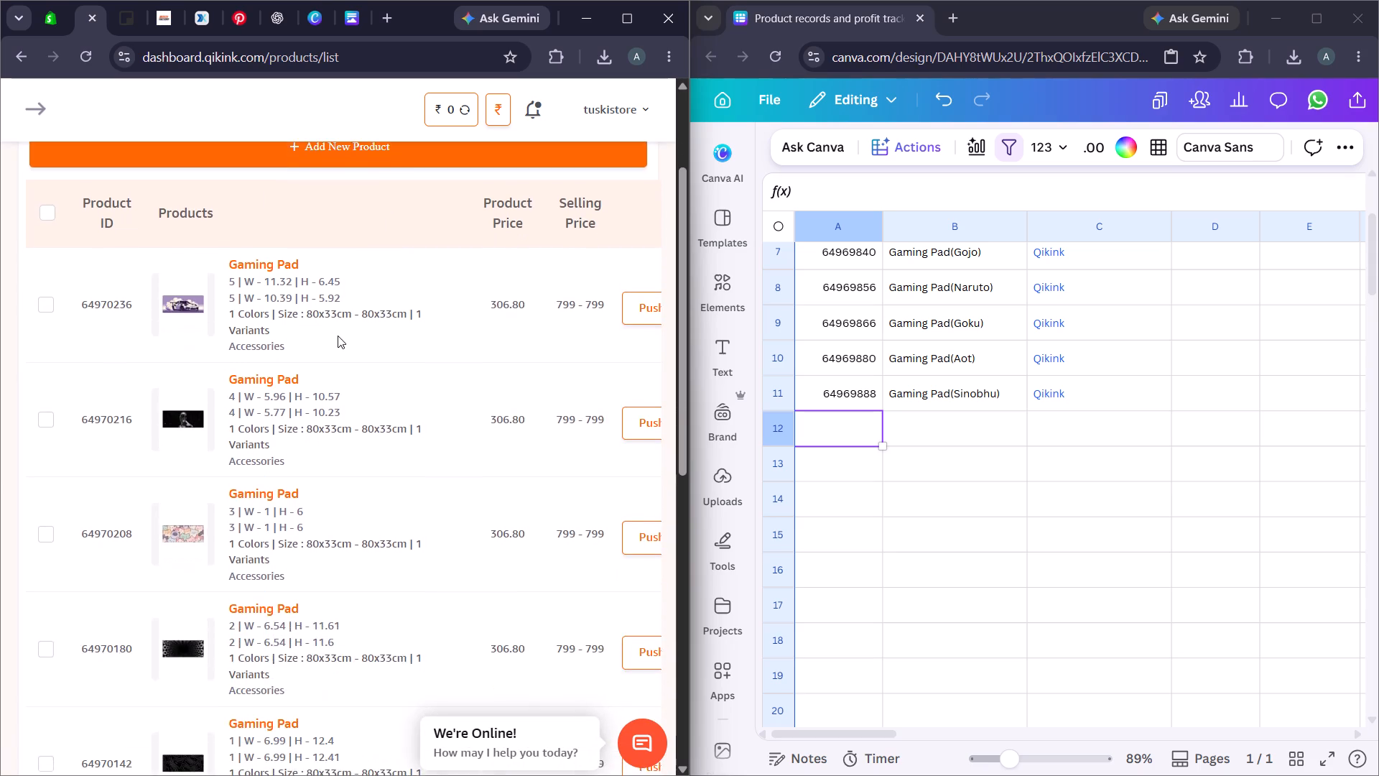
{"action": "scroll", "coordinate": [339, 336], "scroll_direction": "down", "scroll_amount": 7}
{"action": "scroll", "coordinate": [339, 336], "scroll_direction": "left", "scroll_amount": 1}
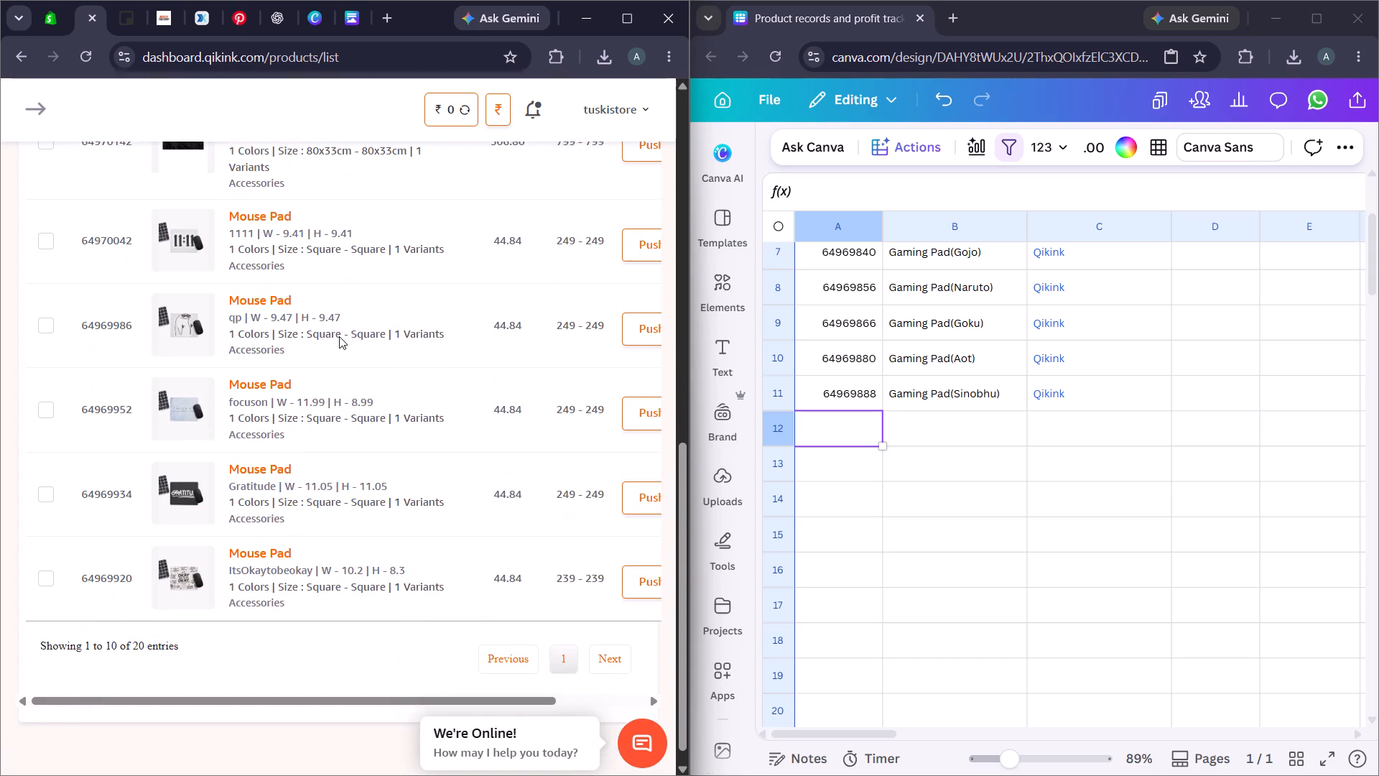
{"action": "scroll", "coordinate": [339, 336], "scroll_direction": "left", "scroll_amount": 1}
{"action": "scroll", "coordinate": [353, 521], "scroll_direction": "up", "scroll_amount": 1}
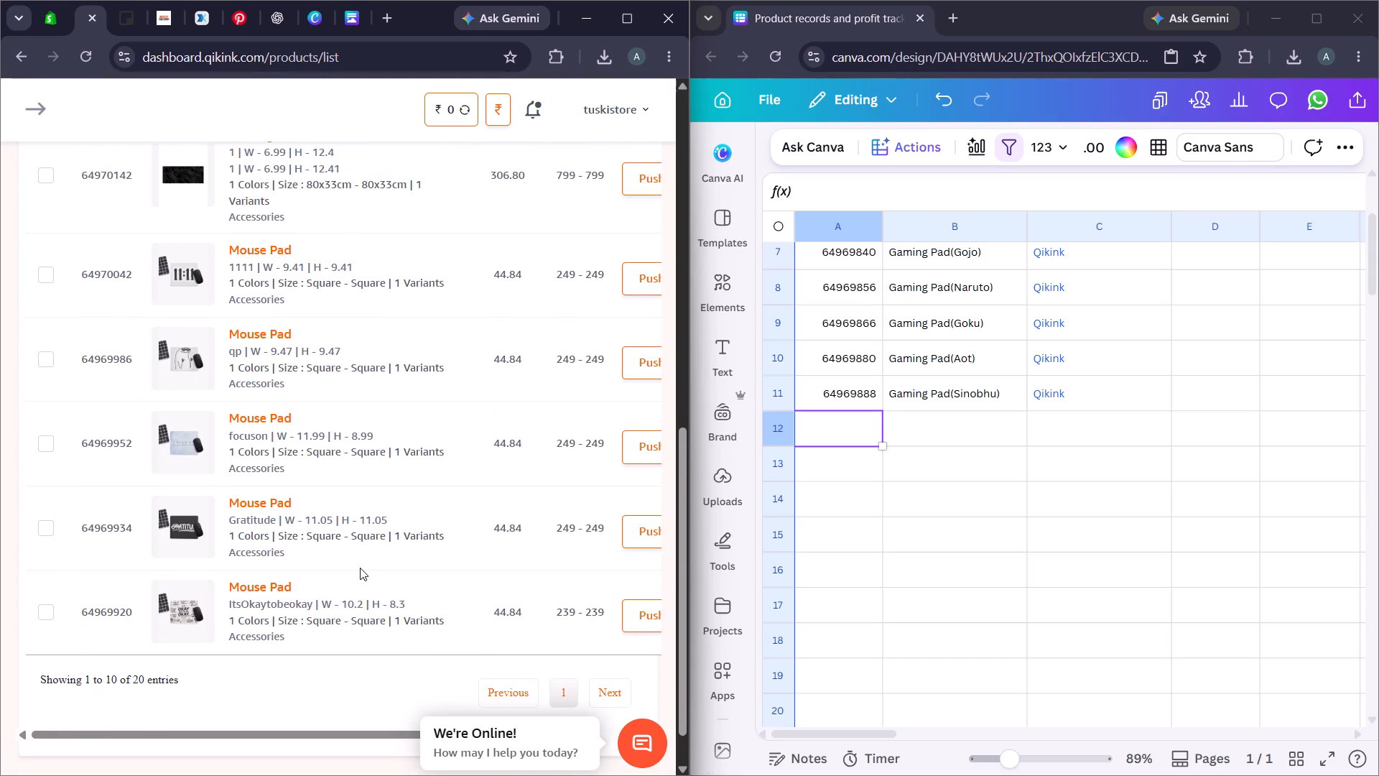
{"action": "scroll", "coordinate": [264, 534], "scroll_direction": "up", "scroll_amount": 1}
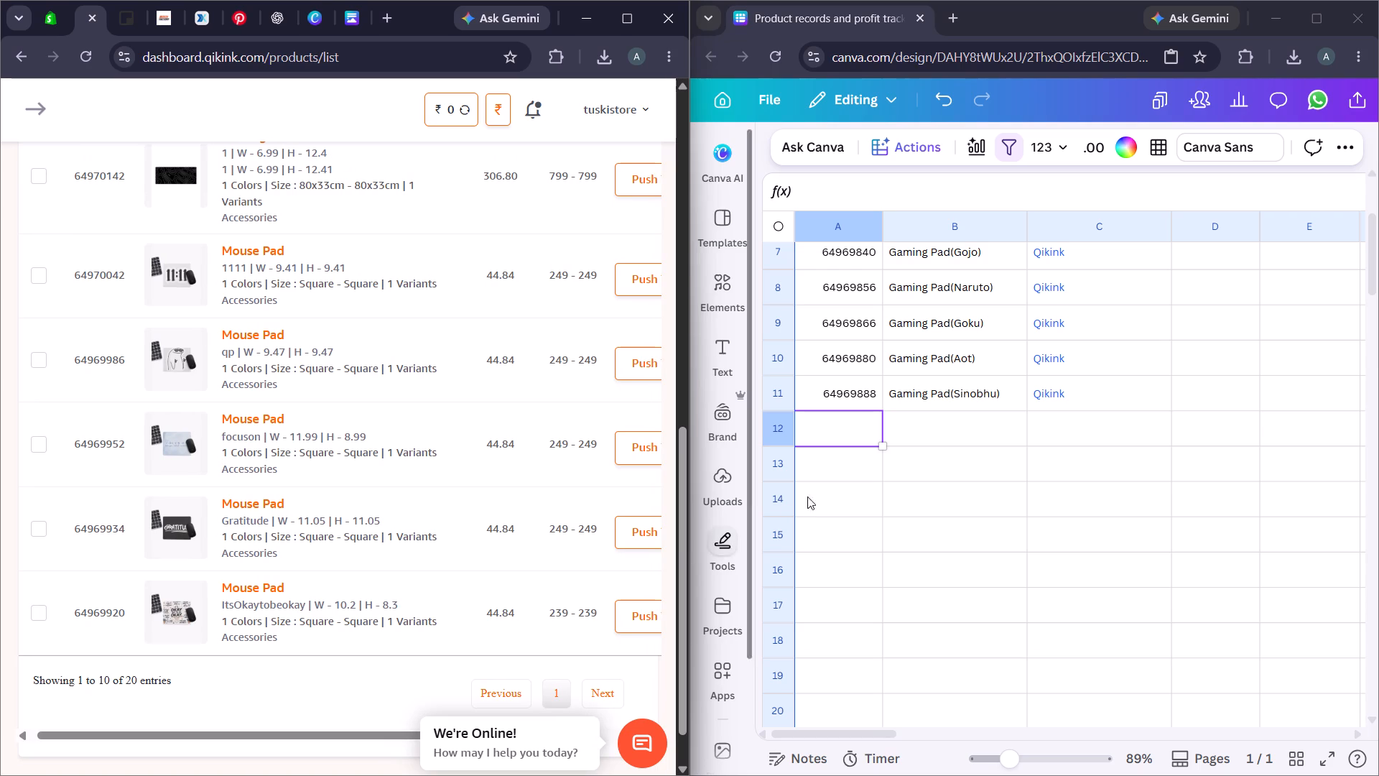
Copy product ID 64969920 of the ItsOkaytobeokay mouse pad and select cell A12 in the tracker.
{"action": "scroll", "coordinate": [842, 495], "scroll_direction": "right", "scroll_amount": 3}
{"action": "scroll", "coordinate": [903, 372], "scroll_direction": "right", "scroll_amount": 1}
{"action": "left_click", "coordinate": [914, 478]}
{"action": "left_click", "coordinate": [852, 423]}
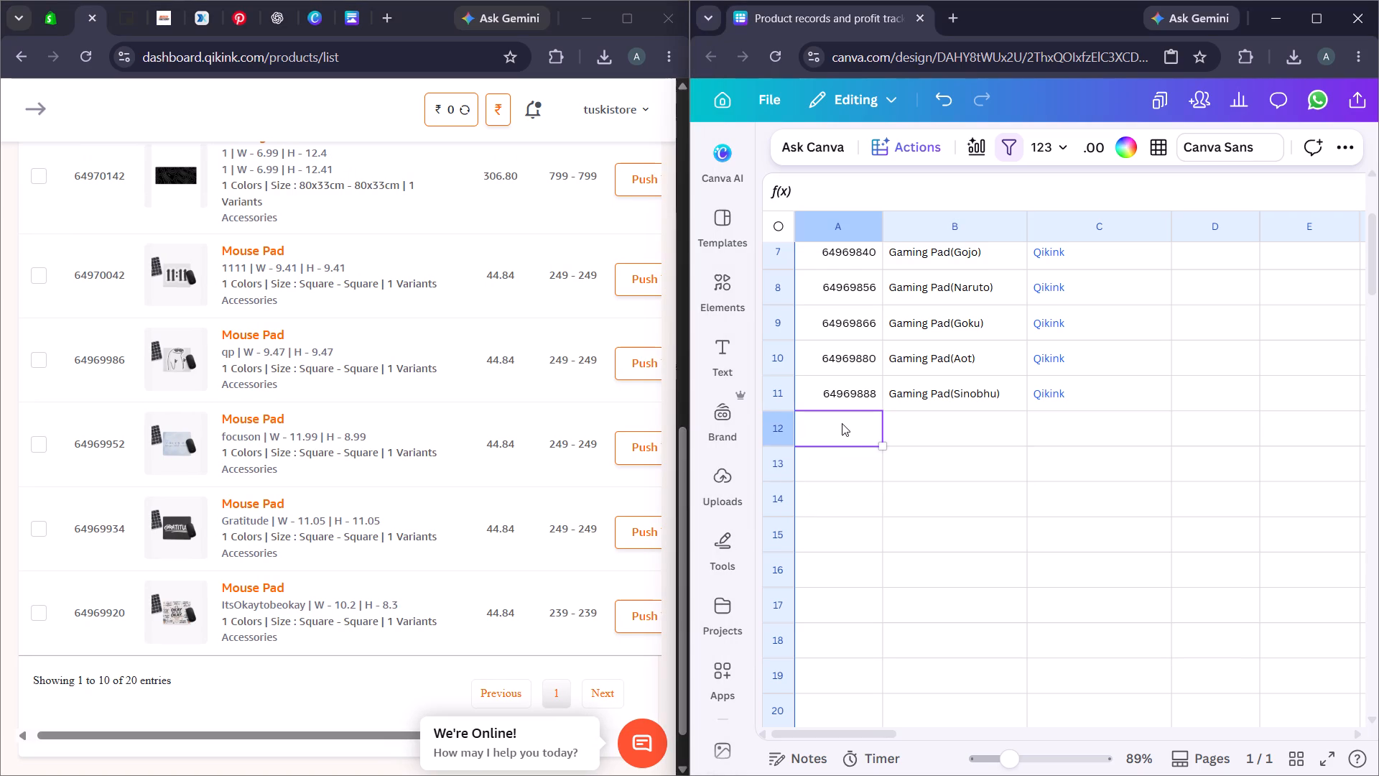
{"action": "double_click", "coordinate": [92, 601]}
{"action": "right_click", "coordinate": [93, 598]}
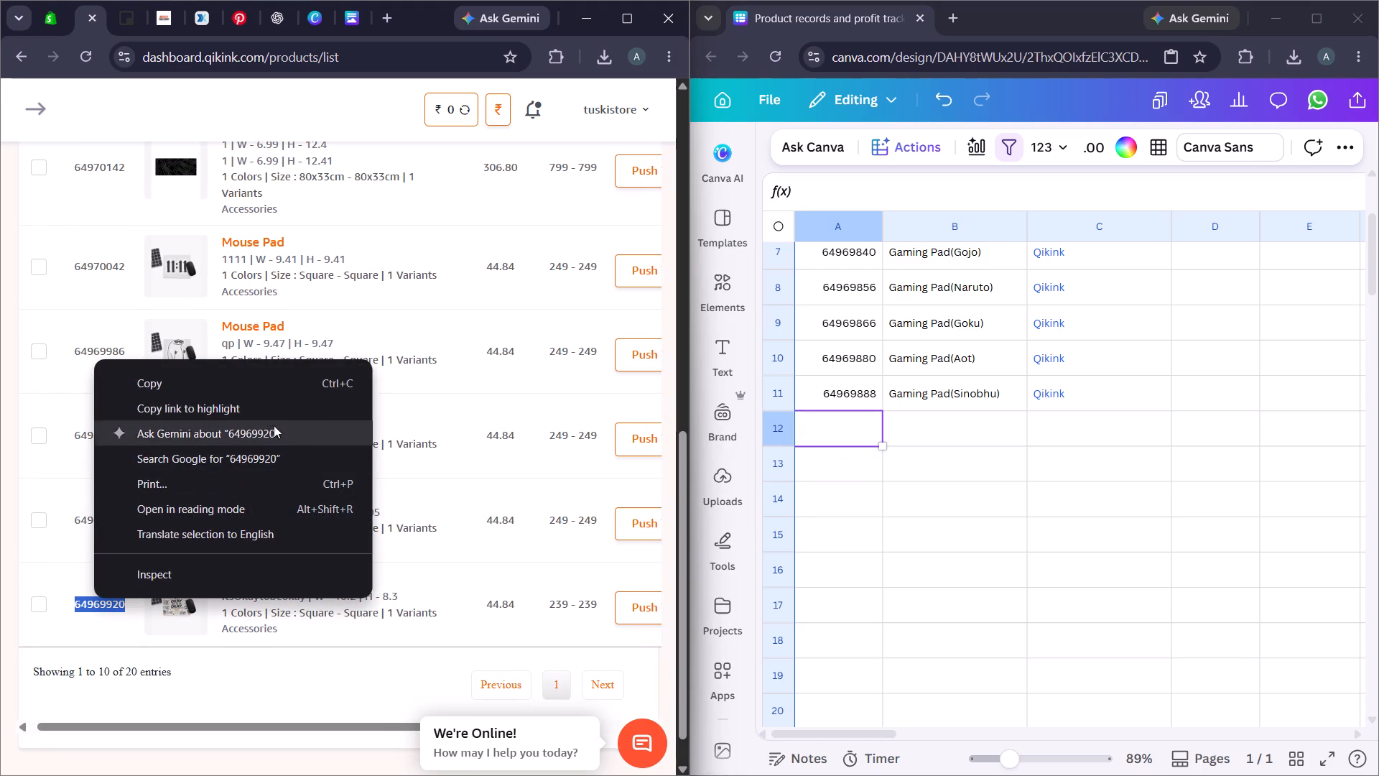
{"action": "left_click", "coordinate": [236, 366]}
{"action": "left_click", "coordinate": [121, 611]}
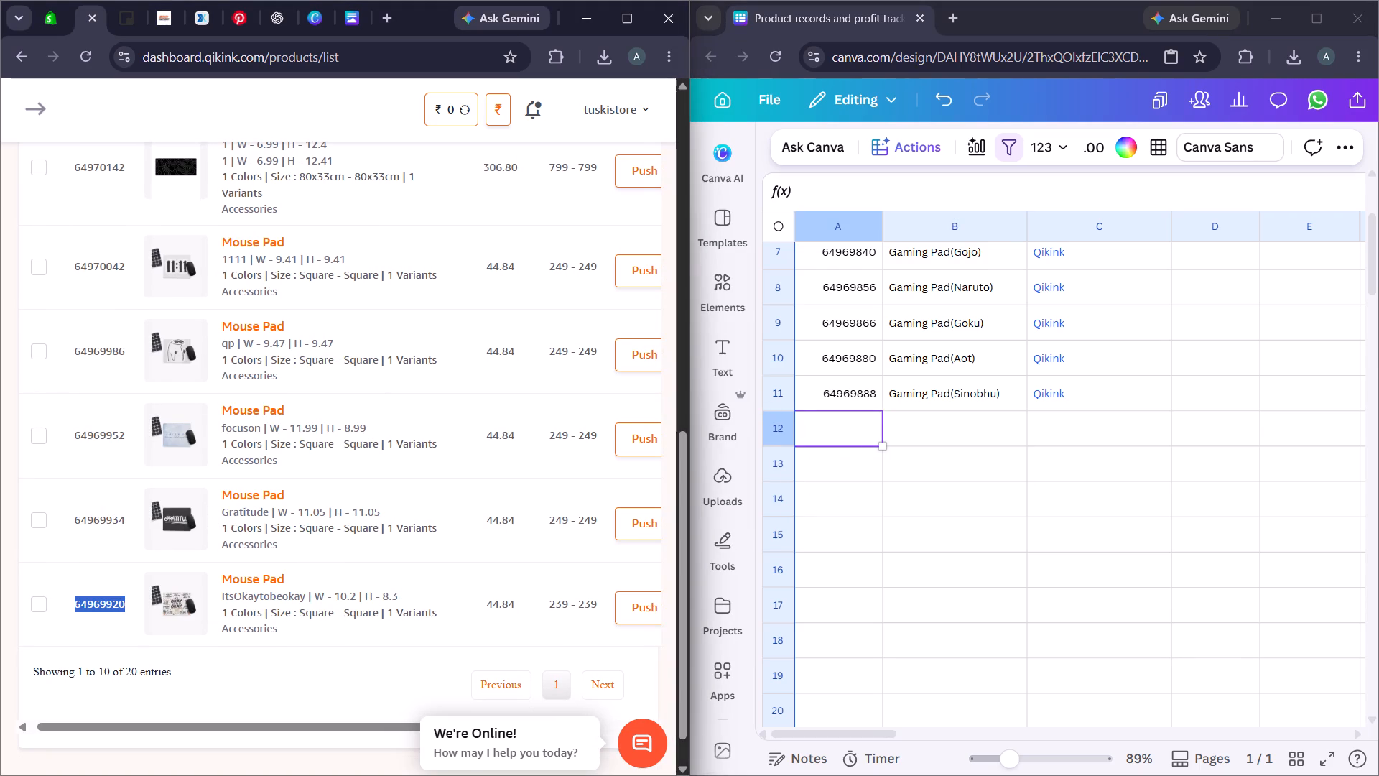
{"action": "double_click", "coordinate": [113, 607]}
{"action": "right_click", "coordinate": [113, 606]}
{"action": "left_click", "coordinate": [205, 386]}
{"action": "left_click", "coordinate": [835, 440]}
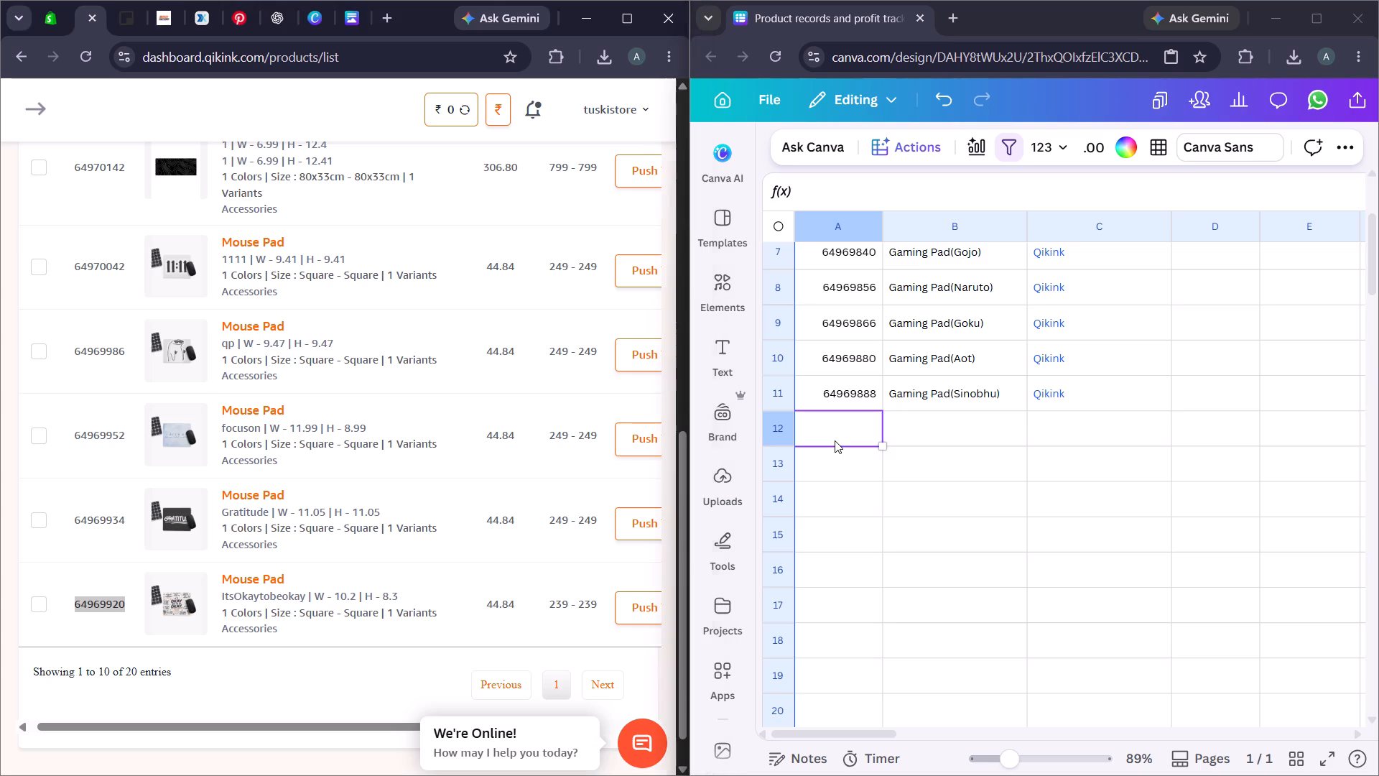
Examine the product prices on page 2 of the Qikink list alongside the tracker's cost columns.
{"action": "scroll", "coordinate": [1048, 461], "scroll_direction": "up", "scroll_amount": 5}
{"action": "left_click", "coordinate": [344, 548]}
{"action": "scroll", "coordinate": [373, 392], "scroll_direction": "down", "scroll_amount": 1}
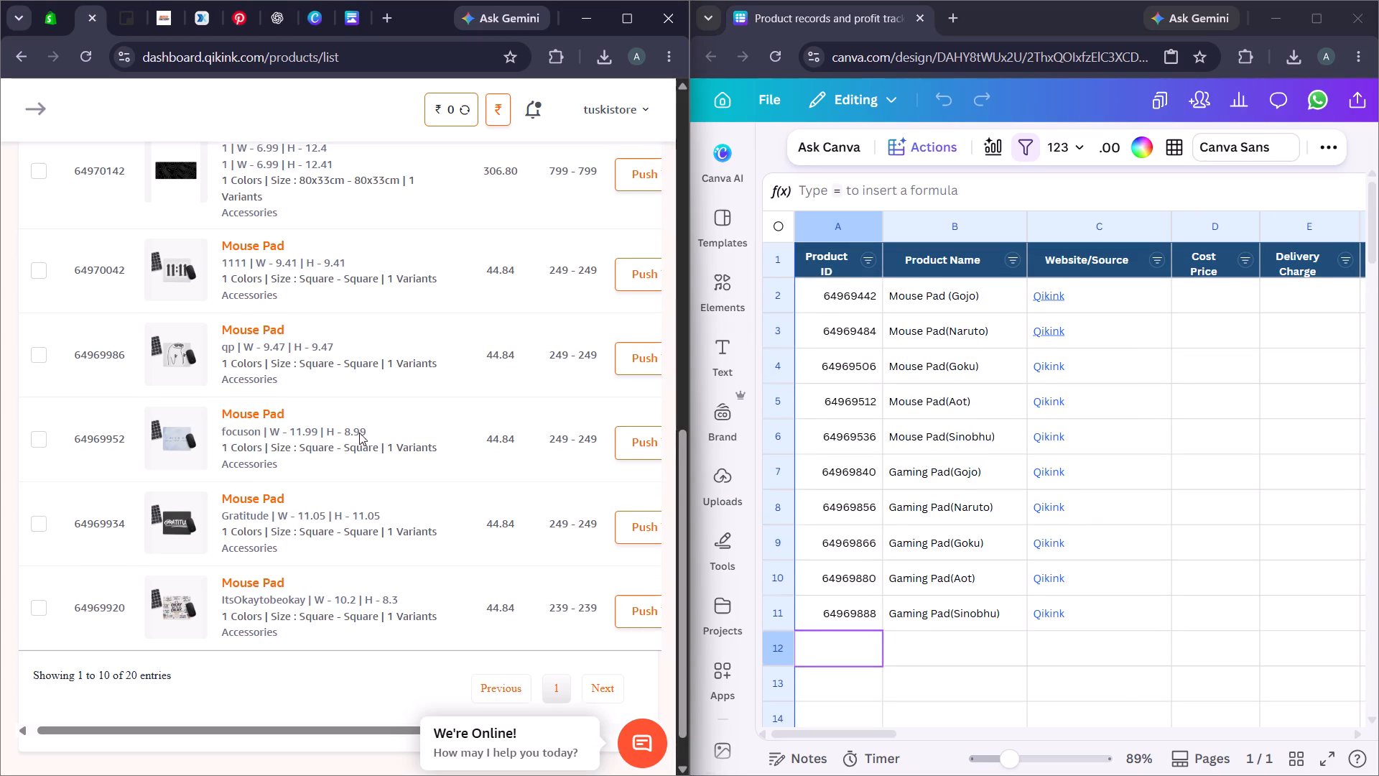
{"action": "scroll", "coordinate": [359, 433], "scroll_direction": "down", "scroll_amount": 1}
{"action": "left_click", "coordinate": [610, 647]}
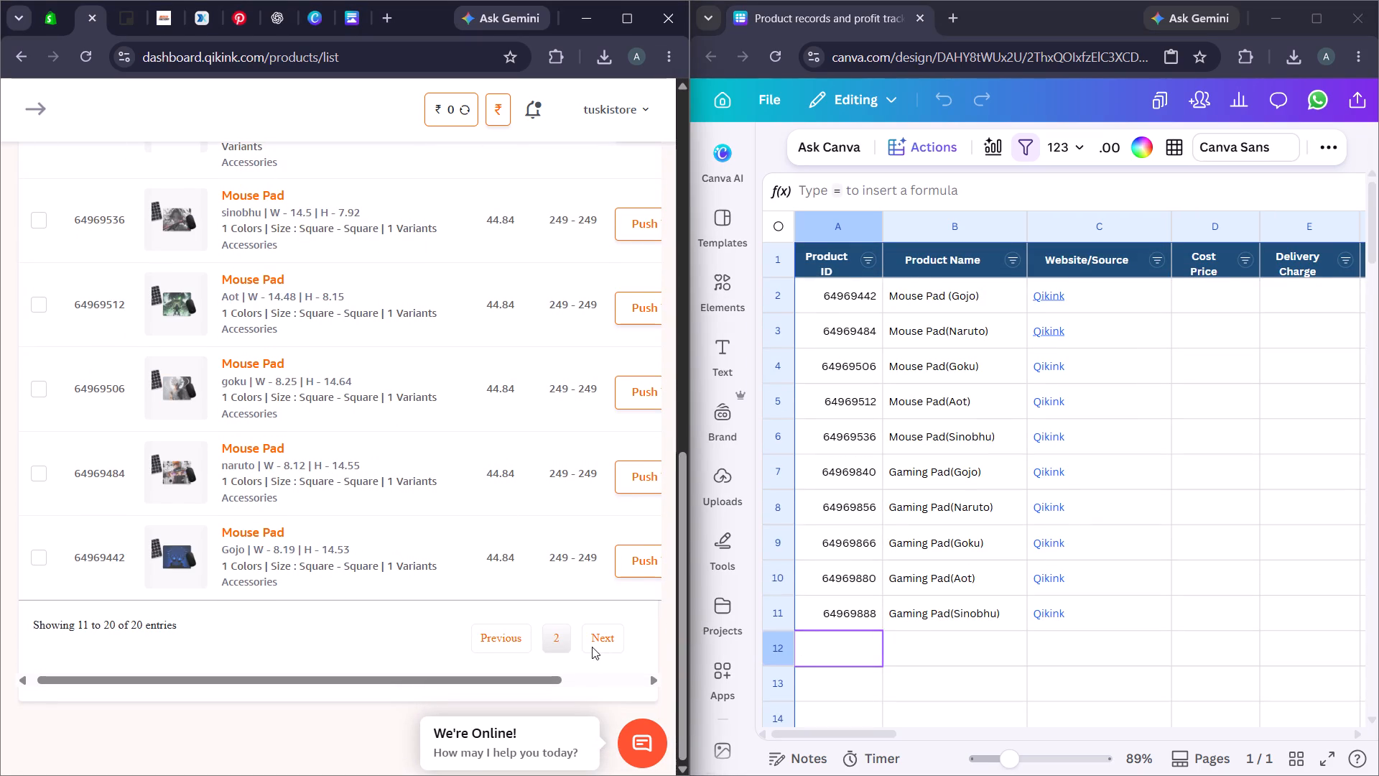
{"action": "scroll", "coordinate": [465, 558], "scroll_direction": "up", "scroll_amount": 3}
{"action": "scroll", "coordinate": [1045, 390], "scroll_direction": "left", "scroll_amount": 1}
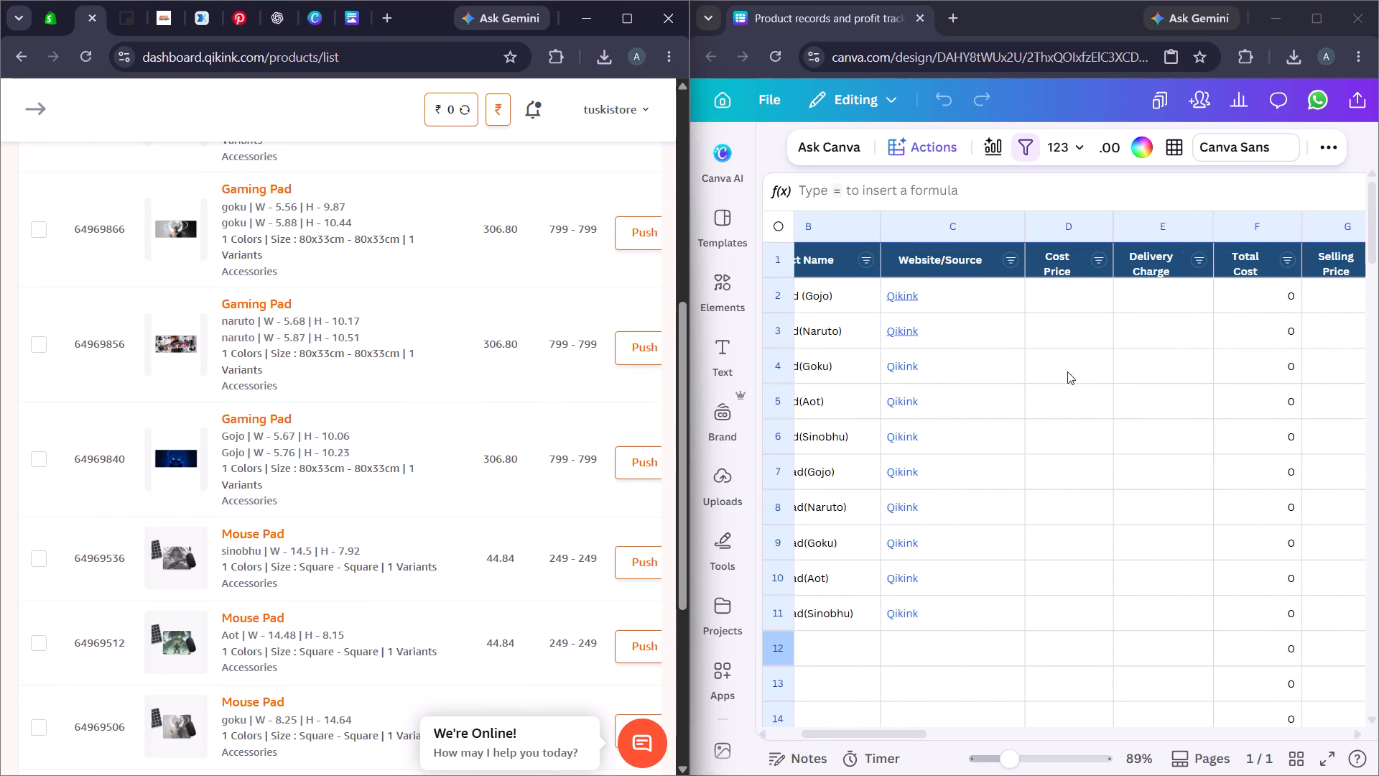
{"action": "scroll", "coordinate": [1067, 371], "scroll_direction": "left", "scroll_amount": 1}
{"action": "scroll", "coordinate": [486, 483], "scroll_direction": "down", "scroll_amount": 3}
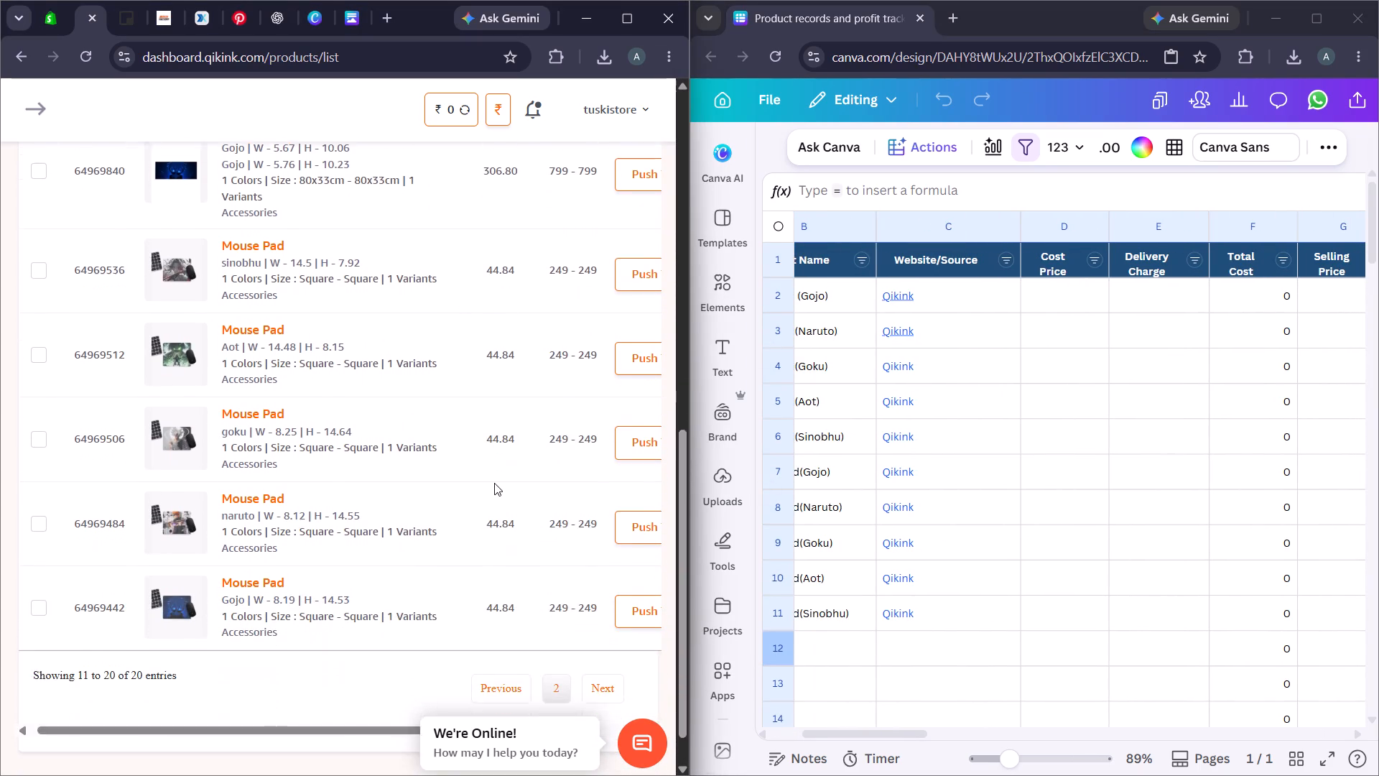
{"action": "scroll", "coordinate": [494, 483], "scroll_direction": "down", "scroll_amount": 4}
{"action": "scroll", "coordinate": [447, 497], "scroll_direction": "up", "scroll_amount": 1}
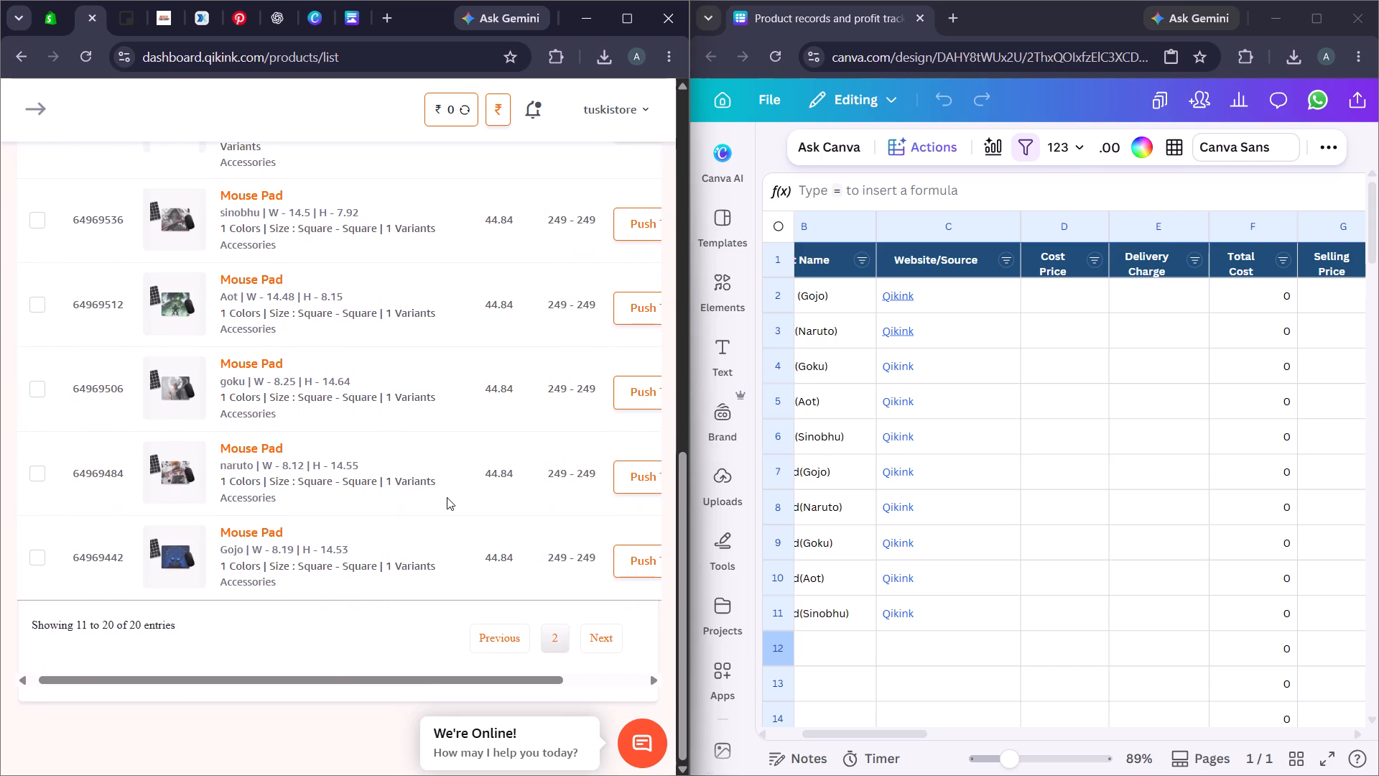
{"action": "scroll", "coordinate": [447, 497], "scroll_direction": "up", "scroll_amount": 1}
{"action": "scroll", "coordinate": [448, 497], "scroll_direction": "left", "scroll_amount": 1}
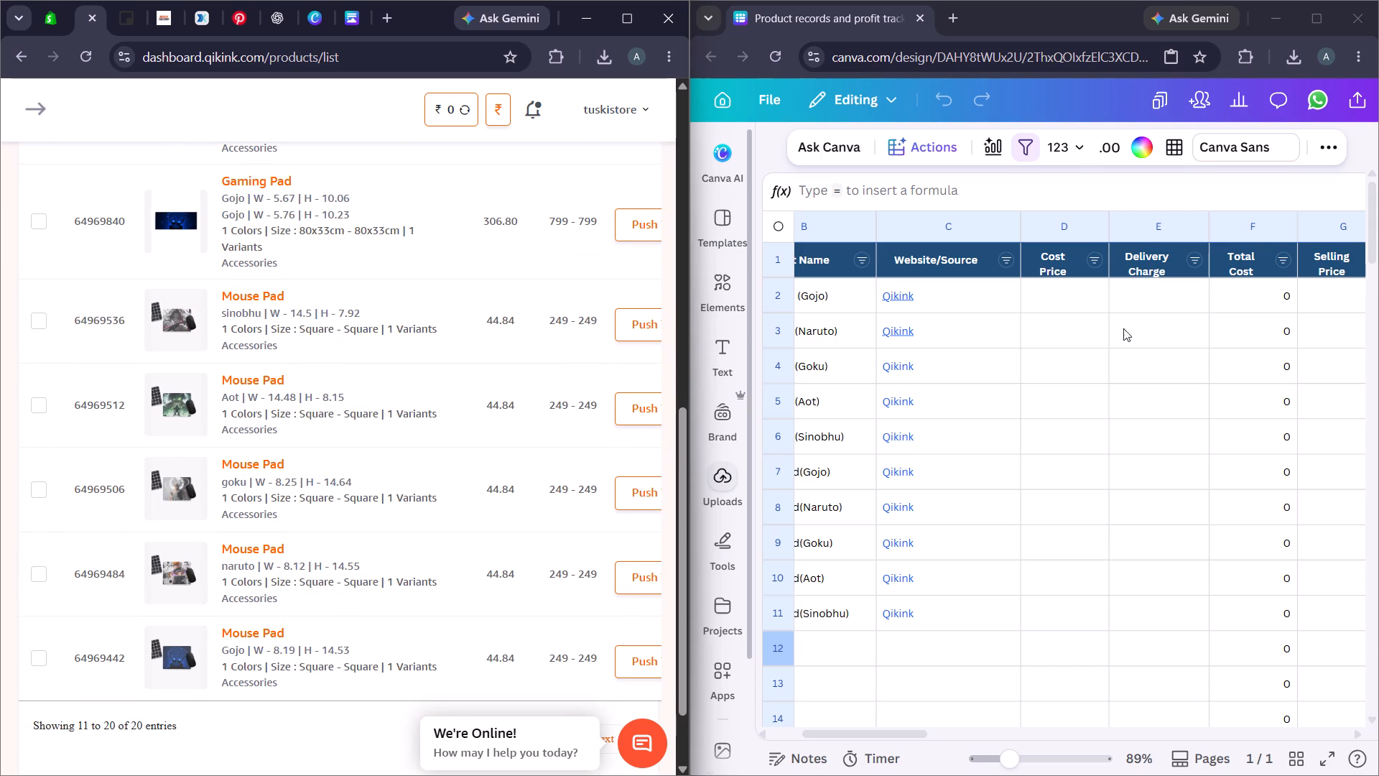
{"action": "scroll", "coordinate": [1123, 328], "scroll_direction": "left", "scroll_amount": 1}
{"action": "scroll", "coordinate": [559, 565], "scroll_direction": "down", "scroll_amount": 1}
{"action": "scroll", "coordinate": [1017, 359], "scroll_direction": "down", "scroll_amount": 1}
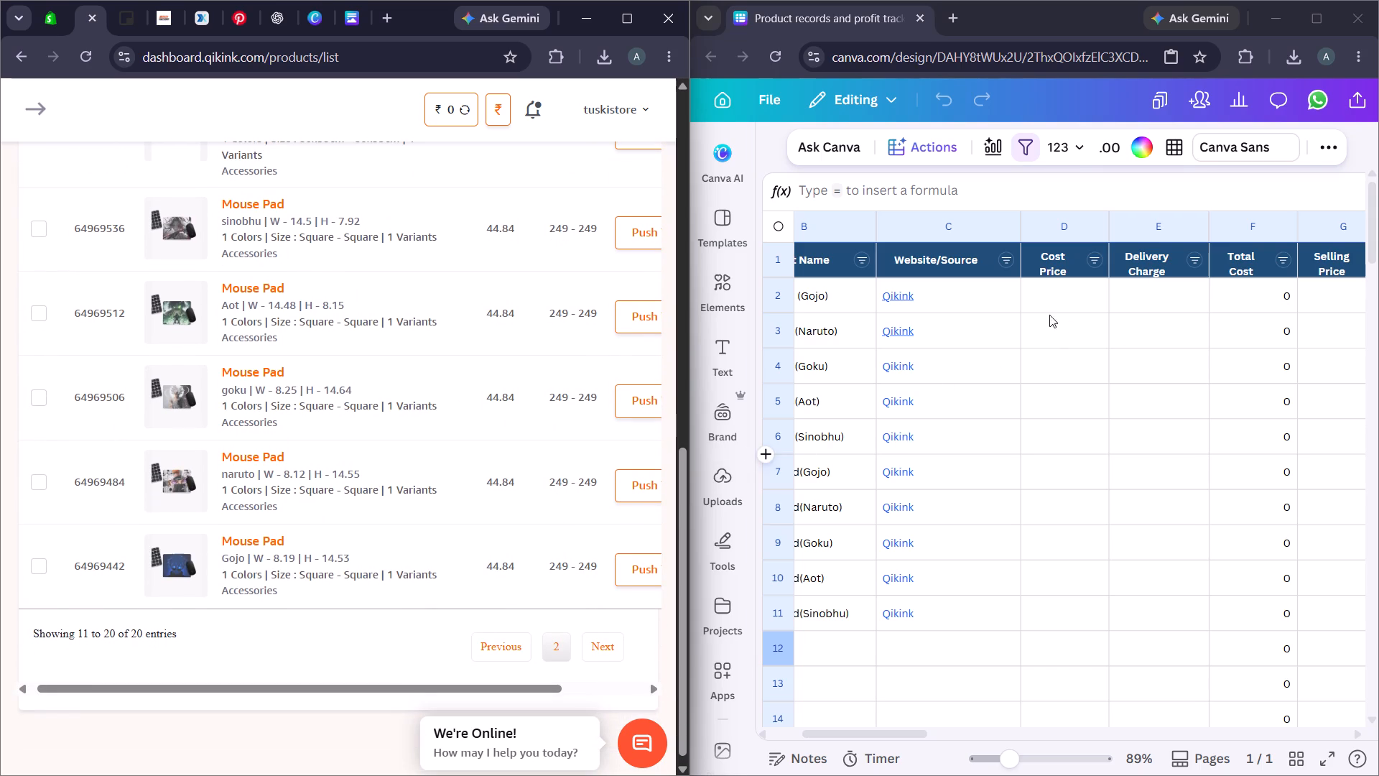
{"action": "scroll", "coordinate": [1049, 315], "scroll_direction": "down", "scroll_amount": 1}
Enter a Cost Price of 44.84 in cells D2 to D6 for the five anime mouse pads.
{"action": "left_click", "coordinate": [1053, 295]}
{"action": "left_click", "coordinate": [1054, 296]}
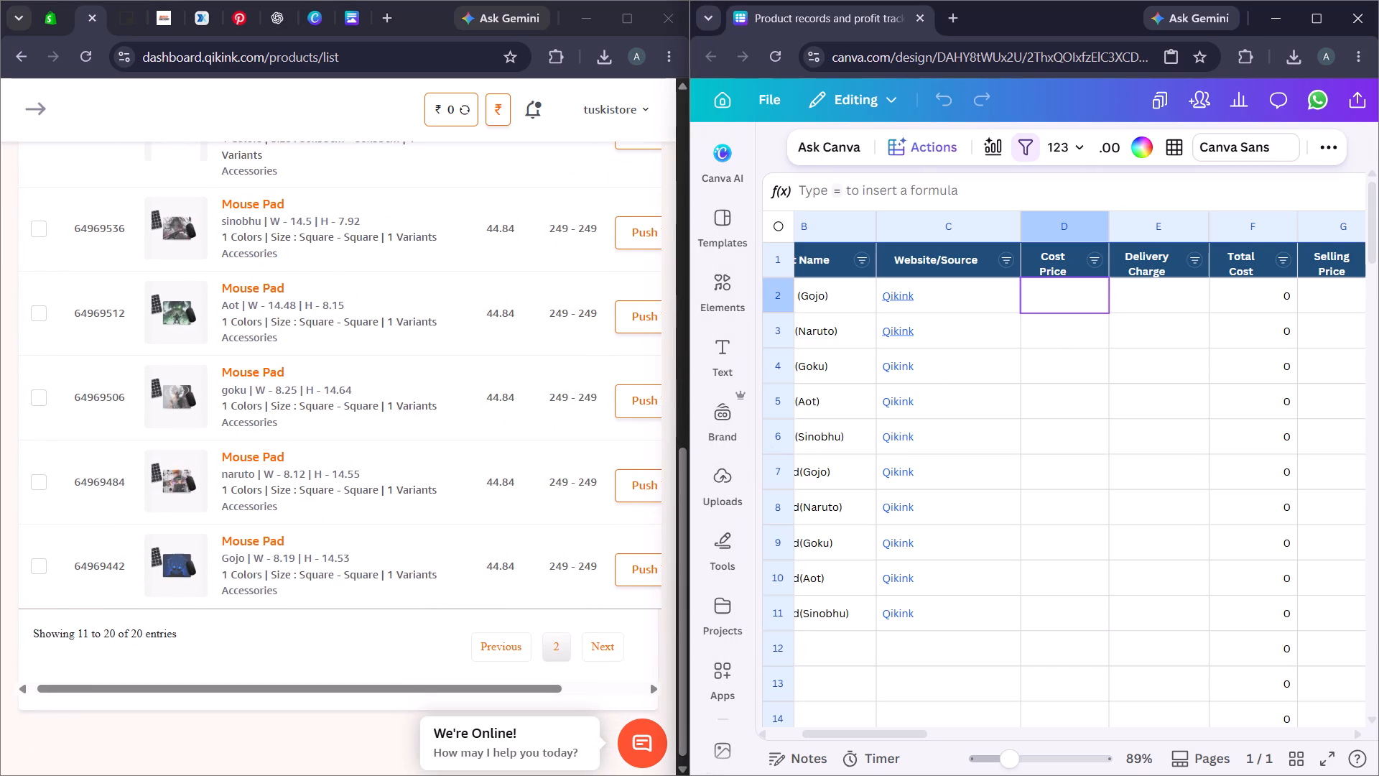
{"action": "type", "text": "44"}
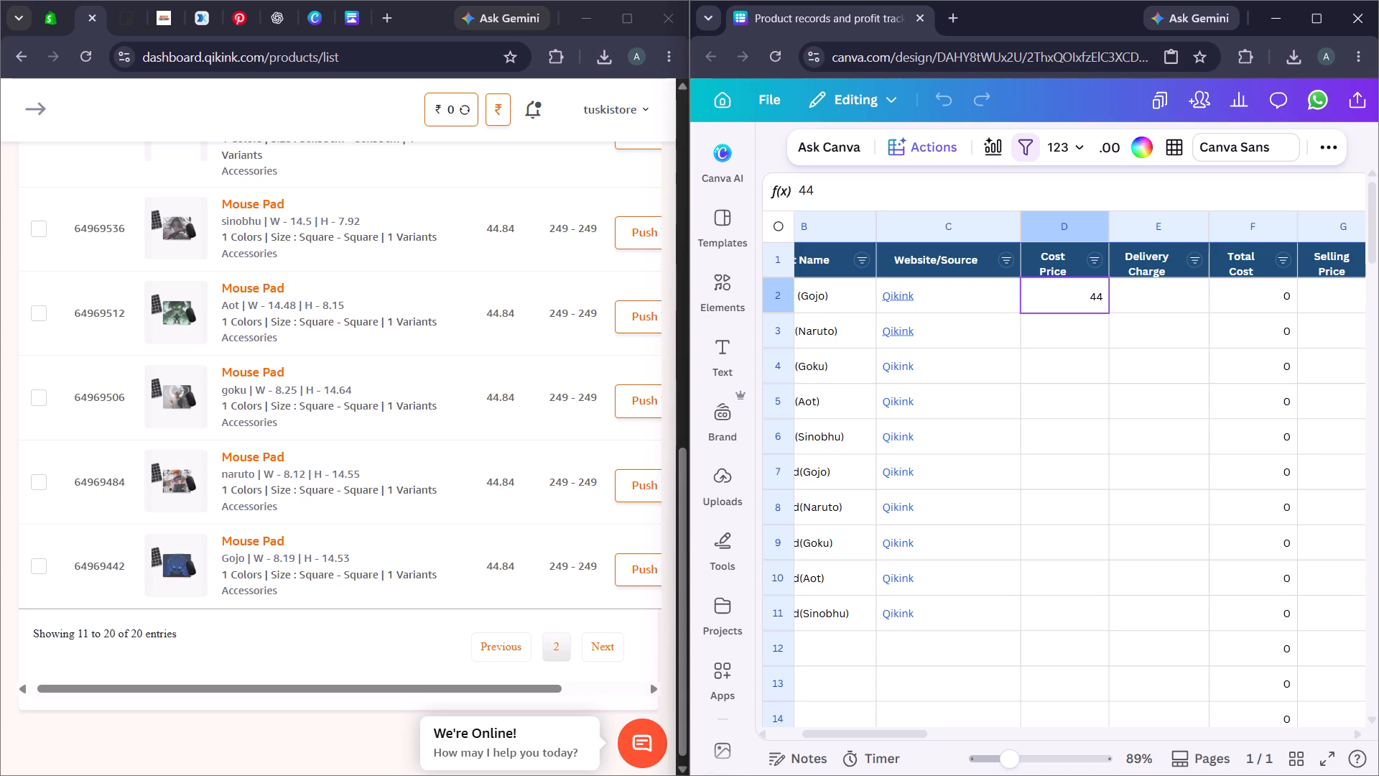
{"action": "key", "text": "period"}
{"action": "type", "text": "84"}
{"action": "key", "text": "Down"}
{"action": "type", "text": "44.84"}
{"action": "key", "text": "Down"}
{"action": "type", "text": "44"}
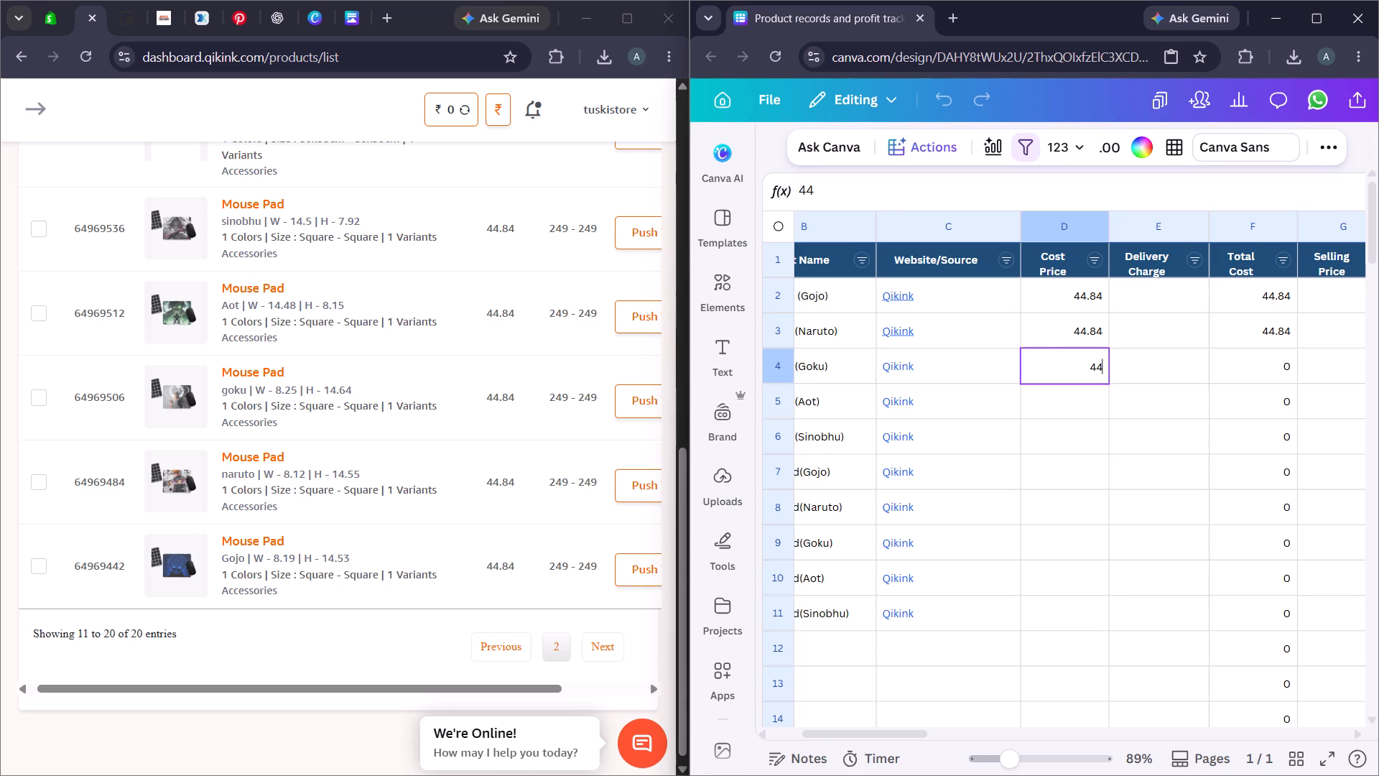
{"action": "key", "text": "period"}
{"action": "type", "text": "84"}
{"action": "key", "text": "Down"}
{"action": "type", "text": "44.84"}
{"action": "key", "text": "Down"}
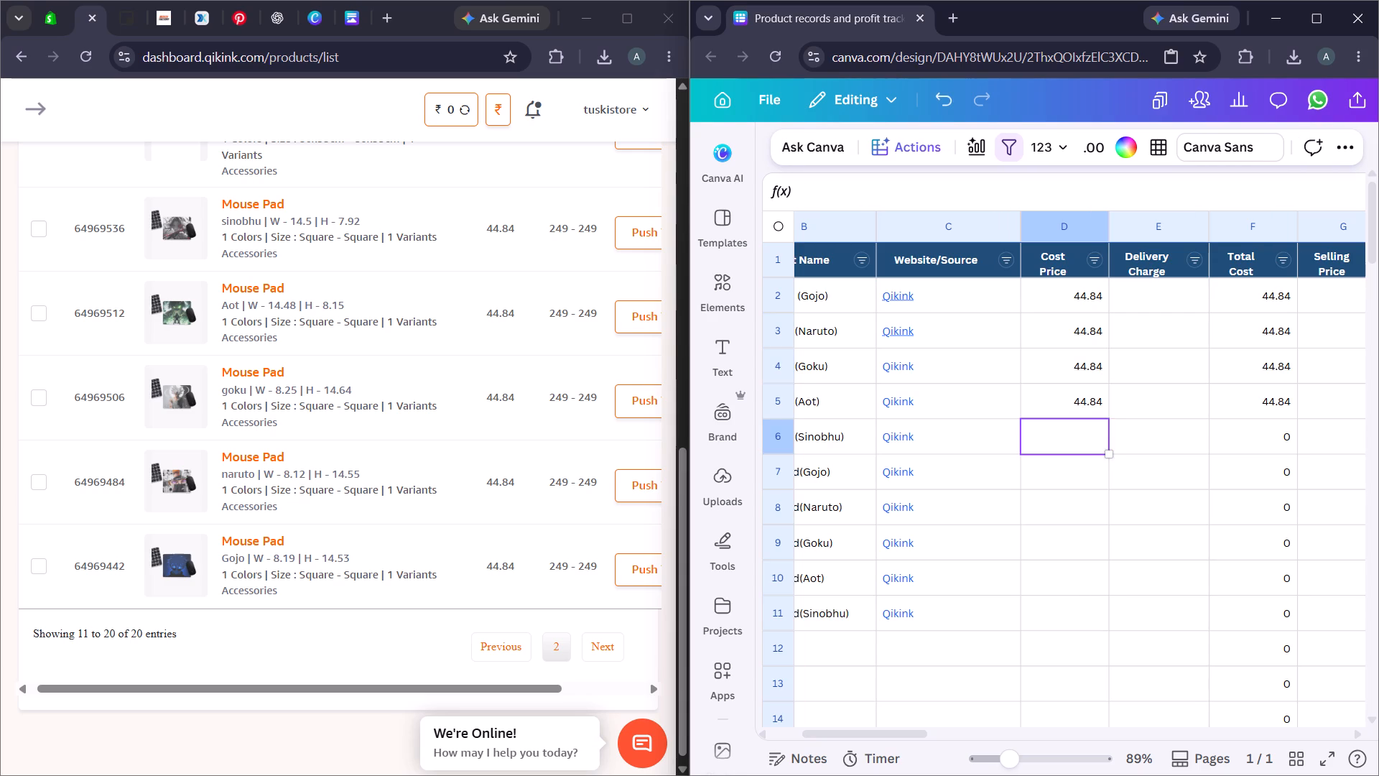
{"action": "type", "text": "44.84"}
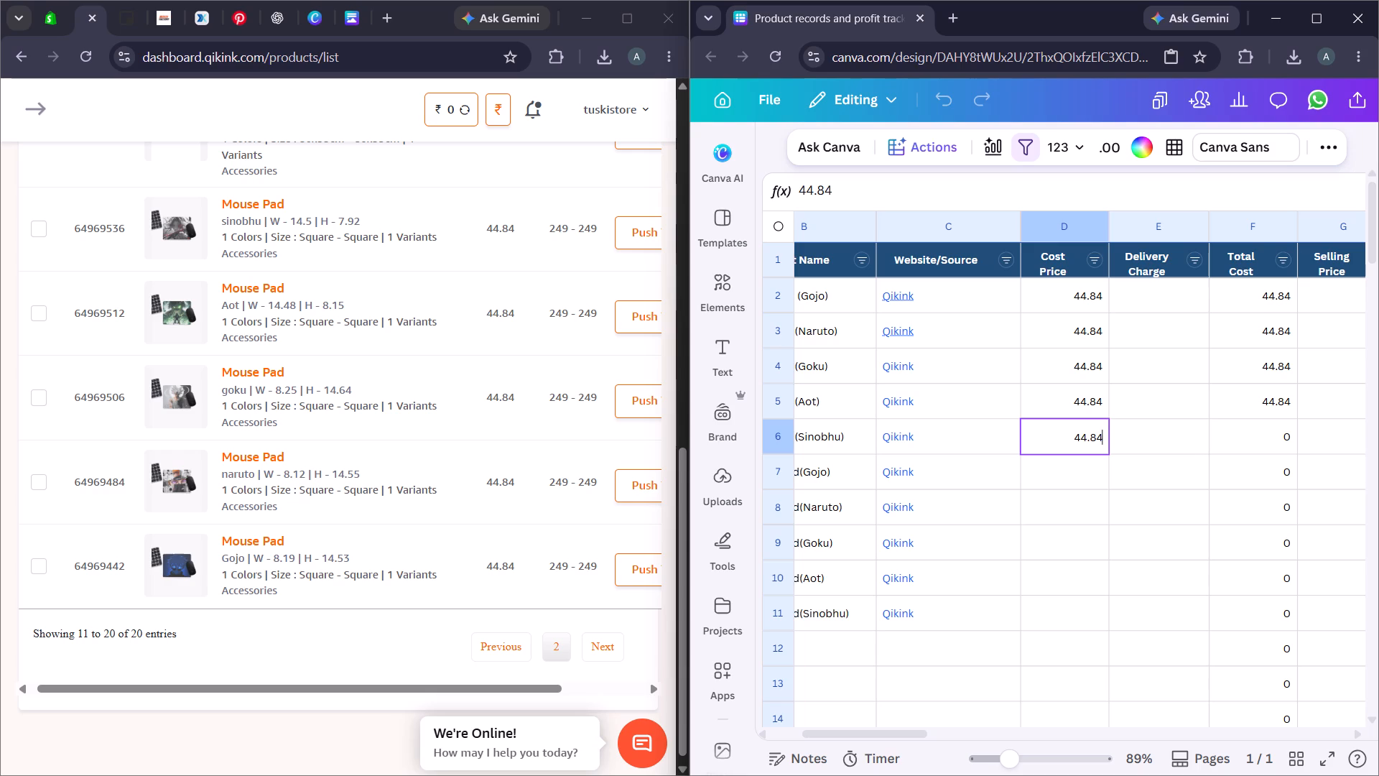
{"action": "key", "text": "Down"}
Enter a Cost Price of 44.84 in cells D7 to D11 for the five gaming pads.
{"action": "type", "text": "44.84"}
{"action": "key", "text": "Down"}
{"action": "type", "text": "44.84"}
{"action": "key", "text": "Down"}
{"action": "type", "text": "44.84"}
{"action": "key", "text": "Down"}
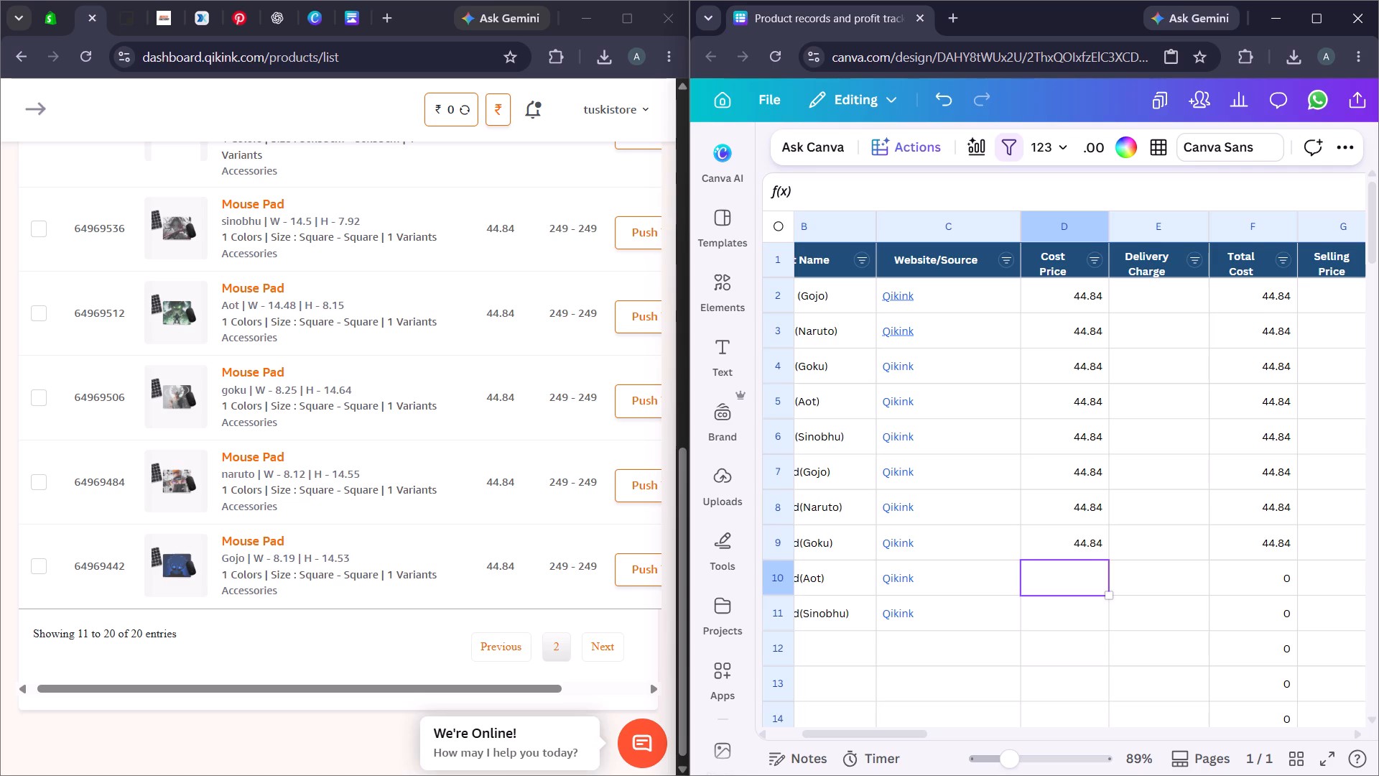
{"action": "type", "text": "44.84"}
{"action": "key", "text": "Down"}
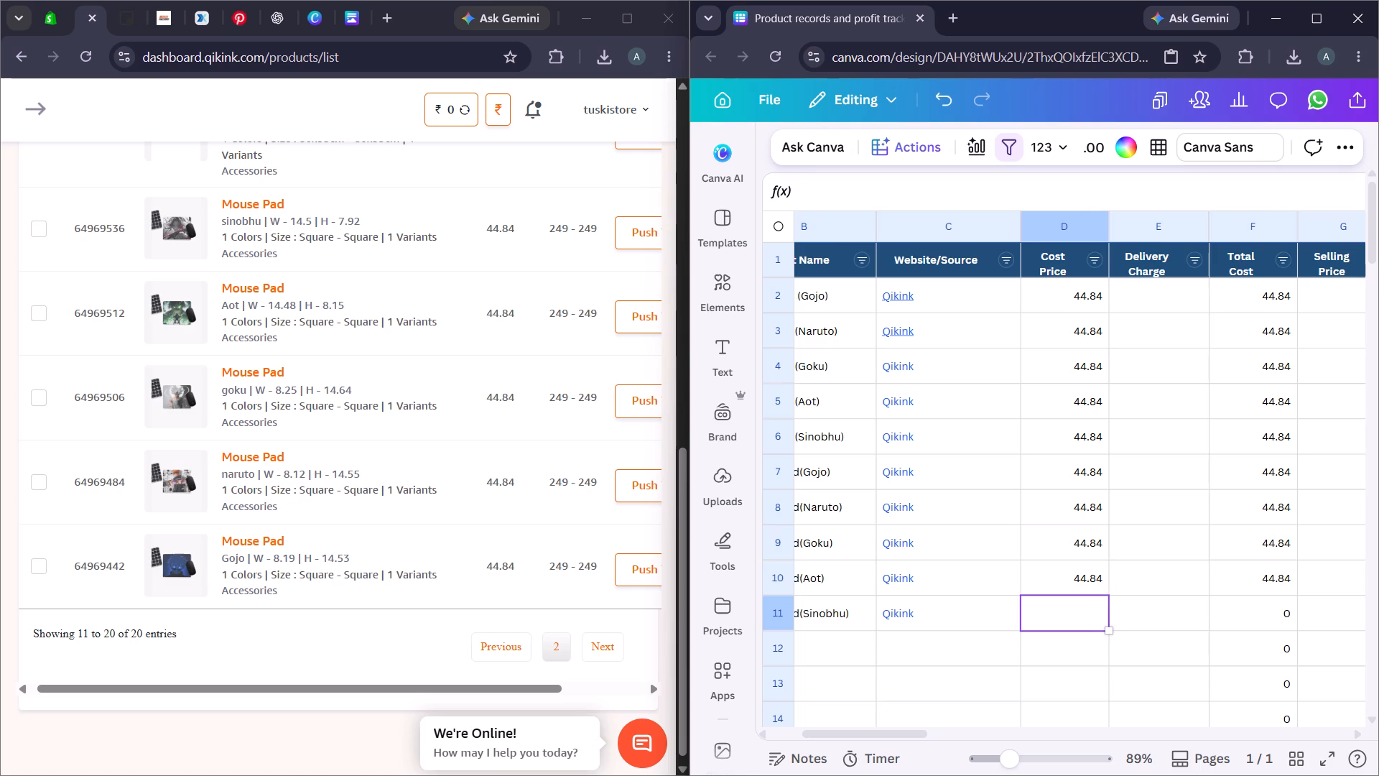
{"action": "type", "text": "44.84"}
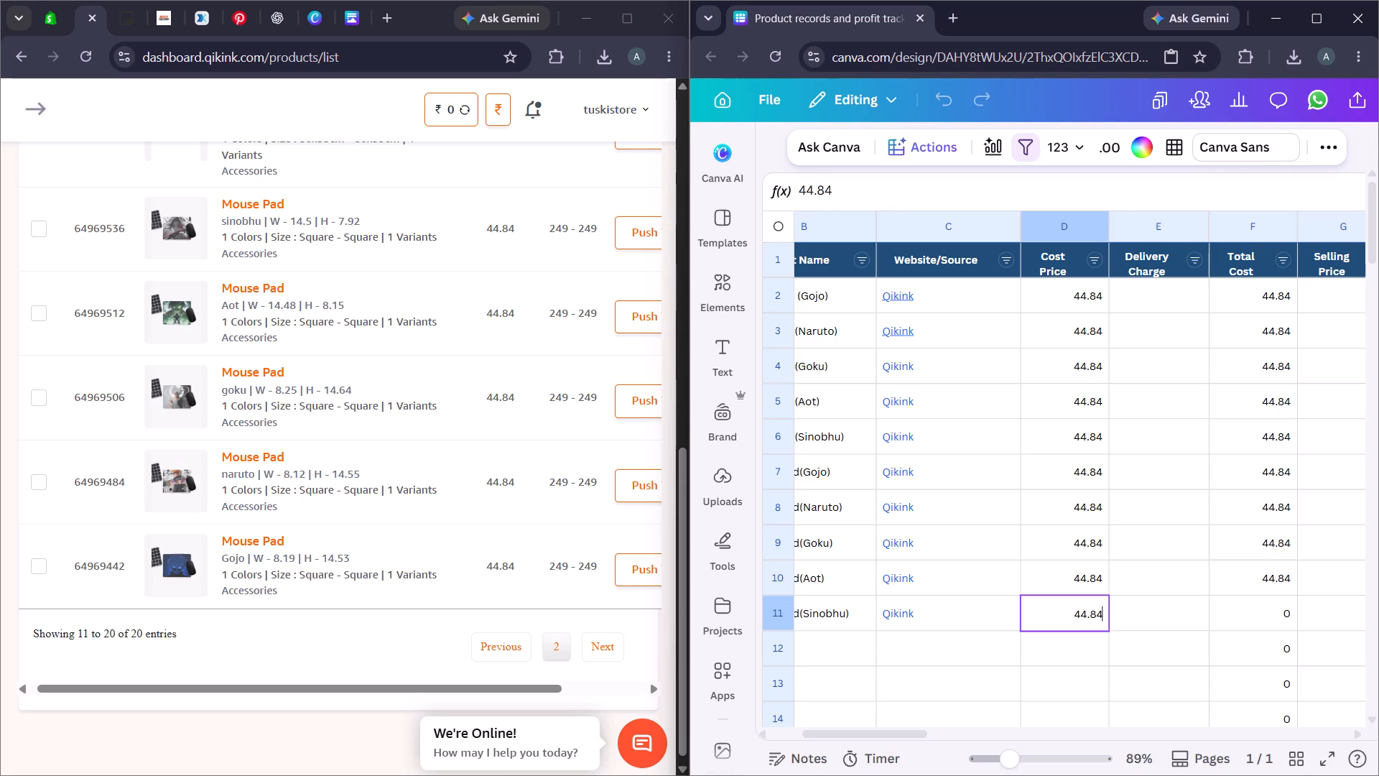
Enter a Delivery Charge of 50 in cells E2 to E6 for the five mouse pads.
{"action": "scroll", "coordinate": [1026, 281], "scroll_direction": "left", "scroll_amount": 1}
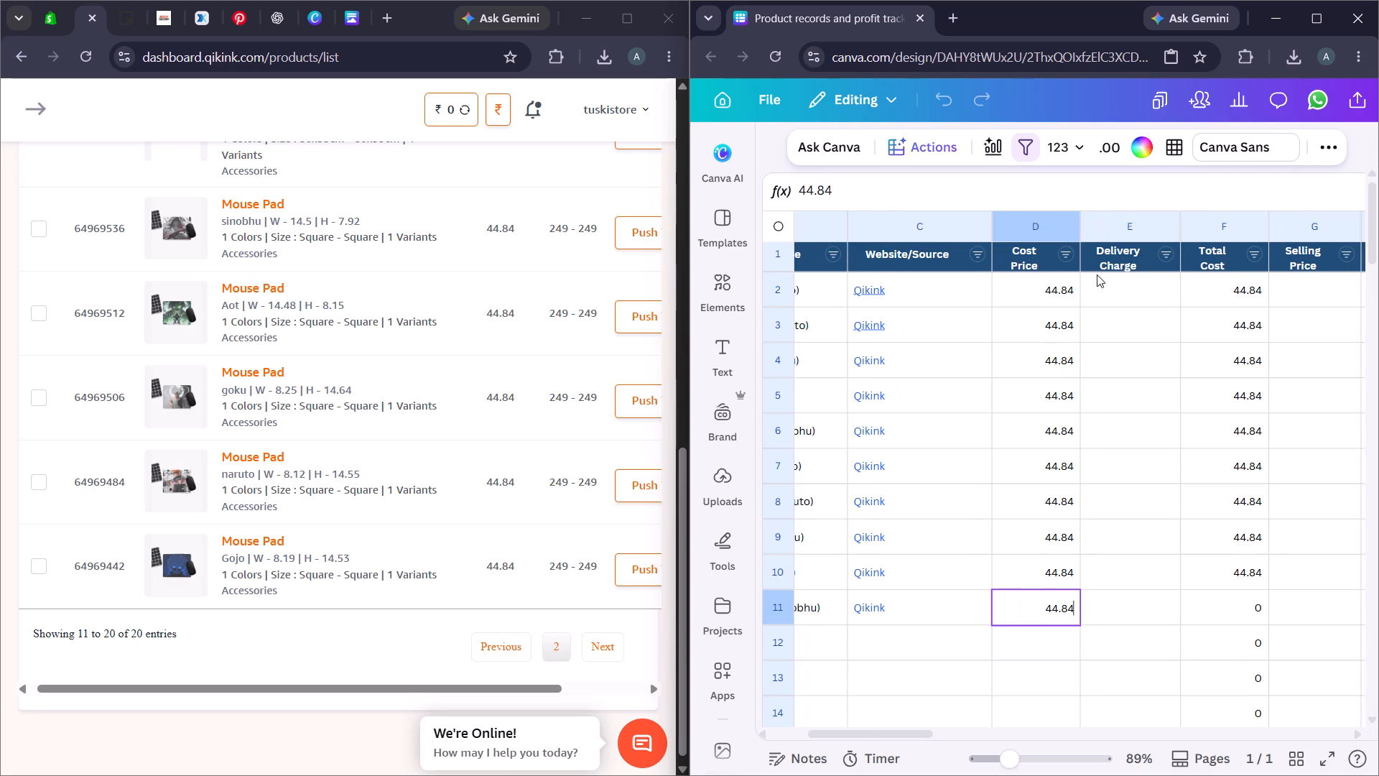
{"action": "left_click", "coordinate": [1097, 274]}
{"action": "left_click", "coordinate": [1119, 287]}
{"action": "type", "text": "50"}
{"action": "key", "text": "Down"}
{"action": "type", "text": "50"}
{"action": "key", "text": "Down"}
{"action": "type", "text": "50"}
{"action": "key", "text": "Down"}
{"action": "key", "text": "Up"}
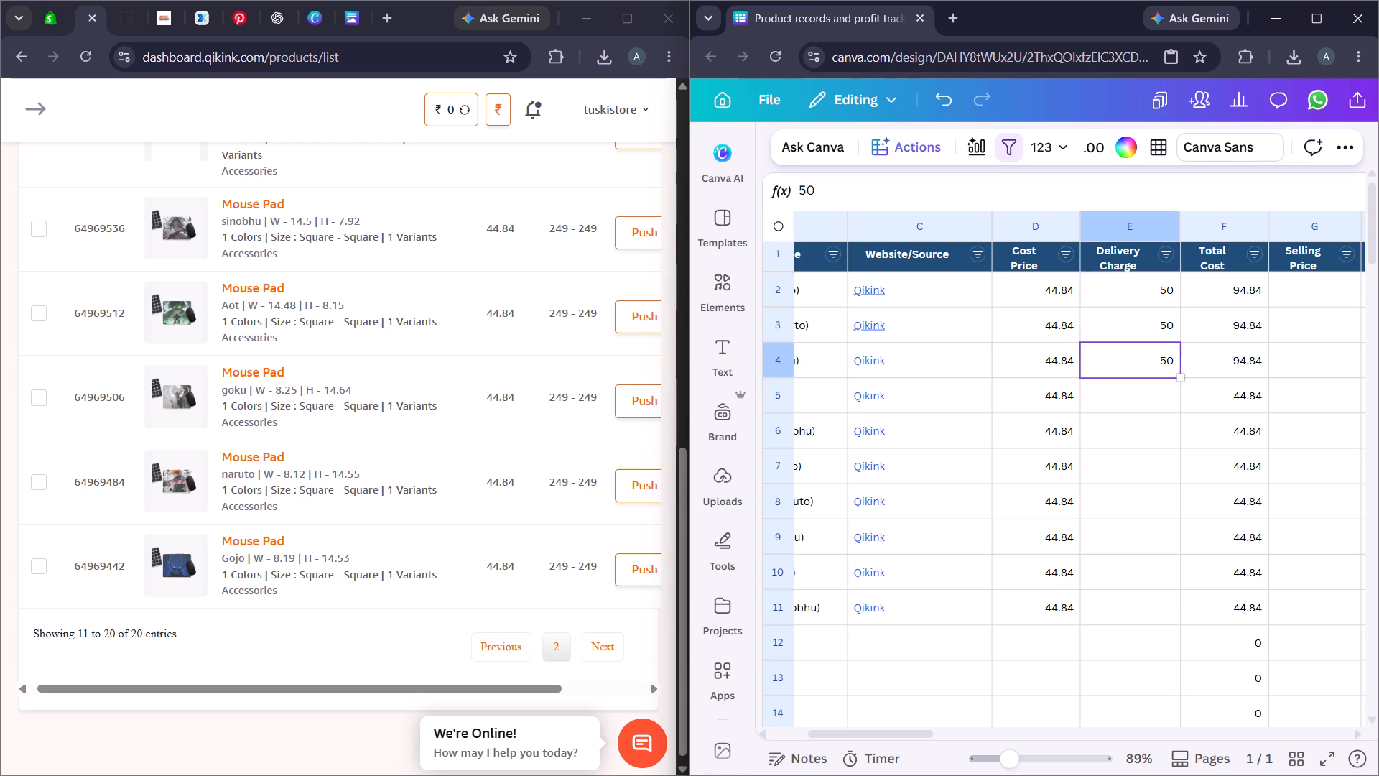
{"action": "type", "text": "50"}
{"action": "key", "text": "Down"}
{"action": "type", "text": "50"}
{"action": "key", "text": "Down"}
{"action": "type", "text": "50"}
{"action": "key", "text": "Down"}
Enter a Delivery Charge of 50 in cells E7 to E11 for the gaming pads, leaving E12 empty.
{"action": "type", "text": "50"}
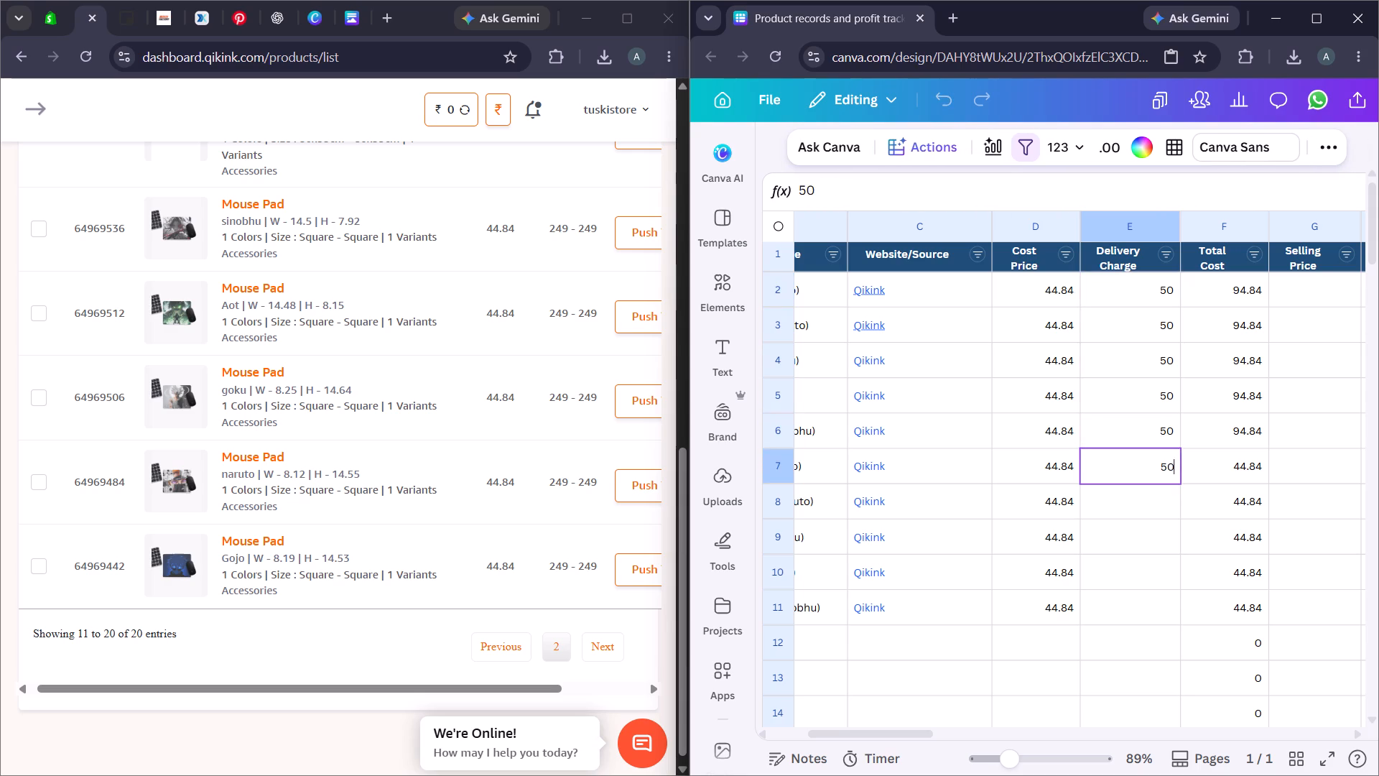
{"action": "key", "text": "Down"}
{"action": "type", "text": "50"}
{"action": "key", "text": "Down"}
{"action": "type", "text": "50"}
{"action": "key", "text": "Down"}
{"action": "type", "text": "50"}
{"action": "key", "text": "Down"}
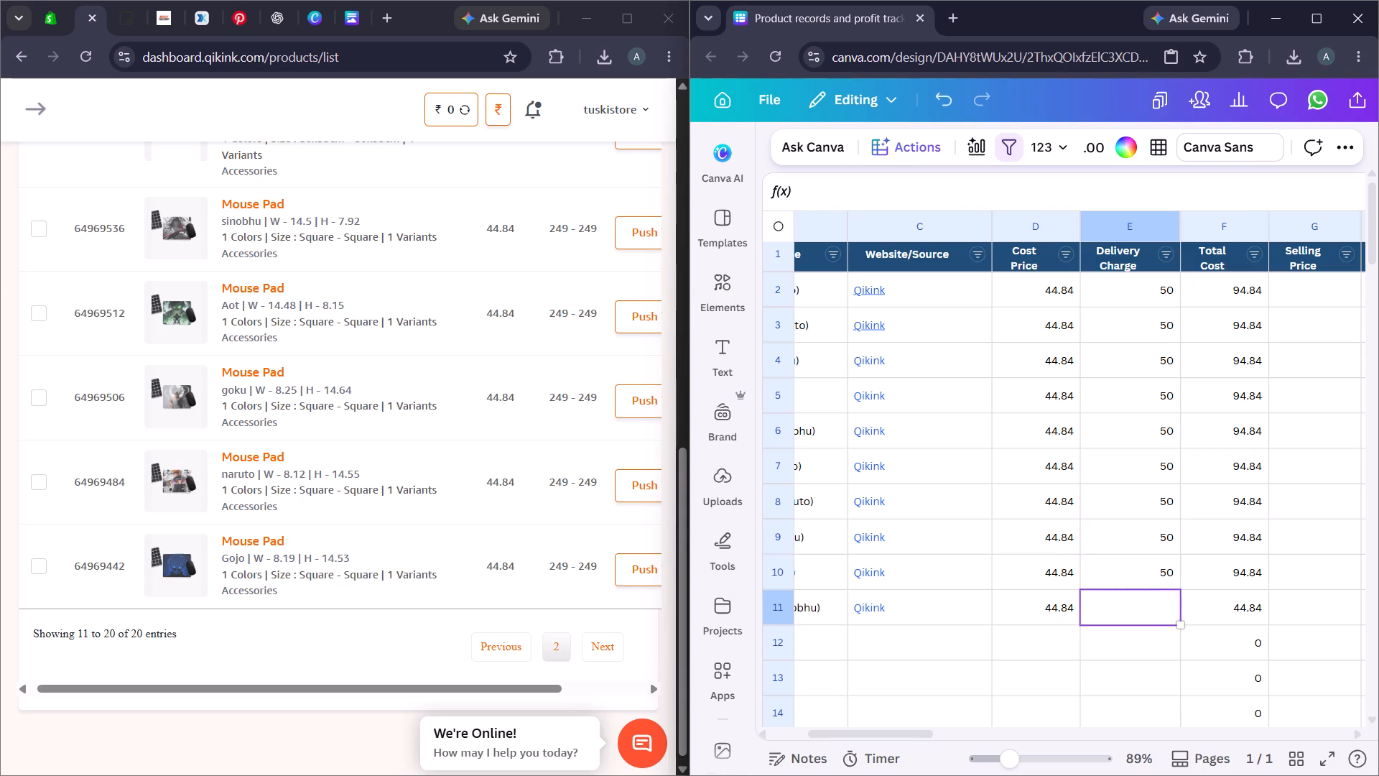
{"action": "type", "text": "50"}
{"action": "key", "text": "Down"}
{"action": "key", "text": "5"}
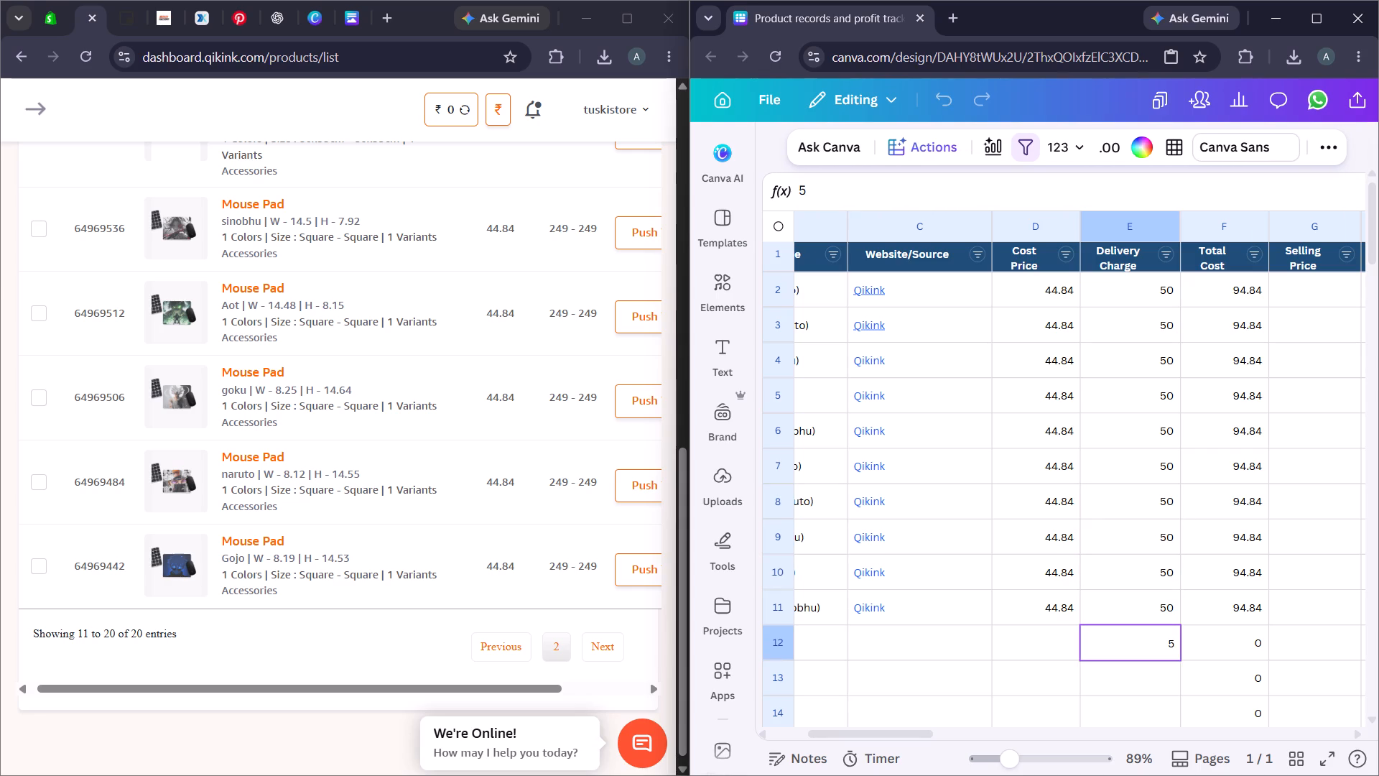
{"action": "key", "text": "BackSpace"}
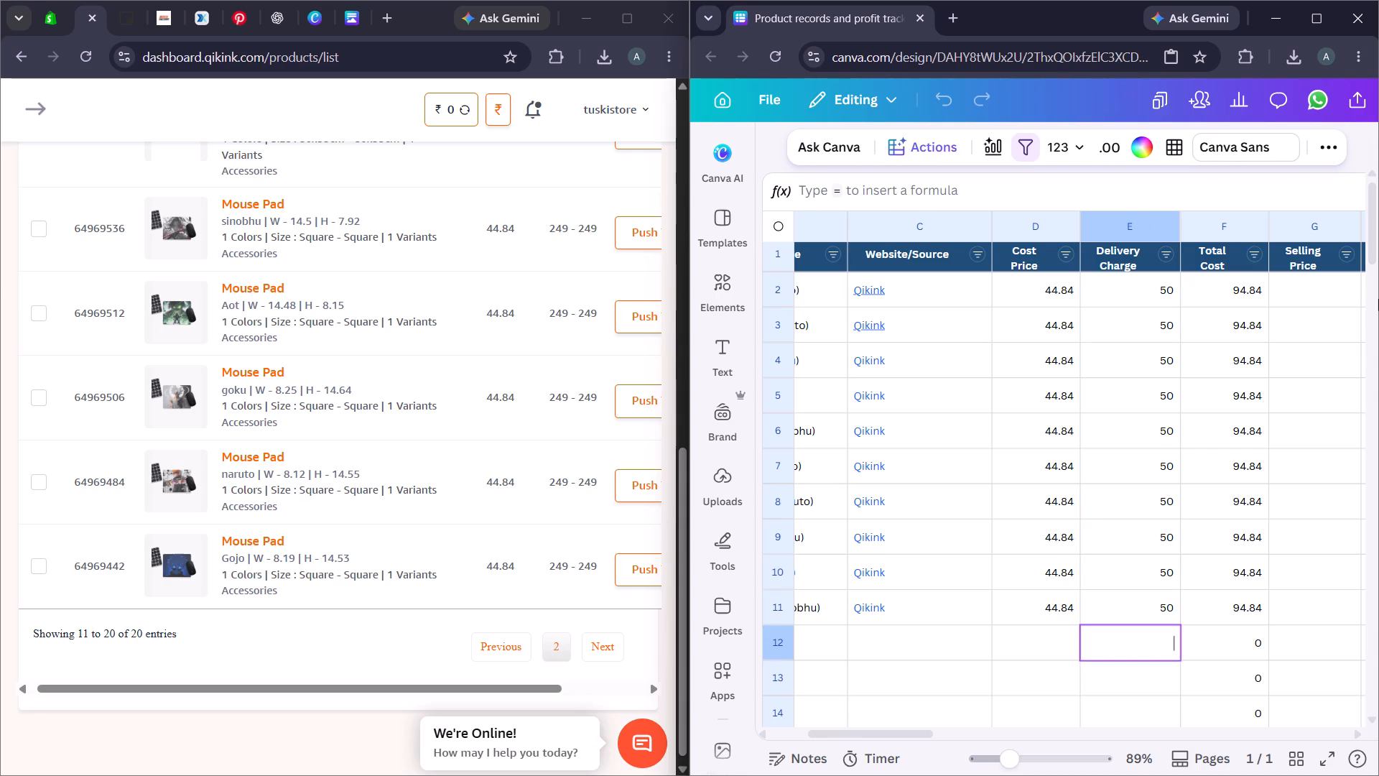
Enter a Selling Price of 249 in cell G2 for the Gojo mouse pad.
{"action": "scroll", "coordinate": [1263, 313], "scroll_direction": "left", "scroll_amount": 3}
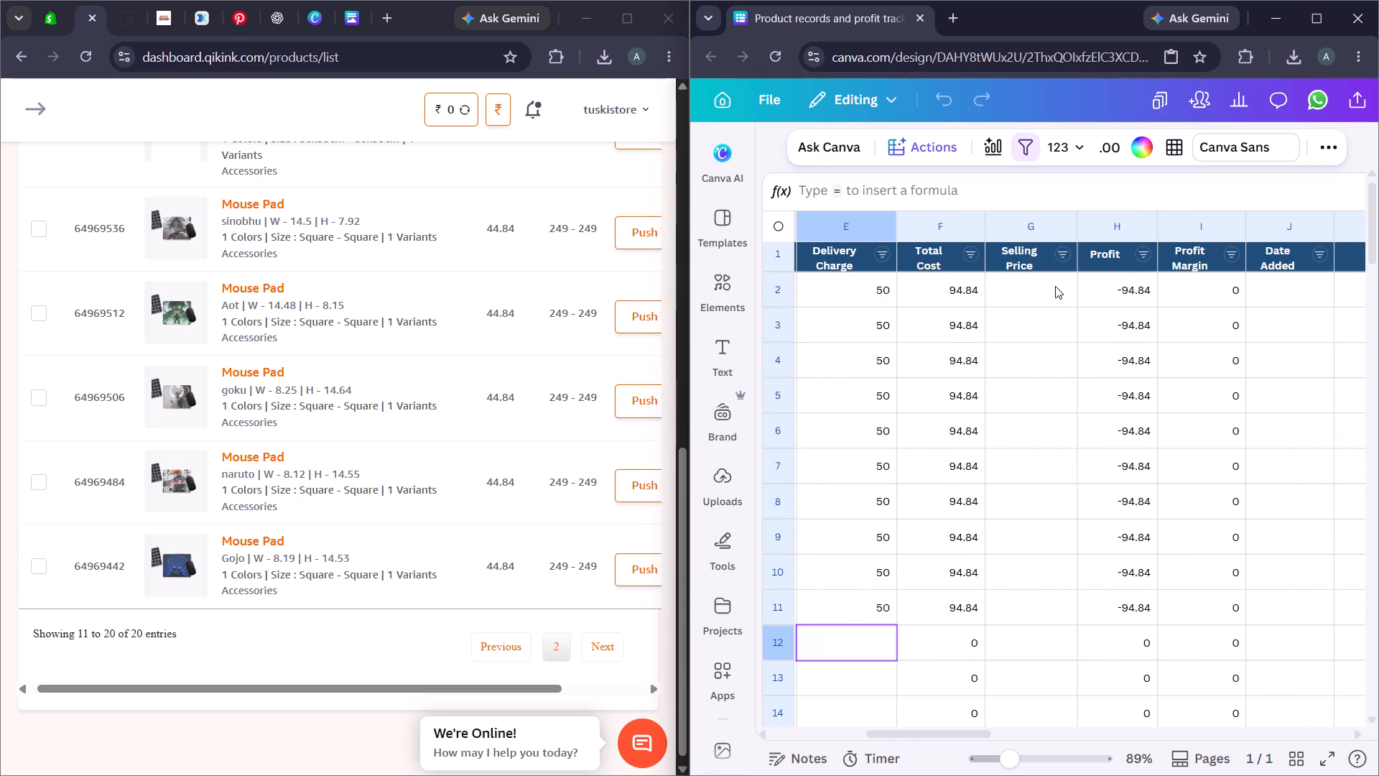
{"action": "left_click", "coordinate": [1055, 286]}
{"action": "left_click", "coordinate": [1046, 294]}
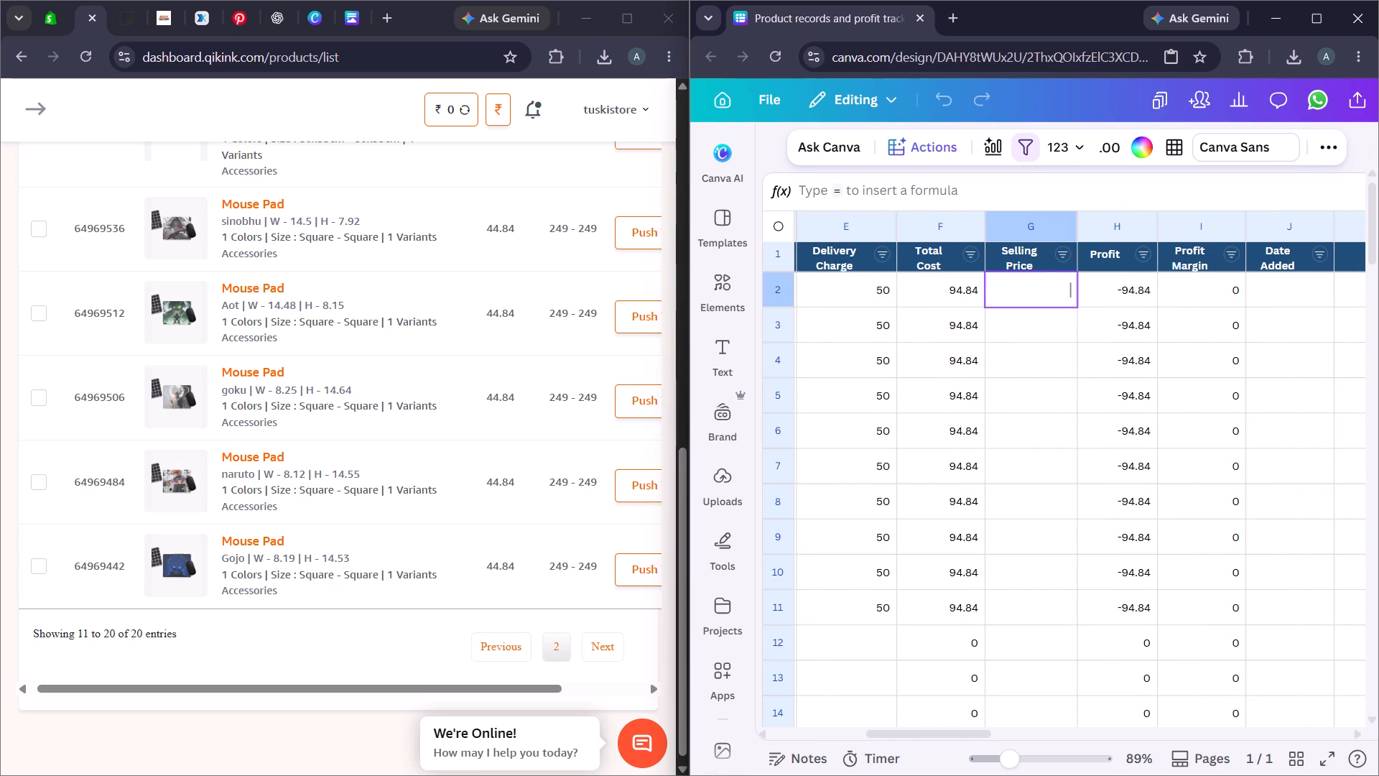
{"action": "type", "text": "249"}
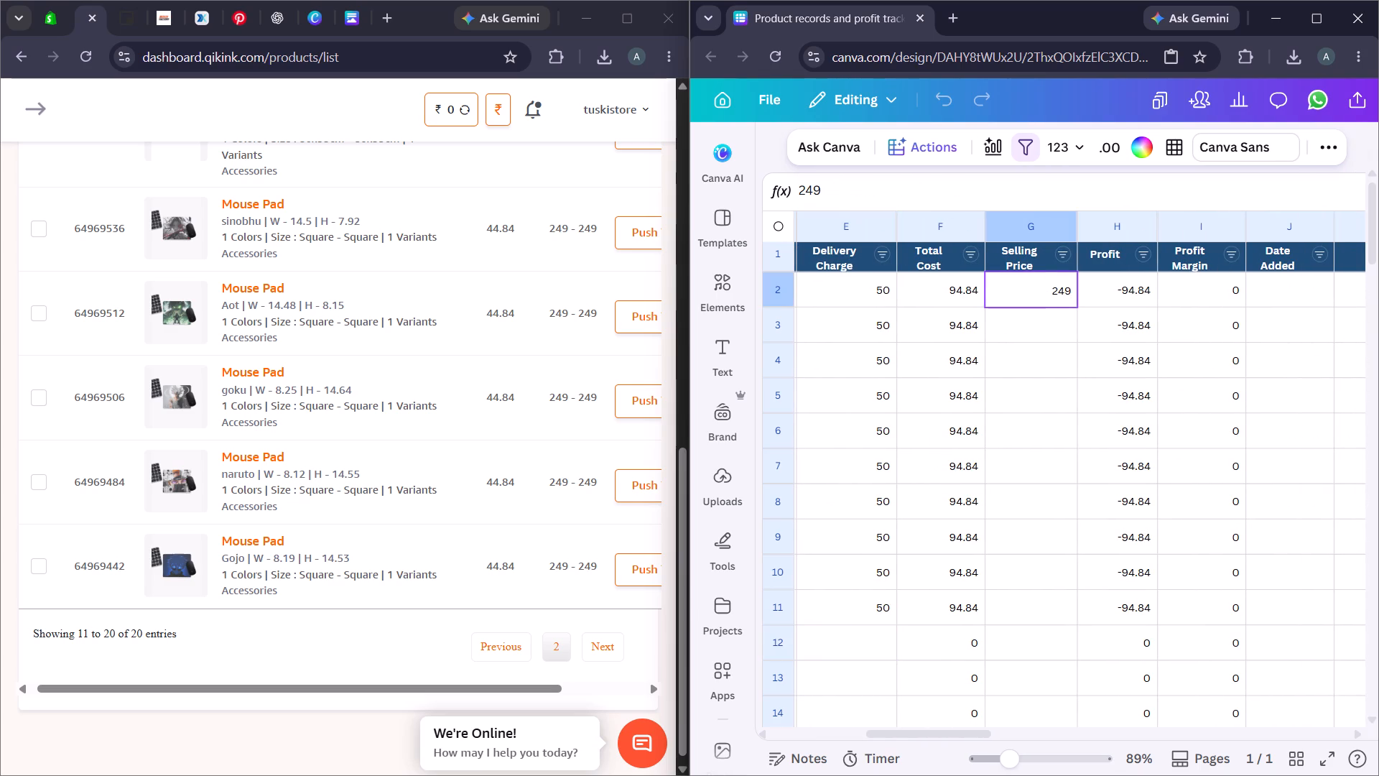
{"action": "key", "text": "Down"}
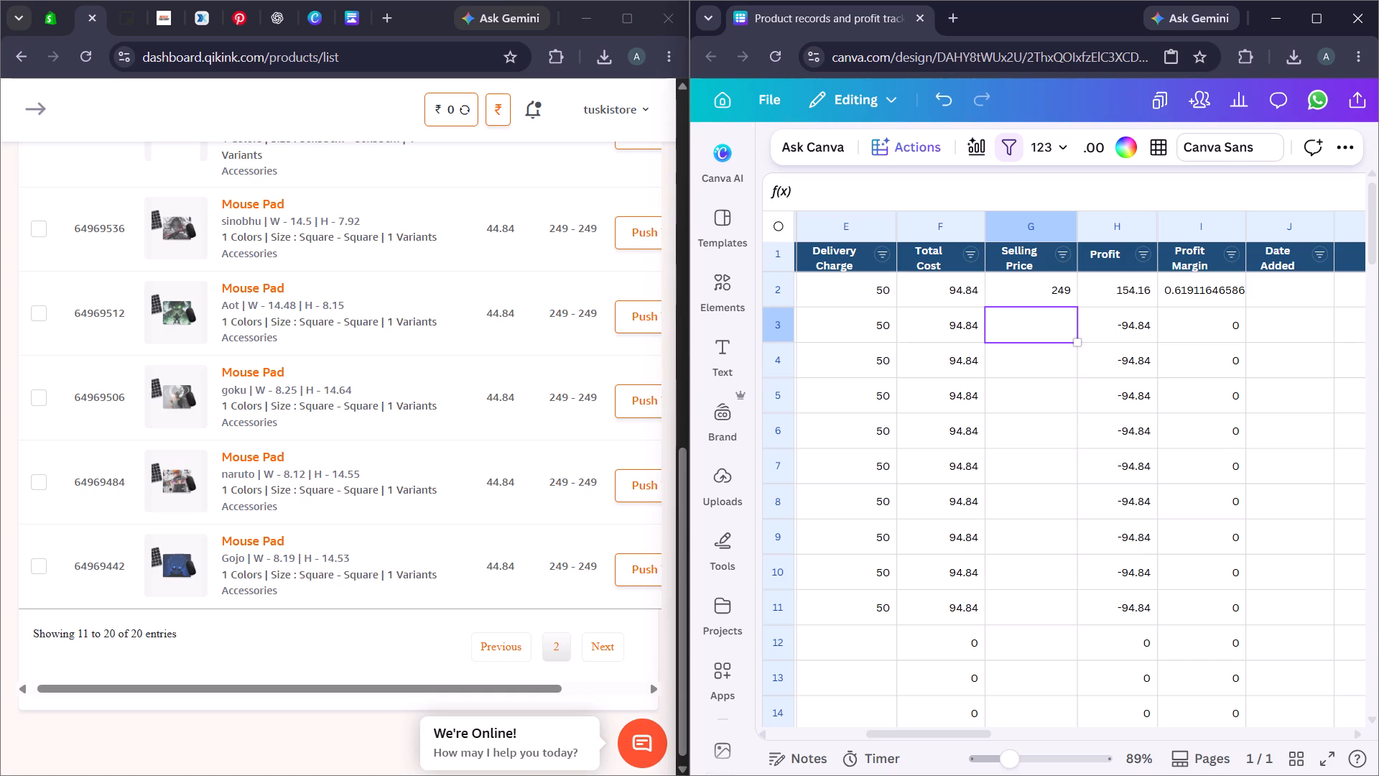
Examine the Profit Margin formulas in cells I2 and I3 and the neighbouring Date Added and Notes columns.
{"action": "scroll", "coordinate": [1207, 289], "scroll_direction": "right", "scroll_amount": 1}
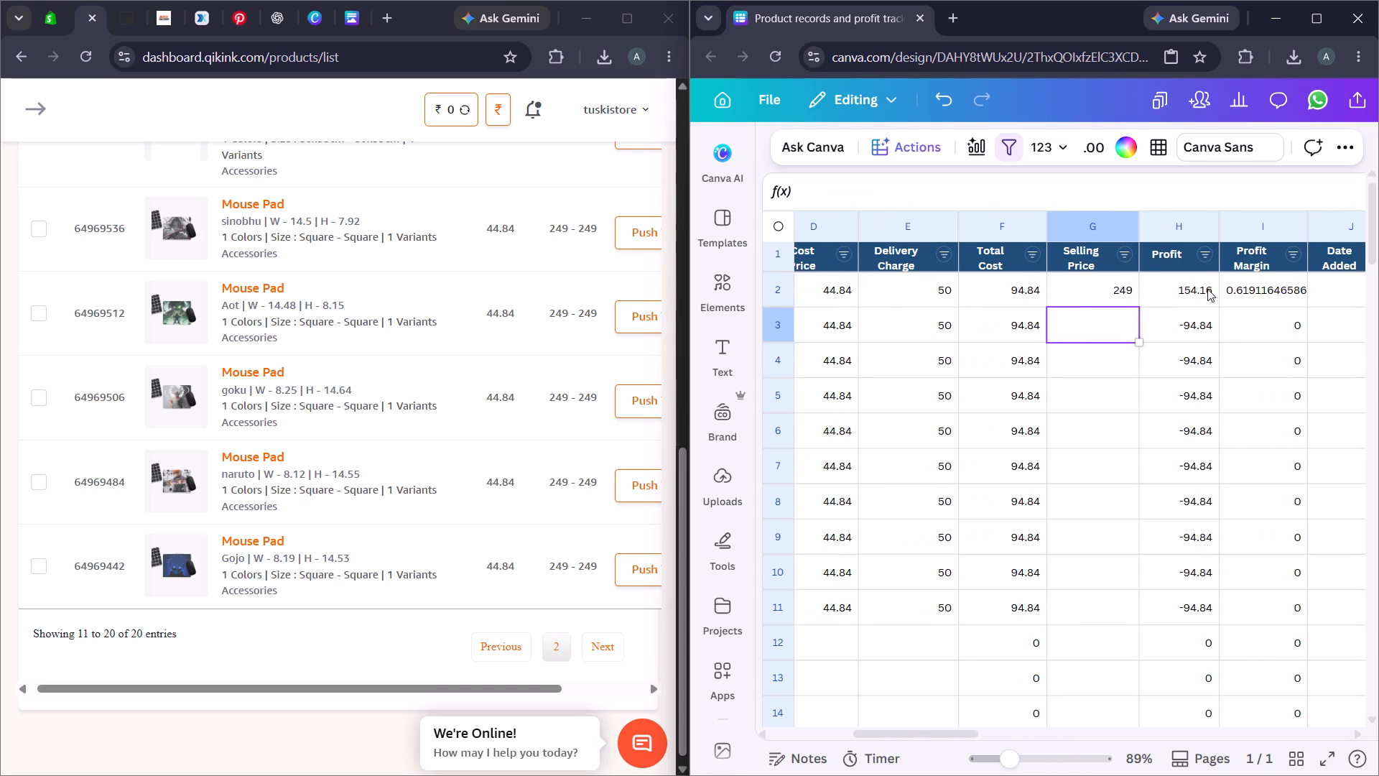
{"action": "scroll", "coordinate": [1207, 289], "scroll_direction": "right", "scroll_amount": 1}
{"action": "scroll", "coordinate": [1207, 289], "scroll_direction": "left", "scroll_amount": 1}
{"action": "left_click", "coordinate": [1222, 283]}
{"action": "triple_click", "coordinate": [1222, 283]}
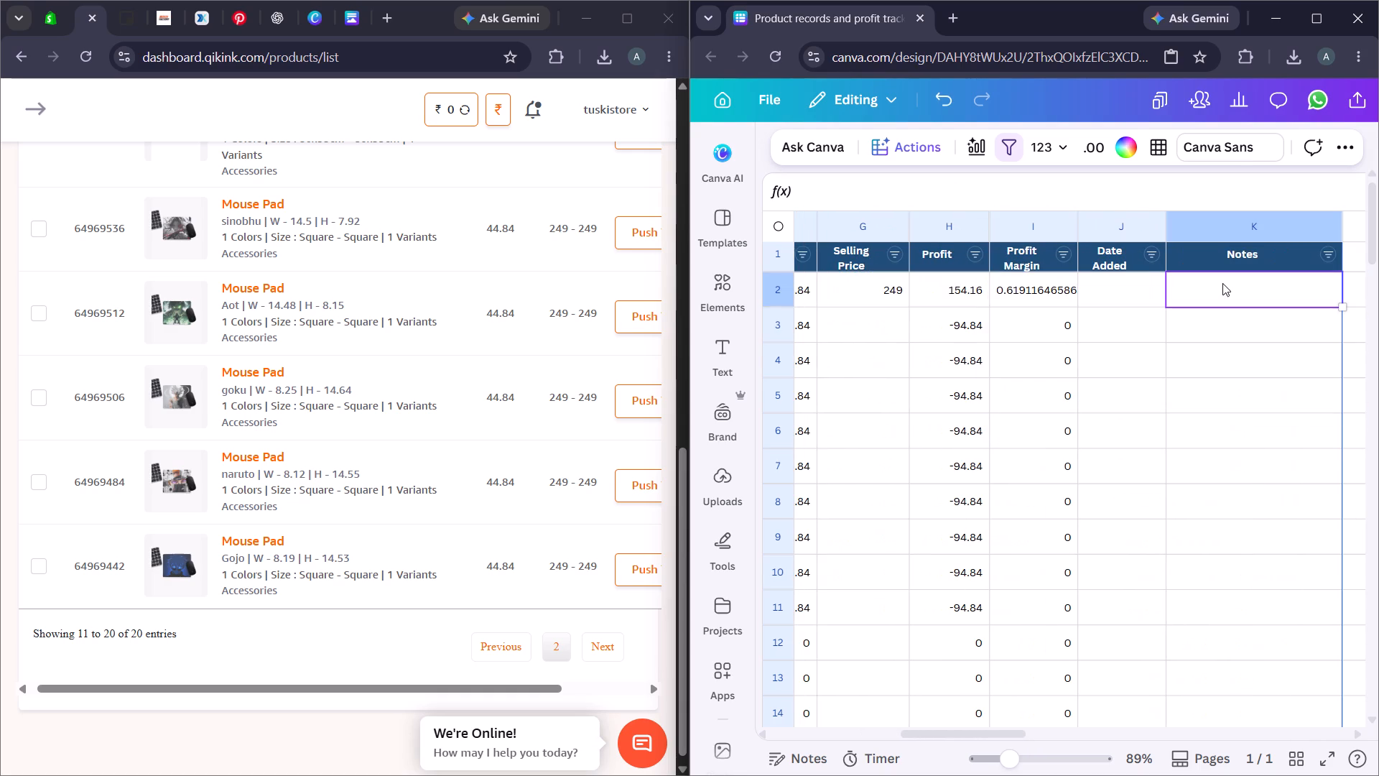
{"action": "double_click", "coordinate": [1018, 287]}
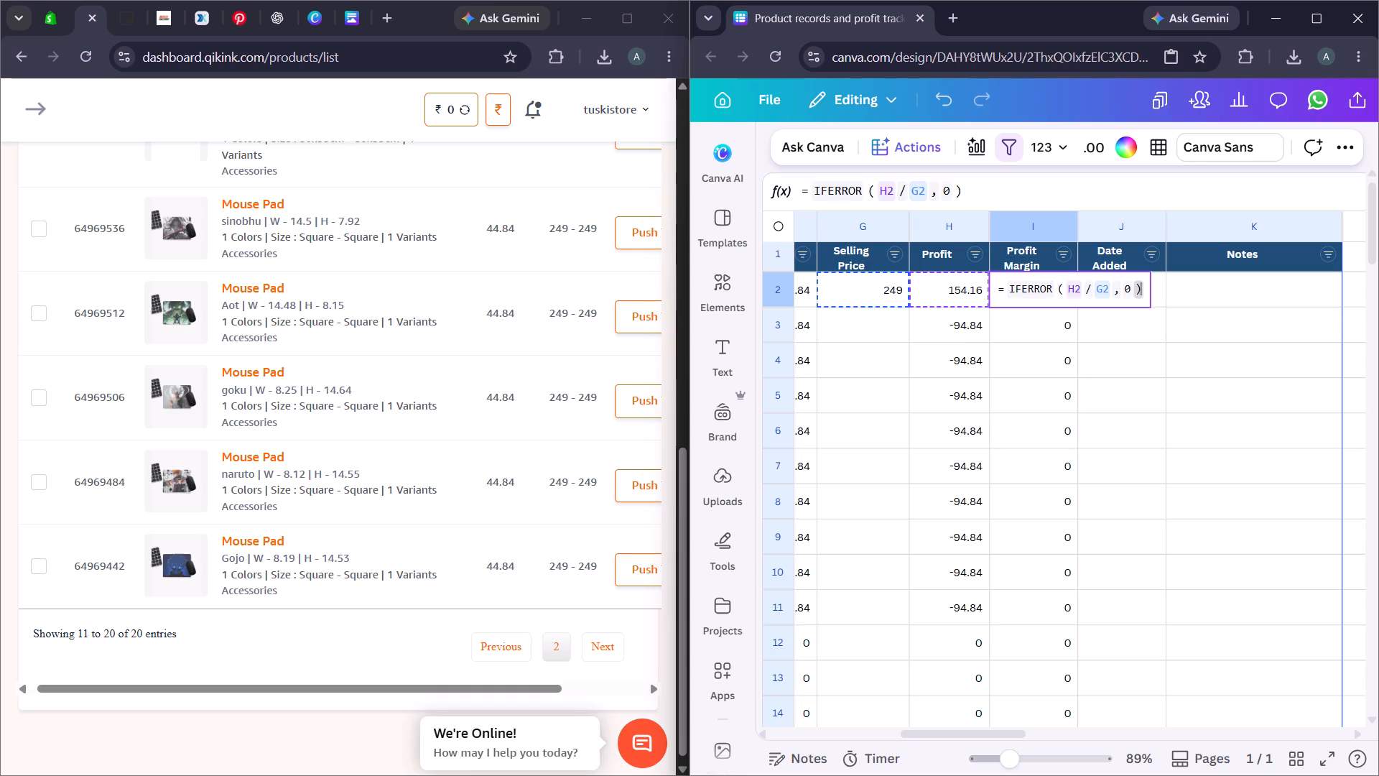
{"action": "scroll", "coordinate": [1043, 287], "scroll_direction": "right", "scroll_amount": 1}
{"action": "left_click", "coordinate": [1082, 328]}
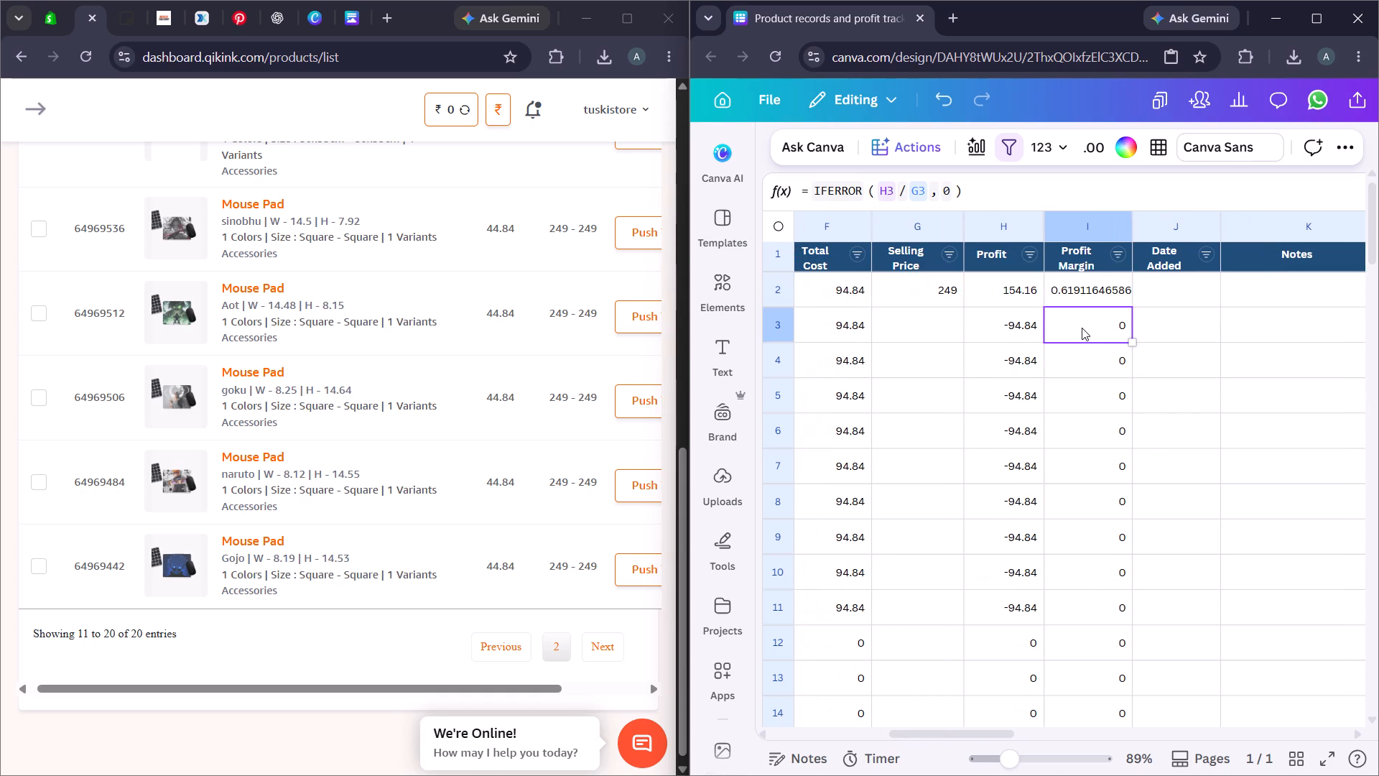
{"action": "scroll", "coordinate": [967, 344], "scroll_direction": "right", "scroll_amount": 1}
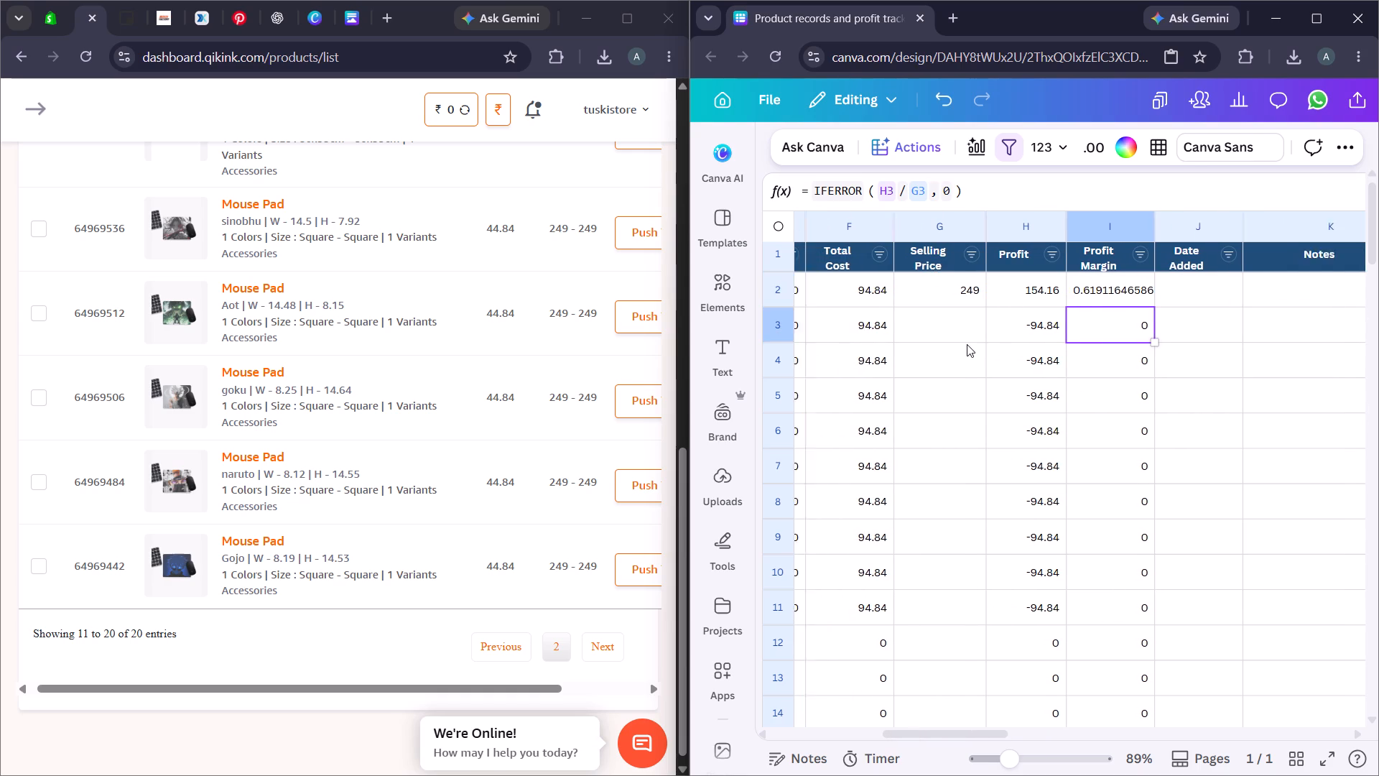
Enter a Selling Price of 249 in cell G3 for the Naruto mouse pad.
{"action": "scroll", "coordinate": [967, 344], "scroll_direction": "right", "scroll_amount": 1}
{"action": "left_click", "coordinate": [1047, 320]}
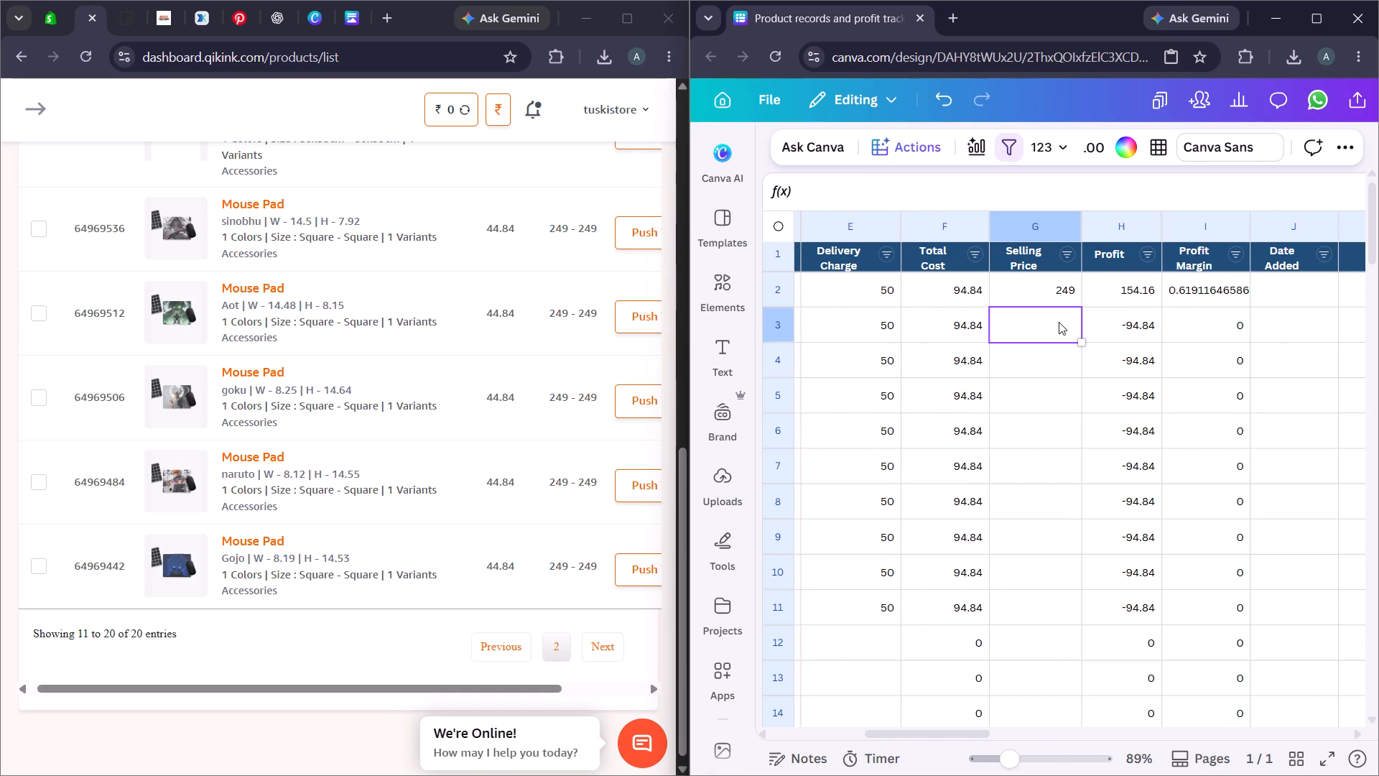
{"action": "type", "text": "249"}
{"action": "key", "text": "Down"}
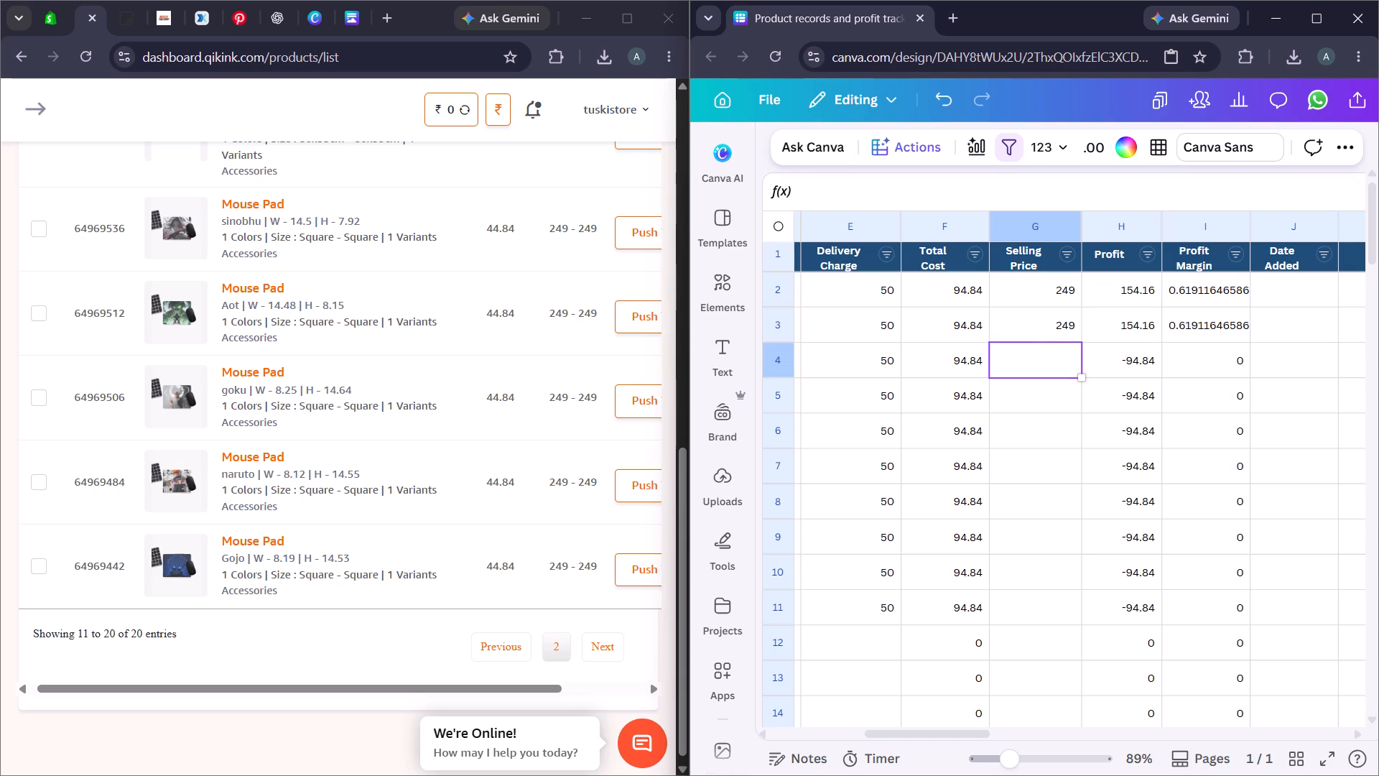
Clear the Cost Price from cells D7 to D11 for the five gaming pads.
{"action": "scroll", "coordinate": [1059, 322], "scroll_direction": "right", "scroll_amount": 3}
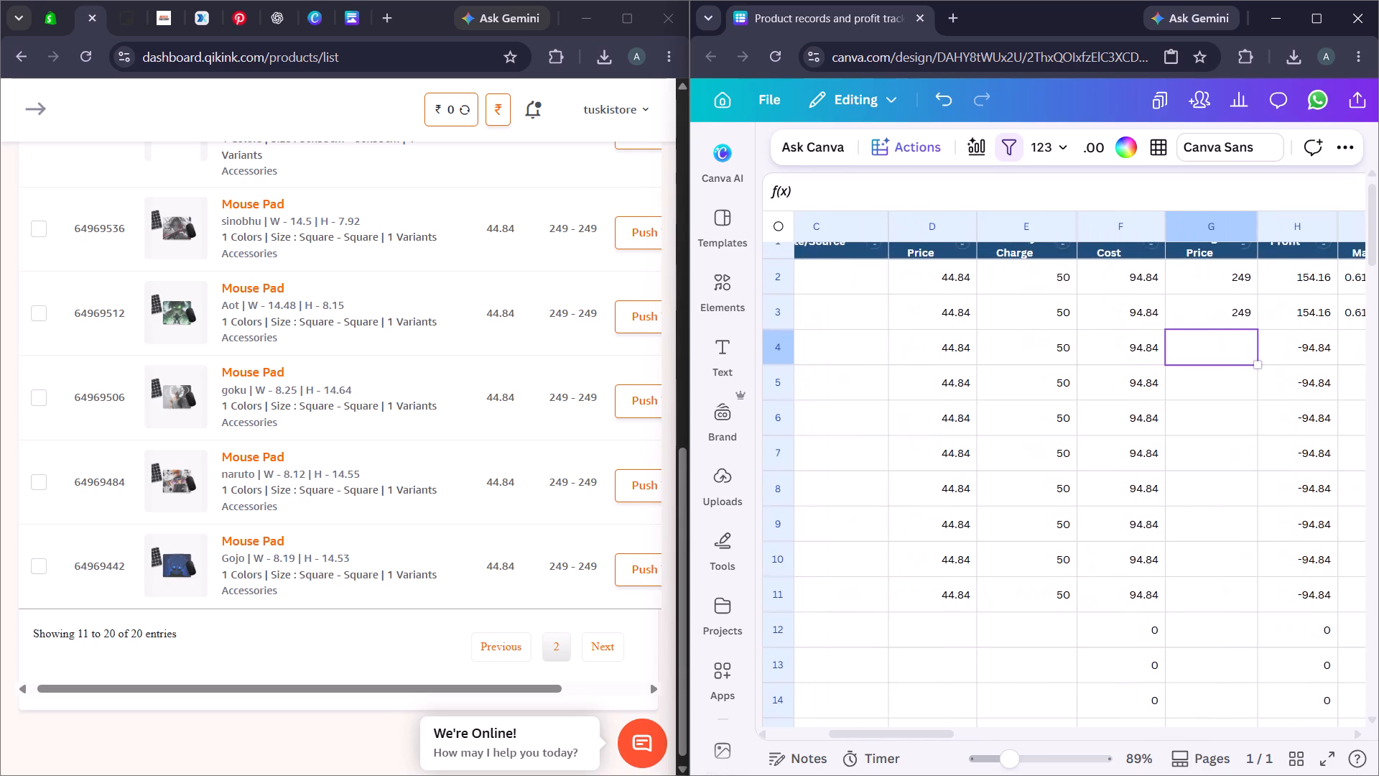
{"action": "scroll", "coordinate": [1059, 322], "scroll_direction": "right", "scroll_amount": 6}
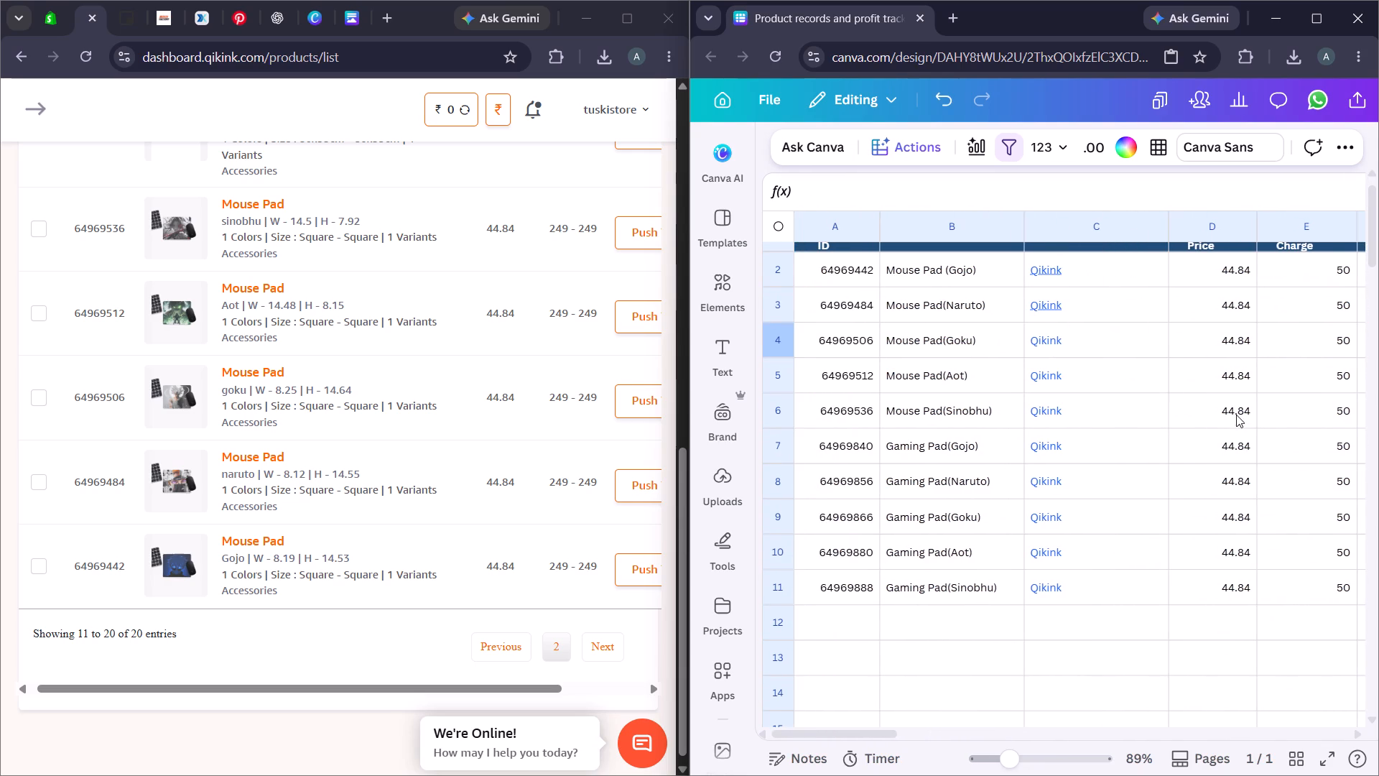
{"action": "scroll", "coordinate": [1230, 415], "scroll_direction": "right", "scroll_amount": 1}
{"action": "triple_click", "coordinate": [1232, 449]}
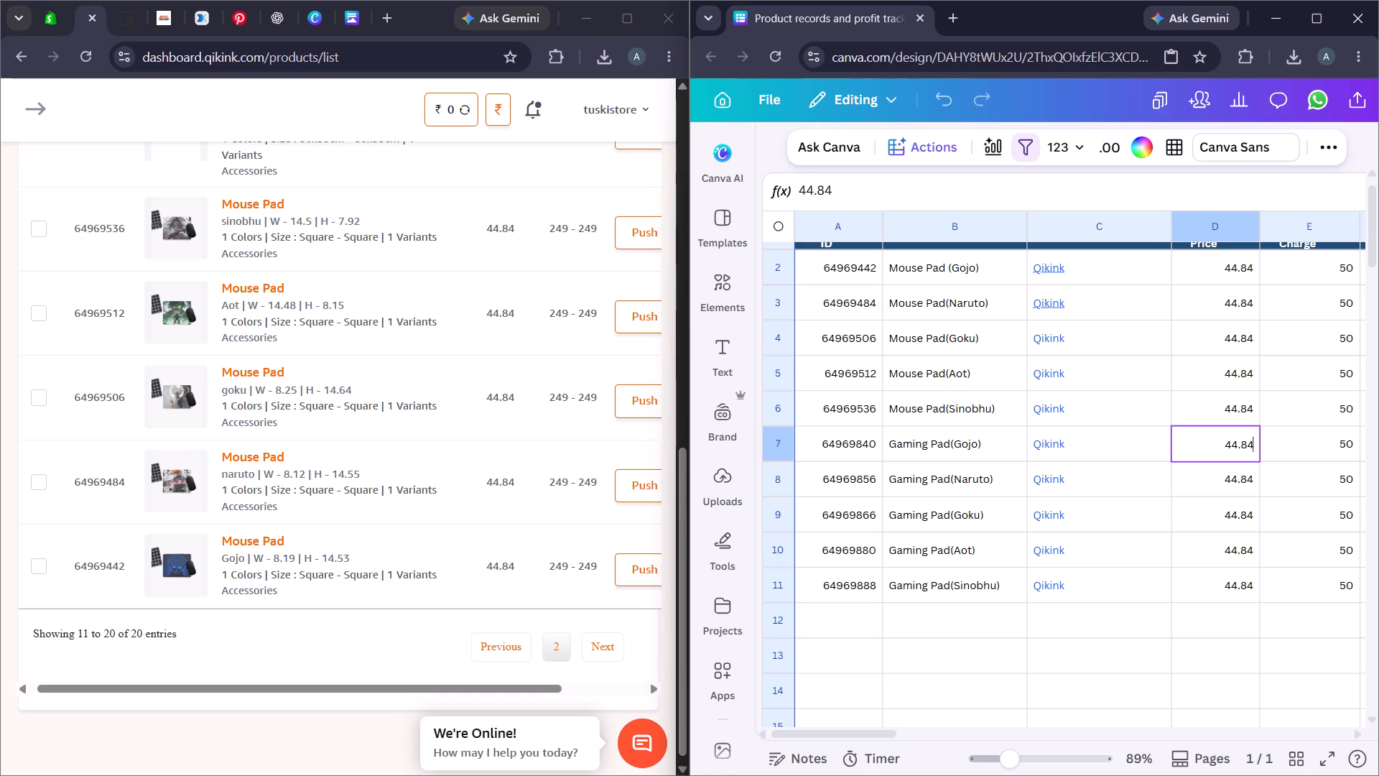
{"action": "left_click", "coordinate": [1235, 448]}
{"action": "key", "text": "BackSpace"}
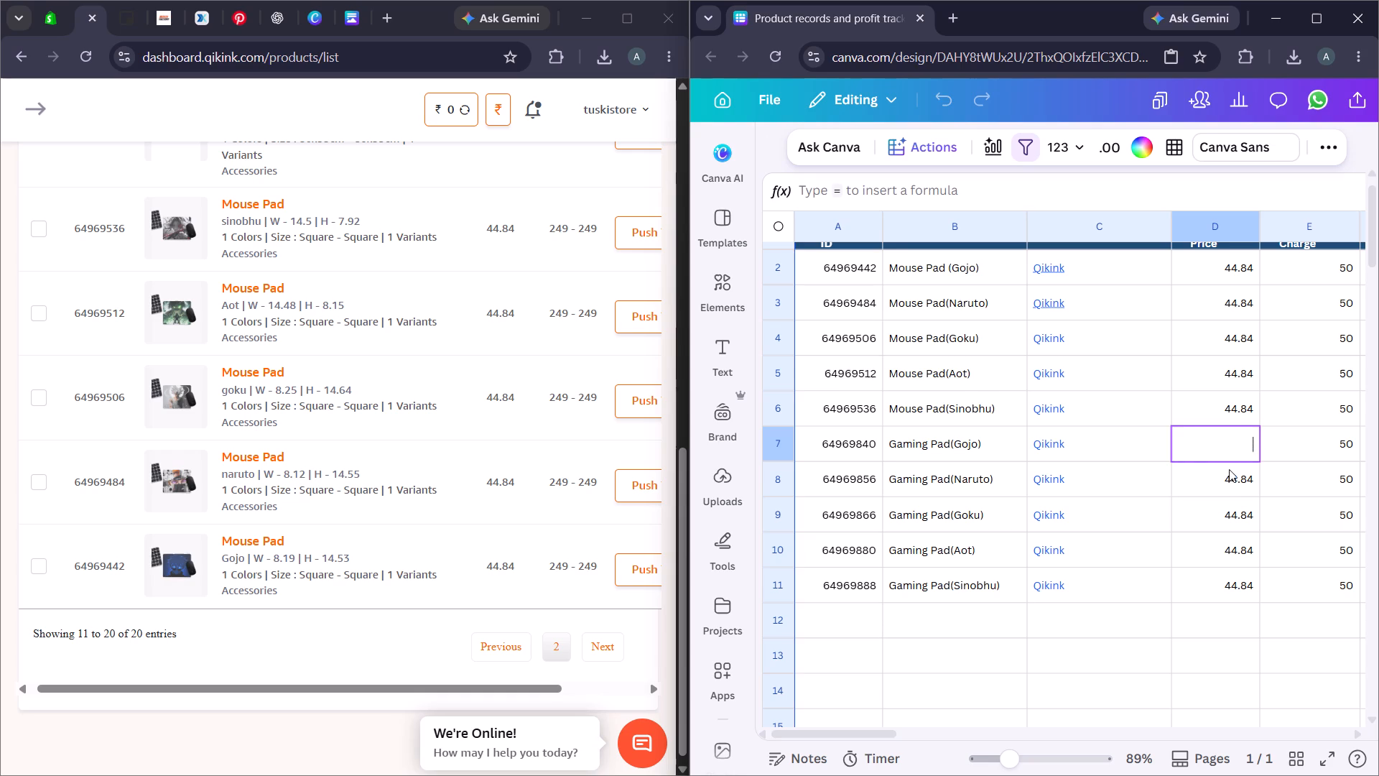
{"action": "double_click", "coordinate": [1231, 474]}
{"action": "double_click", "coordinate": [1237, 479]}
{"action": "key", "text": "BackSpace"}
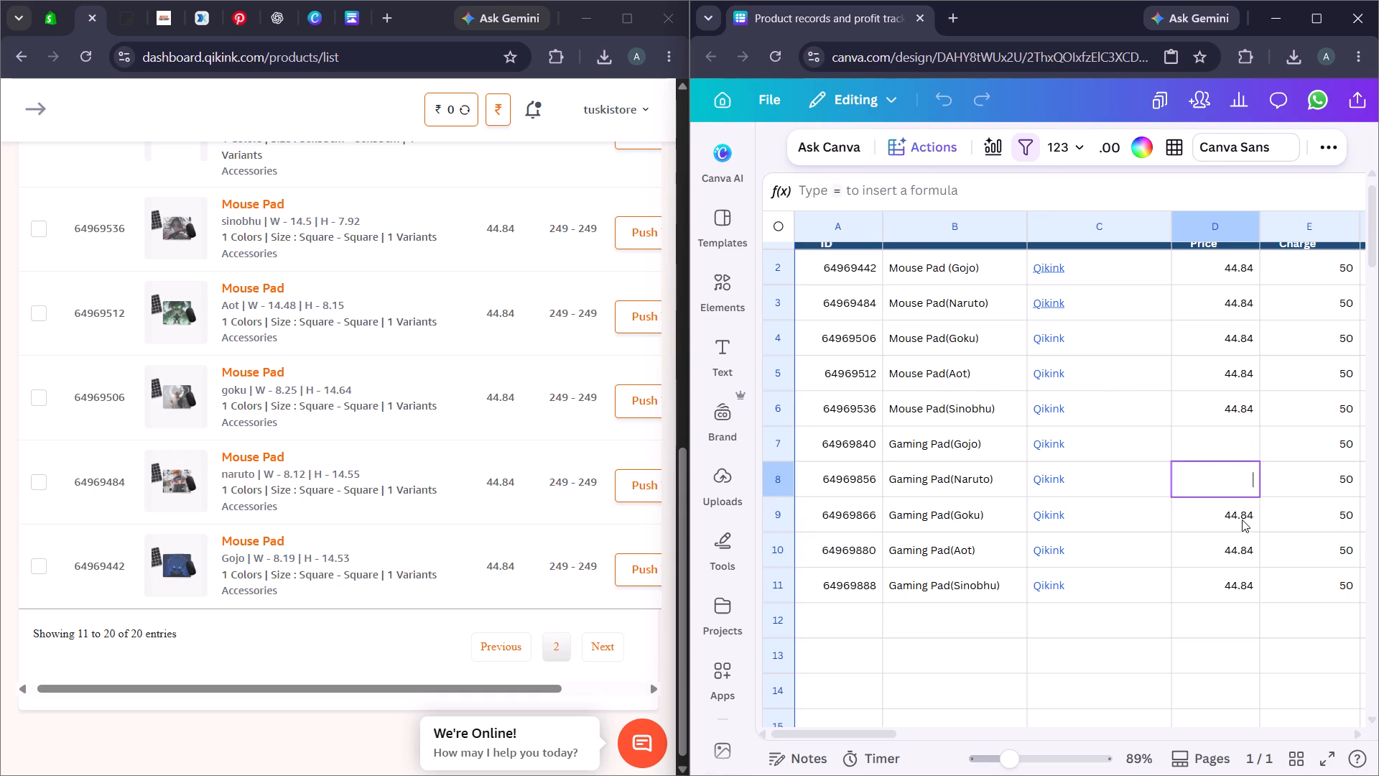
{"action": "triple_click", "coordinate": [1242, 514]}
{"action": "key", "text": "BackSpace"}
{"action": "triple_click", "coordinate": [1238, 545]}
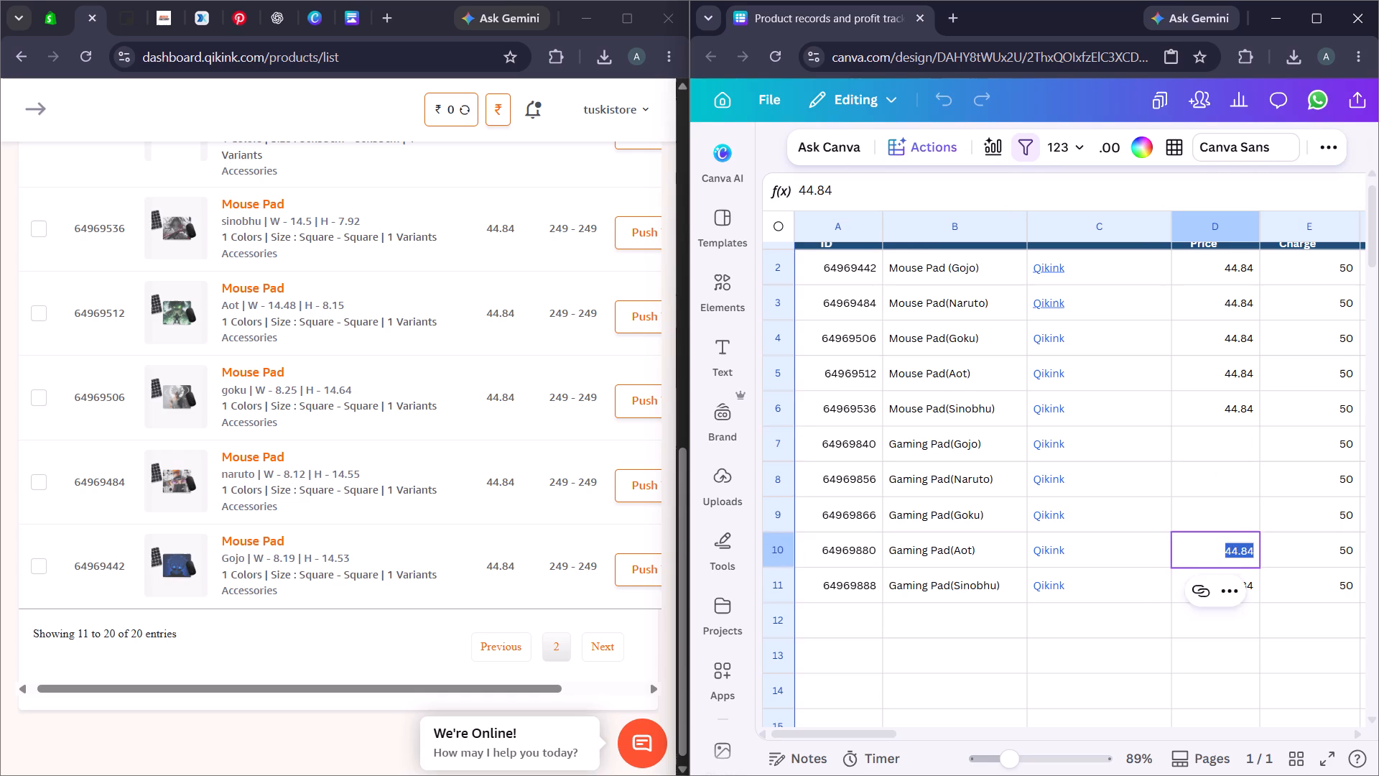
{"action": "key", "text": "BackSpace"}
{"action": "triple_click", "coordinate": [1235, 582]}
{"action": "key", "text": "BackSpace"}
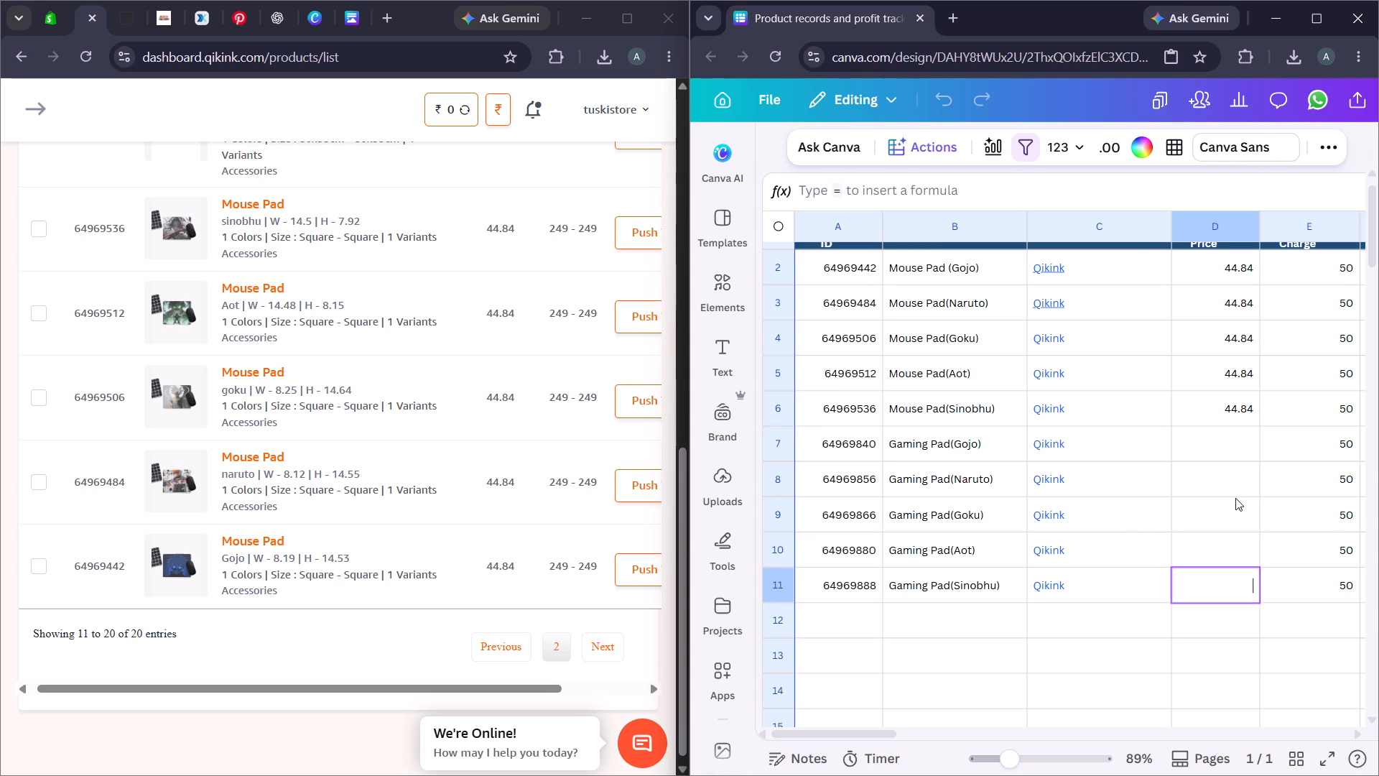
{"action": "left_click", "coordinate": [1238, 443]}
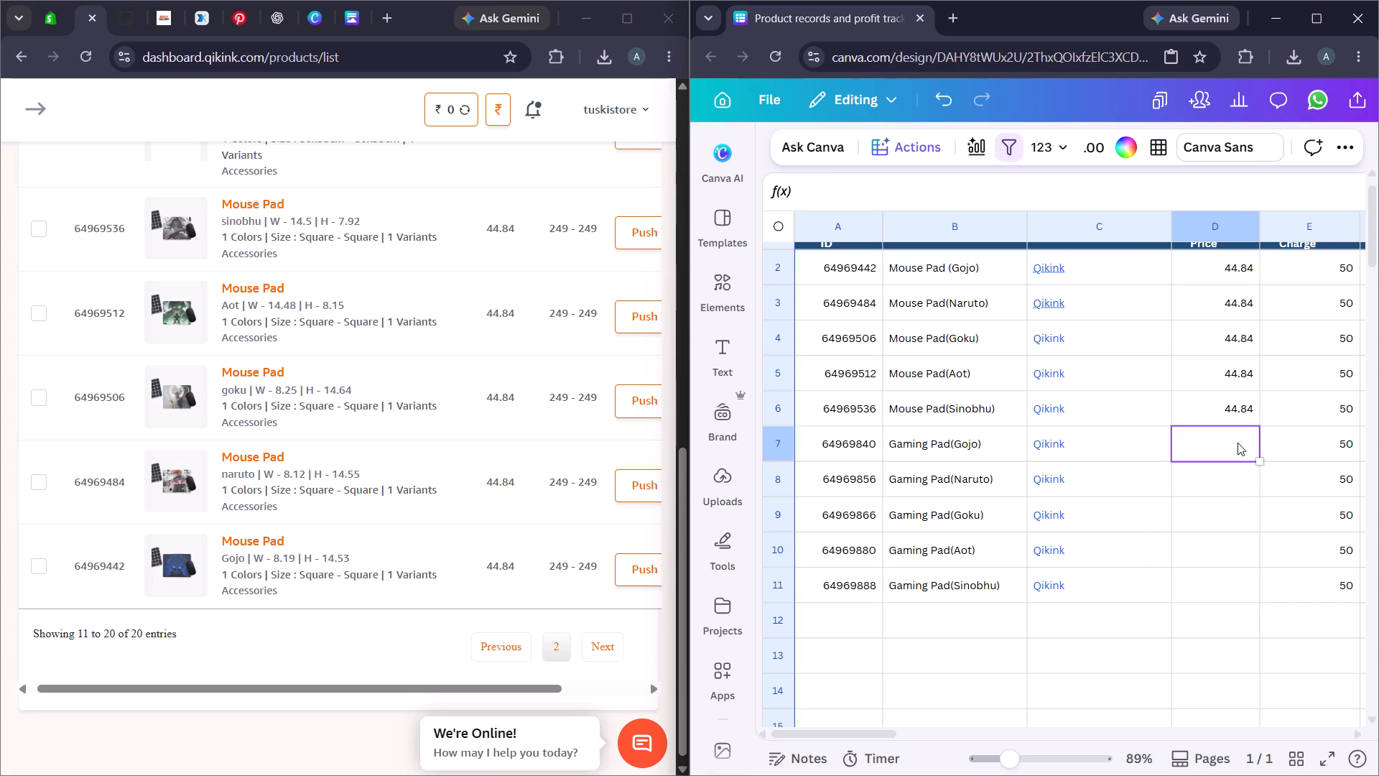
Enter a Selling Price of 249 in cells G4 to G6 for the Goku, Aot and Sinobhu mouse pads.
{"action": "scroll", "coordinate": [1204, 448], "scroll_direction": "left", "scroll_amount": 6}
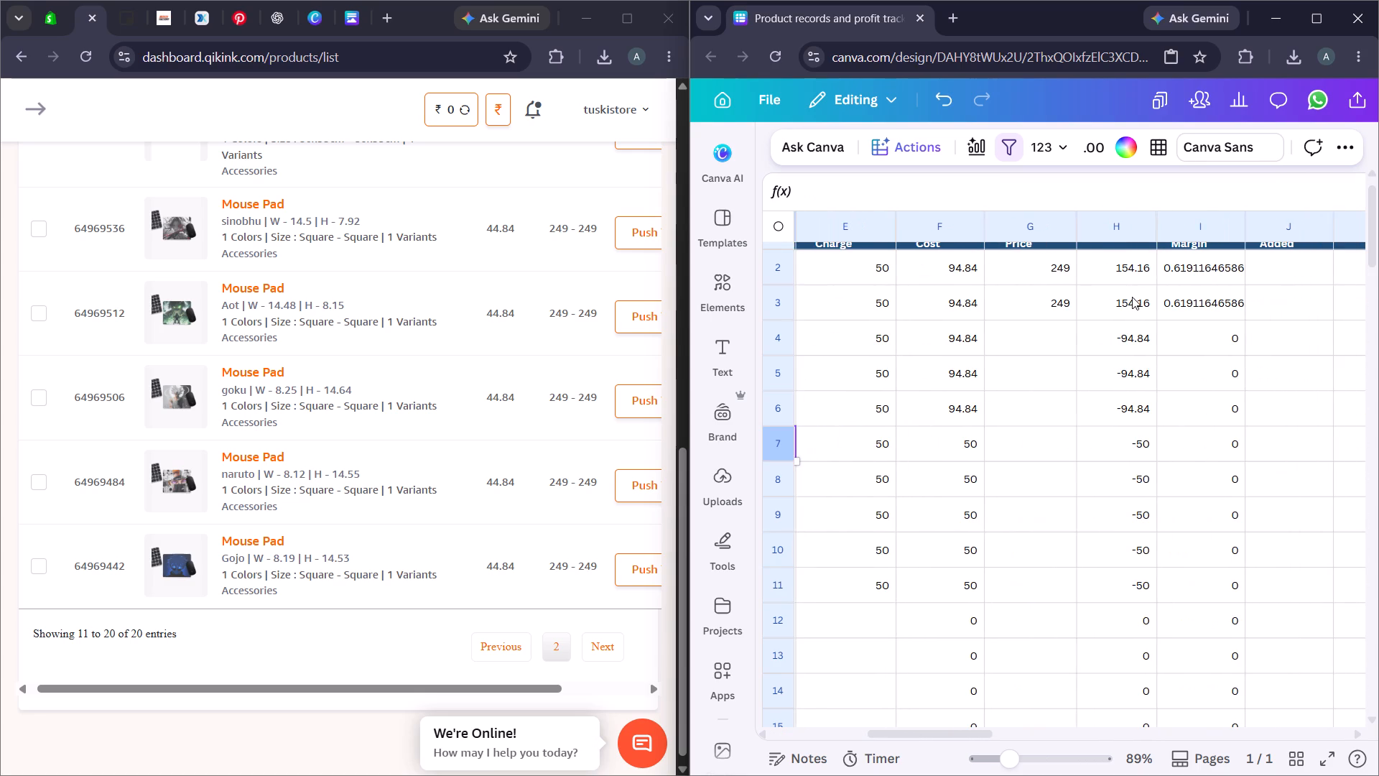
{"action": "left_click", "coordinate": [1029, 330]}
{"action": "type", "text": "249"}
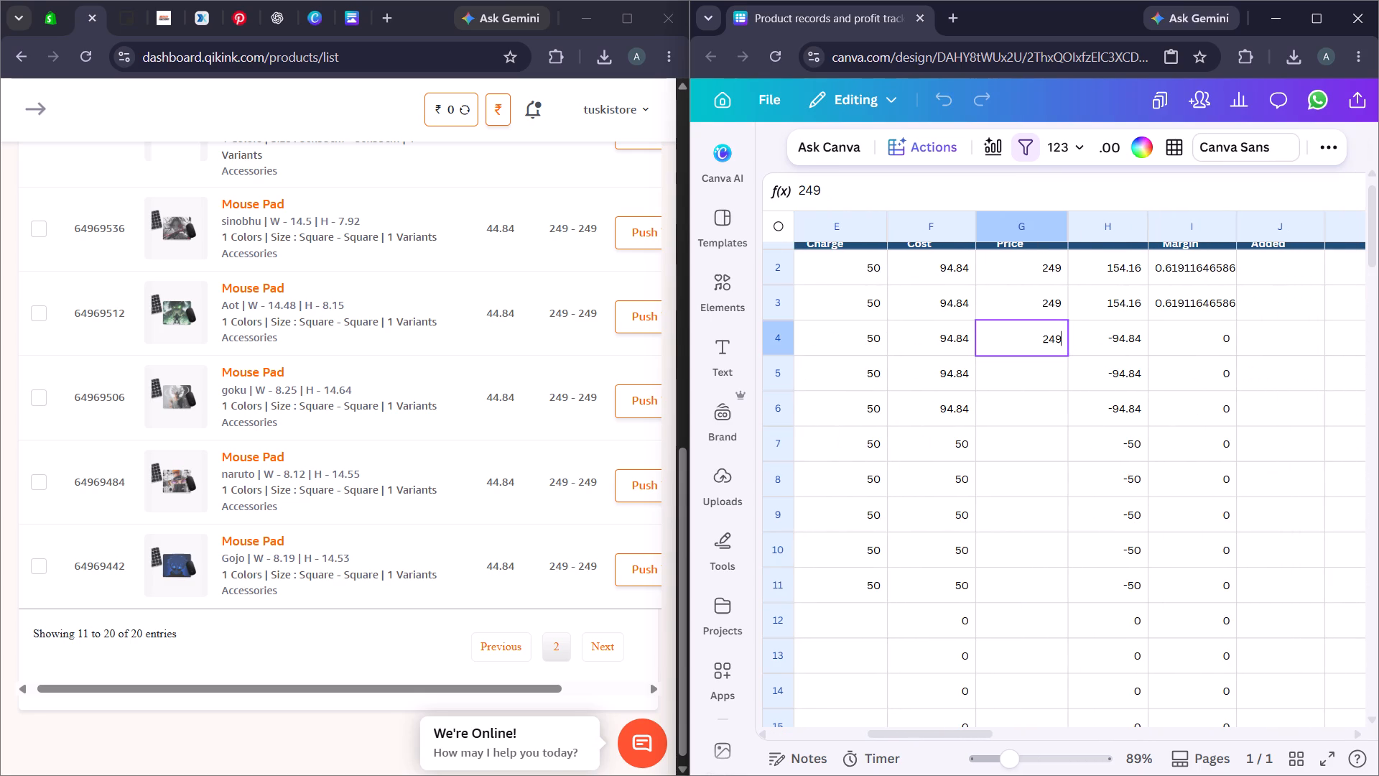
{"action": "key", "text": "Down"}
{"action": "type", "text": "249"}
{"action": "key", "text": "Down"}
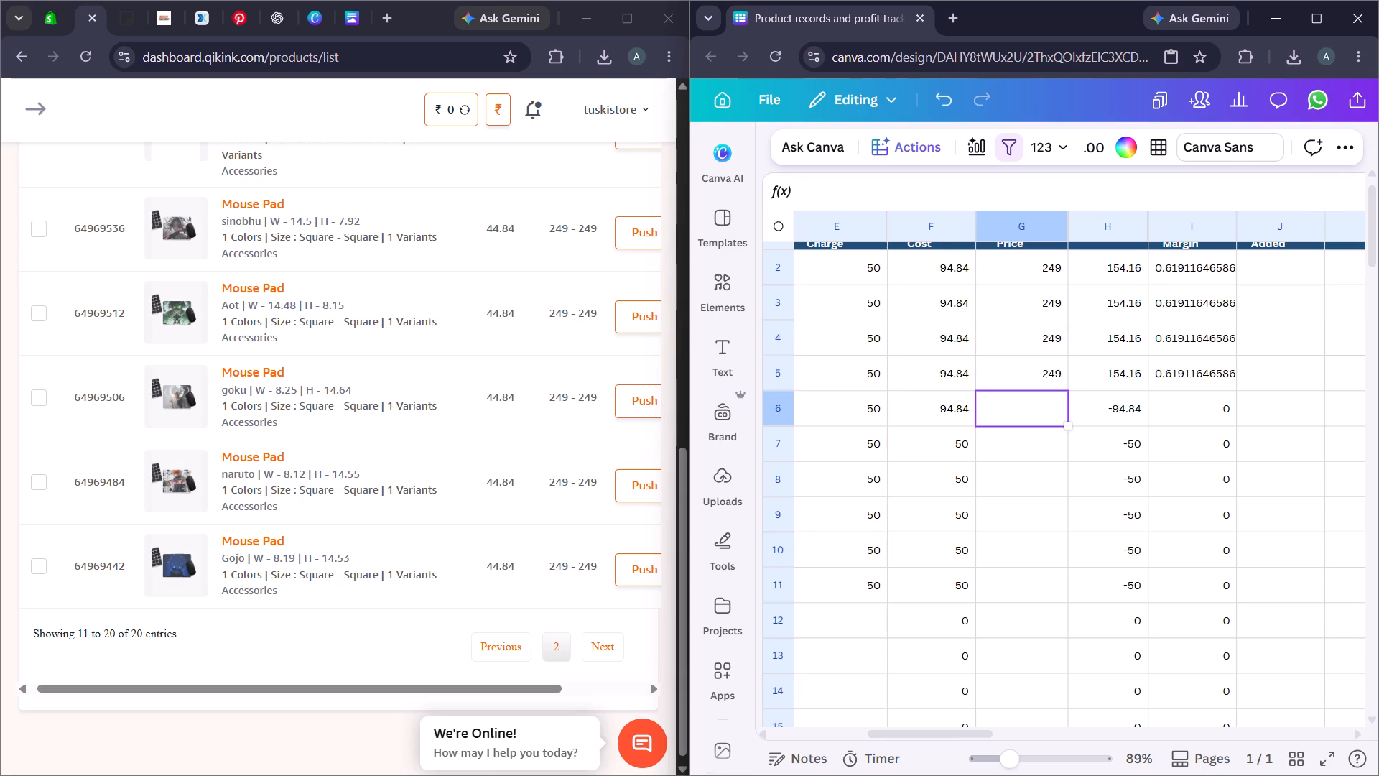
{"action": "type", "text": "249"}
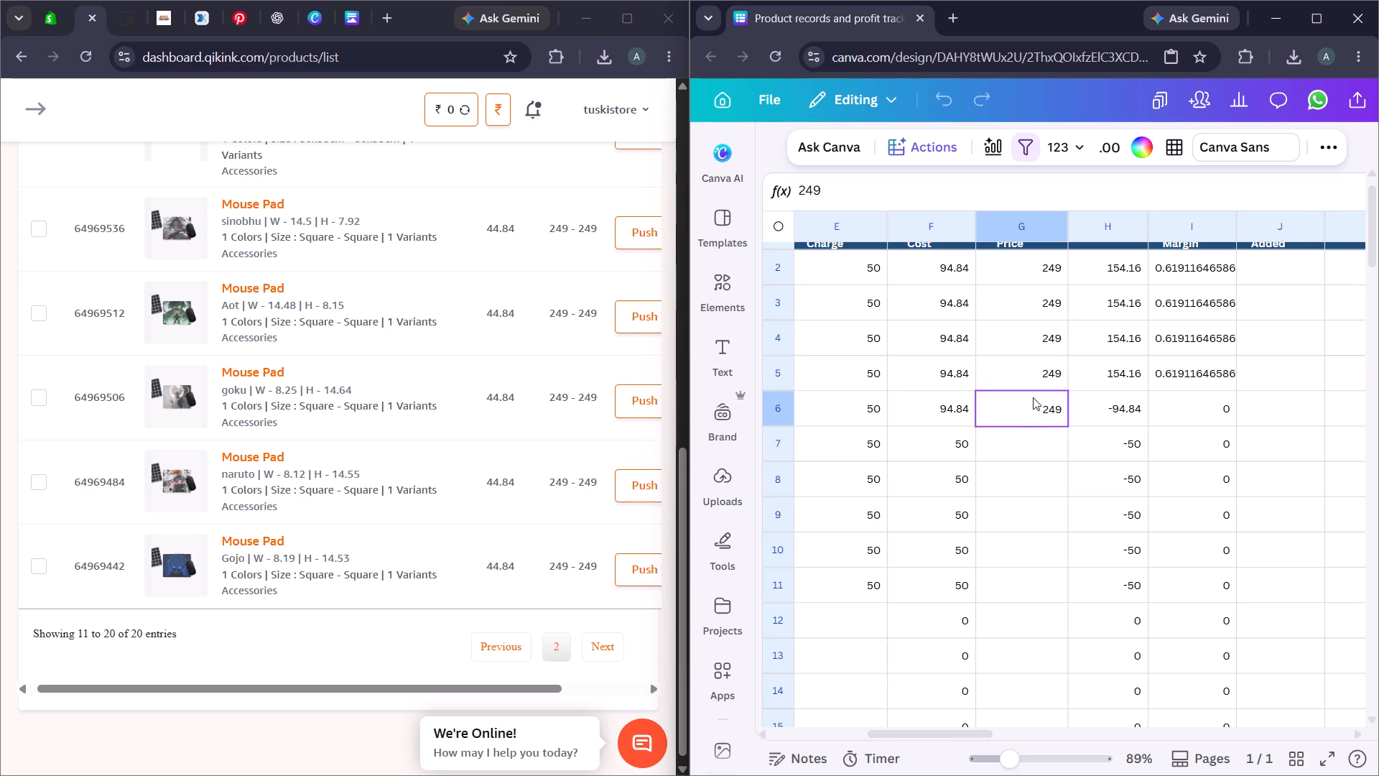
{"action": "key", "text": "Down"}
Look up the gaming pad cost in the Qikink product list and enter a Cost Price of 306.80 in cells D7 and D8.
{"action": "key", "text": "Left"}
{"action": "key", "text": "Left"}
{"action": "key", "text": "Left"}
{"action": "scroll", "coordinate": [1031, 445], "scroll_direction": "right", "scroll_amount": 1}
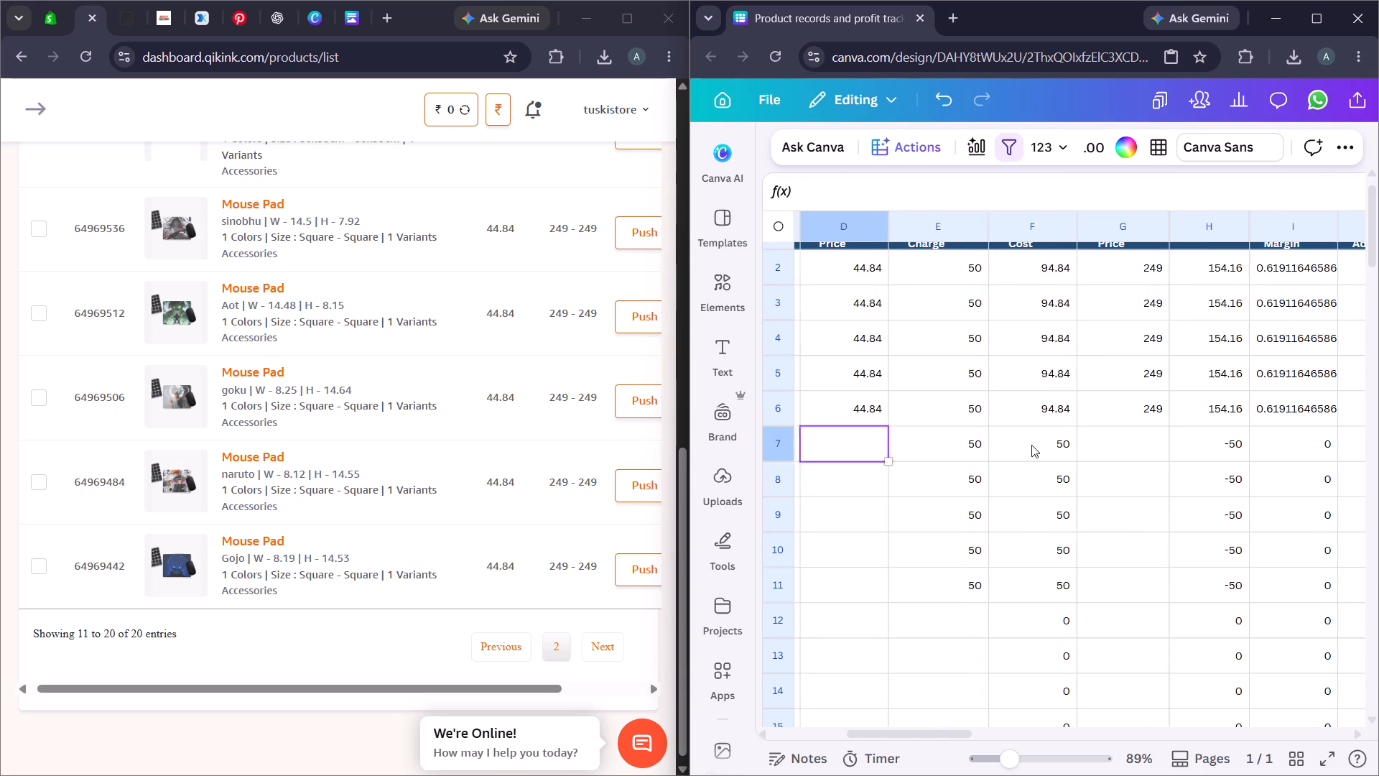
{"action": "scroll", "coordinate": [1031, 445], "scroll_direction": "right", "scroll_amount": 3}
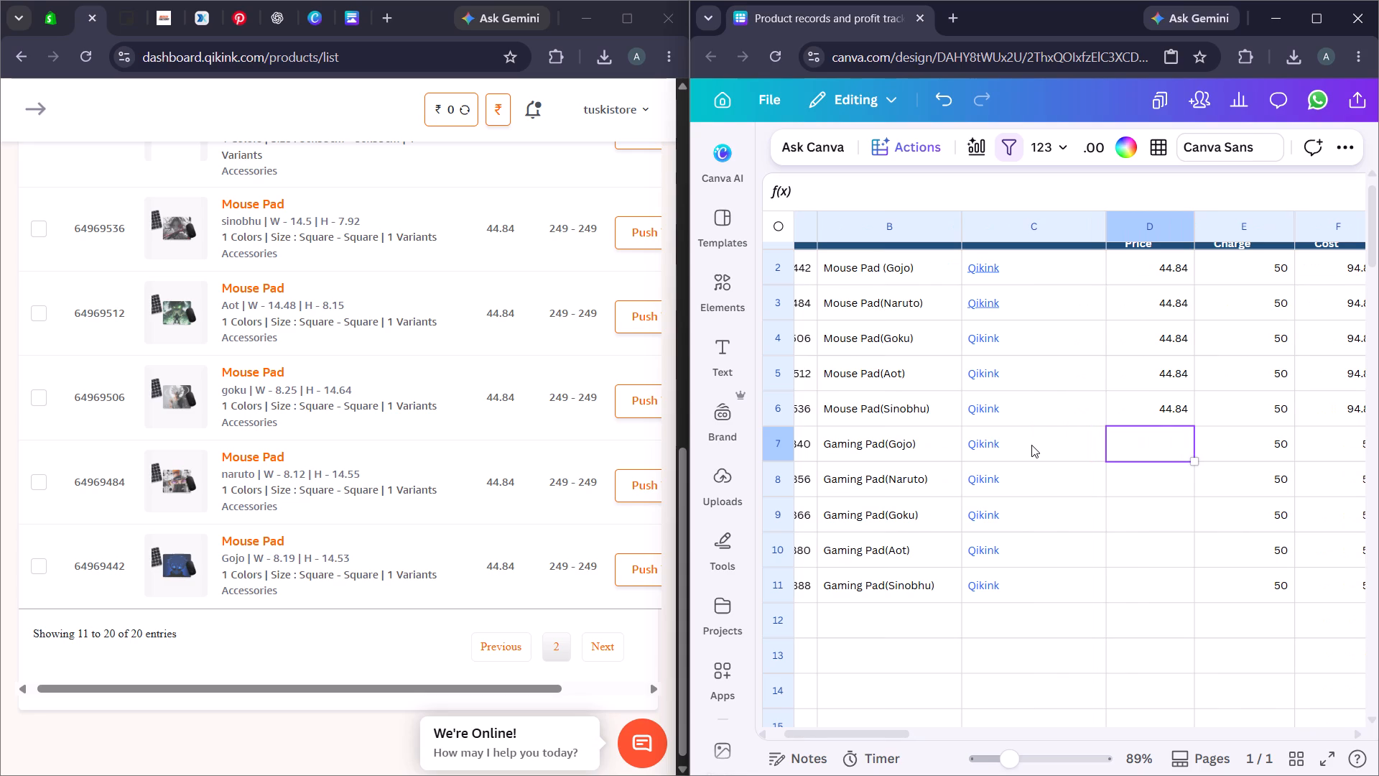
{"action": "scroll", "coordinate": [368, 324], "scroll_direction": "up", "scroll_amount": 2}
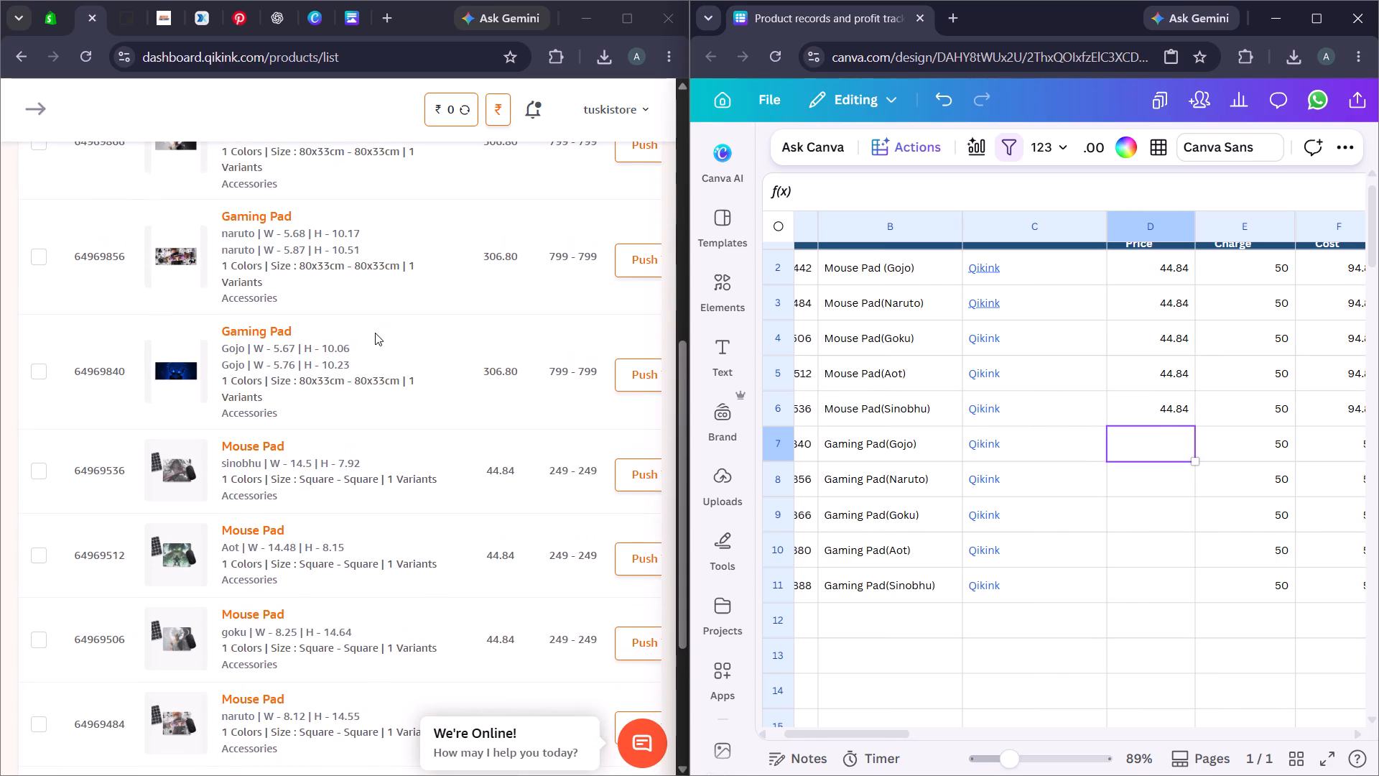
{"action": "scroll", "coordinate": [375, 333], "scroll_direction": "up", "scroll_amount": 1}
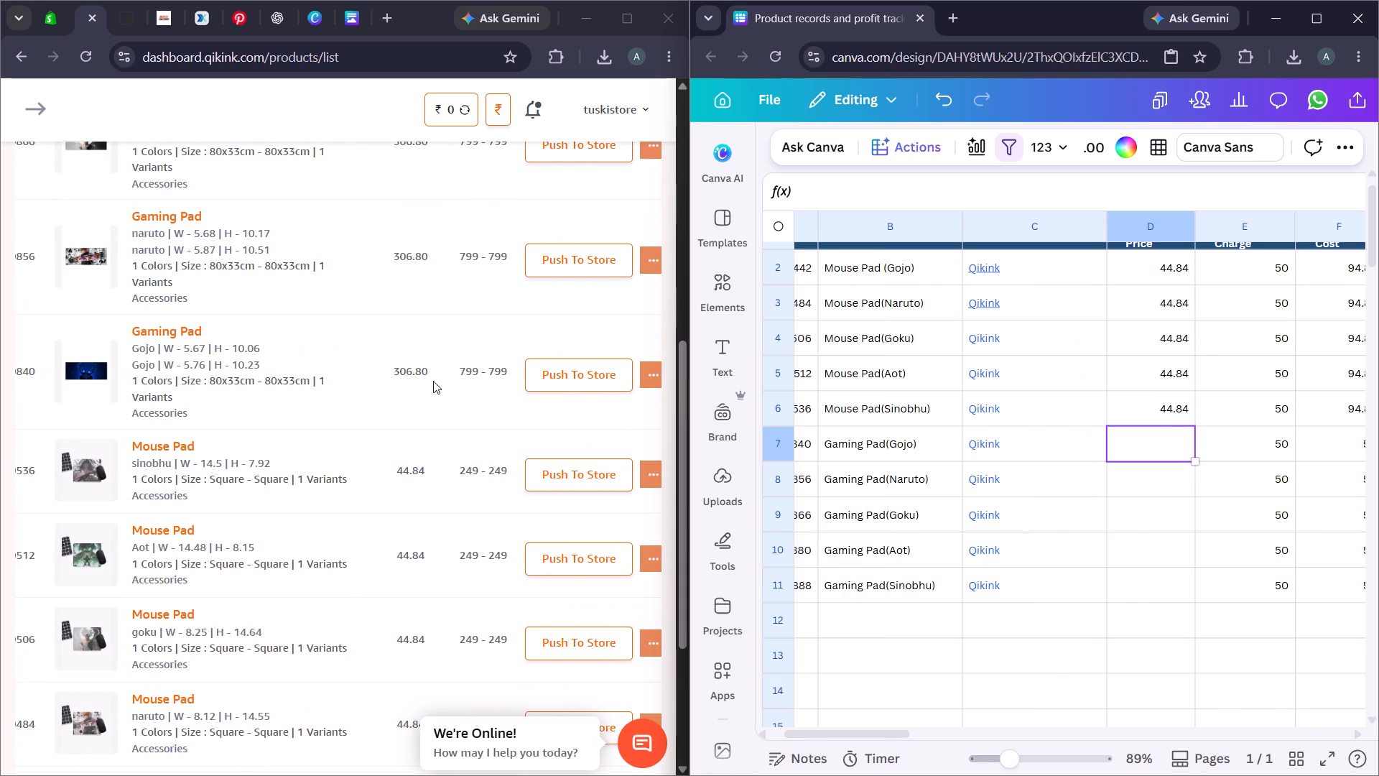
{"action": "type", "text": "30"}
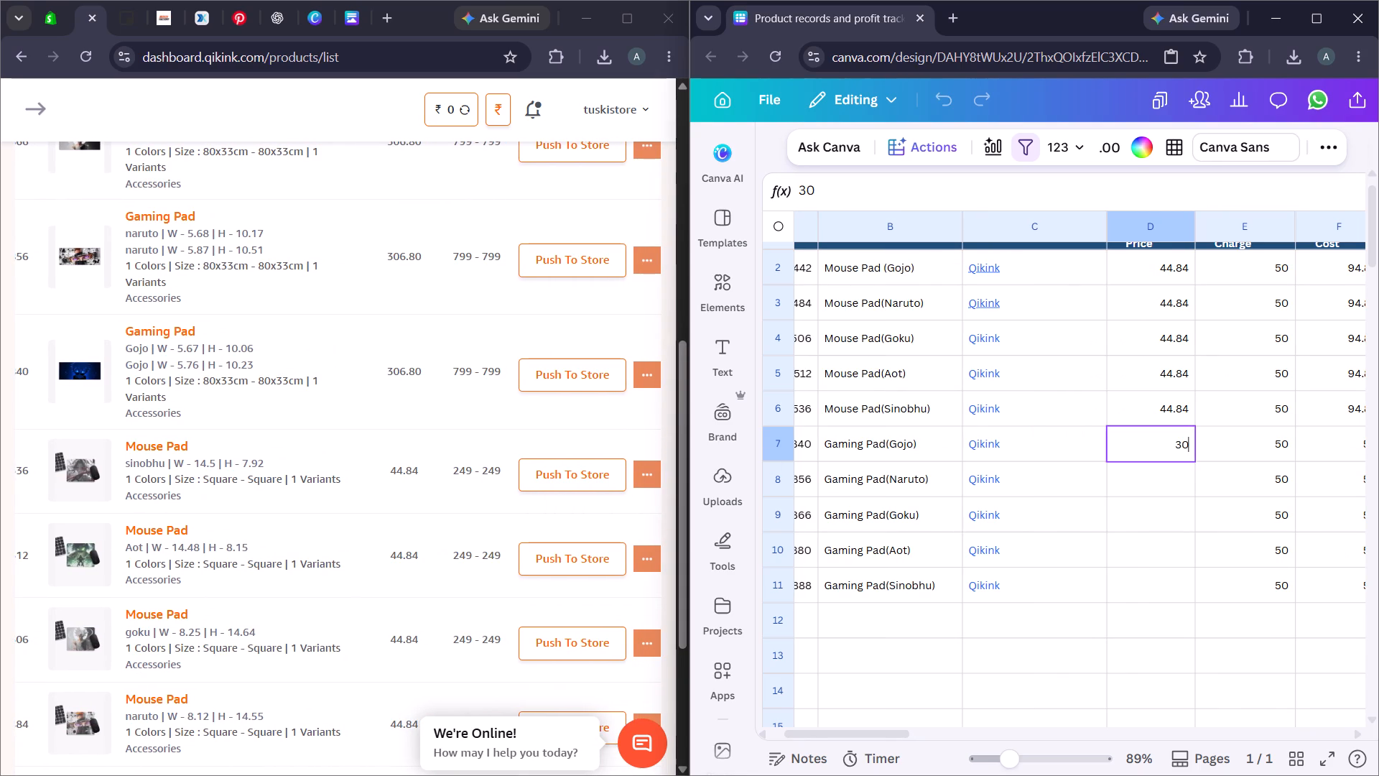
{"action": "key", "text": "6"}
{"action": "type", "text": ".80"}
{"action": "key", "text": "Down"}
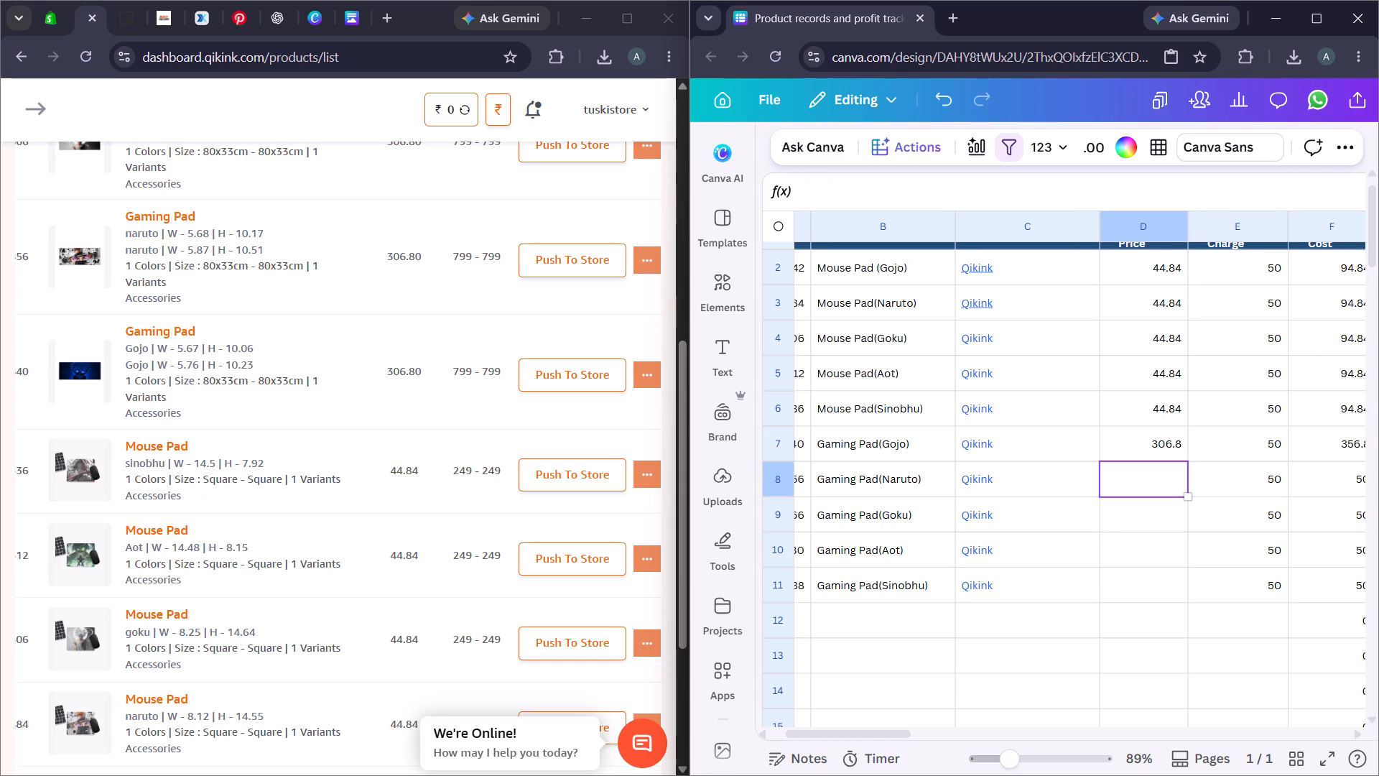
{"action": "type", "text": "306.80"}
{"action": "key", "text": "Down"}
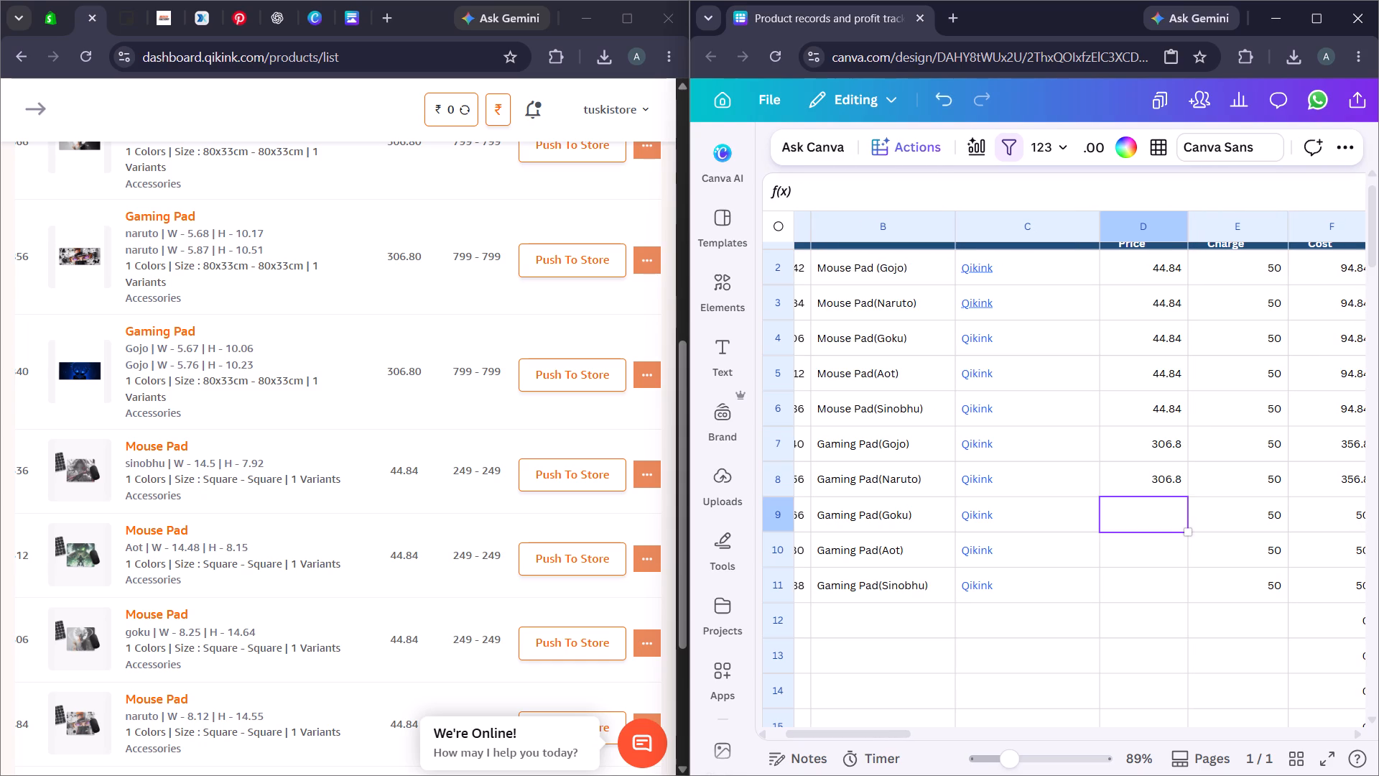
Enter a Cost Price of 306.80 in cells D9 to D11 for the Goku, Aot and Sinobhu gaming pads.
{"action": "key", "text": "period"}
{"action": "key", "text": "BackSpace"}
{"action": "type", "text": "306.80"}
{"action": "key", "text": "Down"}
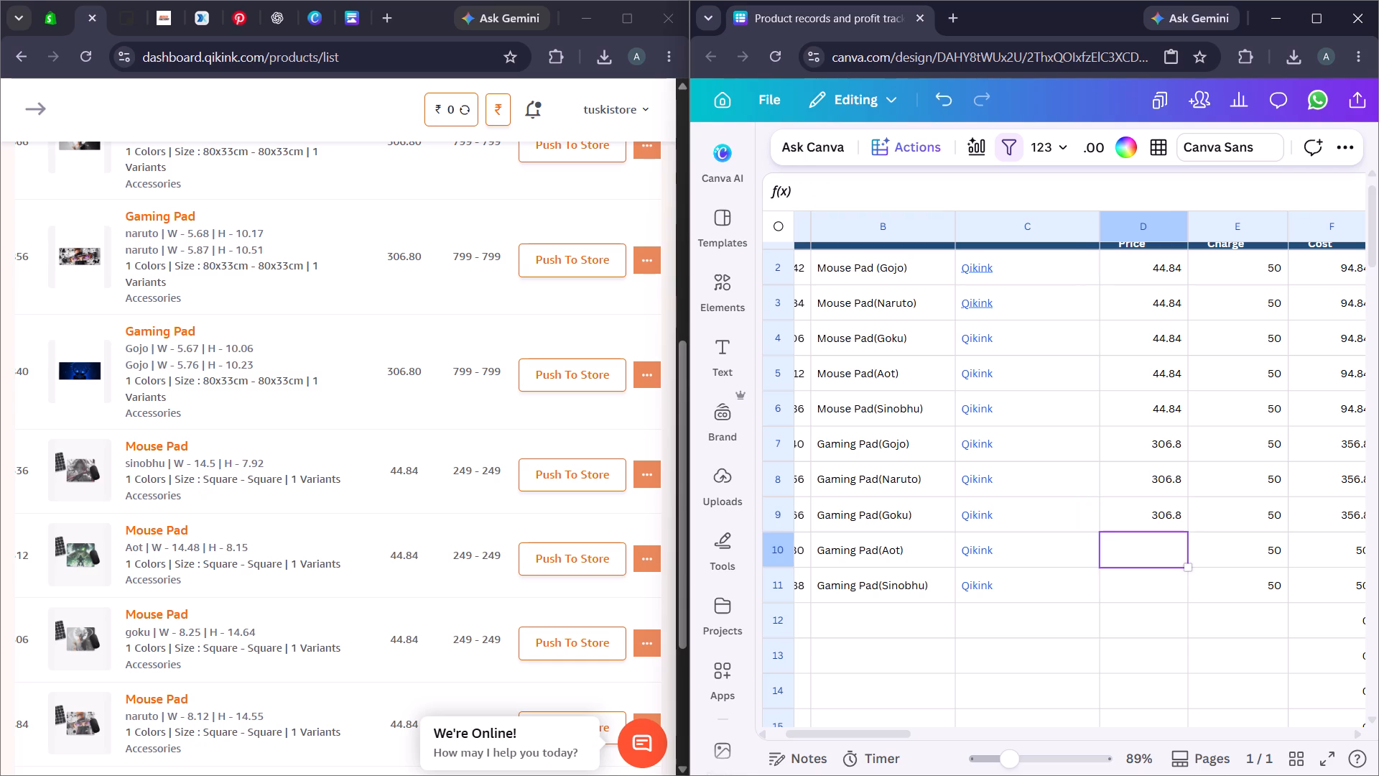
{"action": "type", "text": "306.80"}
{"action": "key", "text": "Down"}
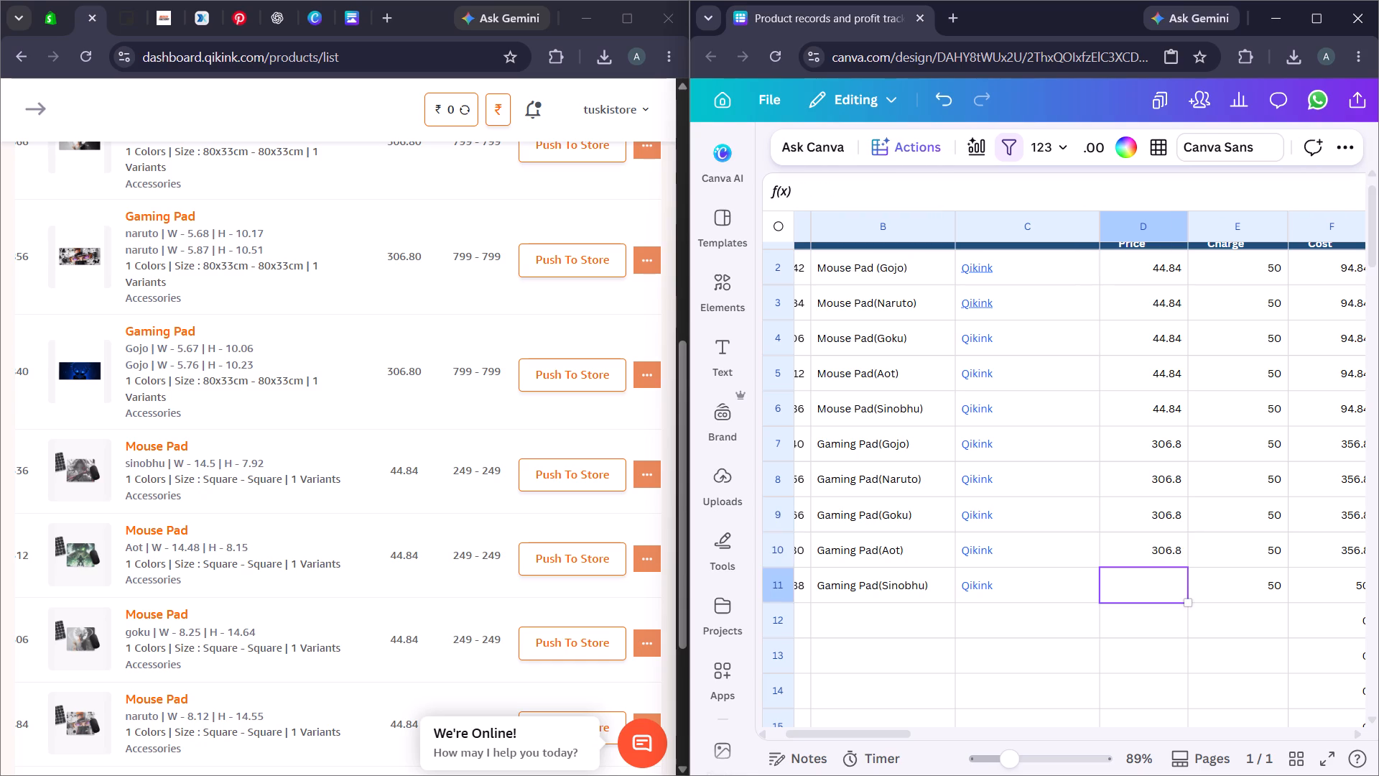
{"action": "type", "text": "306.80"}
{"action": "scroll", "coordinate": [958, 521], "scroll_direction": "left", "scroll_amount": 1}
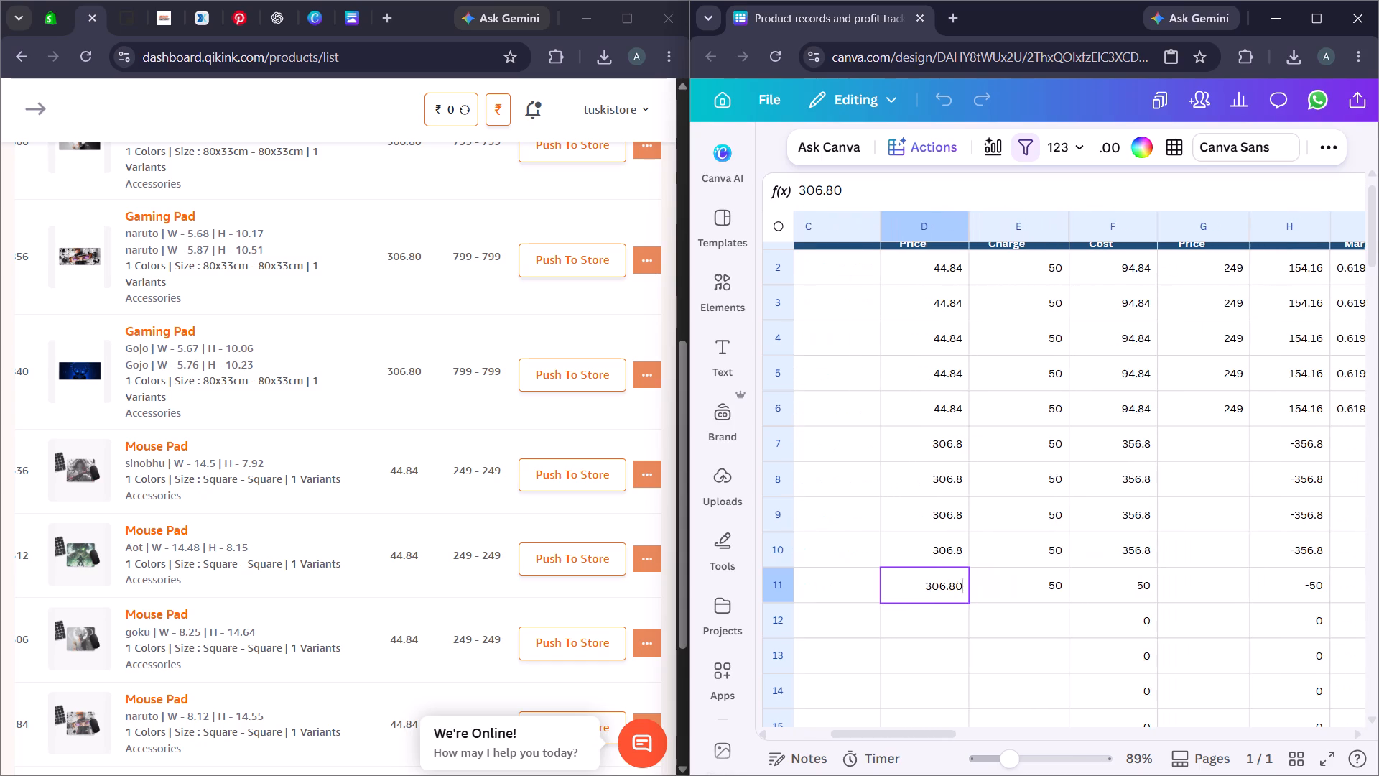
{"action": "scroll", "coordinate": [958, 521], "scroll_direction": "left", "scroll_amount": 1}
{"action": "key", "text": "Right"}
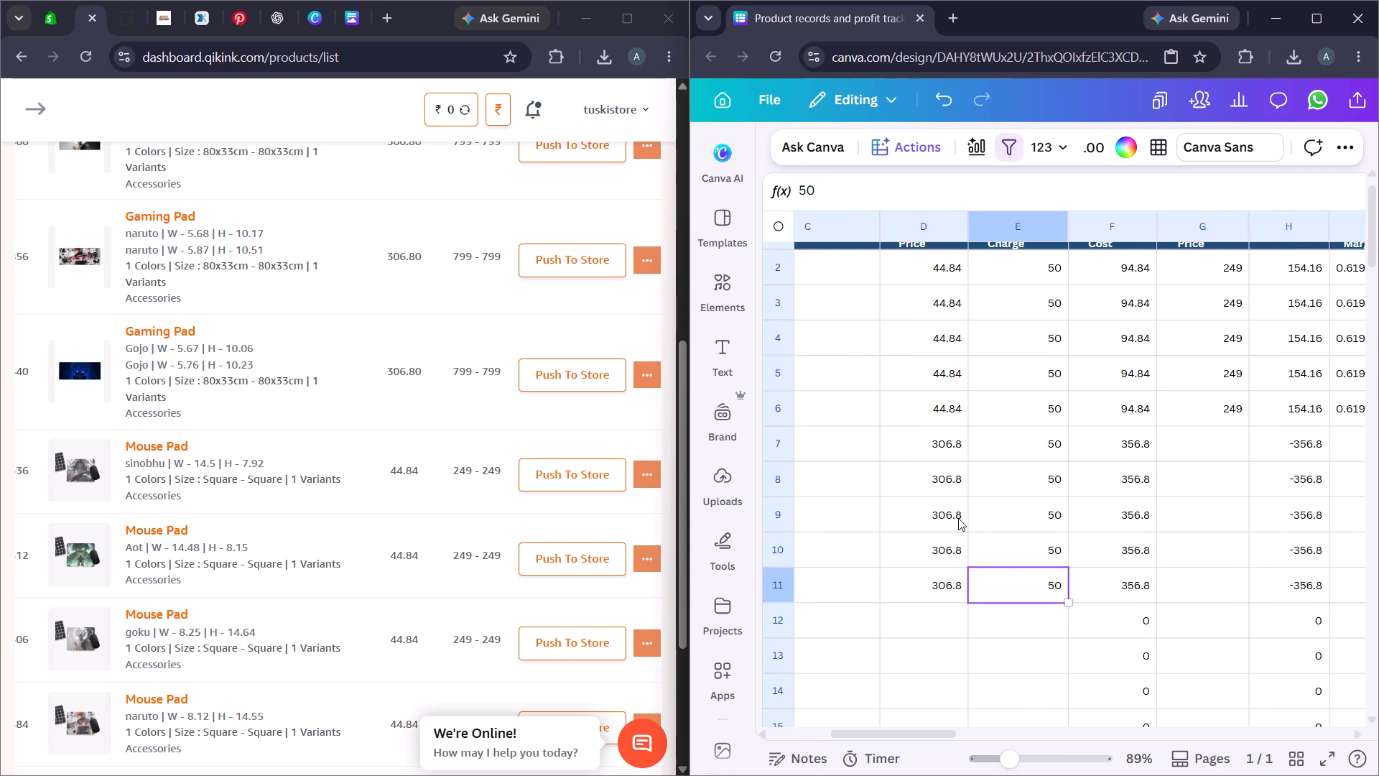
Enter a Selling Price of 799 in cells G7 to G11 for the five gaming pads.
{"action": "key", "text": "Right"}
{"action": "key", "text": "Right"}
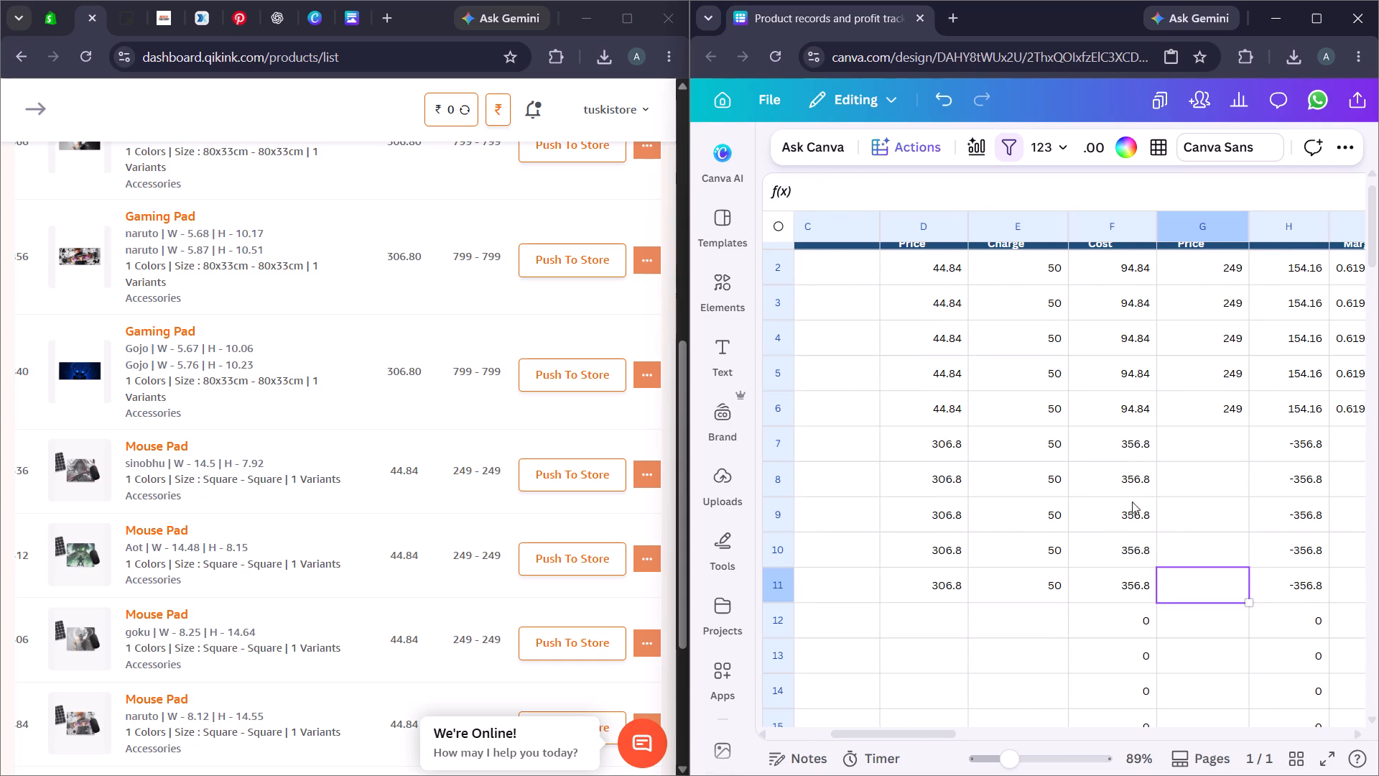
{"action": "key", "text": "Up"}
{"action": "key", "text": "Up"}
{"action": "key", "text": "Up"}
{"action": "key", "text": "Up"}
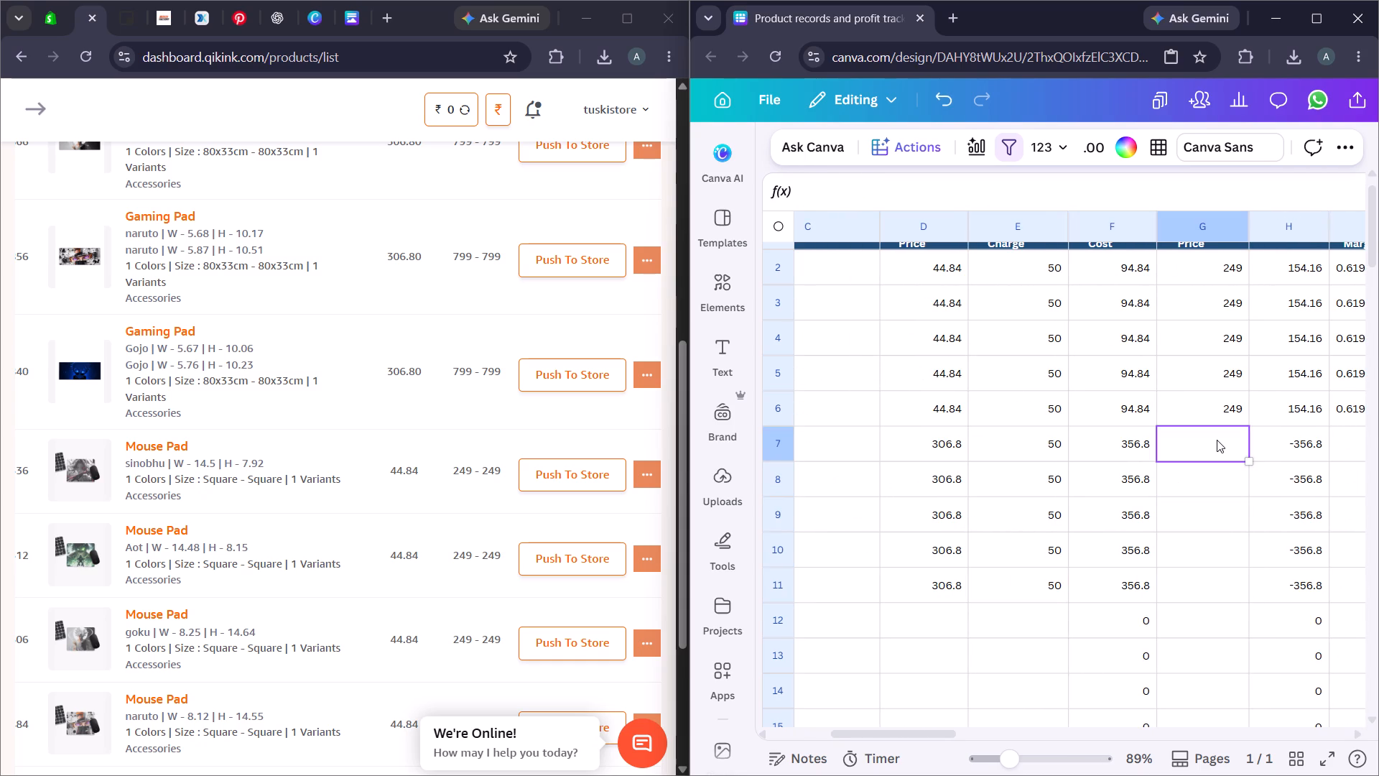
{"action": "type", "text": "799"}
{"action": "key", "text": "Down"}
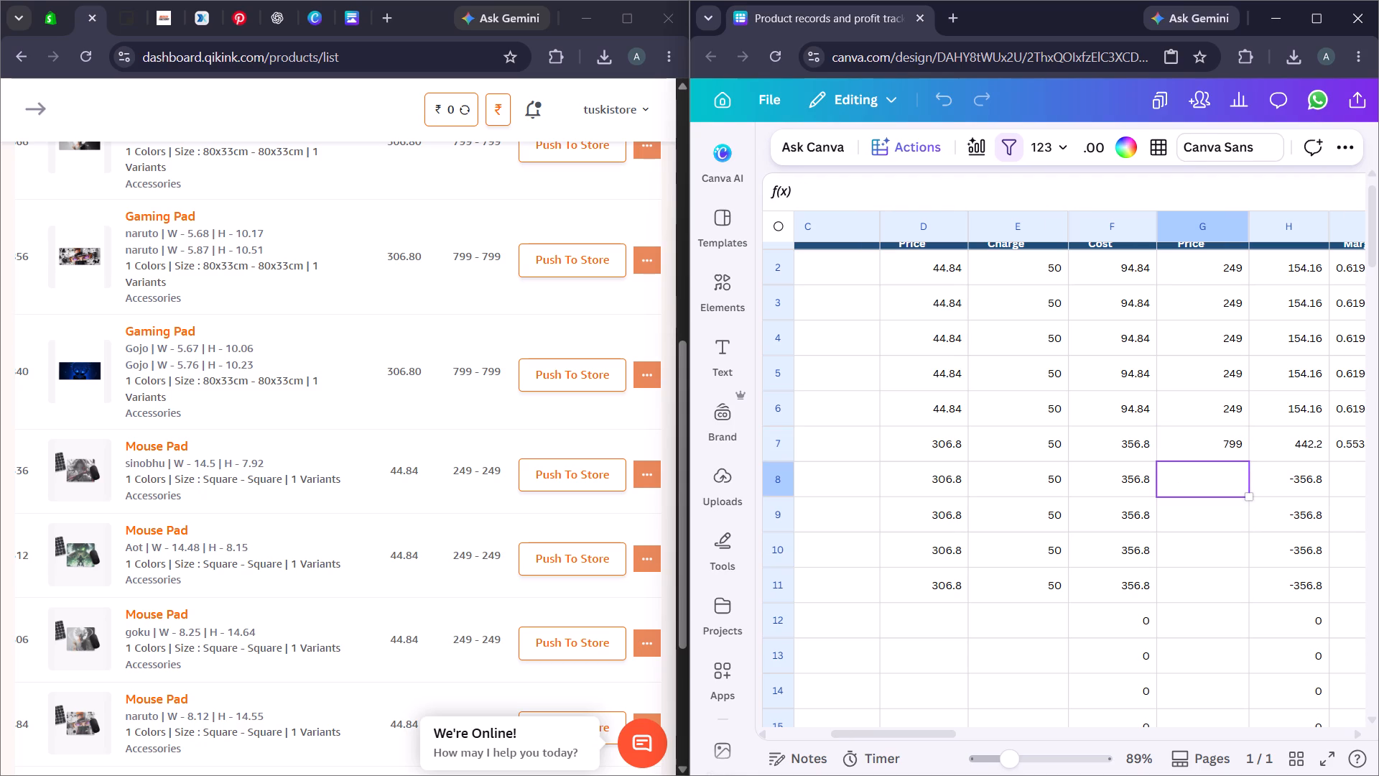
{"action": "type", "text": "799"}
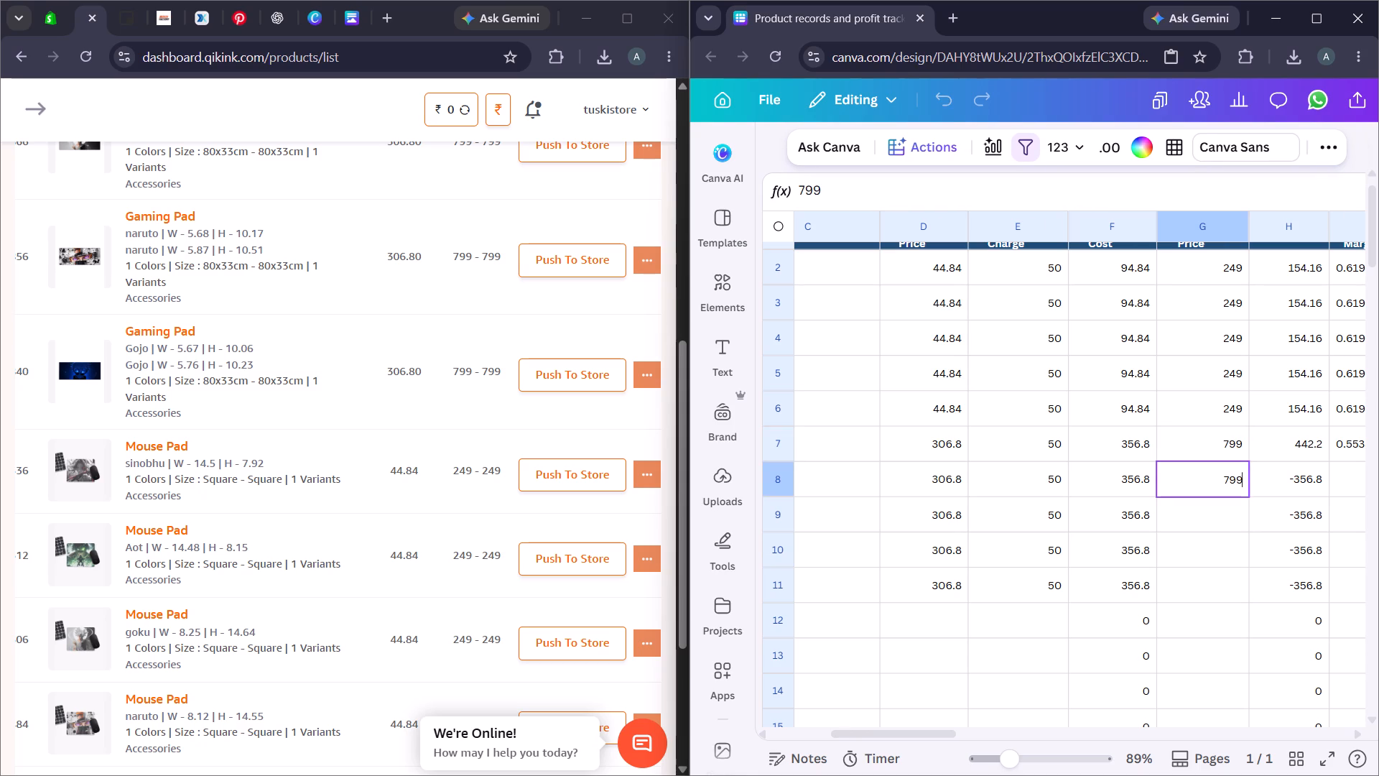
{"action": "key", "text": "Down"}
{"action": "type", "text": "799"}
{"action": "key", "text": "Down"}
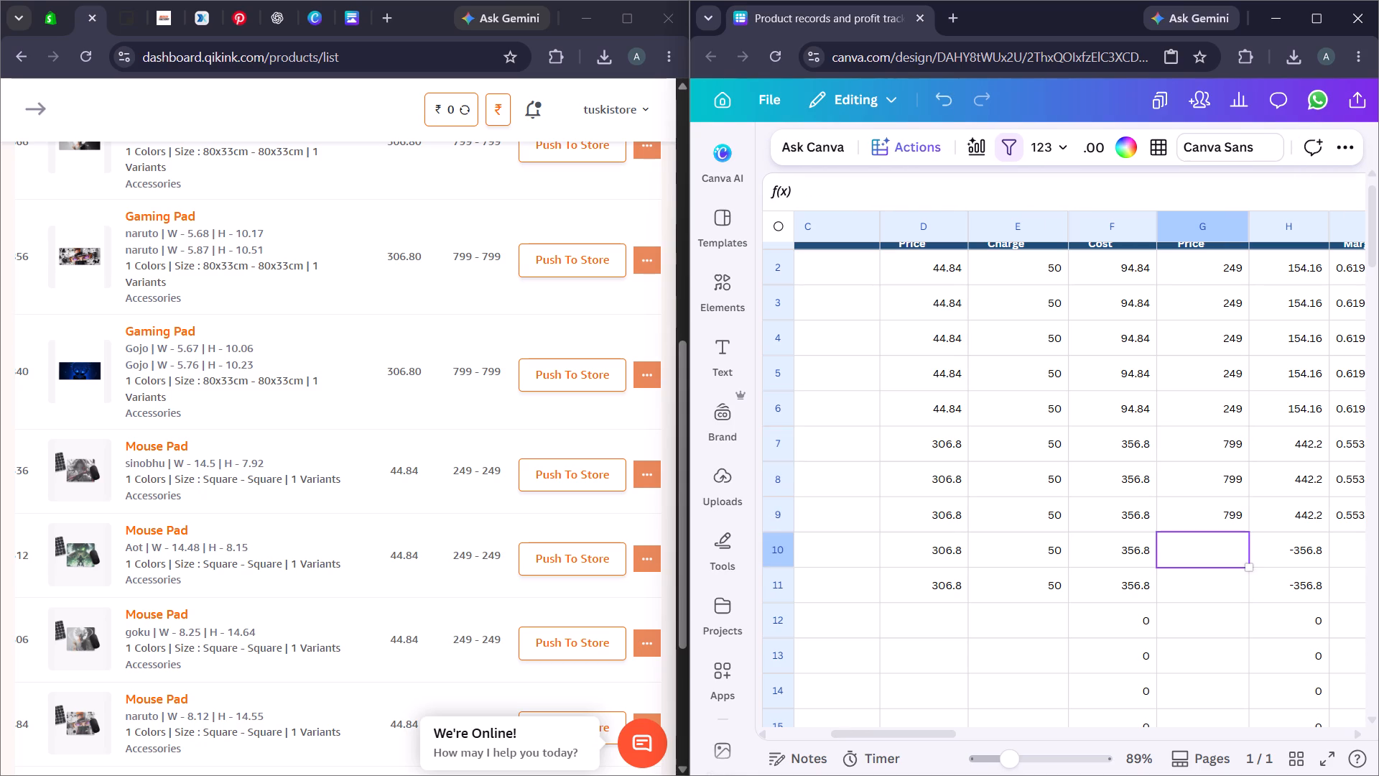
{"action": "type", "text": "799"}
{"action": "key", "text": "Down"}
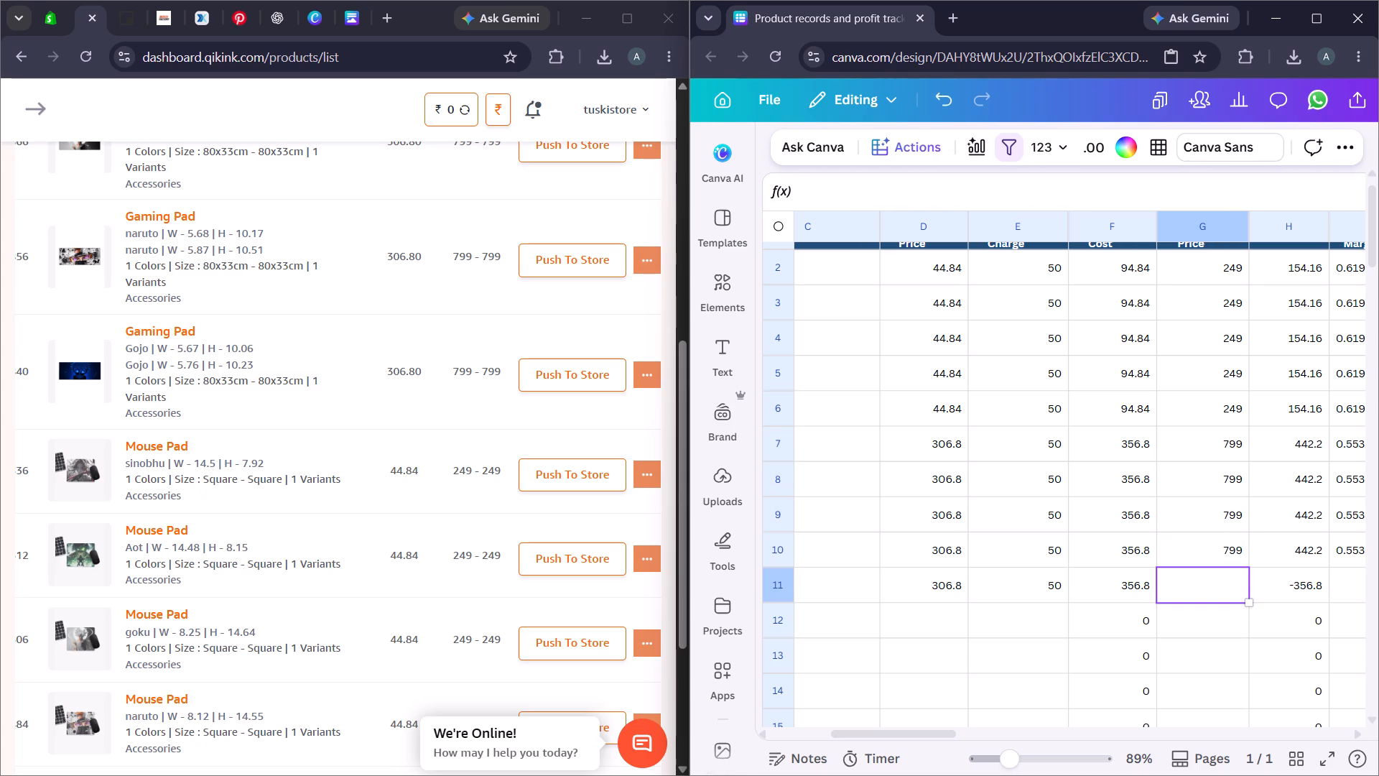
{"action": "type", "text": "799"}
{"action": "scroll", "coordinate": [1261, 402], "scroll_direction": "left", "scroll_amount": 5}
{"action": "key", "text": "Down"}
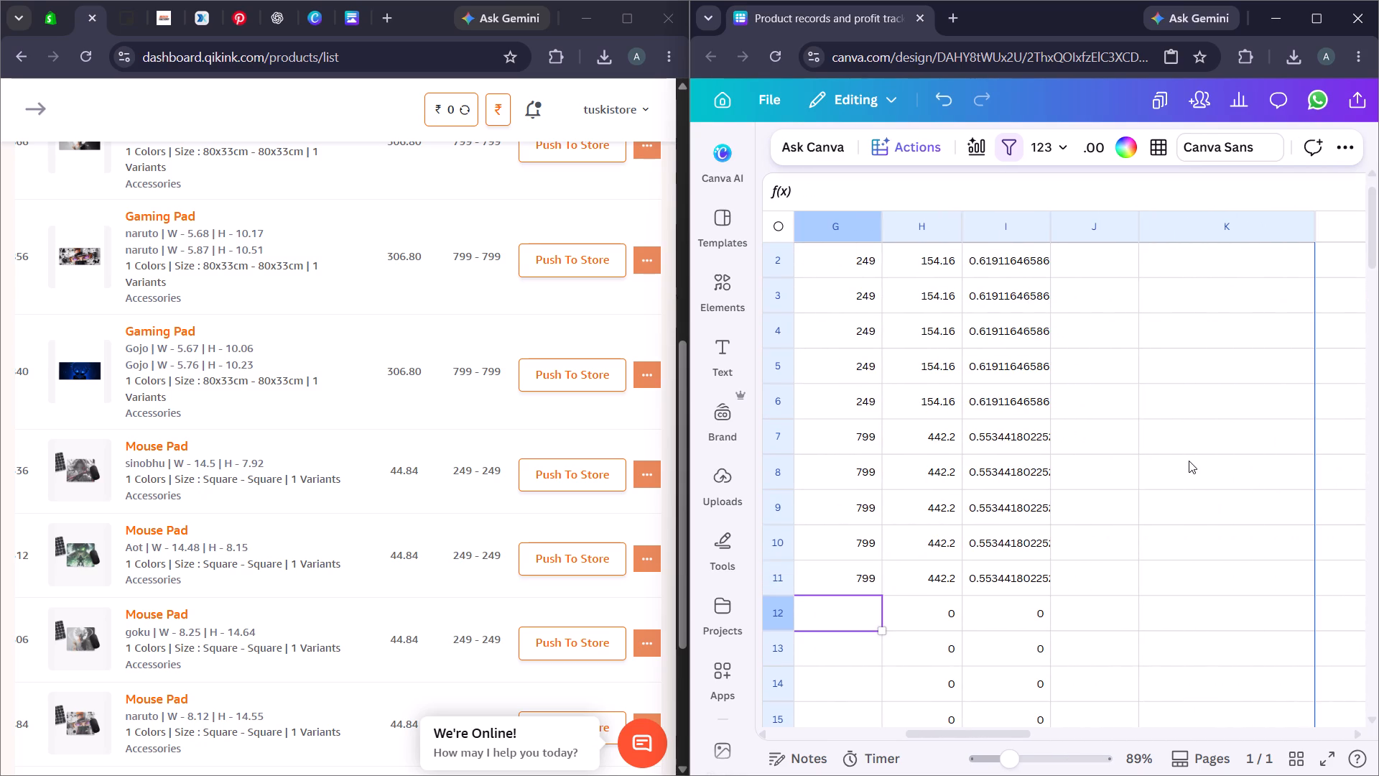
Open Qikink's Create Order page in a separate browser tab from the Orders section.
{"action": "scroll", "coordinate": [1159, 424], "scroll_direction": "right", "scroll_amount": 1}
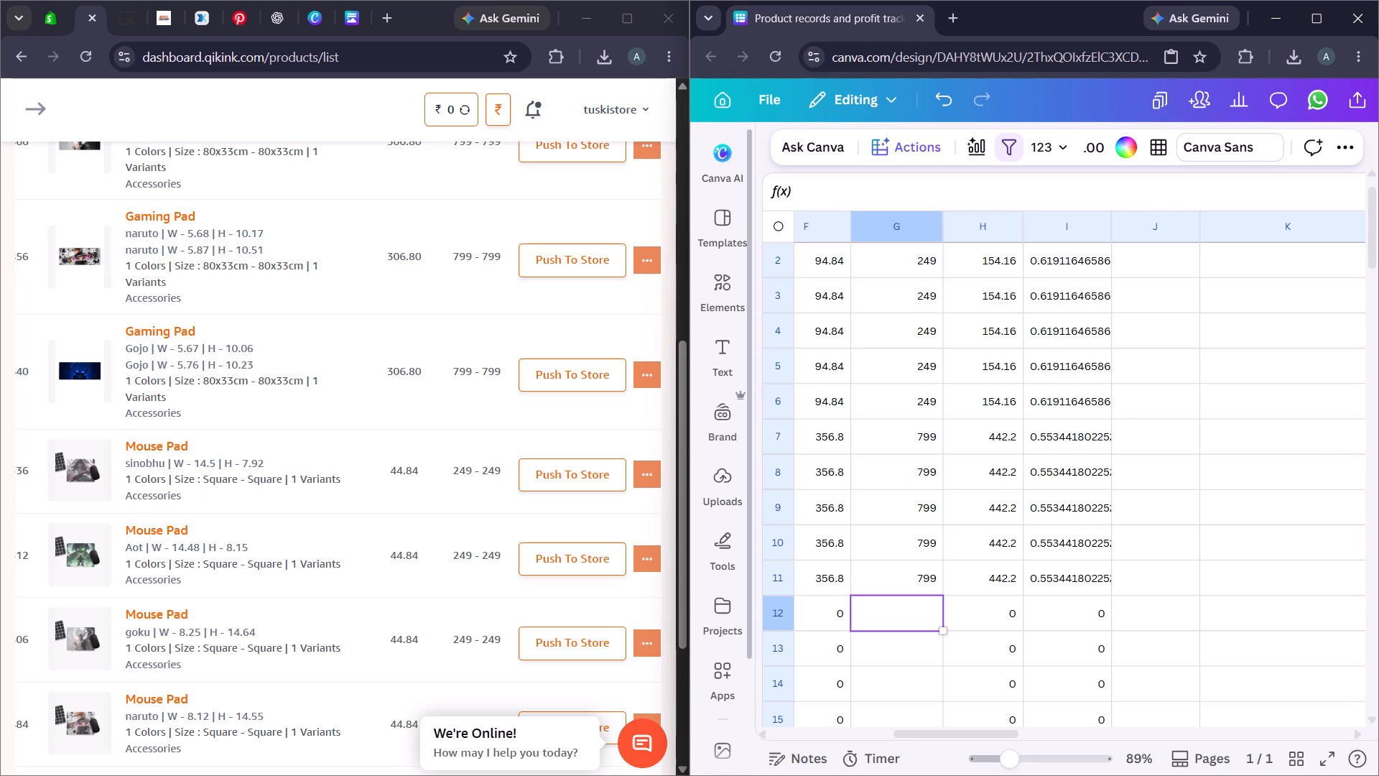
{"action": "scroll", "coordinate": [1016, 351], "scroll_direction": "up", "scroll_amount": 9}
{"action": "scroll", "coordinate": [957, 394], "scroll_direction": "right", "scroll_amount": 2}
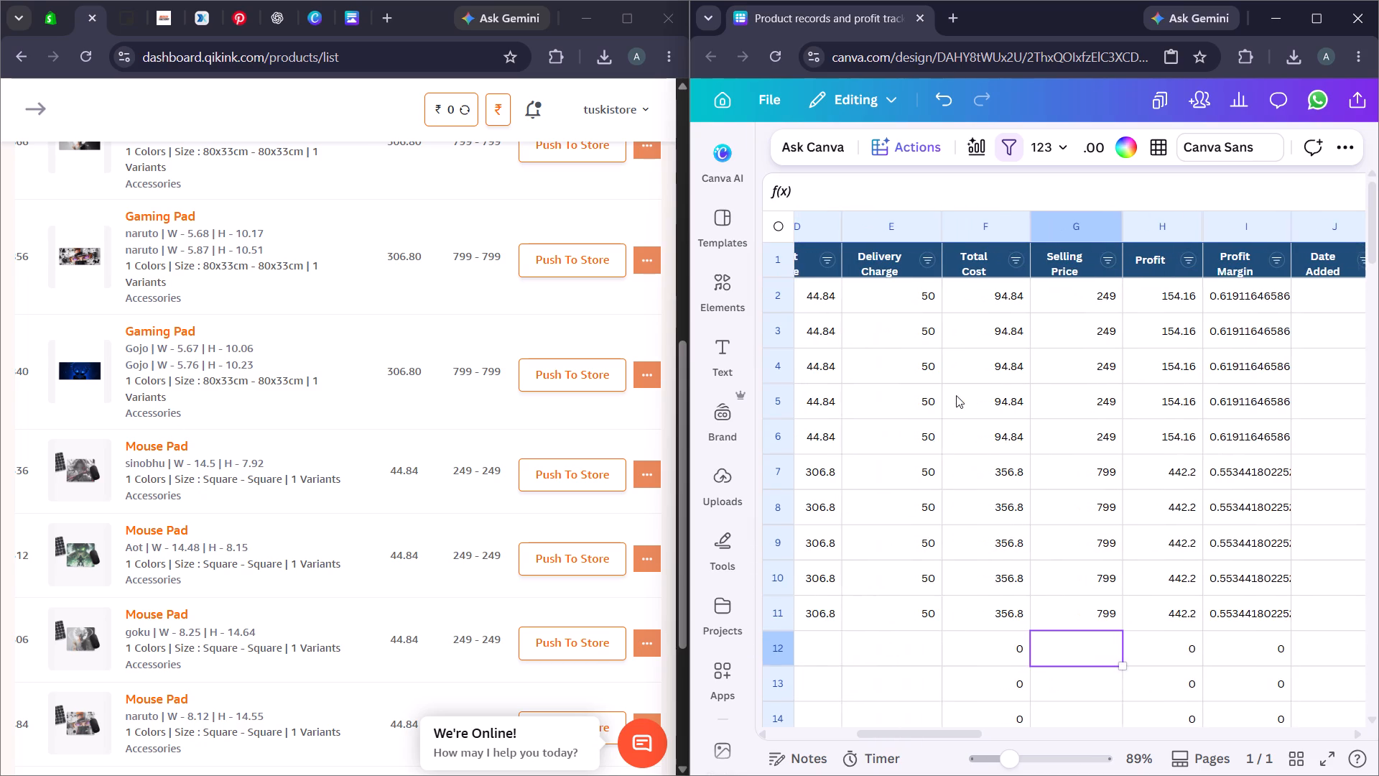
{"action": "scroll", "coordinate": [212, 323], "scroll_direction": "right", "scroll_amount": 1}
{"action": "scroll", "coordinate": [0, 92], "scroll_direction": "right", "scroll_amount": 9}
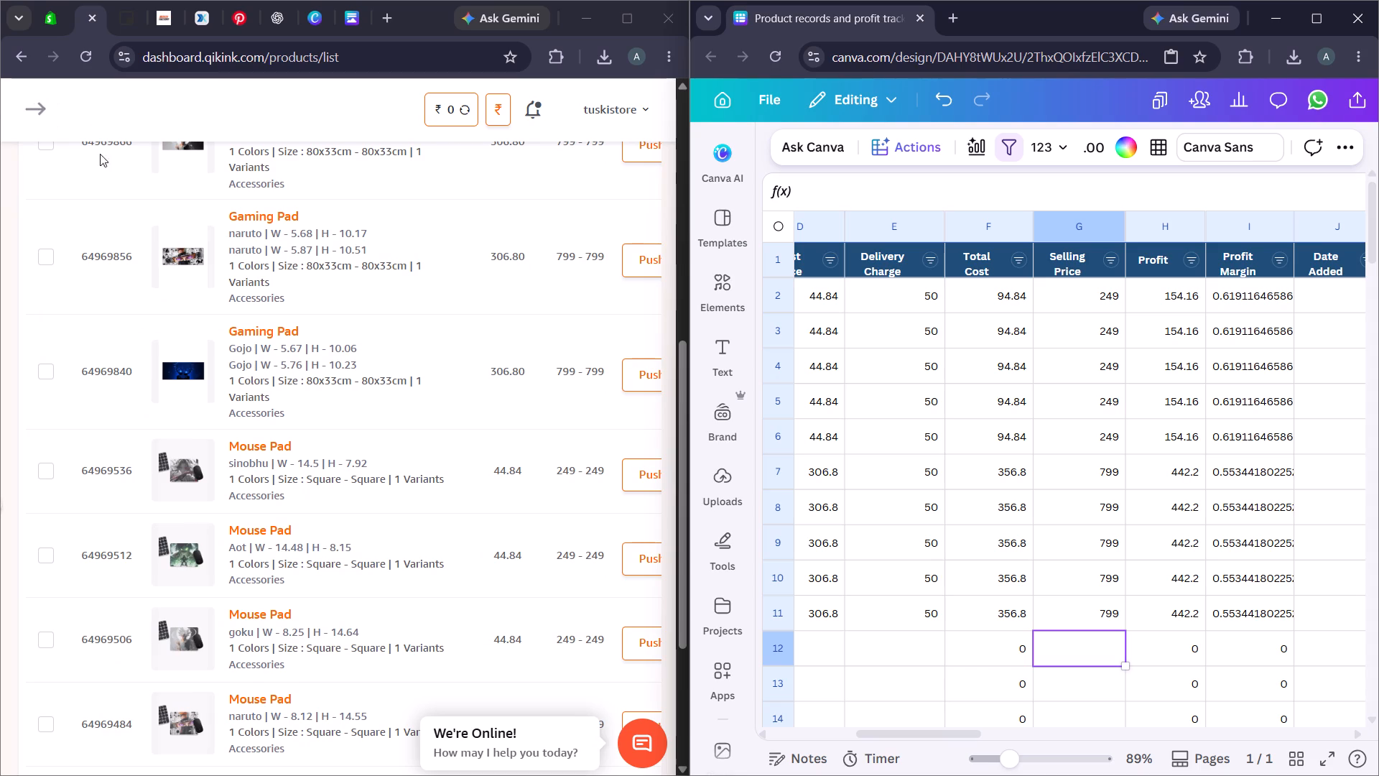
{"action": "scroll", "coordinate": [170, 257], "scroll_direction": "up", "scroll_amount": 10}
{"action": "scroll", "coordinate": [204, 279], "scroll_direction": "right", "scroll_amount": 3}
{"action": "left_click", "coordinate": [37, 111]}
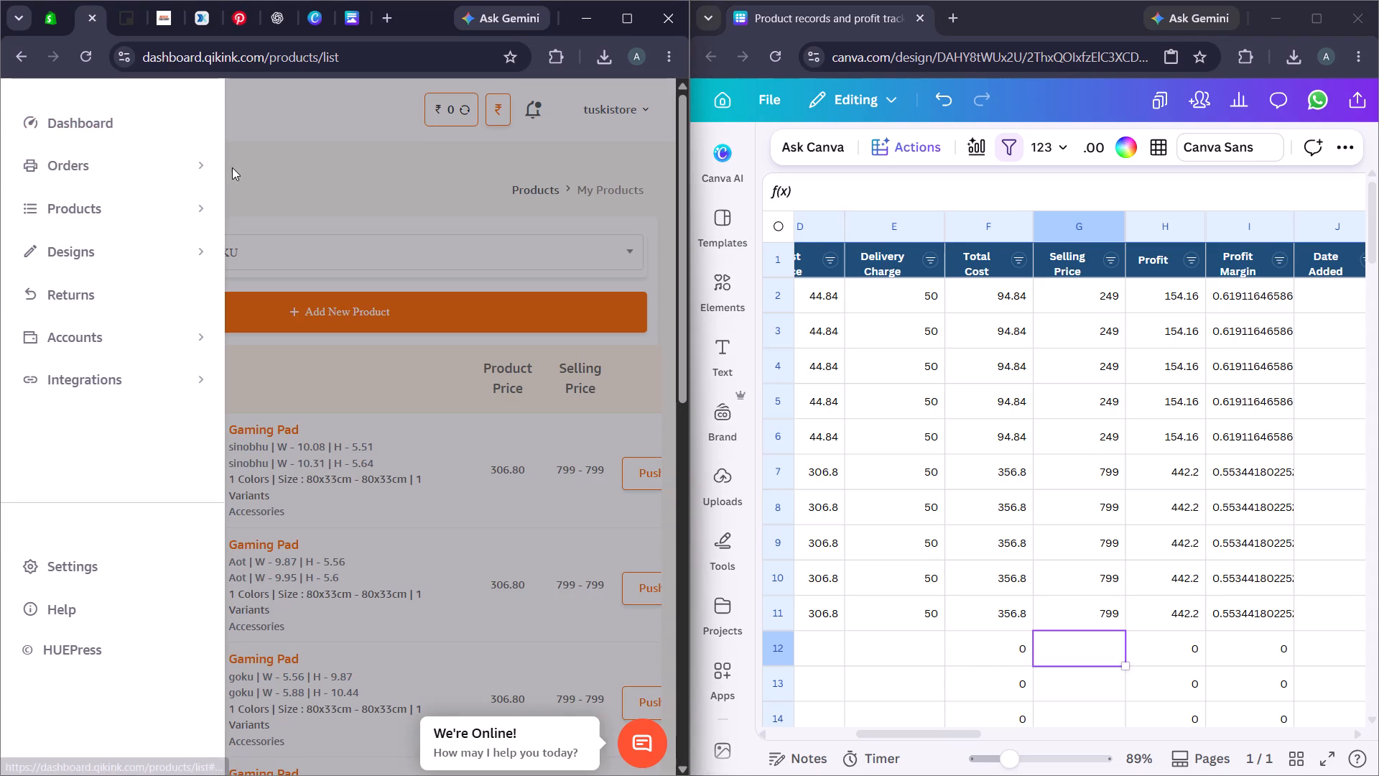
{"action": "left_click", "coordinate": [200, 160]}
{"action": "left_click", "coordinate": [90, 204]}
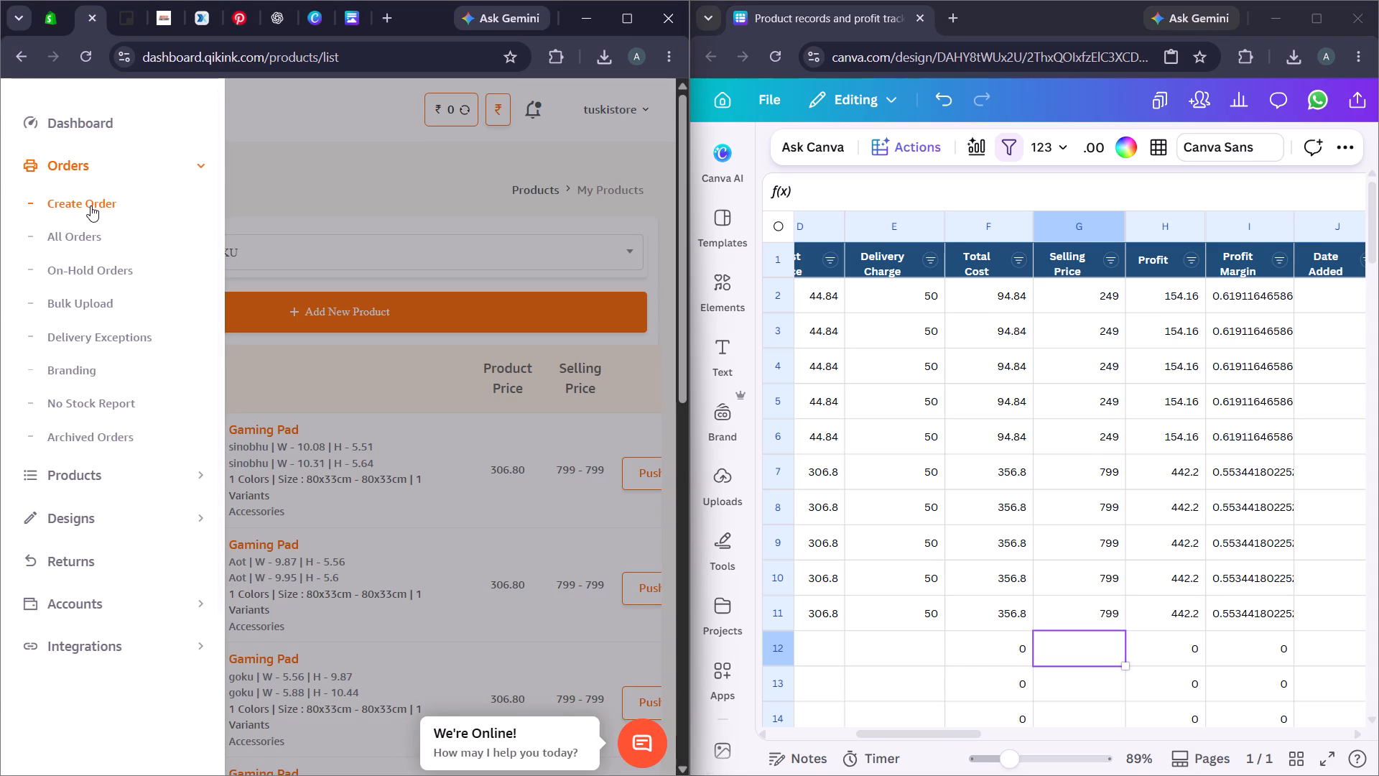
{"action": "left_click", "coordinate": [74, 24]}
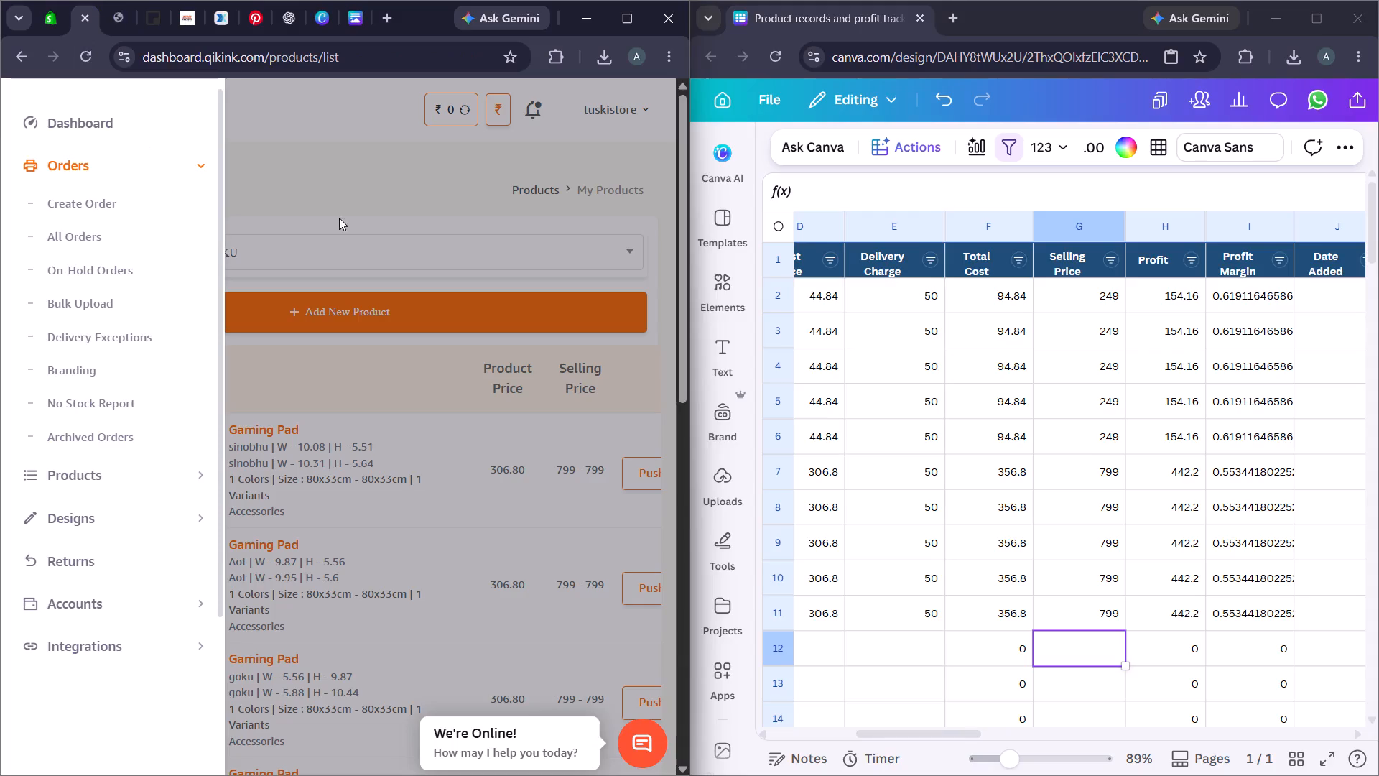
Copy the Product ID of Gaming Pad(Naruto) from cell A8 of the tracker sheet.
{"action": "scroll", "coordinate": [806, 309], "scroll_direction": "right", "scroll_amount": 7}
{"action": "double_click", "coordinate": [853, 508]}
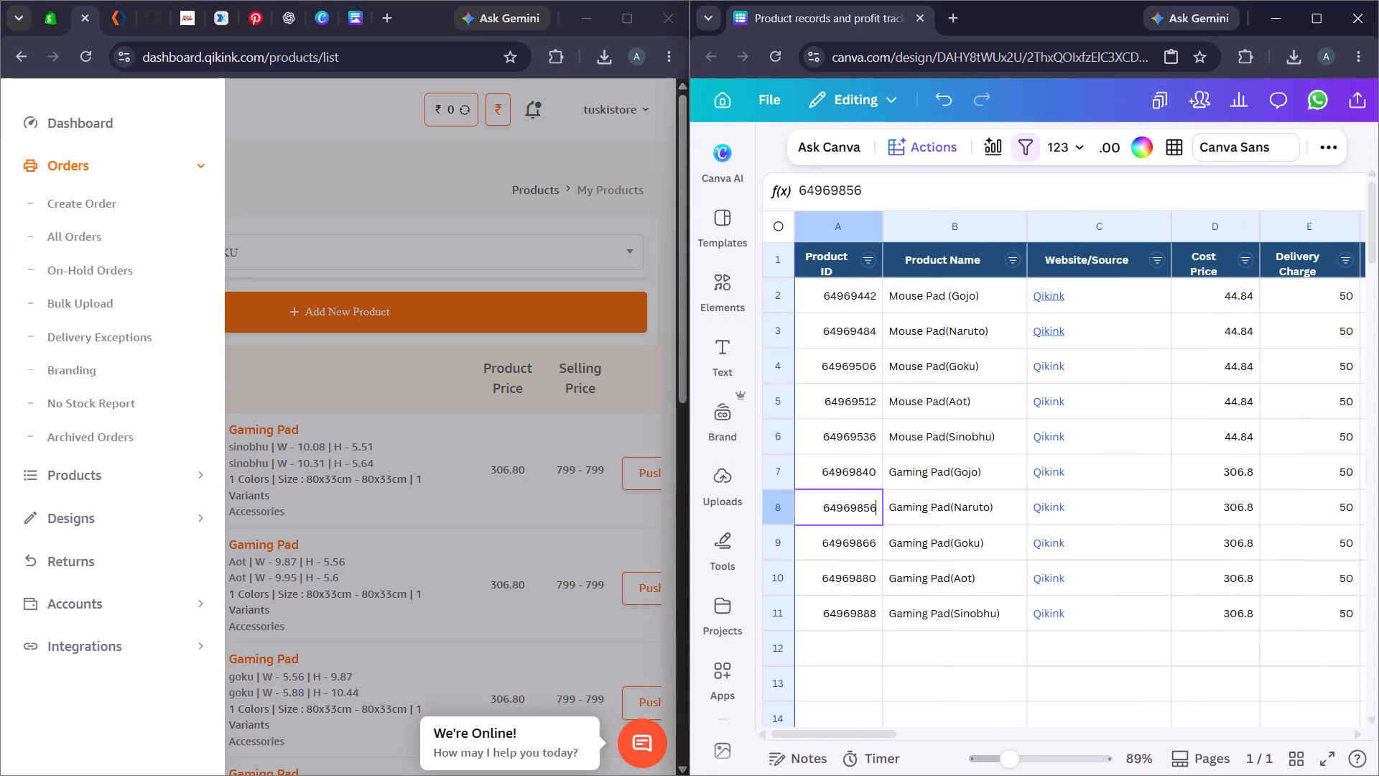
{"action": "double_click", "coordinate": [850, 509]}
{"action": "double_click", "coordinate": [851, 509]}
{"action": "double_click", "coordinate": [851, 508]}
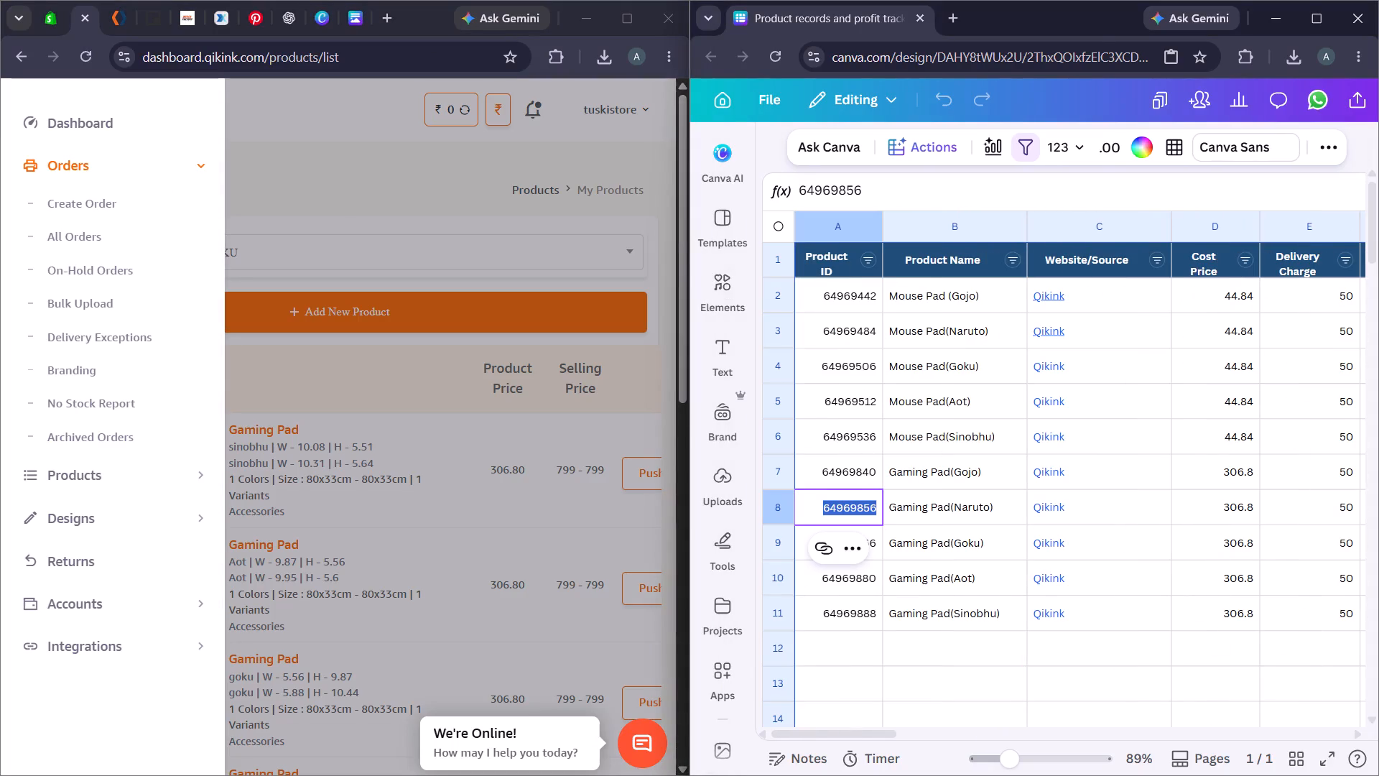
{"action": "right_click", "coordinate": [820, 509]}
{"action": "left_click", "coordinate": [884, 134]}
Search the Create Order form for product ID 64969856 and add the matching Gaming Pad to the order.
{"action": "left_click", "coordinate": [101, 7]}
{"action": "left_click", "coordinate": [113, 12]}
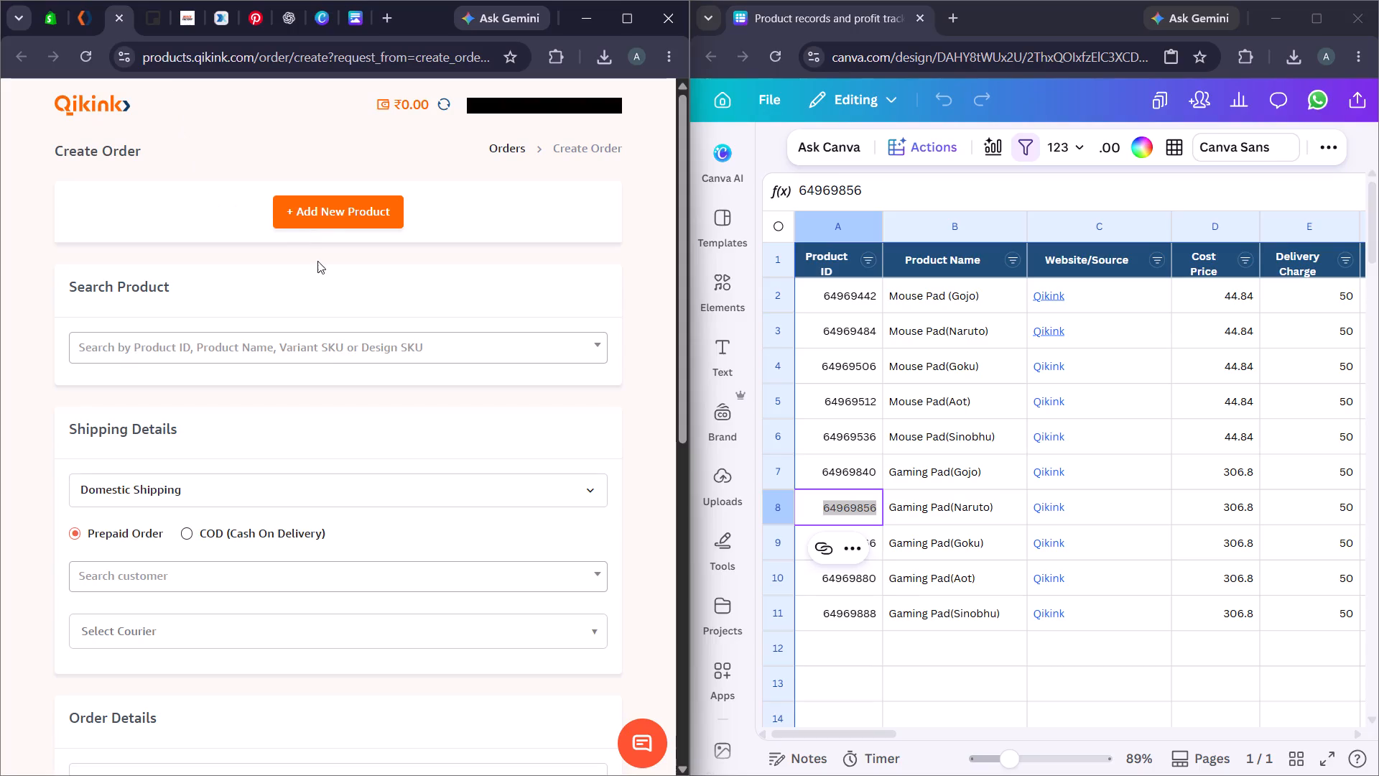
{"action": "left_click", "coordinate": [325, 343]}
{"action": "right_click", "coordinate": [323, 344]}
{"action": "left_click", "coordinate": [180, 374]}
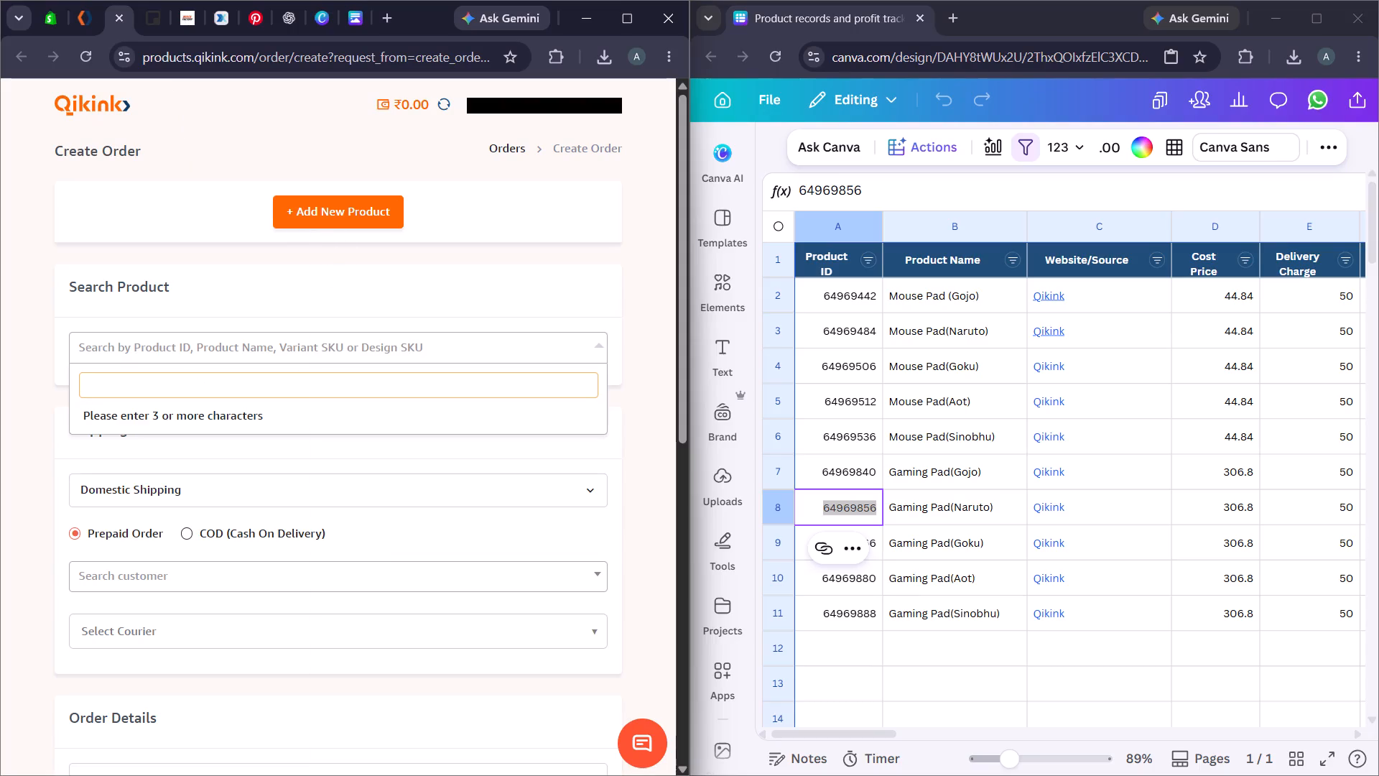
{"action": "left_click", "coordinate": [182, 389]}
{"action": "right_click", "coordinate": [182, 390]}
{"action": "left_click", "coordinate": [239, 566]}
{"action": "left_click", "coordinate": [238, 440]}
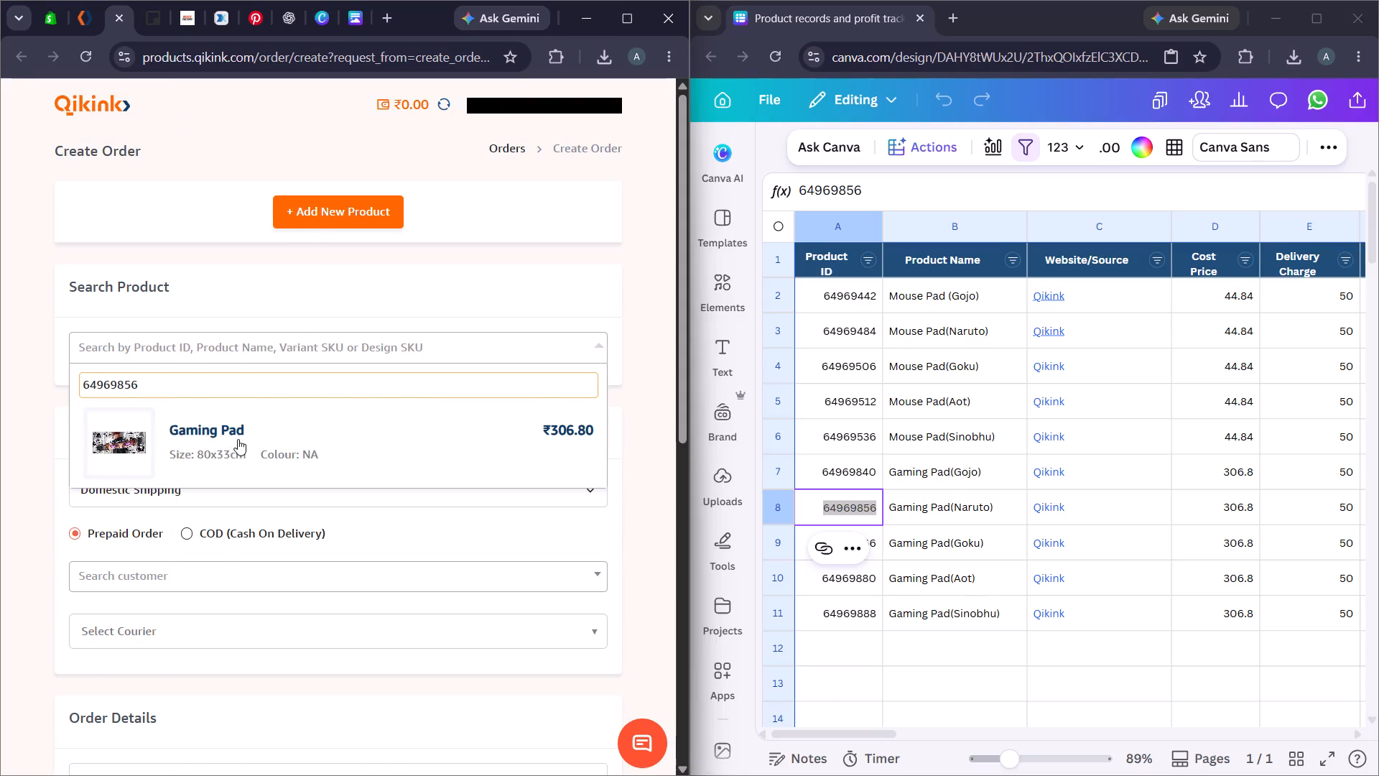
Examine the order form's product price, Shipping Details, Order Details and Order Add-ons sections.
{"action": "scroll", "coordinate": [245, 396], "scroll_direction": "down", "scroll_amount": 2}
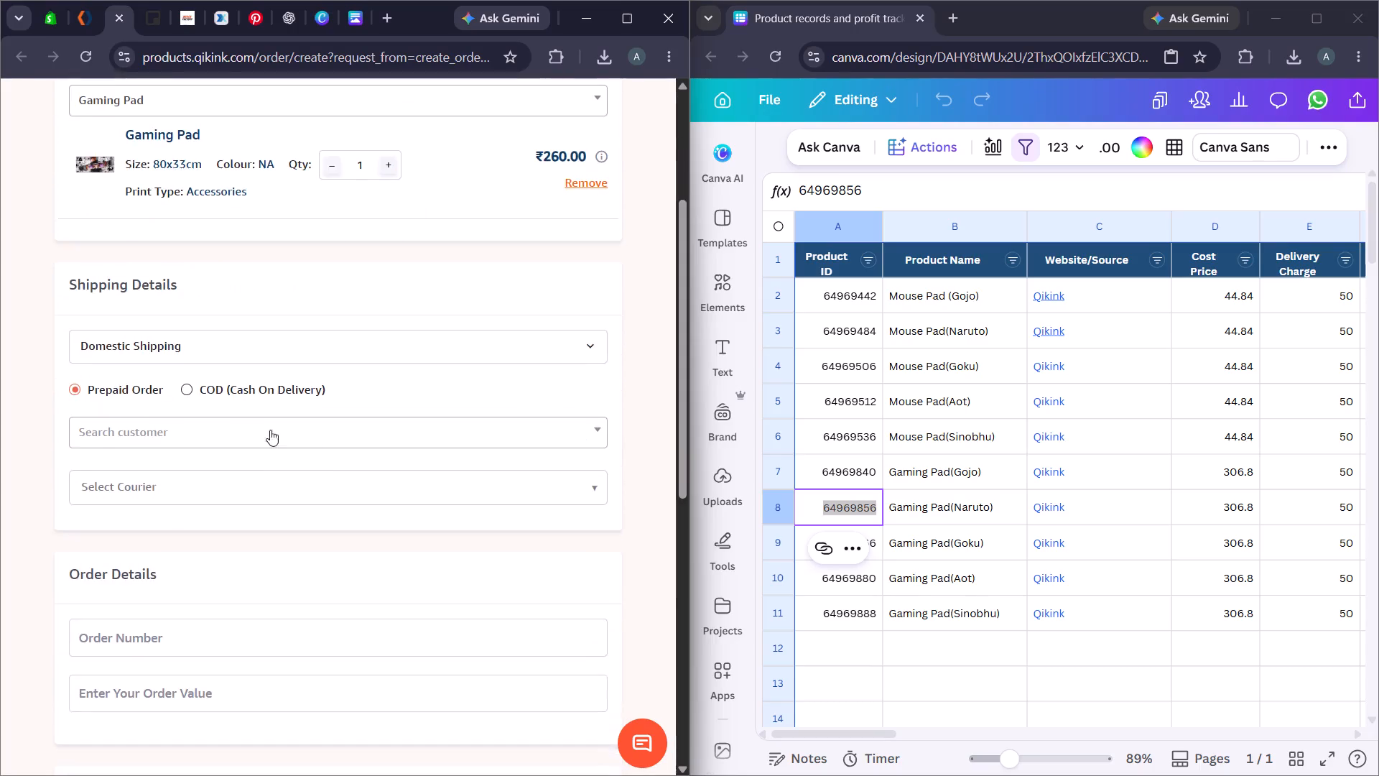
{"action": "scroll", "coordinate": [270, 430], "scroll_direction": "down", "scroll_amount": 1}
{"action": "double_click", "coordinate": [259, 351]}
{"action": "scroll", "coordinate": [248, 402], "scroll_direction": "down", "scroll_amount": 3}
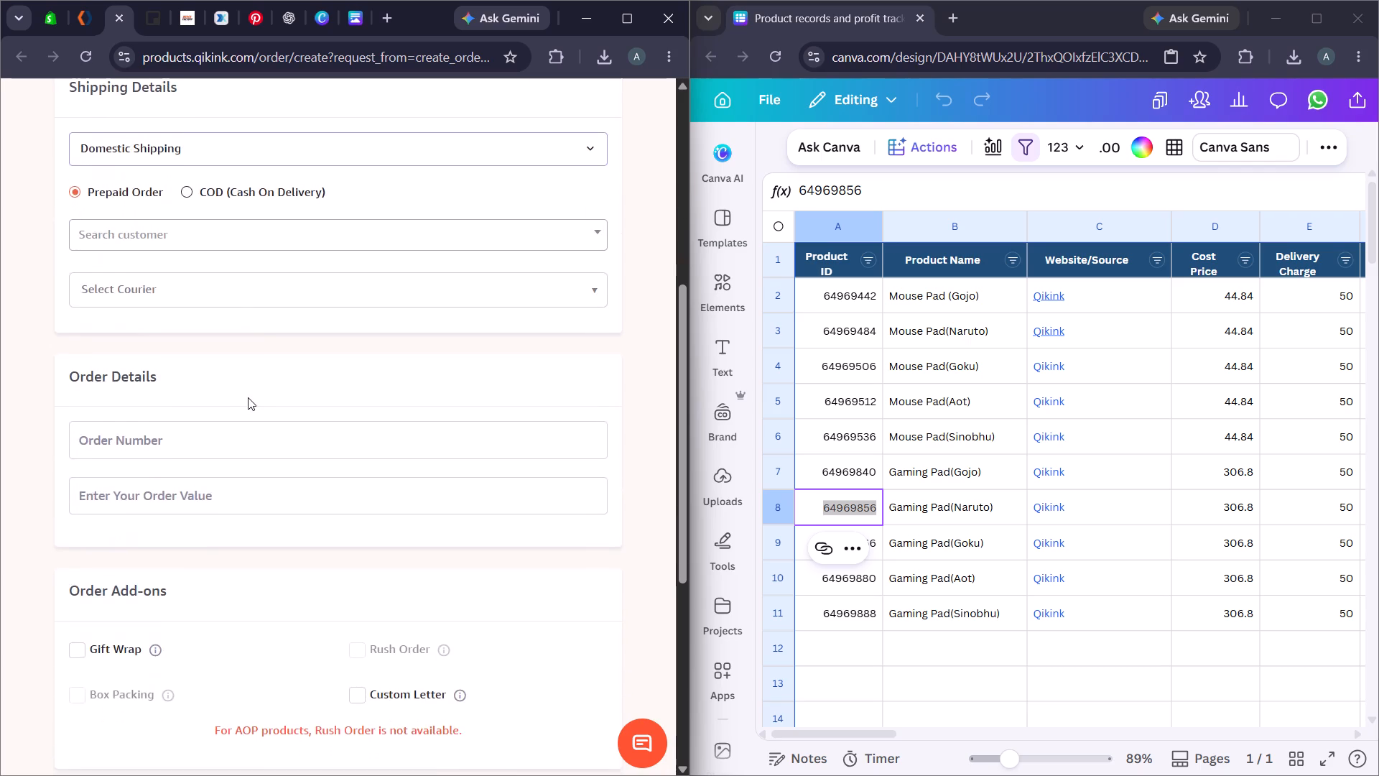
{"action": "scroll", "coordinate": [249, 397], "scroll_direction": "down", "scroll_amount": 4}
{"action": "scroll", "coordinate": [251, 395], "scroll_direction": "up", "scroll_amount": 4}
{"action": "scroll", "coordinate": [170, 313], "scroll_direction": "up", "scroll_amount": 1}
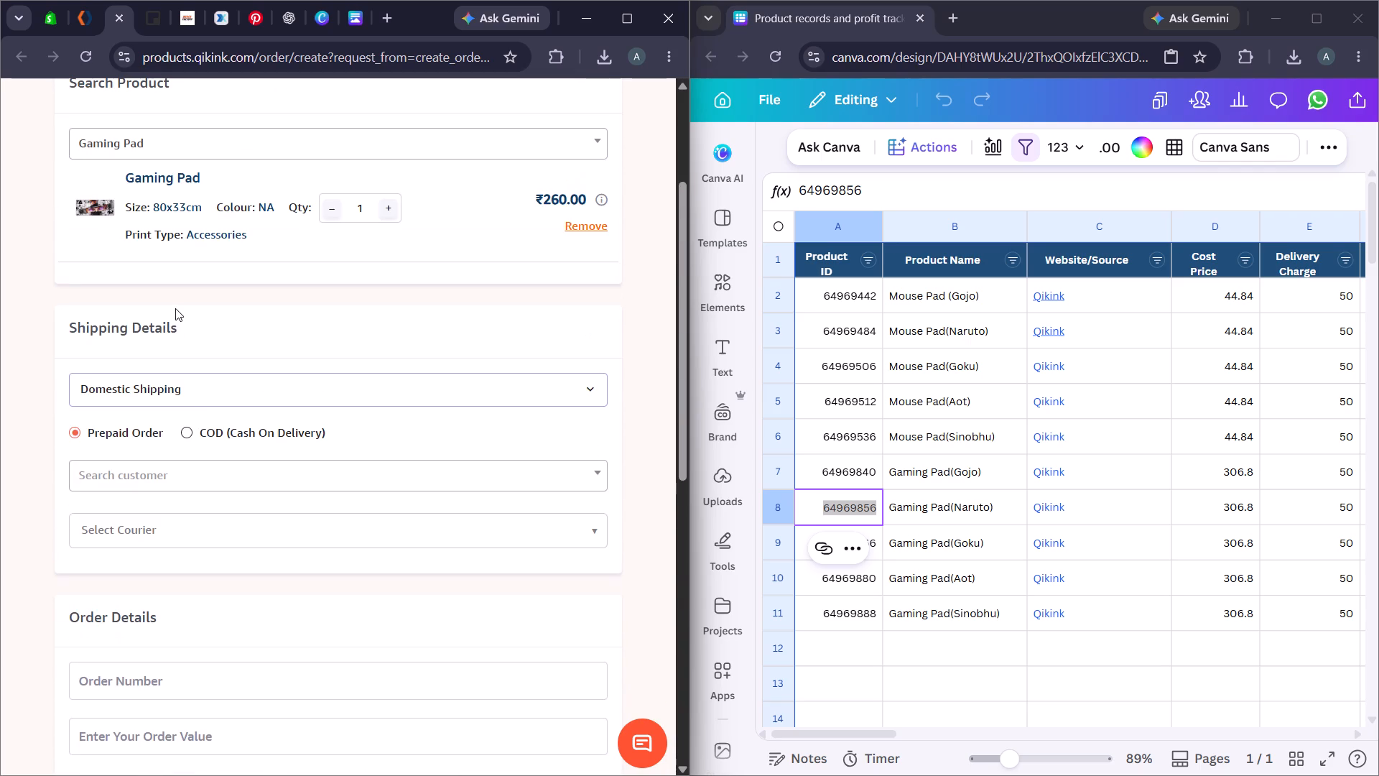
{"action": "scroll", "coordinate": [175, 308], "scroll_direction": "up", "scroll_amount": 1}
{"action": "left_click", "coordinate": [199, 389]}
{"action": "left_click", "coordinate": [199, 389]}
Open the Add New Customer form from the customer search in Shipping Details.
{"action": "left_click", "coordinate": [171, 480]}
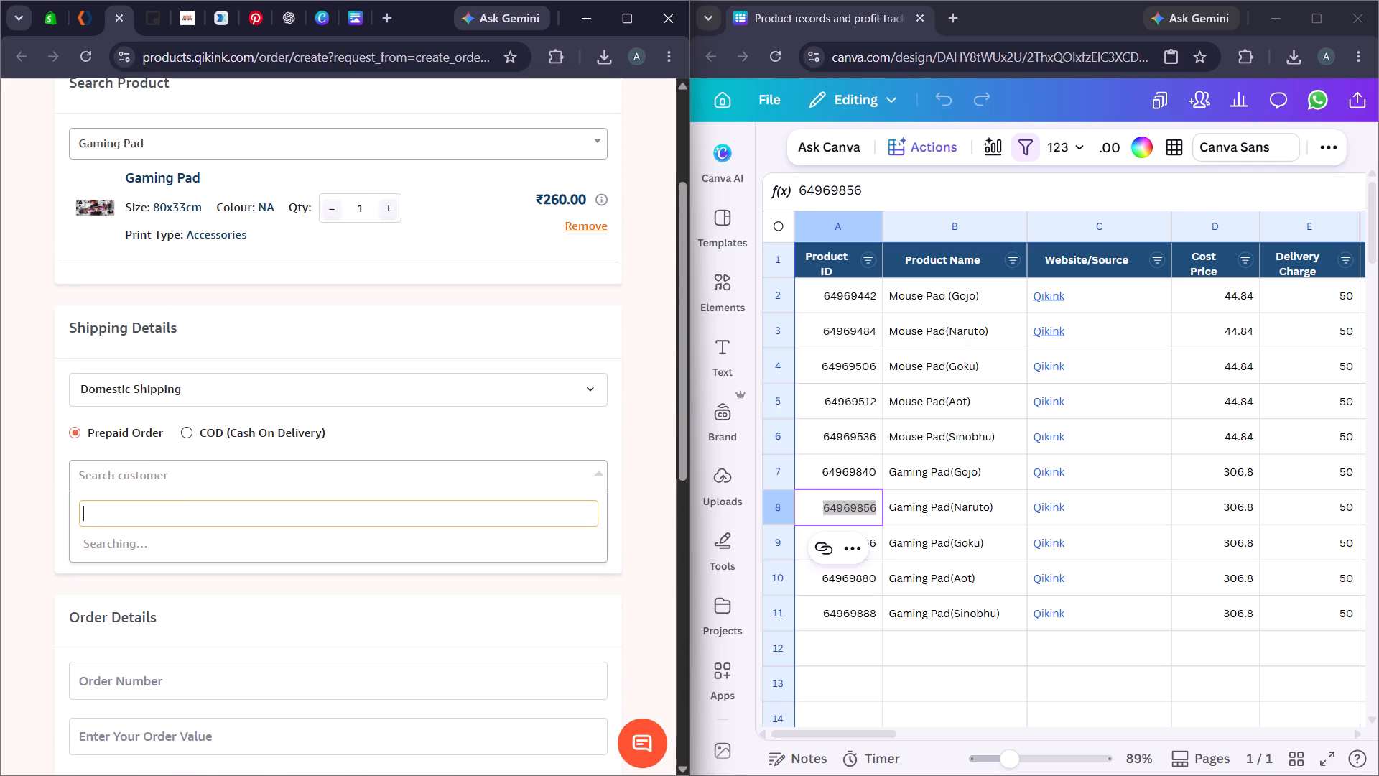
{"action": "left_click", "coordinate": [172, 519]}
{"action": "left_click", "coordinate": [232, 550]}
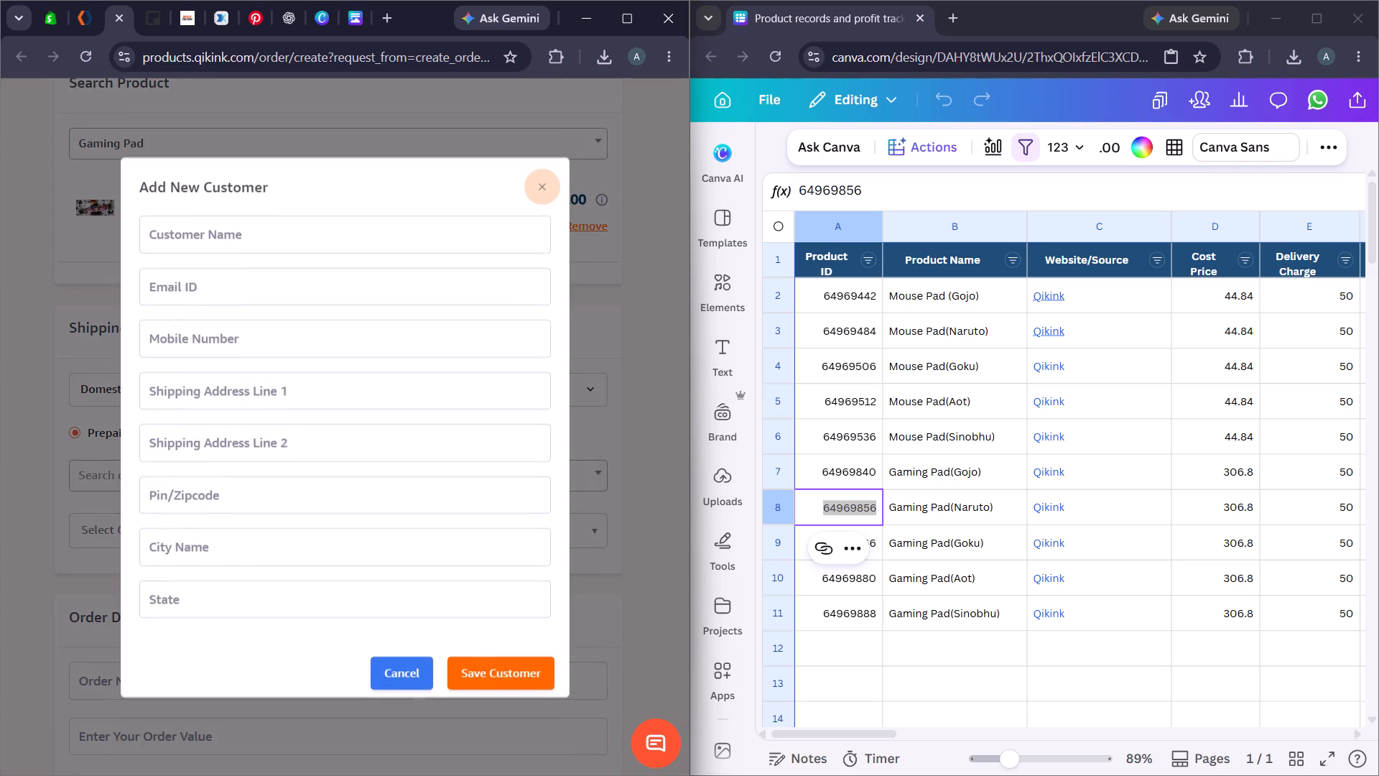
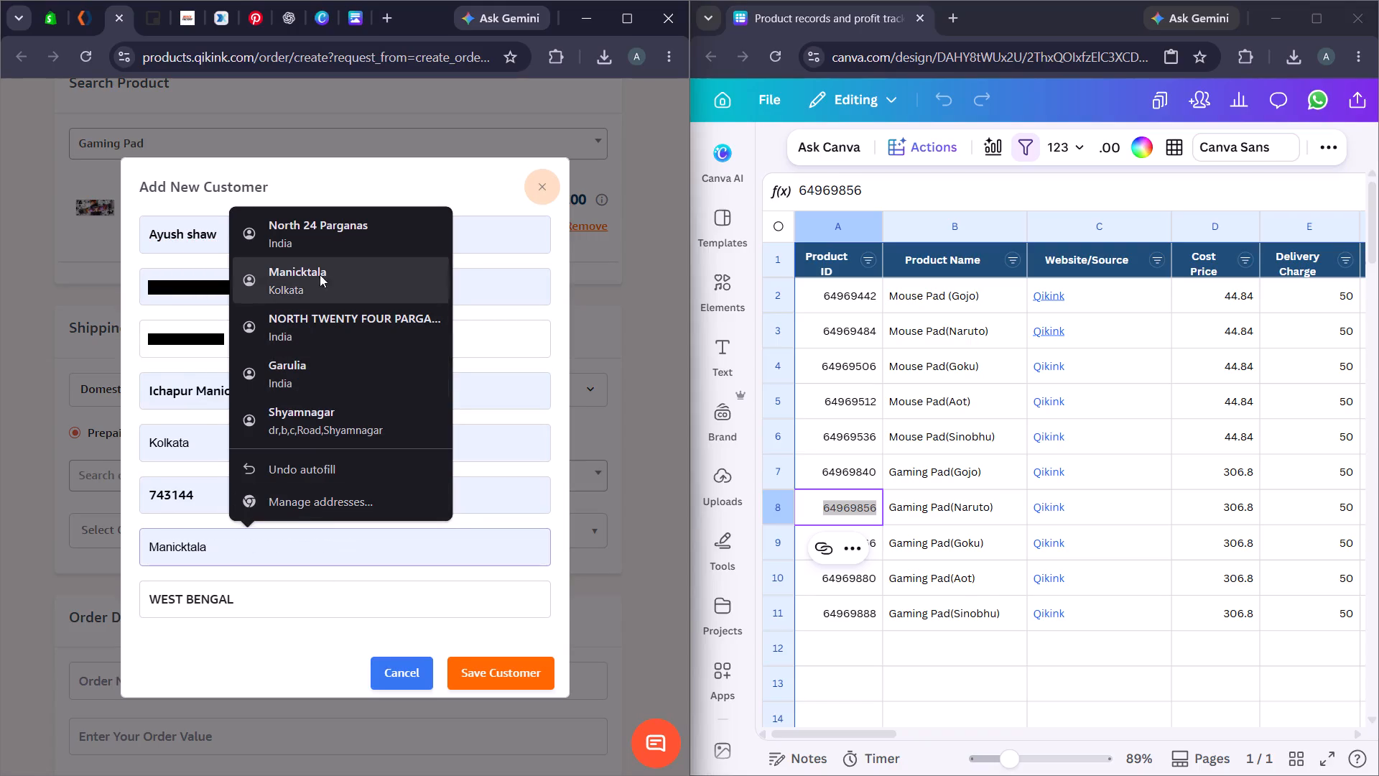
Fill in the city and second shipping address line from the saved suggestions, and save the new customer.
{"action": "left_click", "coordinate": [330, 232]}
{"action": "left_click", "coordinate": [238, 438]}
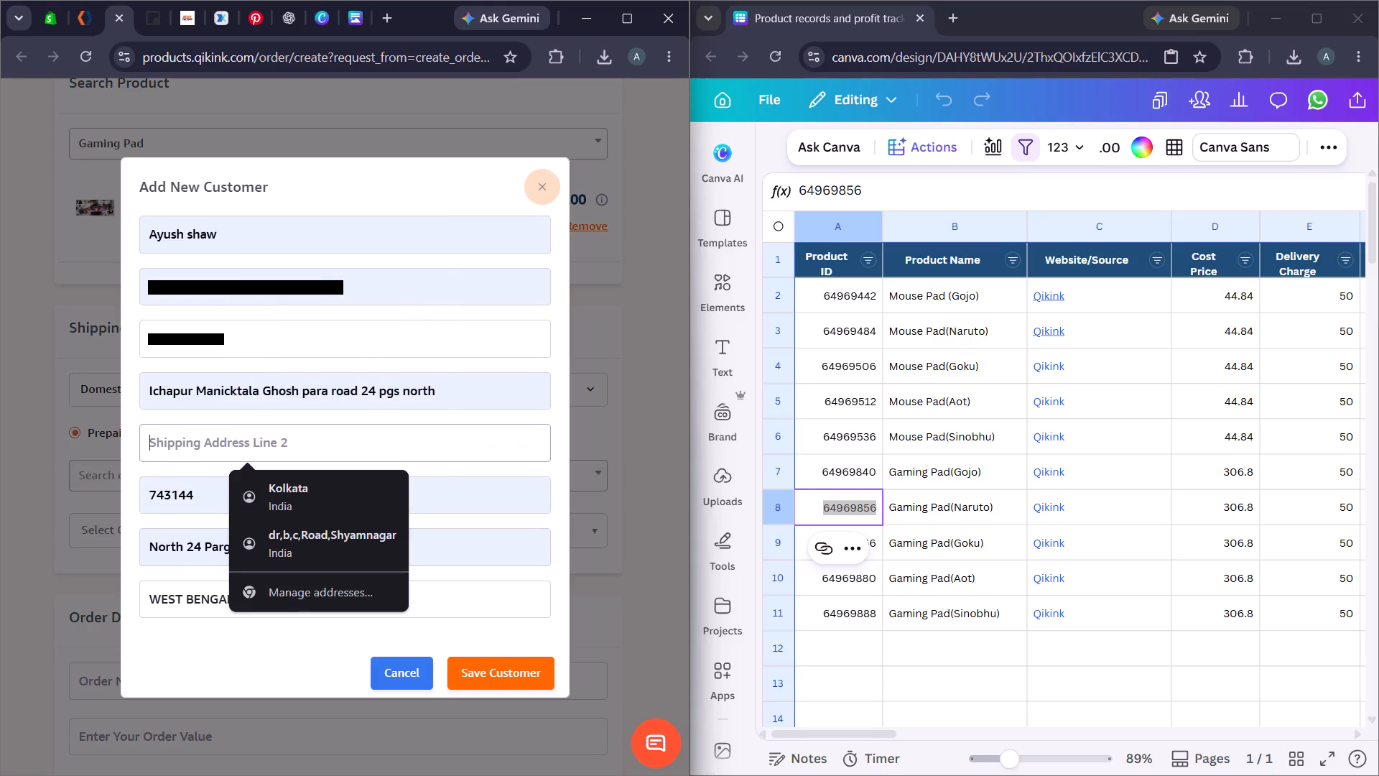
{"action": "left_click", "coordinate": [288, 503]}
{"action": "left_click", "coordinate": [498, 670]}
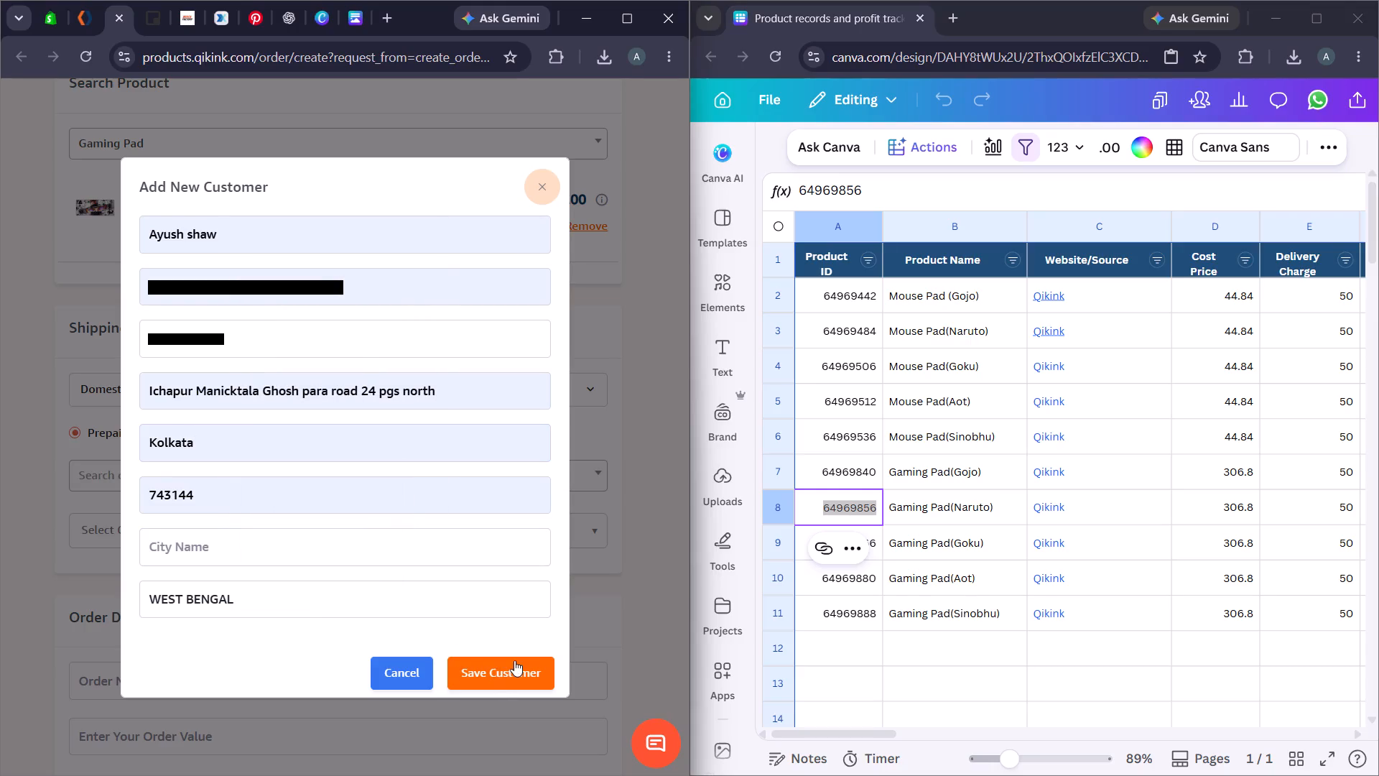
Select Delhivery Surface as the order's courier.
{"action": "scroll", "coordinate": [375, 465], "scroll_direction": "down", "scroll_amount": 3}
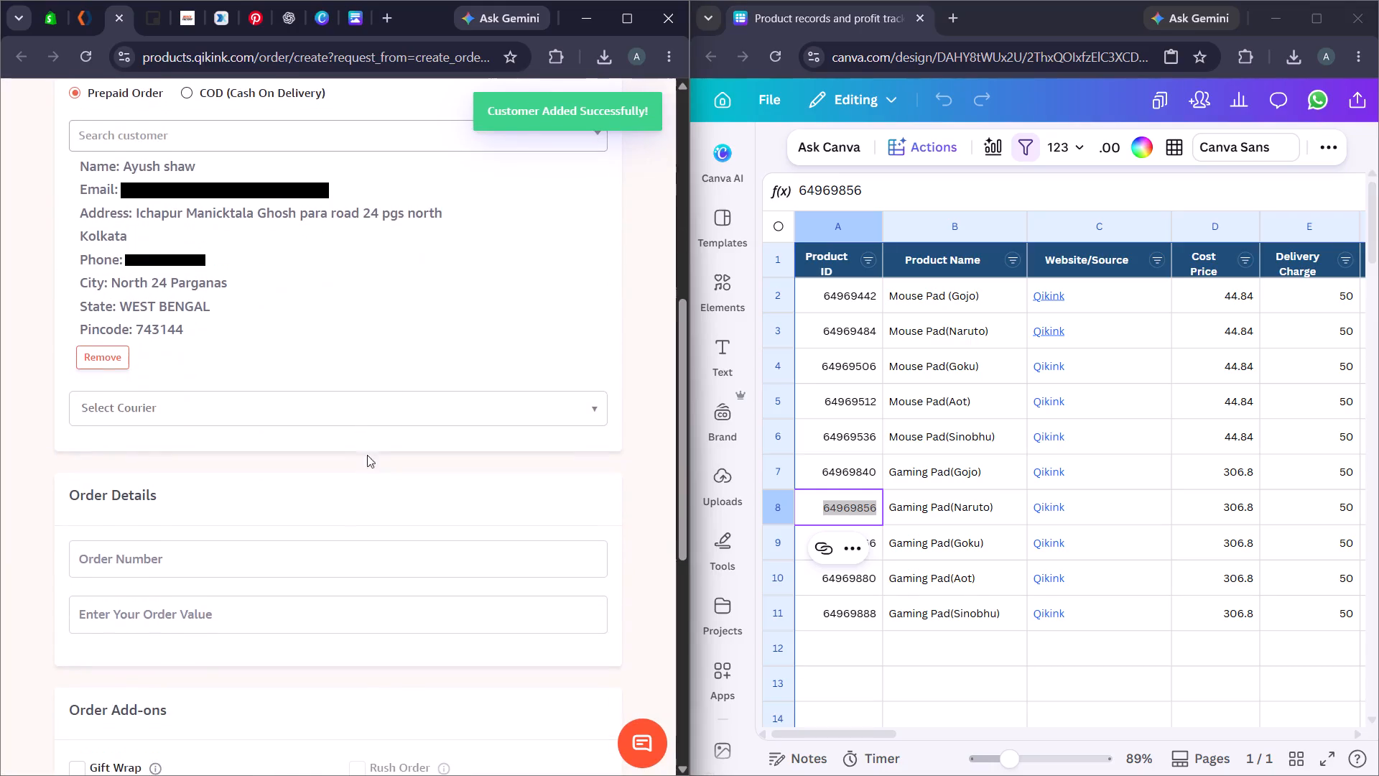
{"action": "left_click", "coordinate": [373, 410]}
{"action": "scroll", "coordinate": [373, 410], "scroll_direction": "down", "scroll_amount": 1}
{"action": "left_click", "coordinate": [379, 396]}
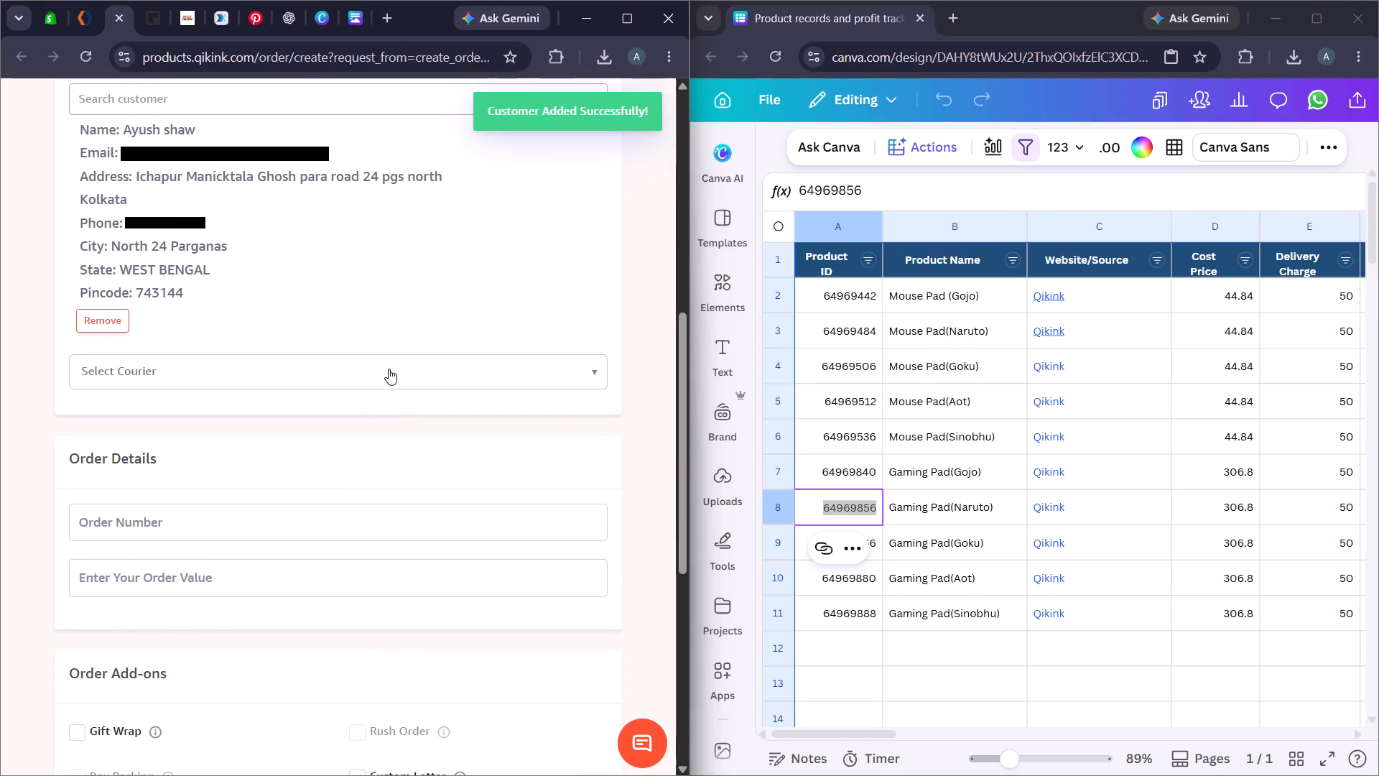
{"action": "left_click", "coordinate": [385, 374]}
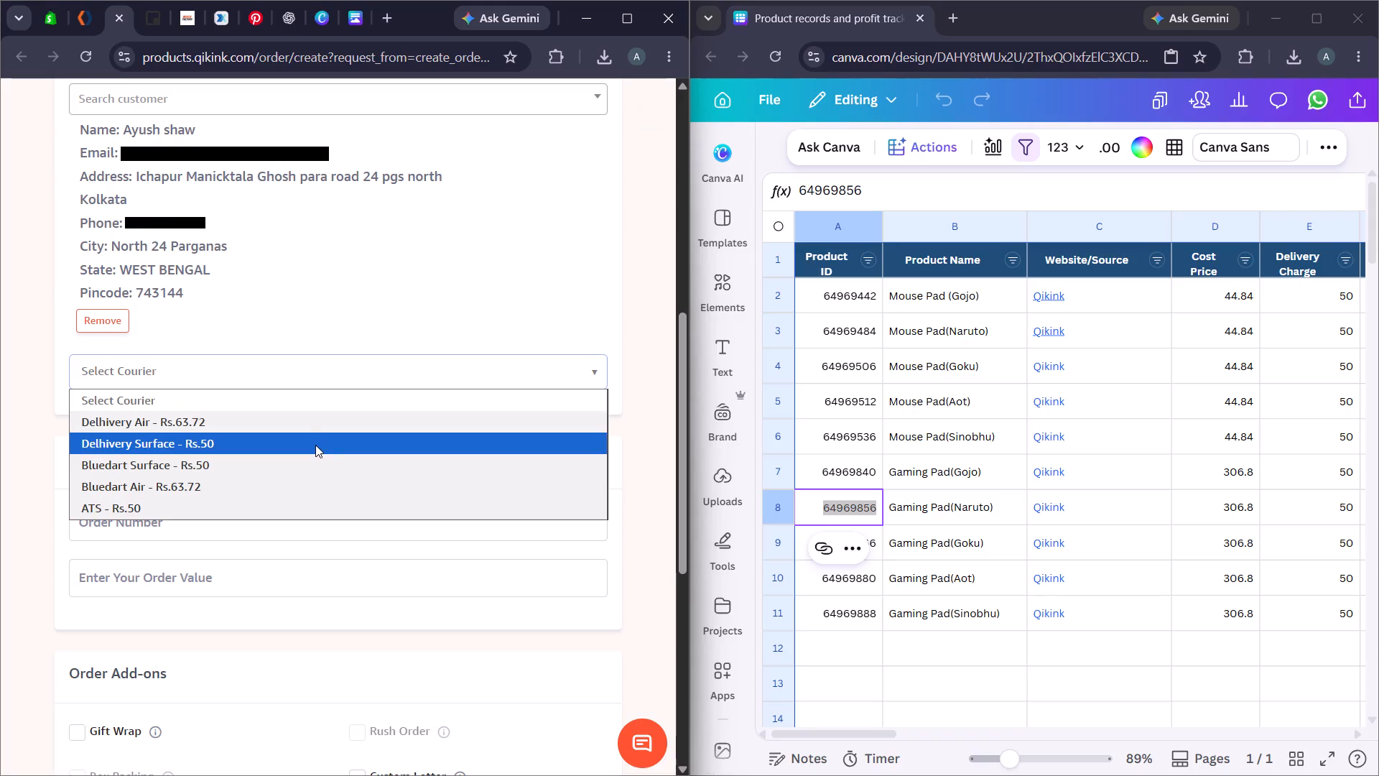
{"action": "left_click", "coordinate": [315, 445]}
{"action": "left_click", "coordinate": [297, 380]}
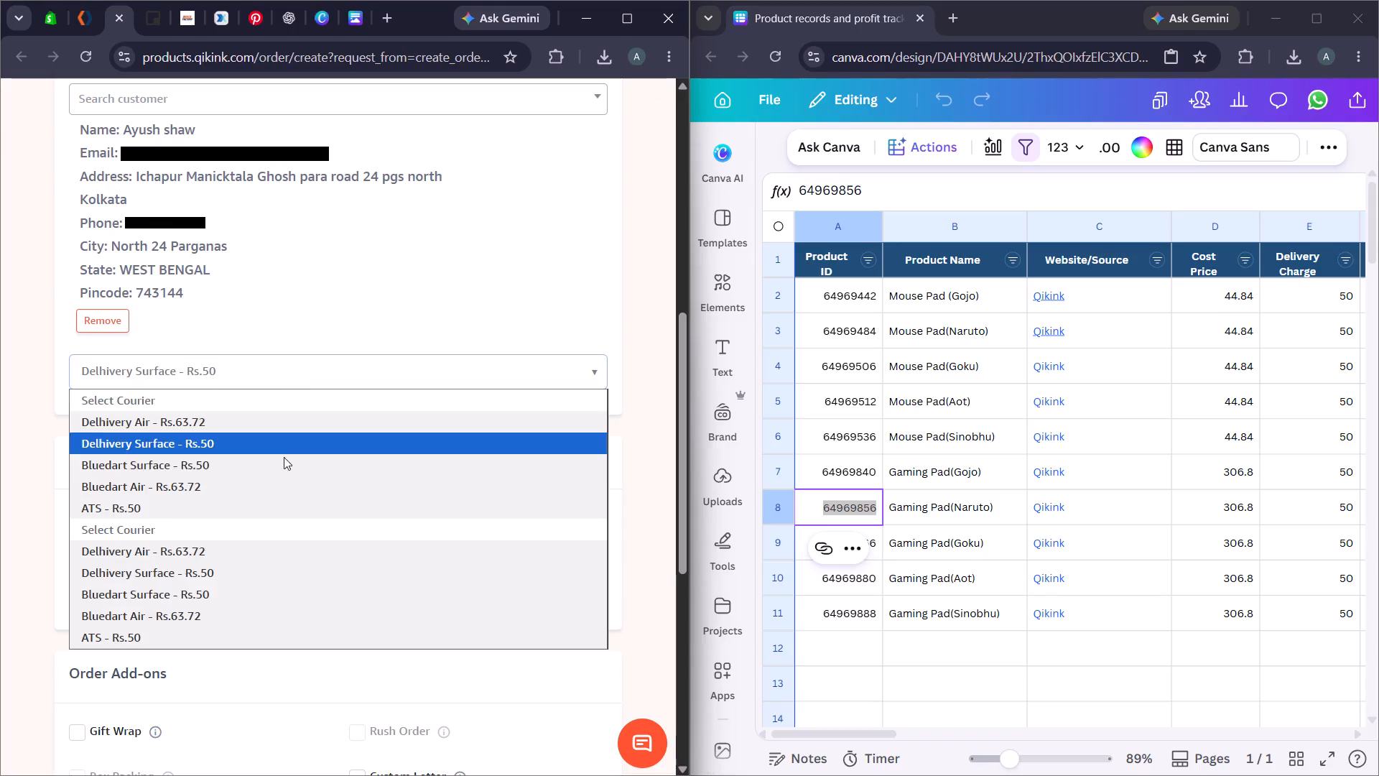
{"action": "scroll", "coordinate": [256, 496], "scroll_direction": "down", "scroll_amount": 1}
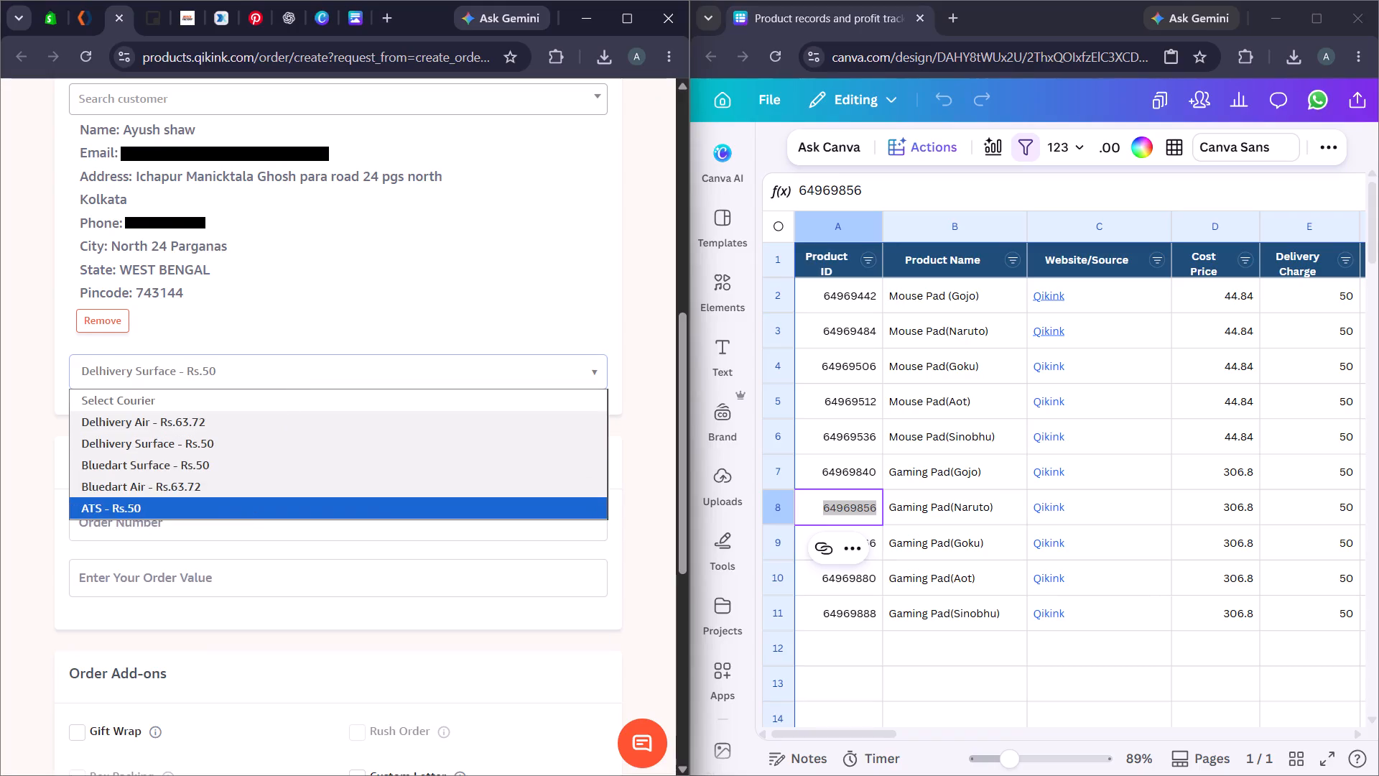
{"action": "left_click", "coordinate": [253, 448]}
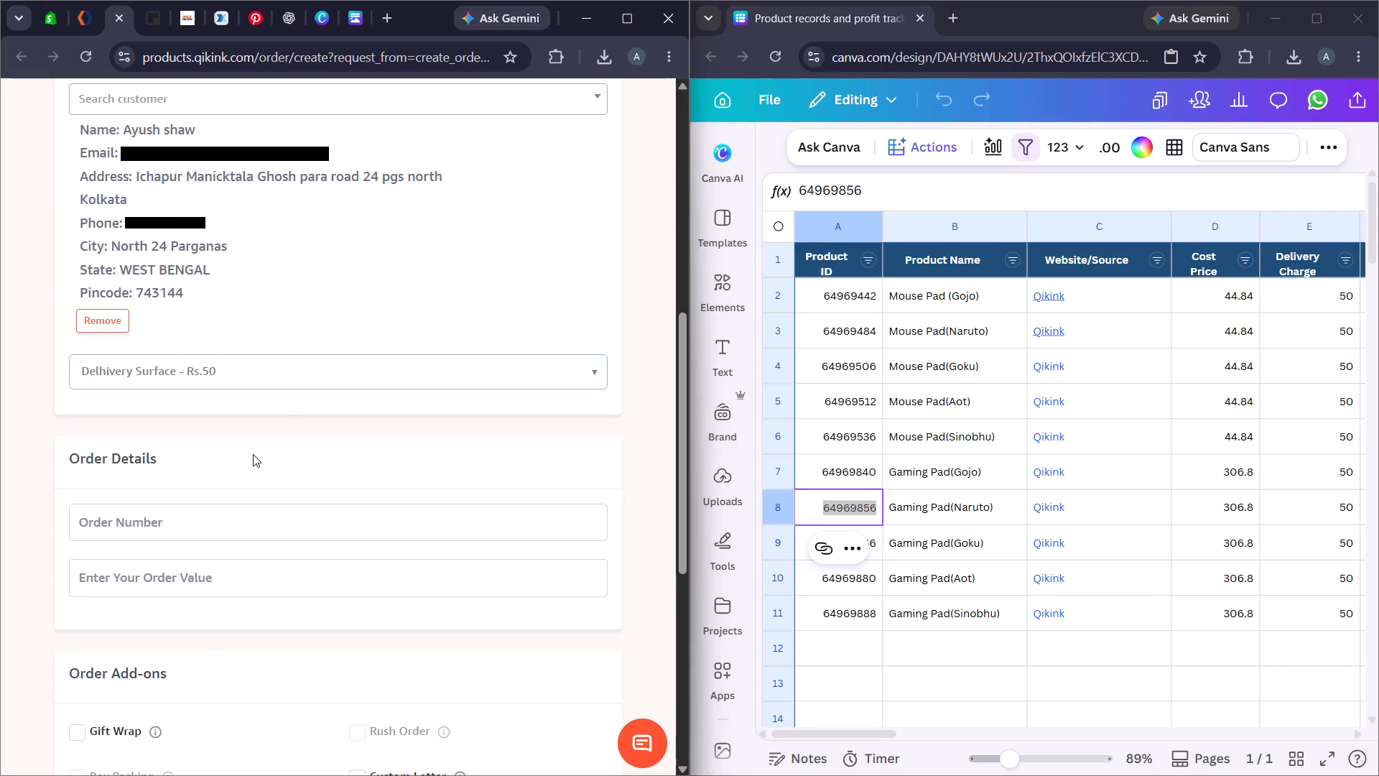
{"action": "left_click", "coordinate": [272, 384]}
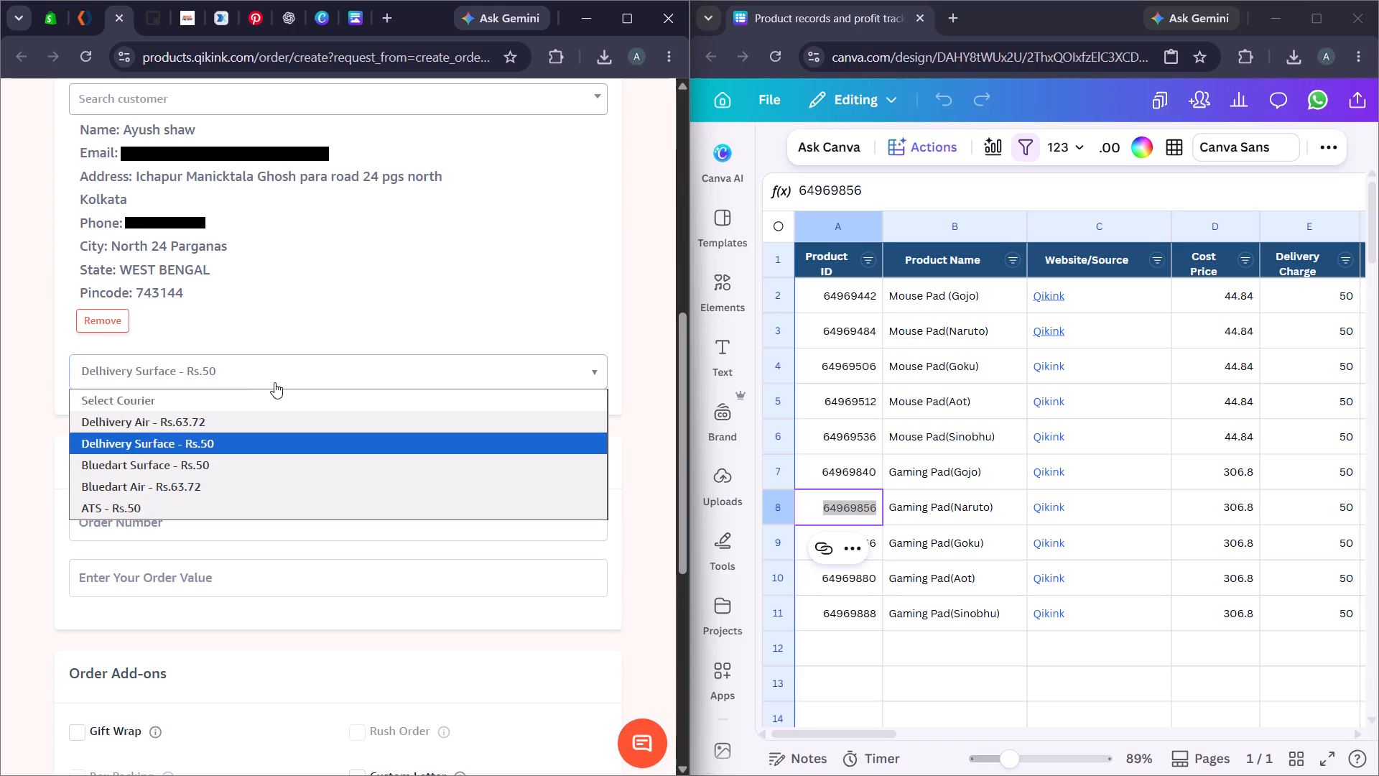
{"action": "left_click", "coordinate": [274, 382]}
Examine the order's payment breakdown and compare it with the total cost, selling price and profit columns in the product spreadsheet.
{"action": "scroll", "coordinate": [294, 484], "scroll_direction": "down", "scroll_amount": 2}
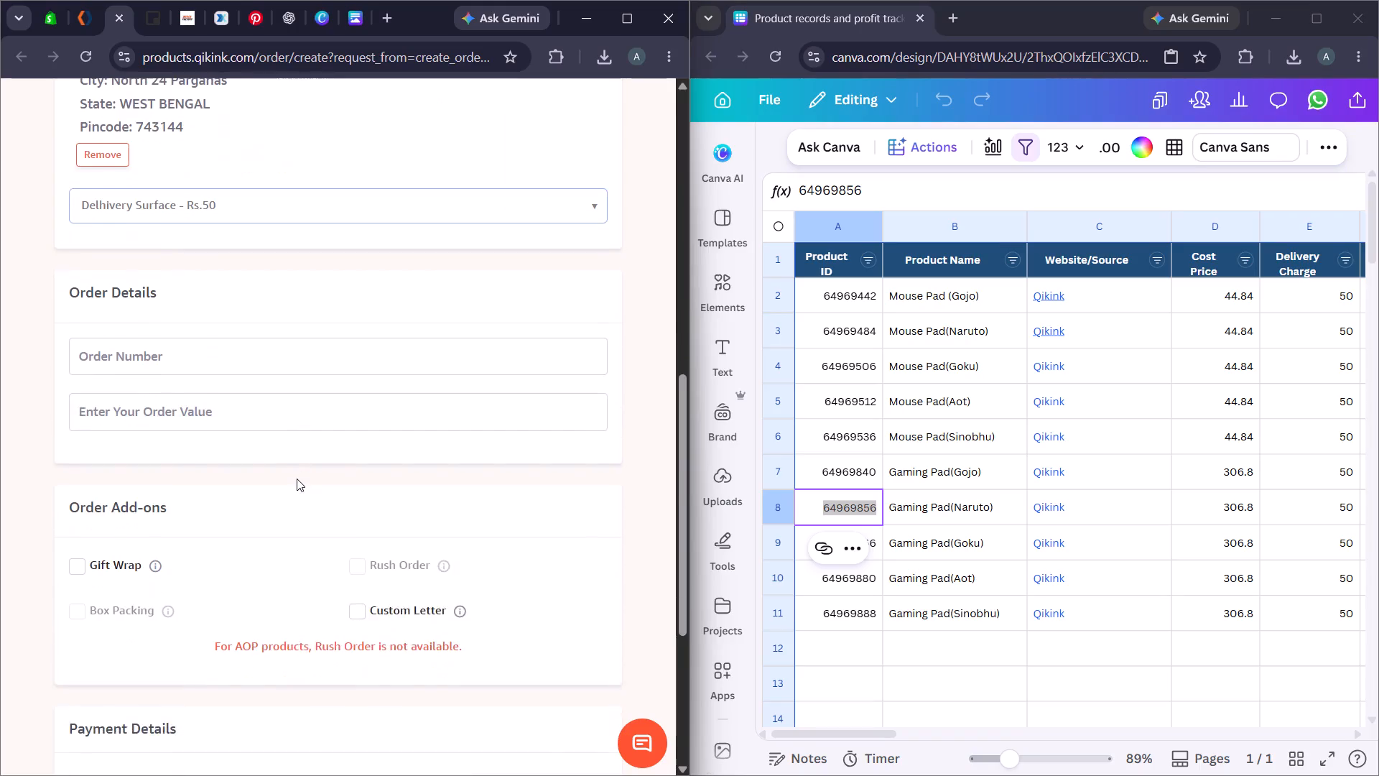
{"action": "scroll", "coordinate": [297, 479], "scroll_direction": "down", "scroll_amount": 4}
{"action": "scroll", "coordinate": [654, 504], "scroll_direction": "left", "scroll_amount": 1}
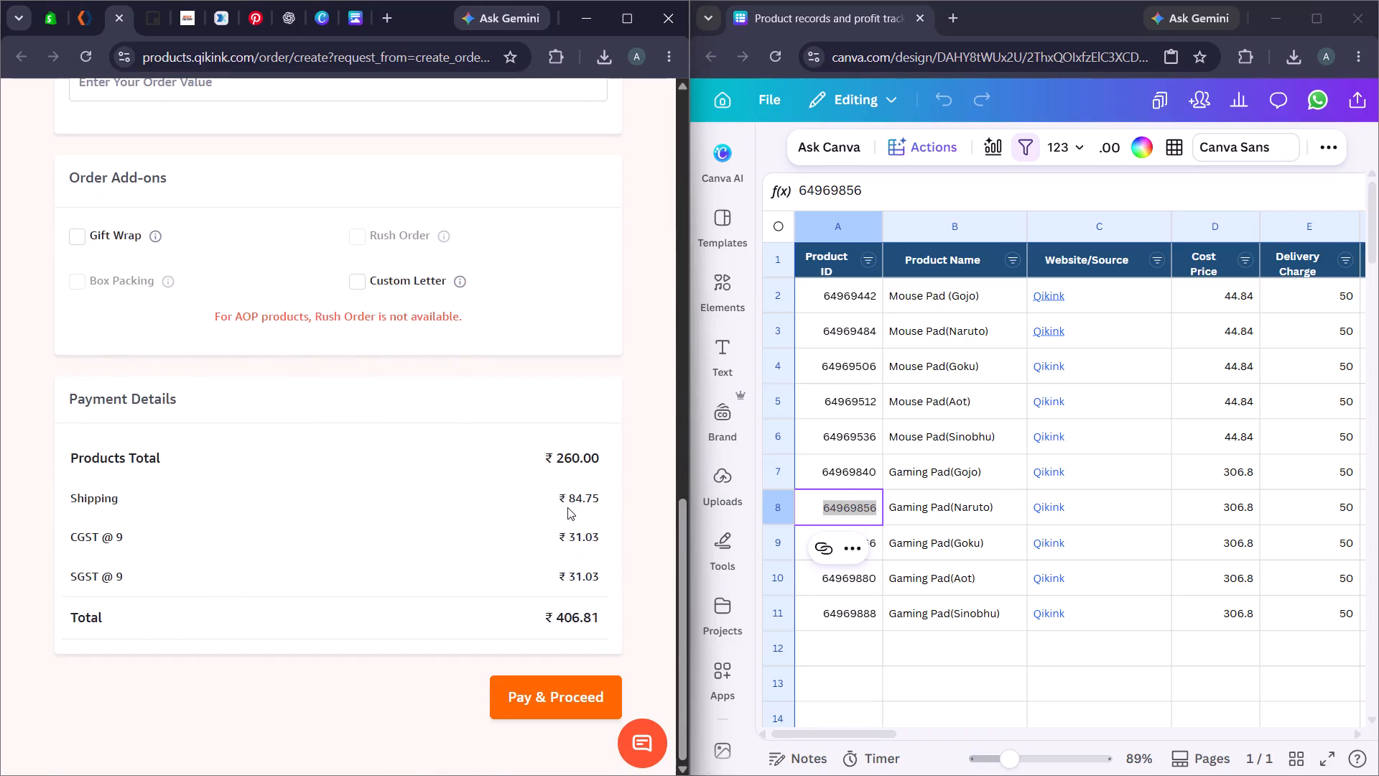
{"action": "scroll", "coordinate": [567, 507], "scroll_direction": "left", "scroll_amount": 1}
{"action": "scroll", "coordinate": [1062, 444], "scroll_direction": "left", "scroll_amount": 7}
{"action": "scroll", "coordinate": [1062, 444], "scroll_direction": "right", "scroll_amount": 1}
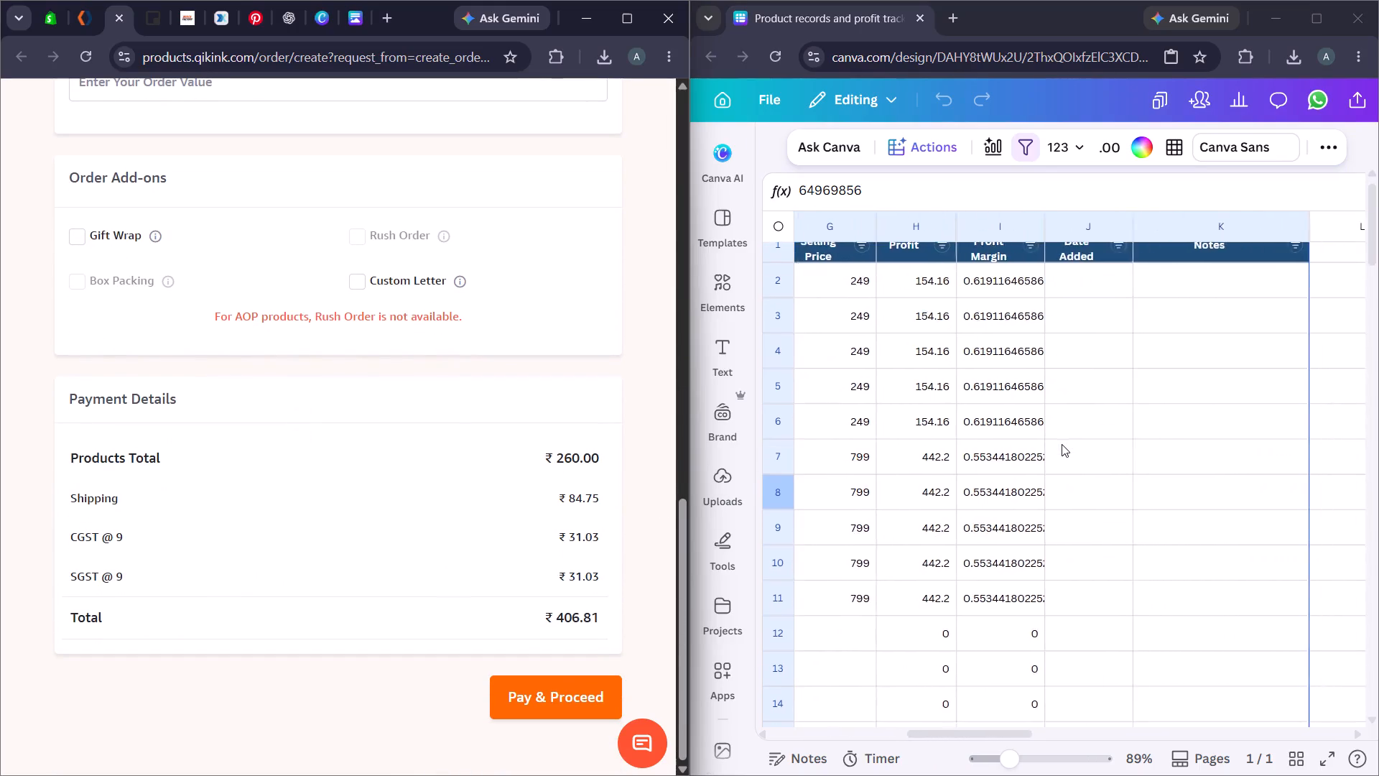
{"action": "scroll", "coordinate": [1062, 444], "scroll_direction": "right", "scroll_amount": 1}
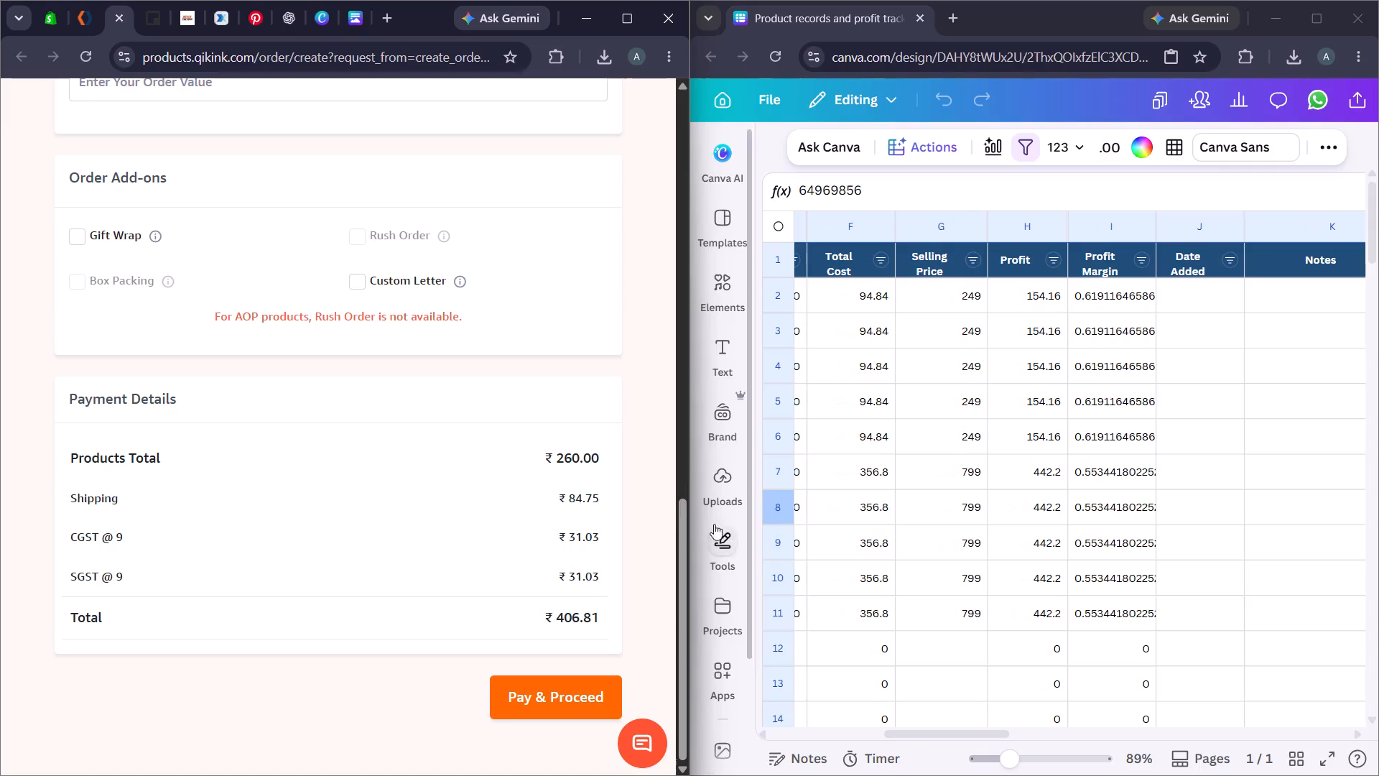
Increase the Gaming Pad quantity in the order to 11.
{"action": "scroll", "coordinate": [549, 487], "scroll_direction": "up", "scroll_amount": 1}
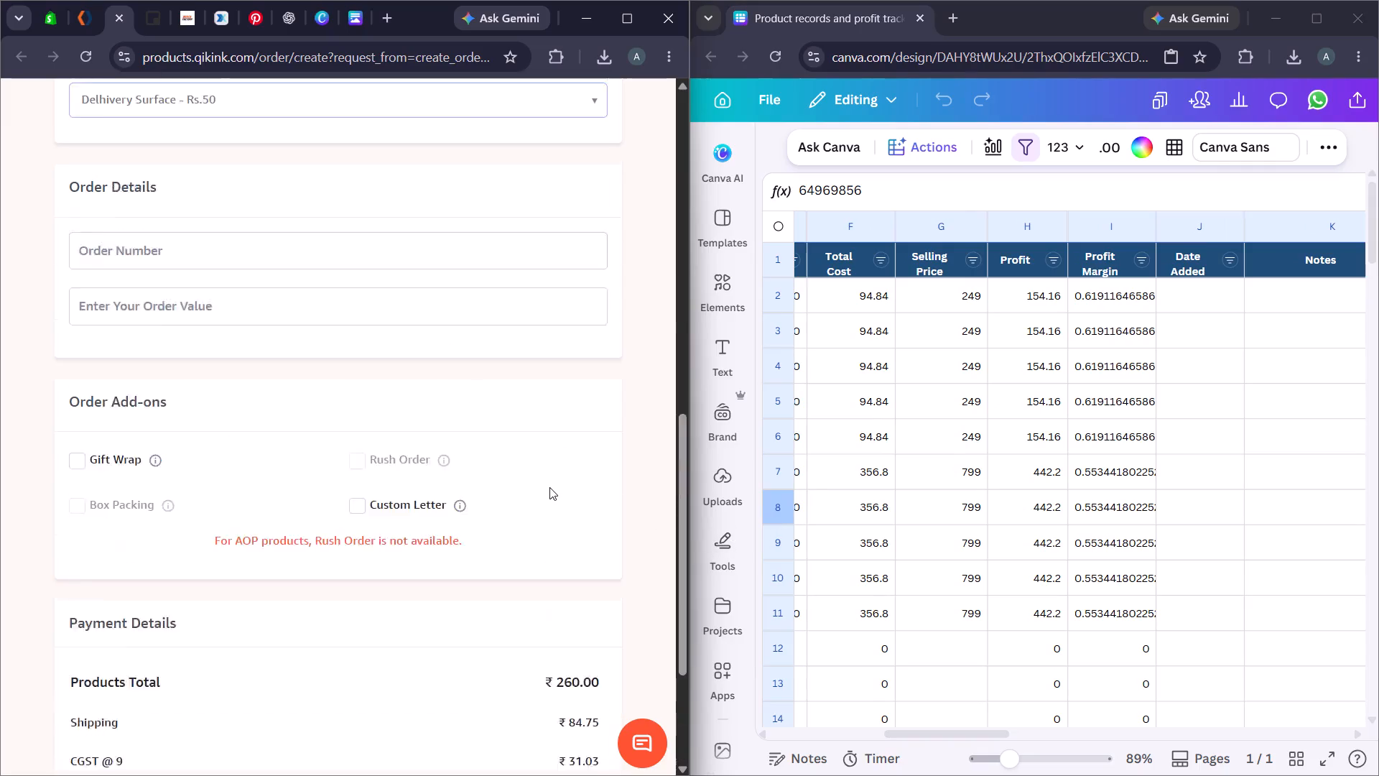
{"action": "scroll", "coordinate": [549, 487], "scroll_direction": "up", "scroll_amount": 1}
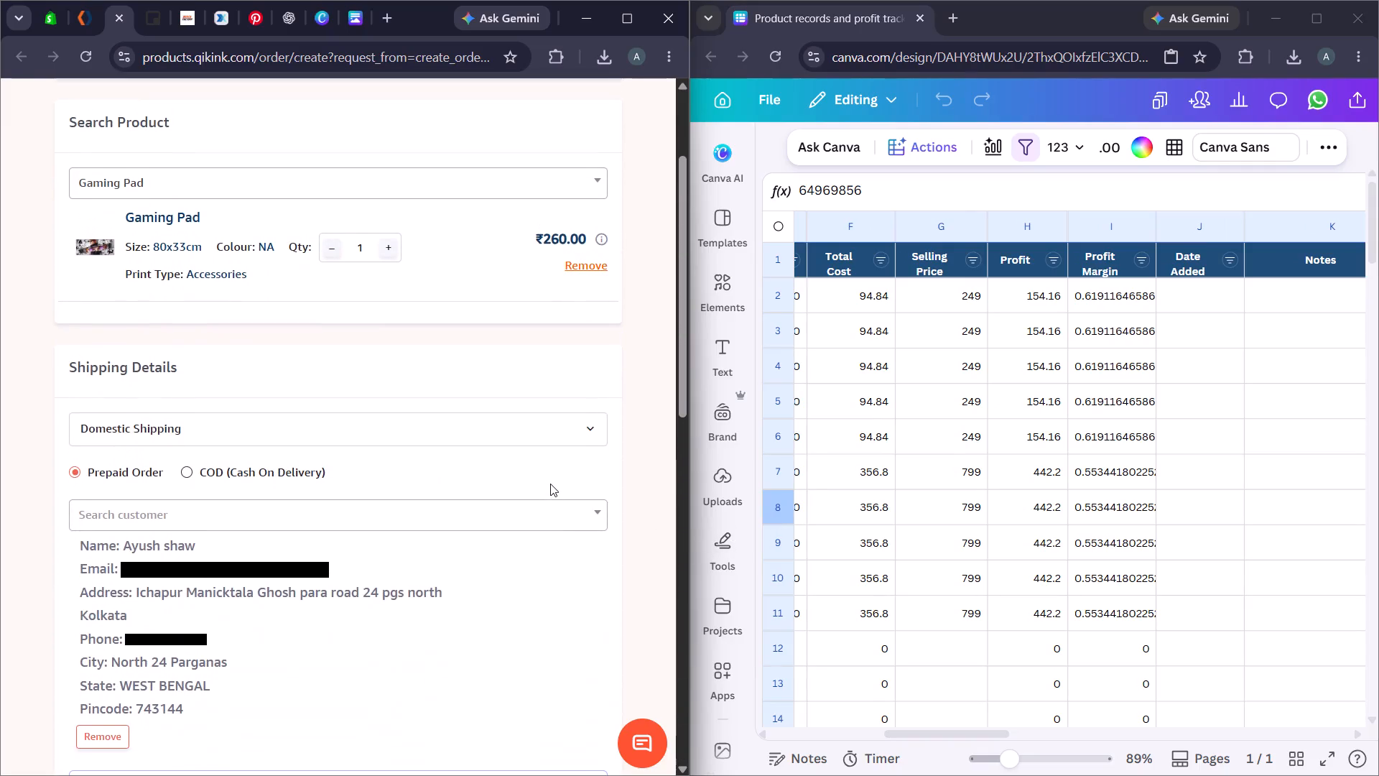
{"action": "scroll", "coordinate": [551, 483], "scroll_direction": "up", "scroll_amount": 1}
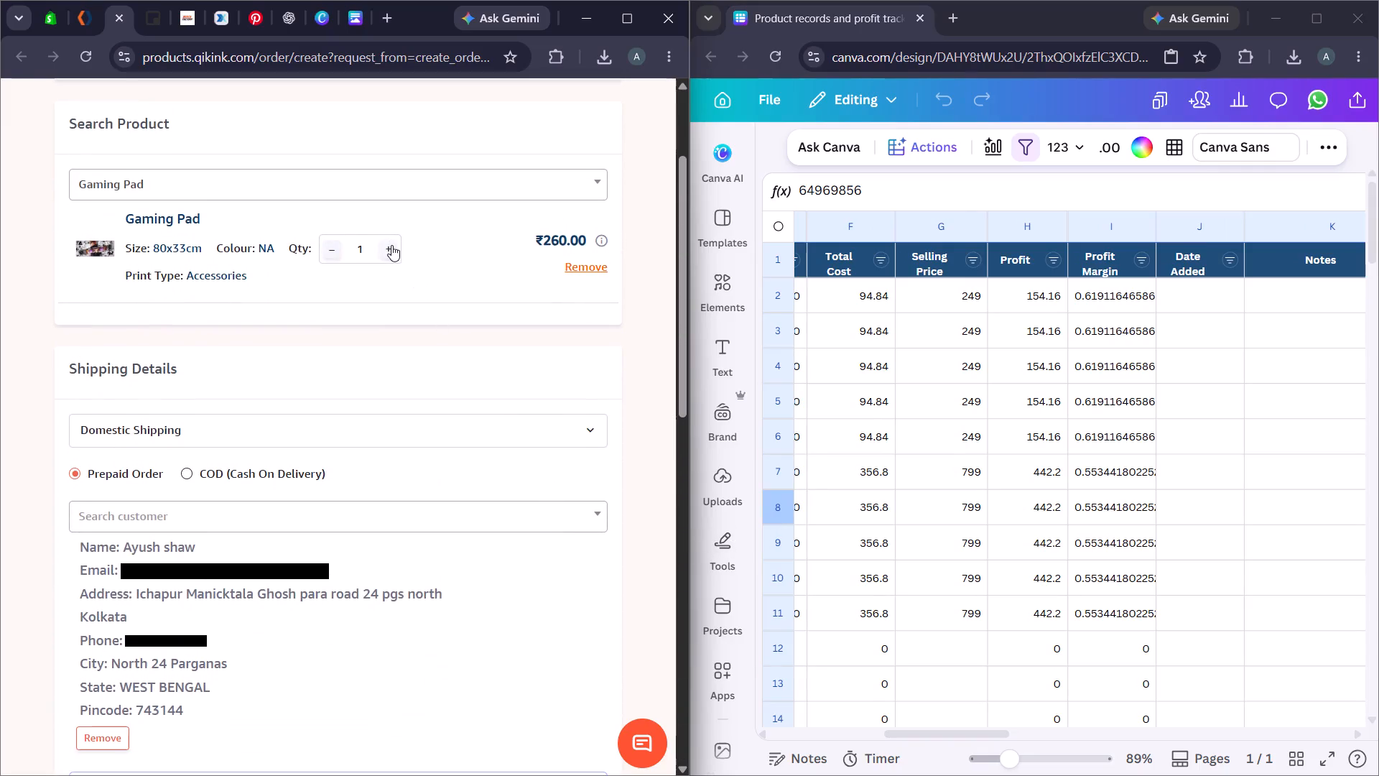
{"action": "triple_click", "coordinate": [391, 245]}
{"action": "triple_click", "coordinate": [391, 245]}
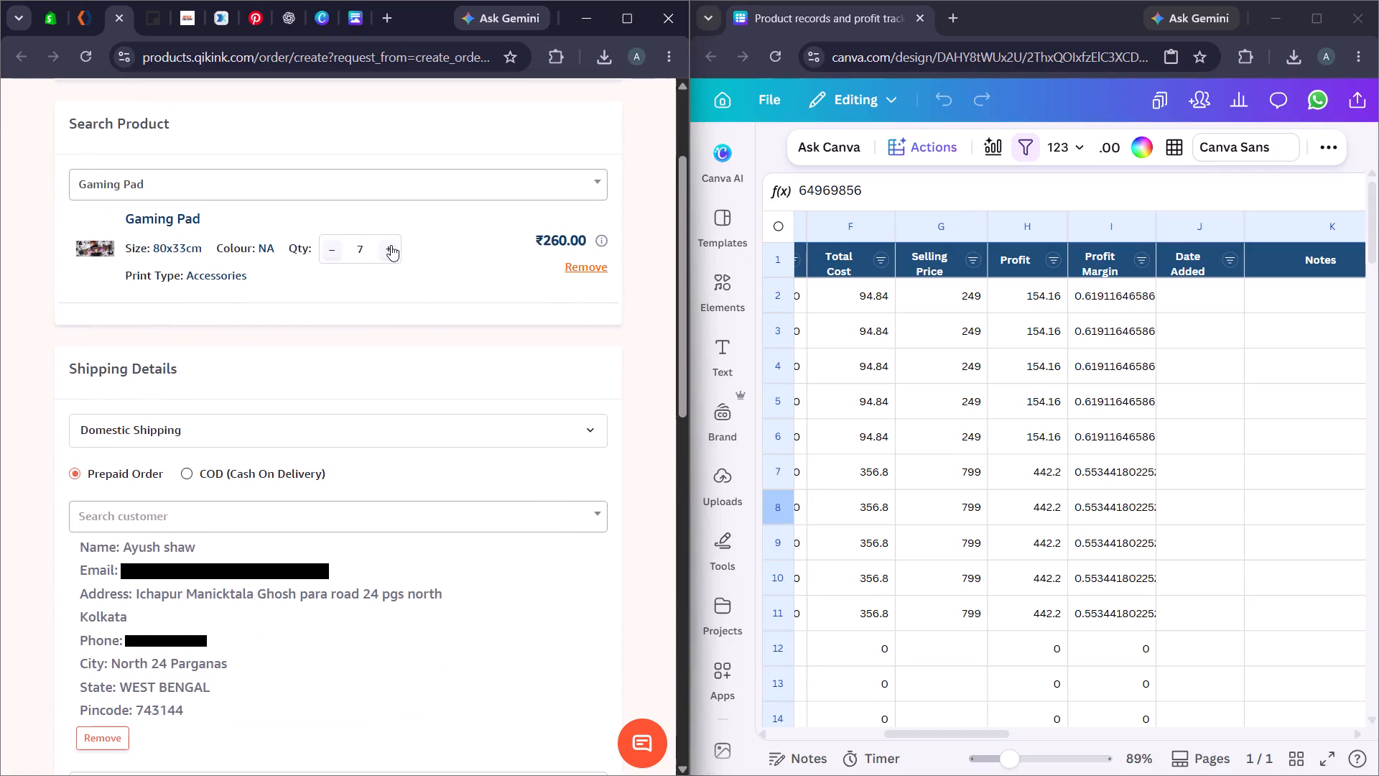
{"action": "triple_click", "coordinate": [391, 245]}
{"action": "left_click", "coordinate": [391, 245]}
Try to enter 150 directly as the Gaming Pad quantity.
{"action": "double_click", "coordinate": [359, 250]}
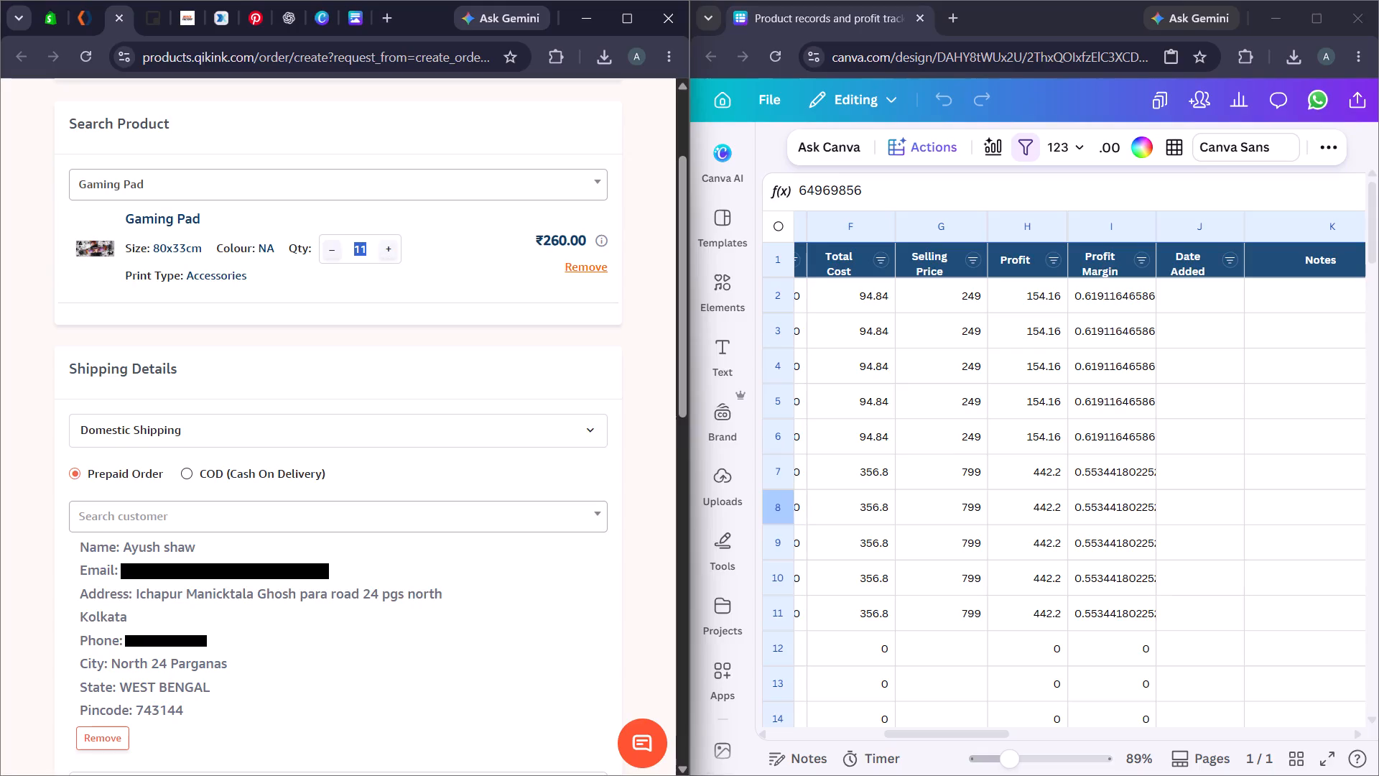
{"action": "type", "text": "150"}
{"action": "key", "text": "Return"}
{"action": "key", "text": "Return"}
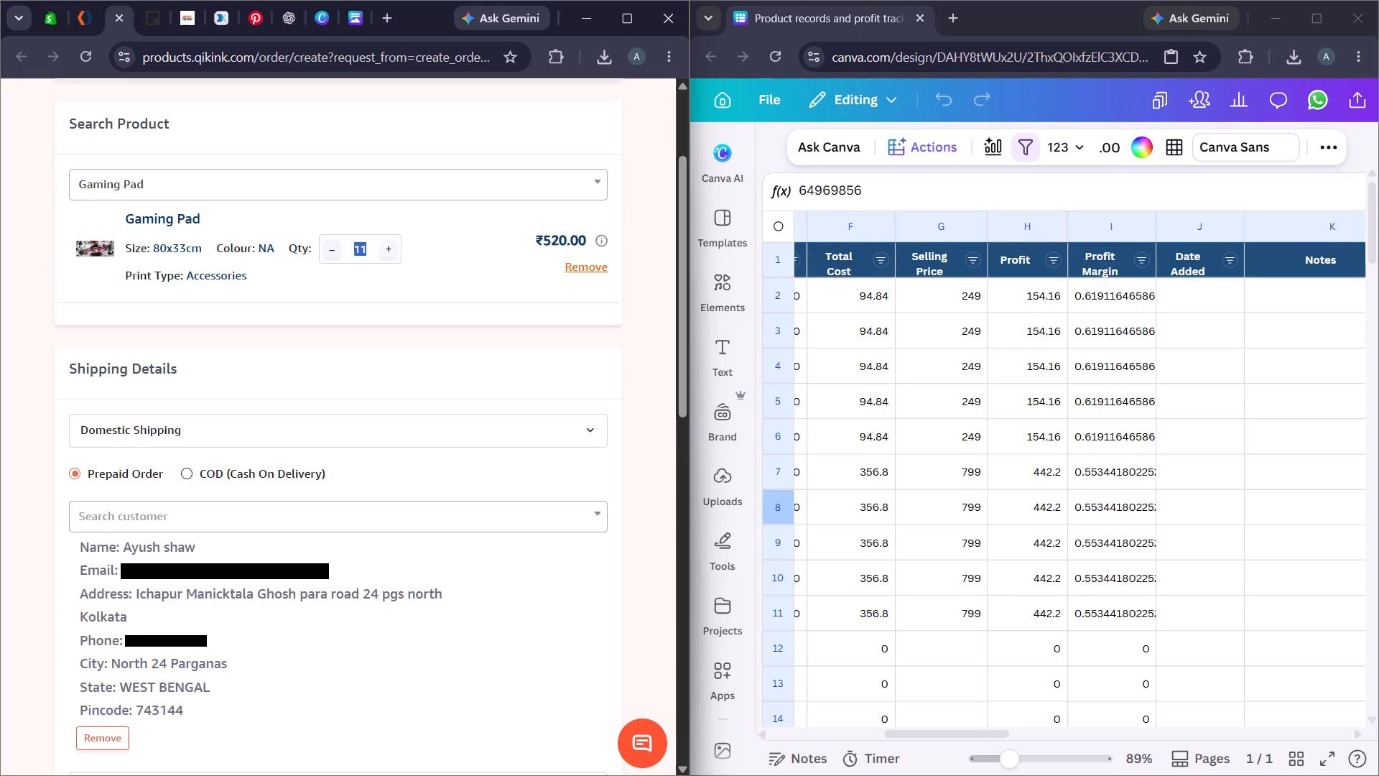
Increase the Gaming Pad quantity to 16.
{"action": "triple_click", "coordinate": [395, 249]}
{"action": "double_click", "coordinate": [395, 249]}
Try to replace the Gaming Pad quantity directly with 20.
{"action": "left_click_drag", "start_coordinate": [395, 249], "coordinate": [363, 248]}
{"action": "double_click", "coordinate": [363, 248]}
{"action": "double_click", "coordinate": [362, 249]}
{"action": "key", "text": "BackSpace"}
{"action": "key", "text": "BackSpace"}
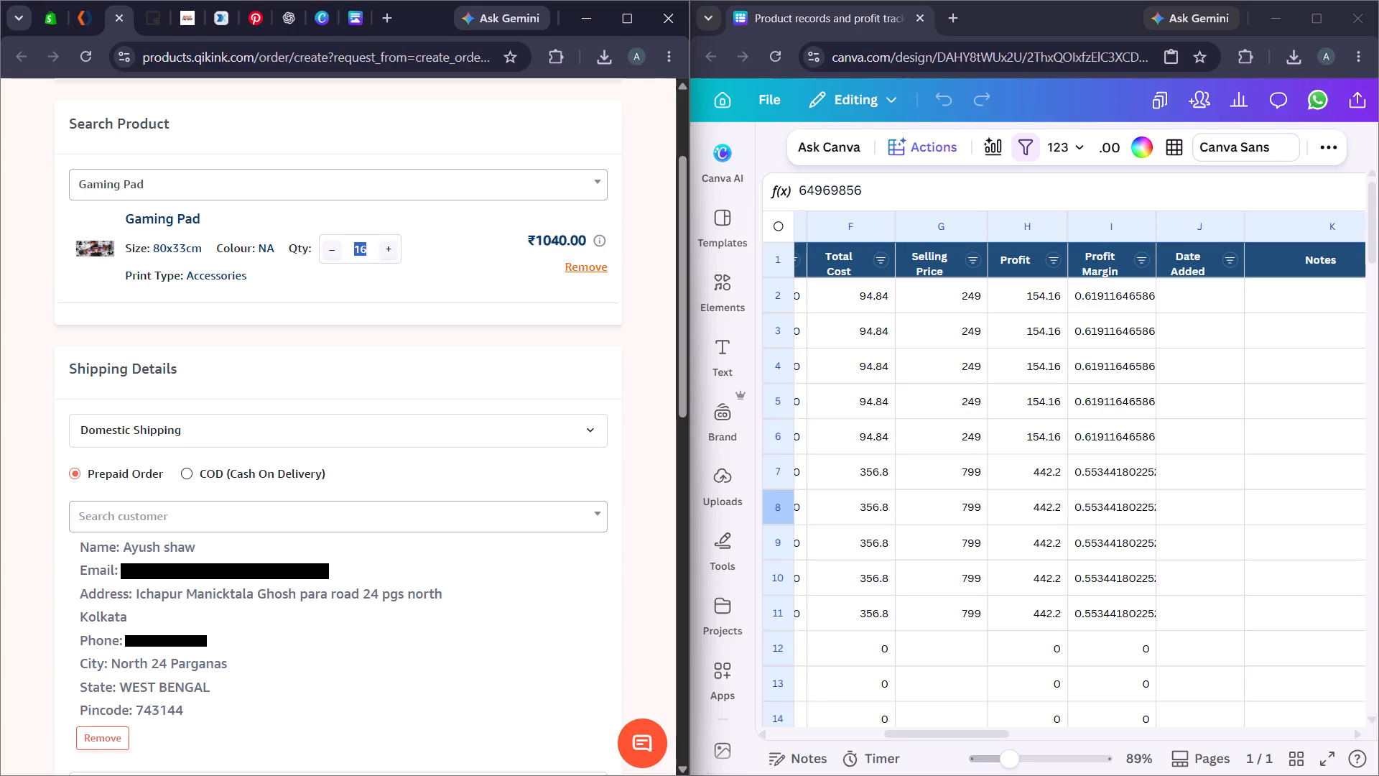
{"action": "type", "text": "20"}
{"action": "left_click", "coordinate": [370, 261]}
Increase the Gaming Pad quantity step by step to about 100 units.
{"action": "triple_click", "coordinate": [398, 252]}
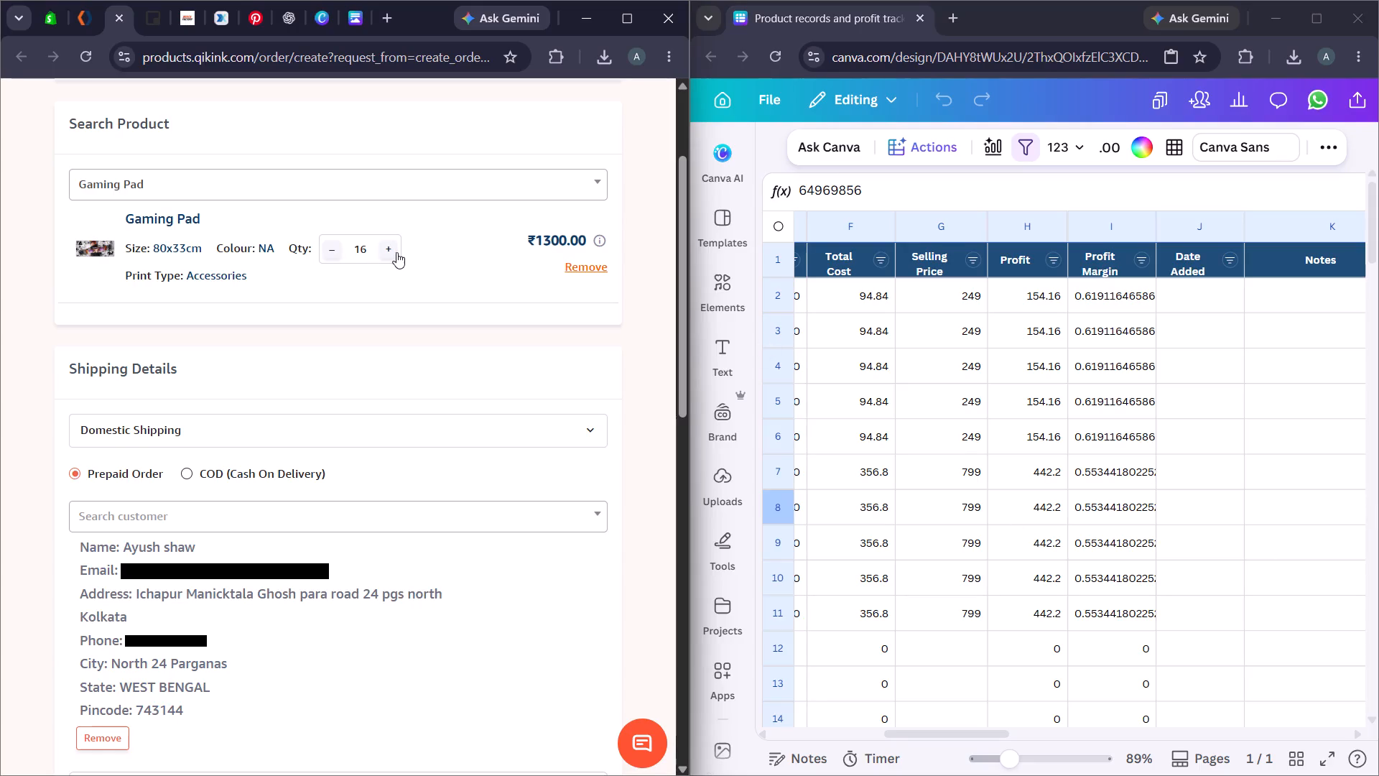
{"action": "double_click", "coordinate": [396, 251]}
{"action": "triple_click", "coordinate": [391, 249]}
{"action": "triple_click", "coordinate": [391, 249]}
{"action": "triple_click", "coordinate": [391, 249]}
{"action": "triple_click", "coordinate": [391, 249]}
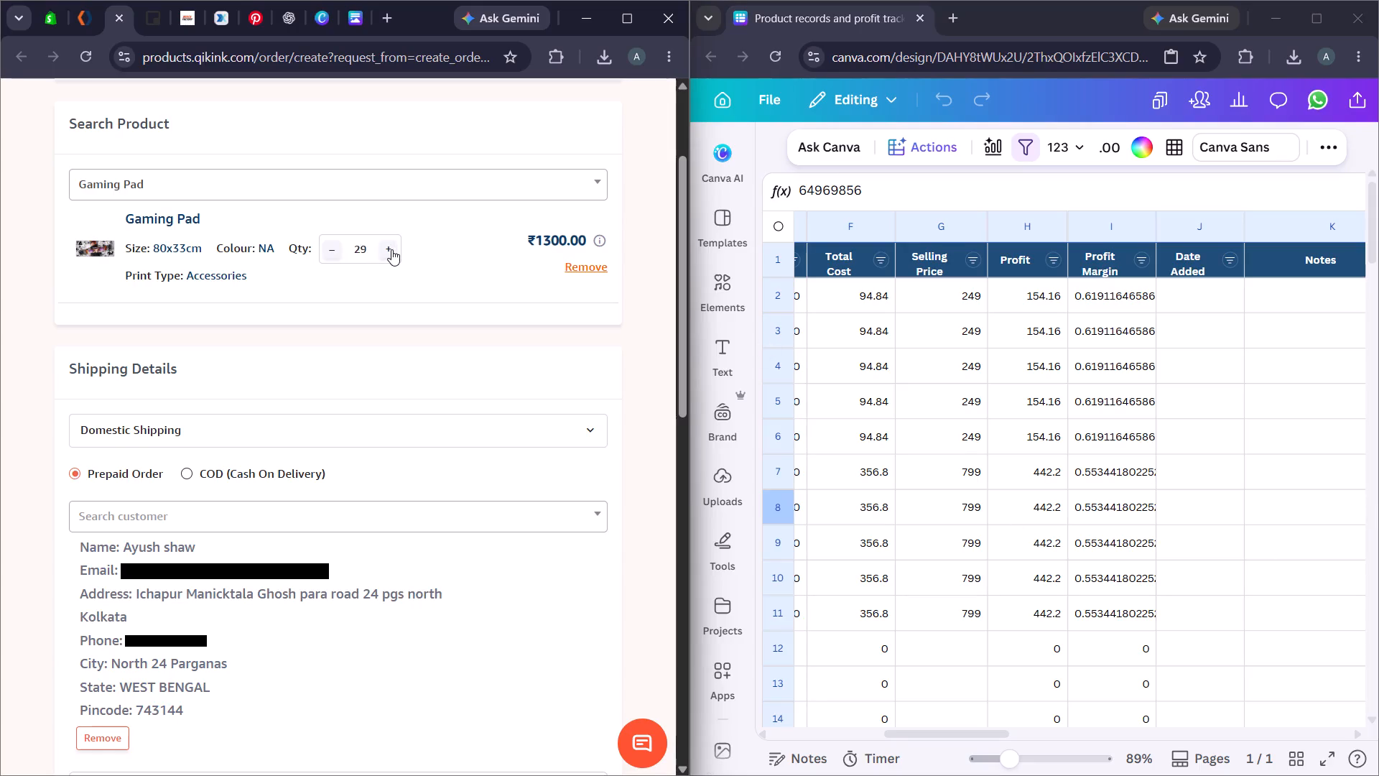
{"action": "triple_click", "coordinate": [391, 249]}
{"action": "left_click_drag", "start_coordinate": [473, 246], "coordinate": [482, 246]}
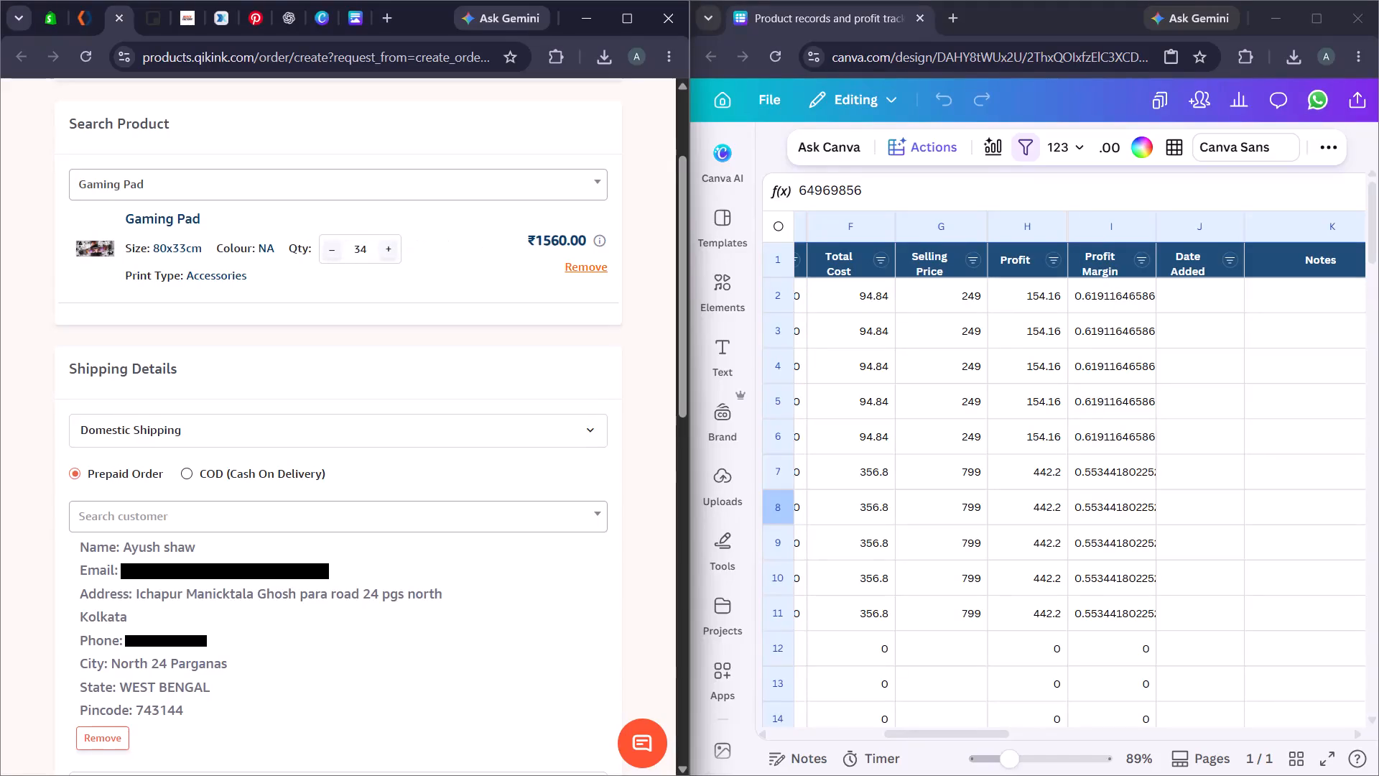
{"action": "triple_click", "coordinate": [396, 247]}
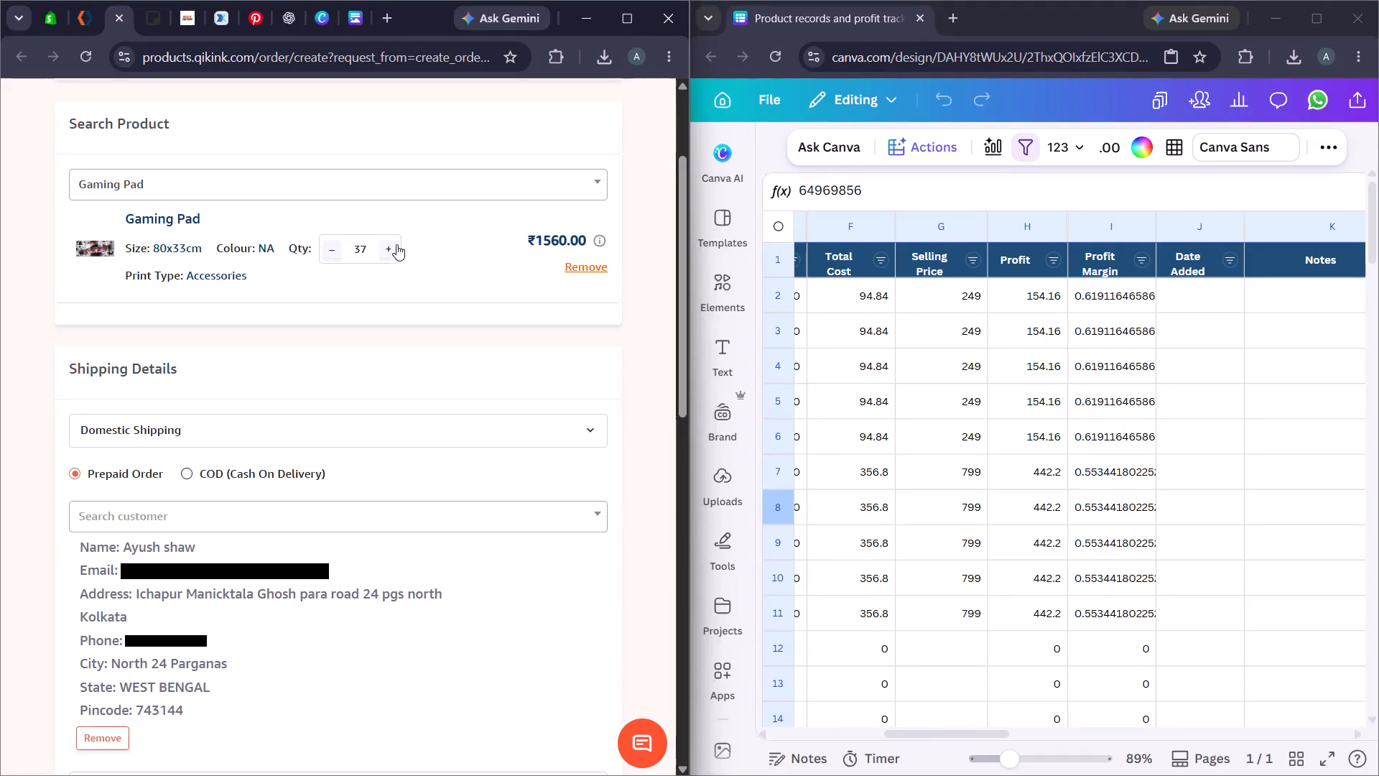
{"action": "double_click", "coordinate": [396, 244]}
{"action": "double_click", "coordinate": [400, 240]}
{"action": "double_click", "coordinate": [389, 246]}
{"action": "right_click", "coordinate": [389, 246]}
{"action": "triple_click", "coordinate": [389, 246]}
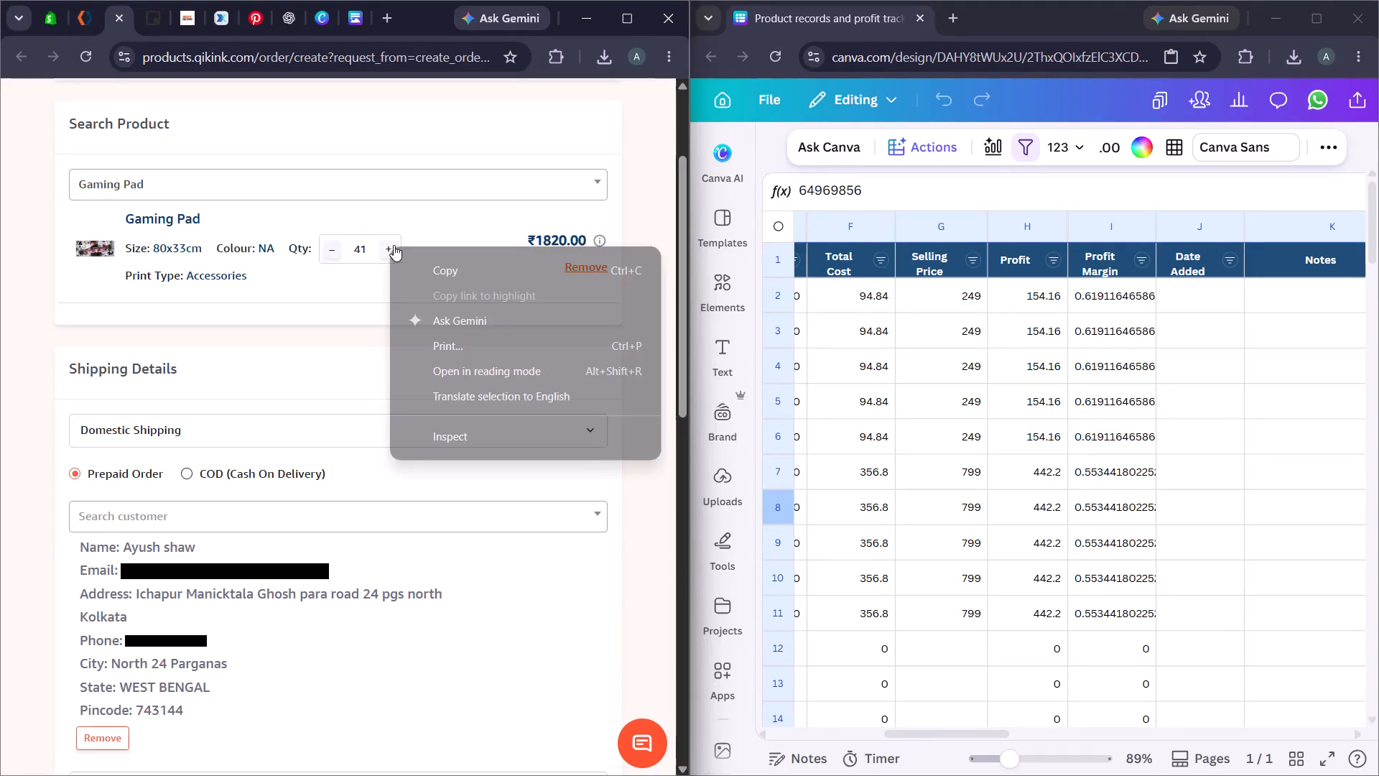
{"action": "triple_click", "coordinate": [394, 245]}
{"action": "left_click", "coordinate": [353, 245]}
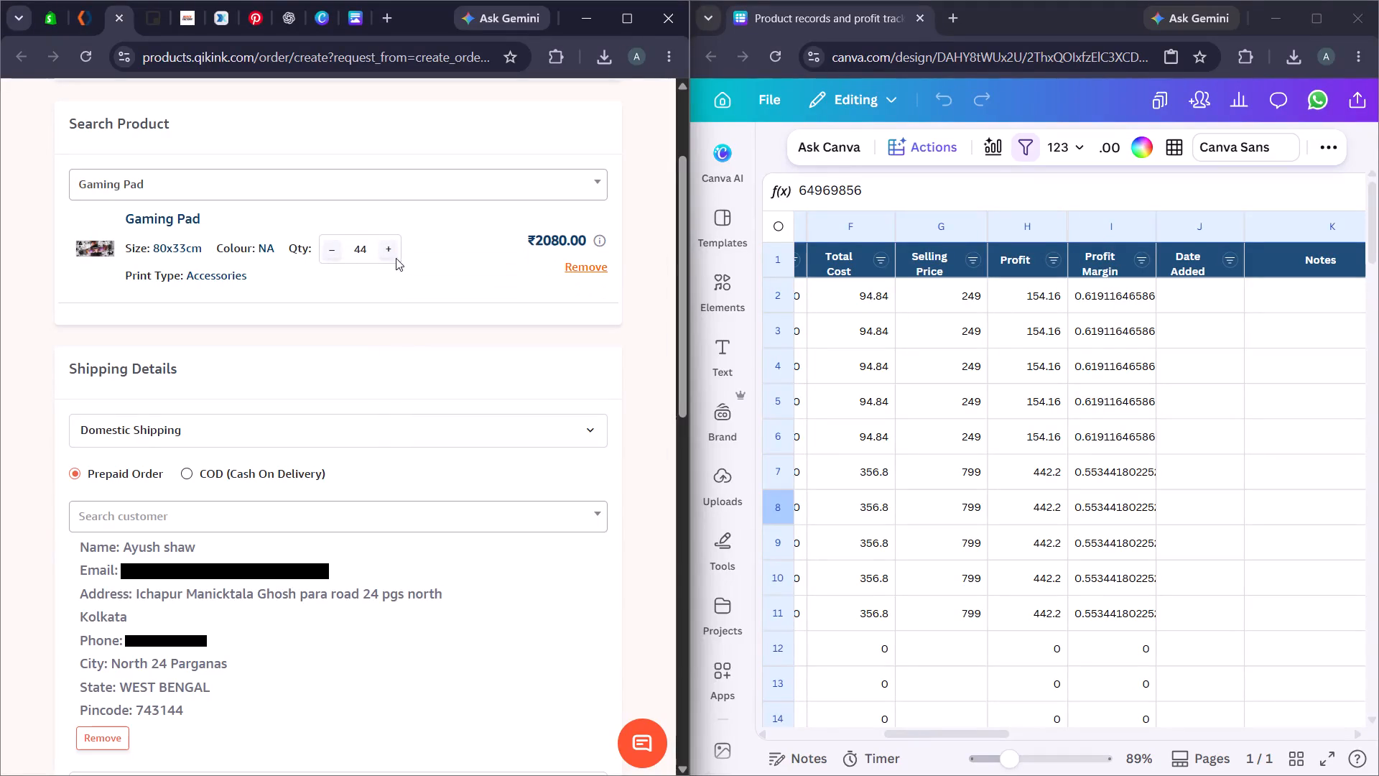
{"action": "triple_click", "coordinate": [393, 255]}
{"action": "triple_click", "coordinate": [391, 252]}
{"action": "triple_click", "coordinate": [390, 252]}
{"action": "triple_click", "coordinate": [388, 252]}
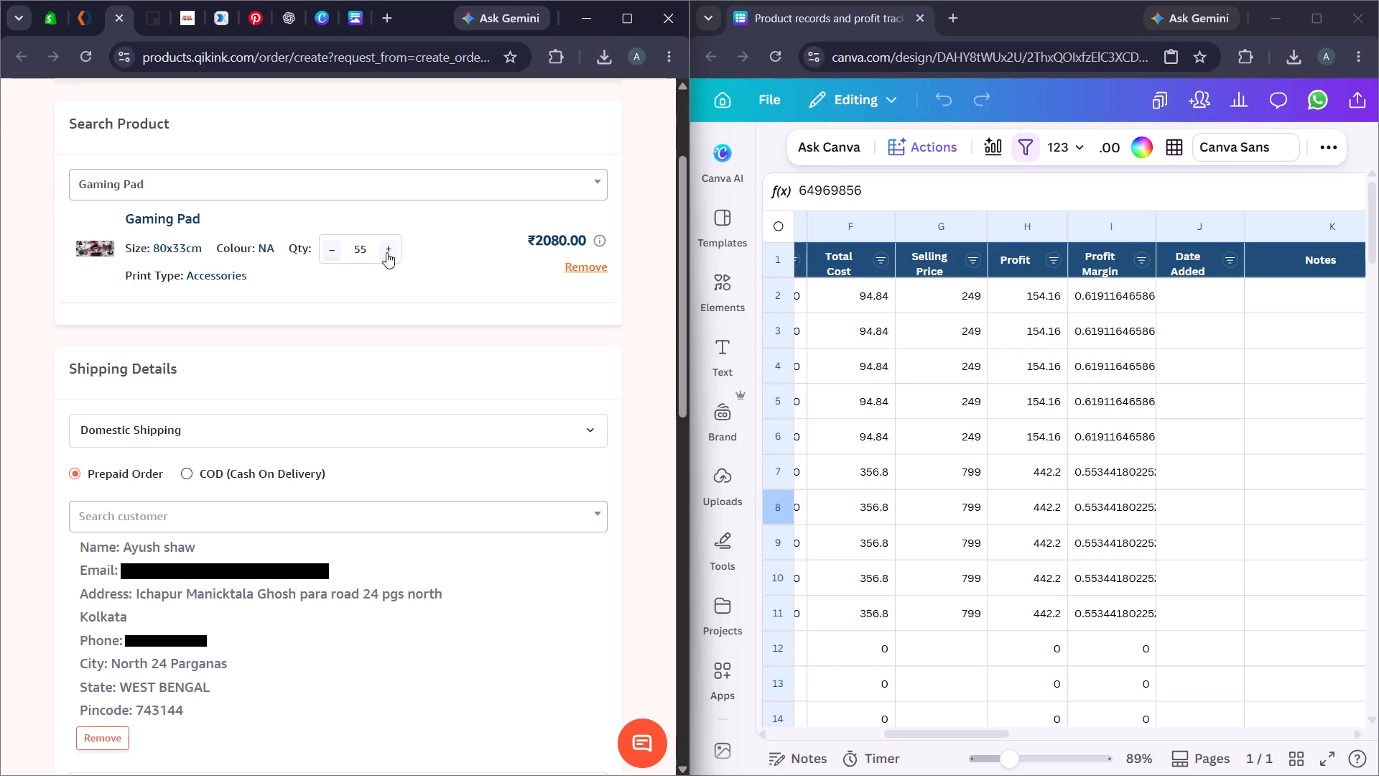
{"action": "triple_click", "coordinate": [386, 252]}
{"action": "triple_click", "coordinate": [386, 252]}
{"action": "triple_click", "coordinate": [385, 252]}
{"action": "triple_click", "coordinate": [383, 251]}
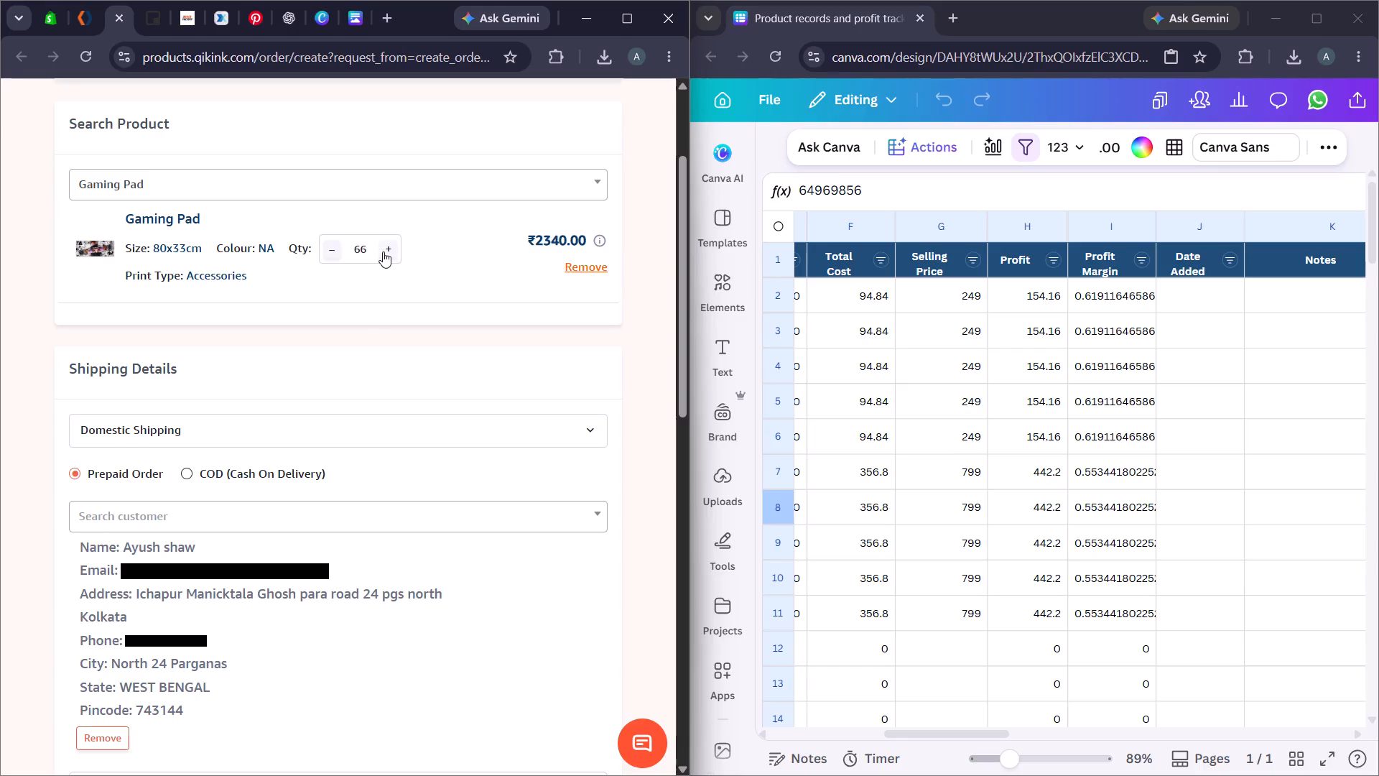
{"action": "triple_click", "coordinate": [383, 251]}
{"action": "triple_click", "coordinate": [383, 251]}
{"action": "triple_click", "coordinate": [383, 251]}
{"action": "triple_click", "coordinate": [383, 251]}
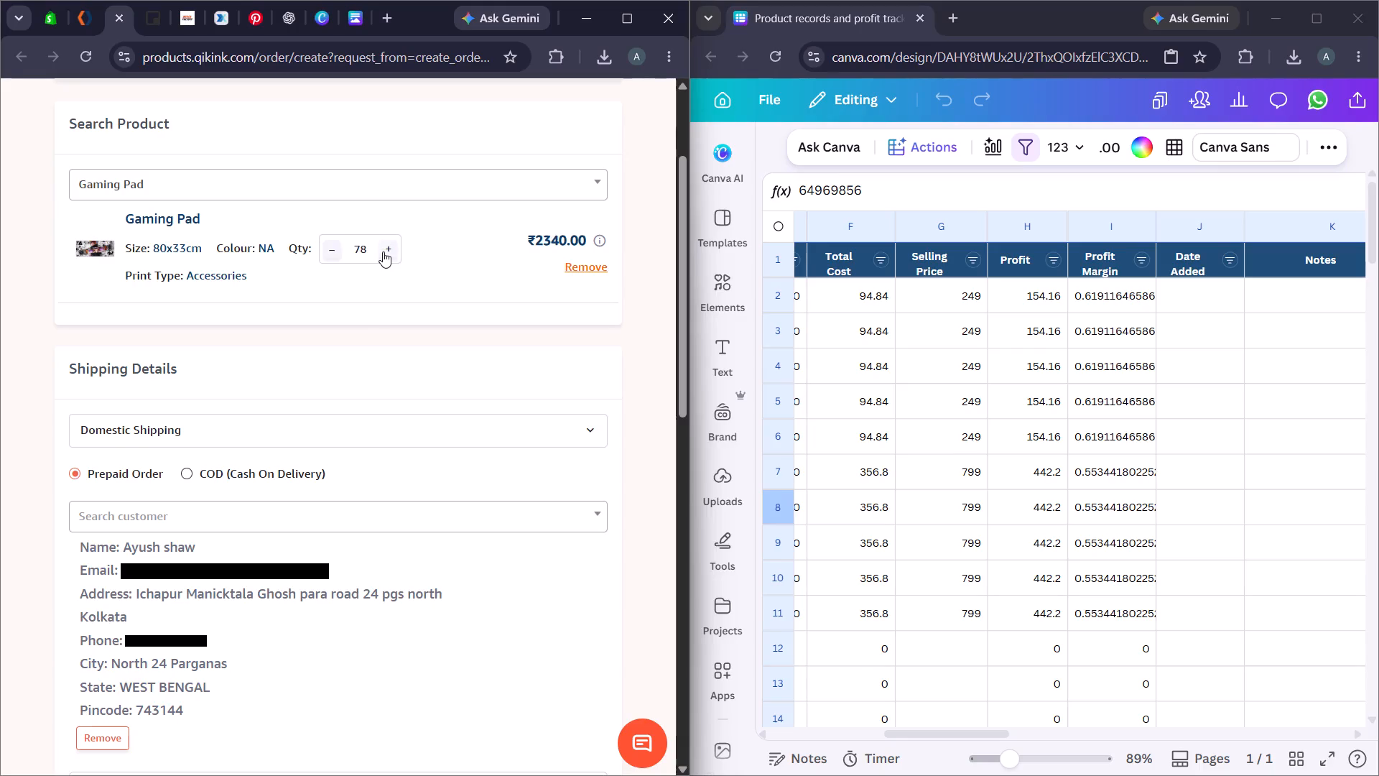
{"action": "triple_click", "coordinate": [383, 251]}
{"action": "triple_click", "coordinate": [383, 251]}
{"action": "triple_click", "coordinate": [383, 251]}
{"action": "triple_click", "coordinate": [382, 251]}
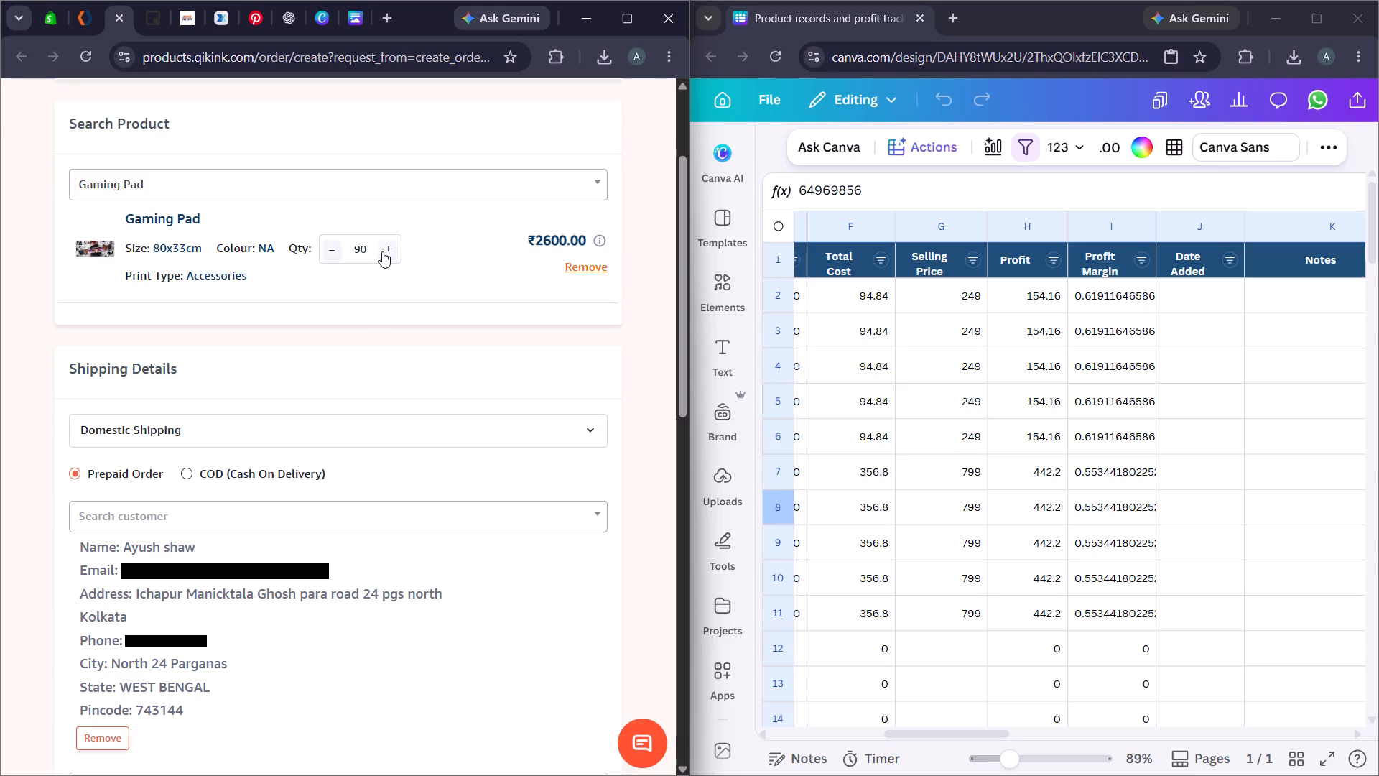
{"action": "triple_click", "coordinate": [382, 251]}
{"action": "triple_click", "coordinate": [383, 249]}
{"action": "triple_click", "coordinate": [384, 249]}
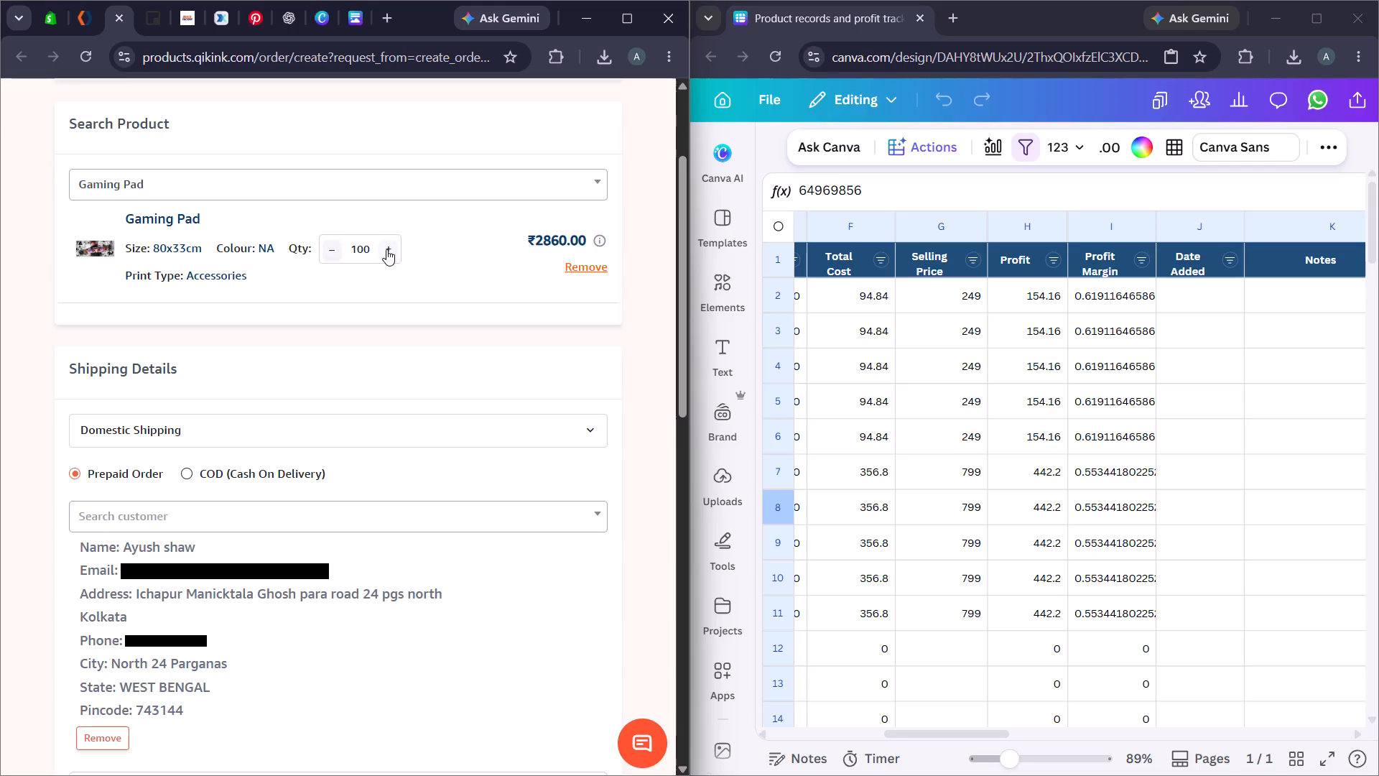
{"action": "double_click", "coordinate": [383, 246]}
Review the payment details and shipping charge for the increased Gaming Pad quantity.
{"action": "scroll", "coordinate": [539, 408], "scroll_direction": "down", "scroll_amount": 8}
{"action": "scroll", "coordinate": [540, 410], "scroll_direction": "up", "scroll_amount": 1}
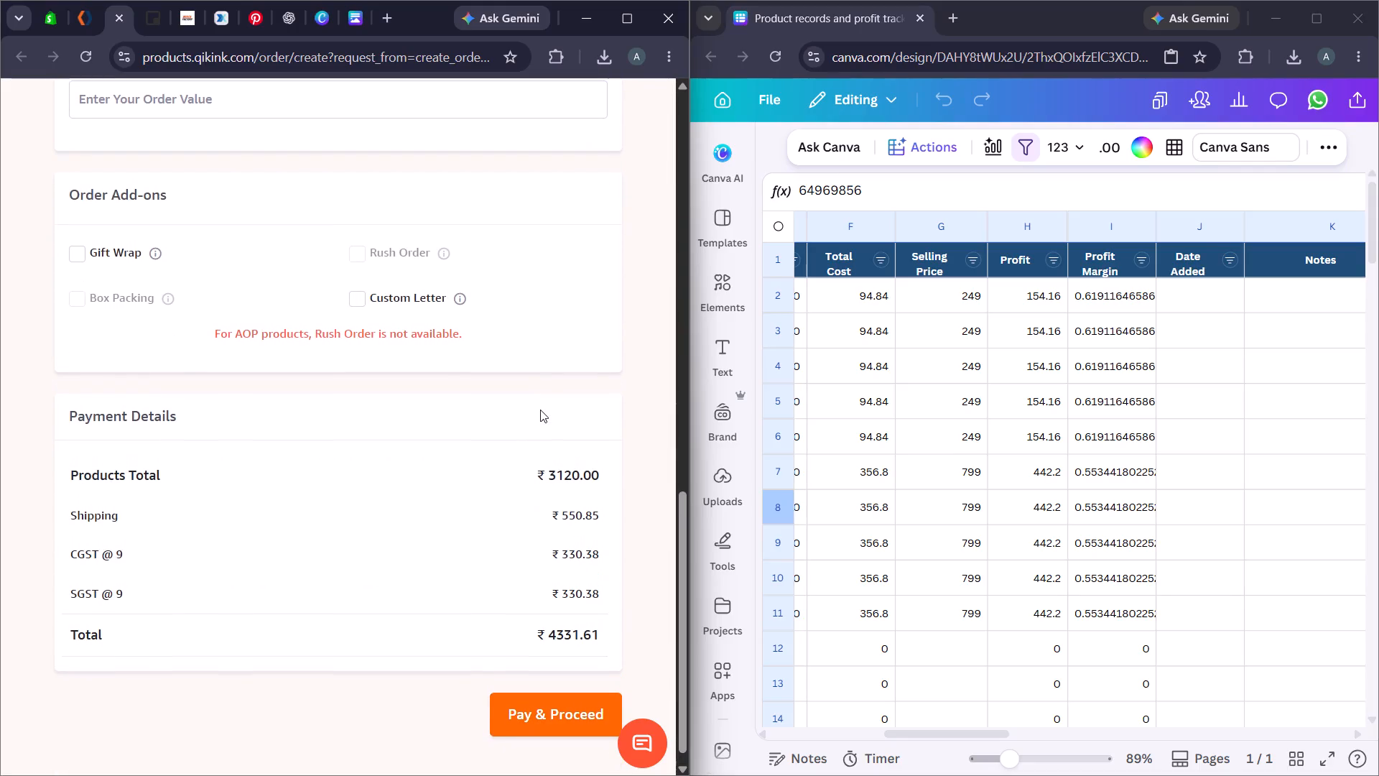
{"action": "scroll", "coordinate": [473, 578], "scroll_direction": "up", "scroll_amount": 13}
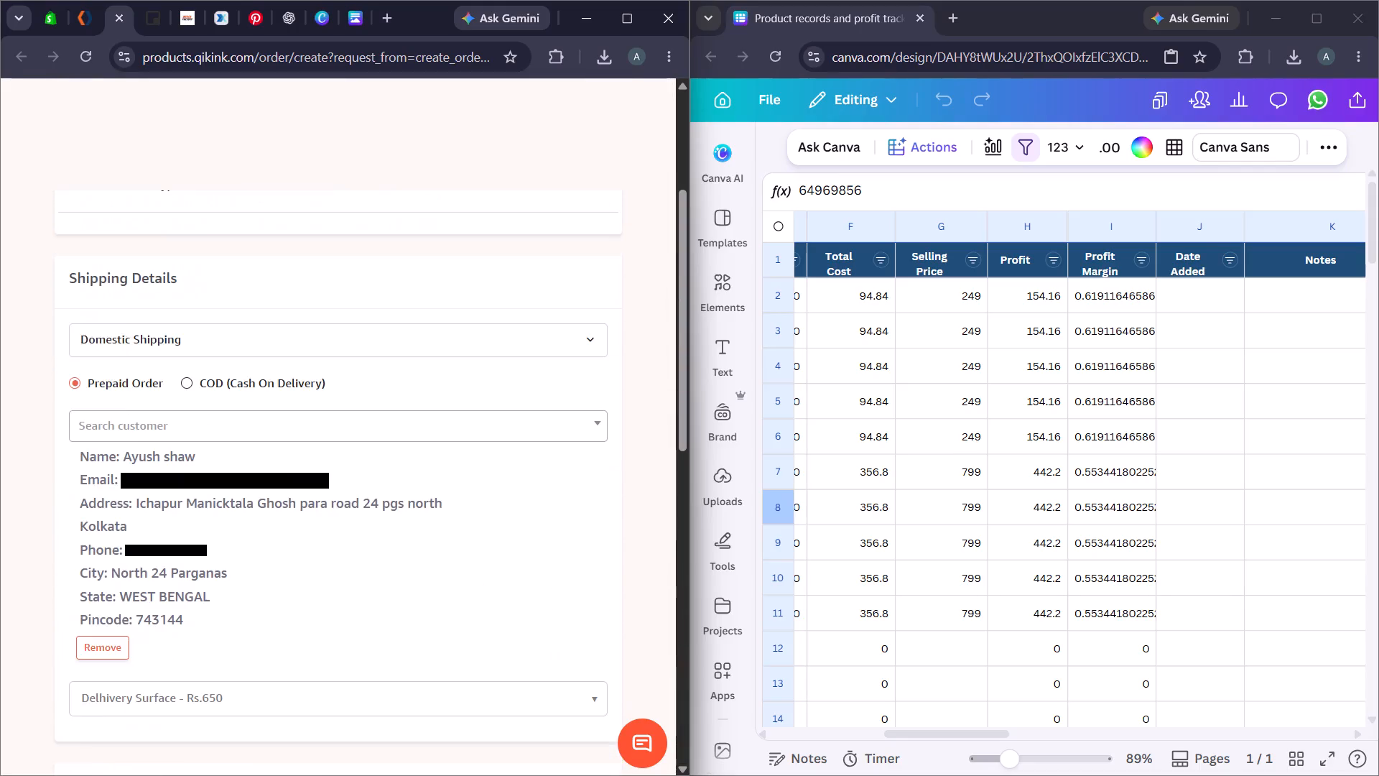
Check the products total, shipping, CGST, SGST and grand total in the payment details for the Gaming Pad order.
{"action": "scroll", "coordinate": [458, 486], "scroll_direction": "down", "scroll_amount": 8}
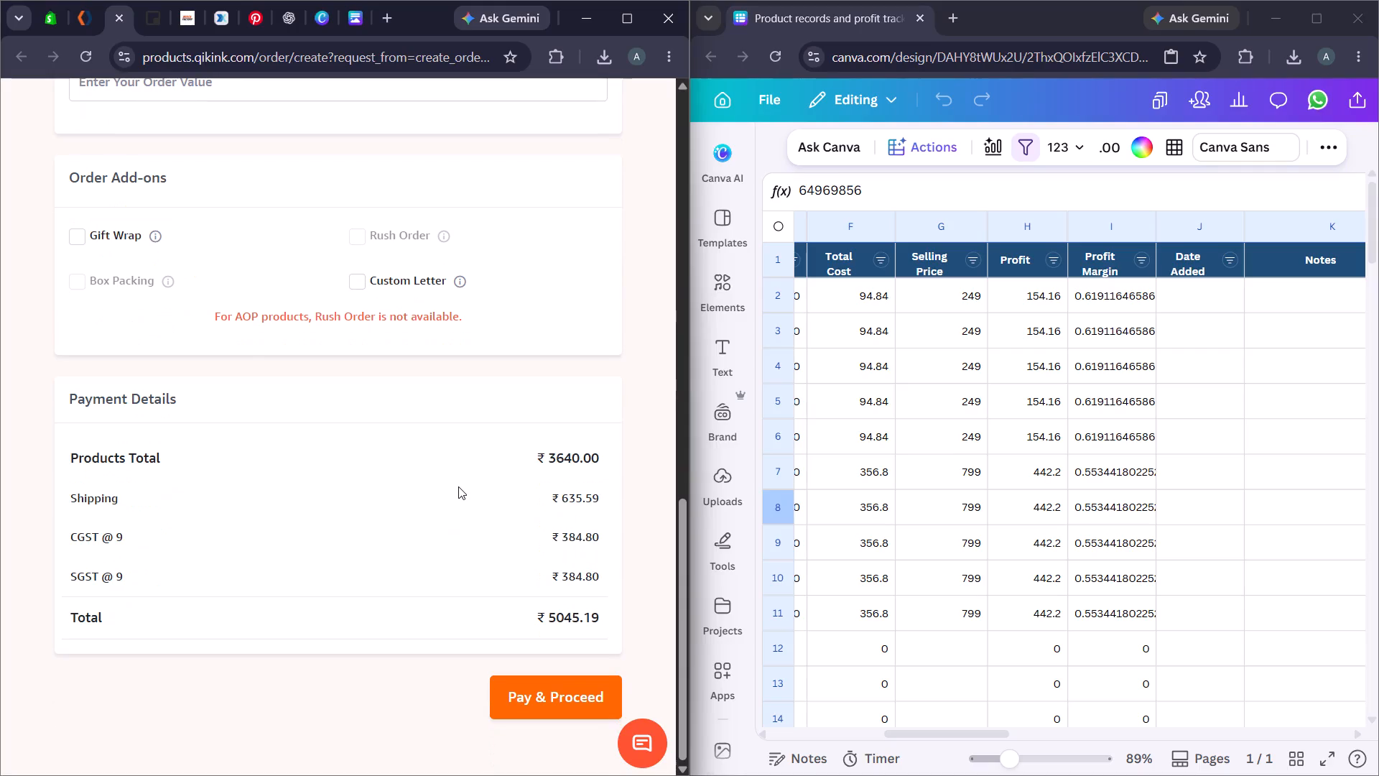
{"action": "scroll", "coordinate": [458, 486], "scroll_direction": "up", "scroll_amount": 9}
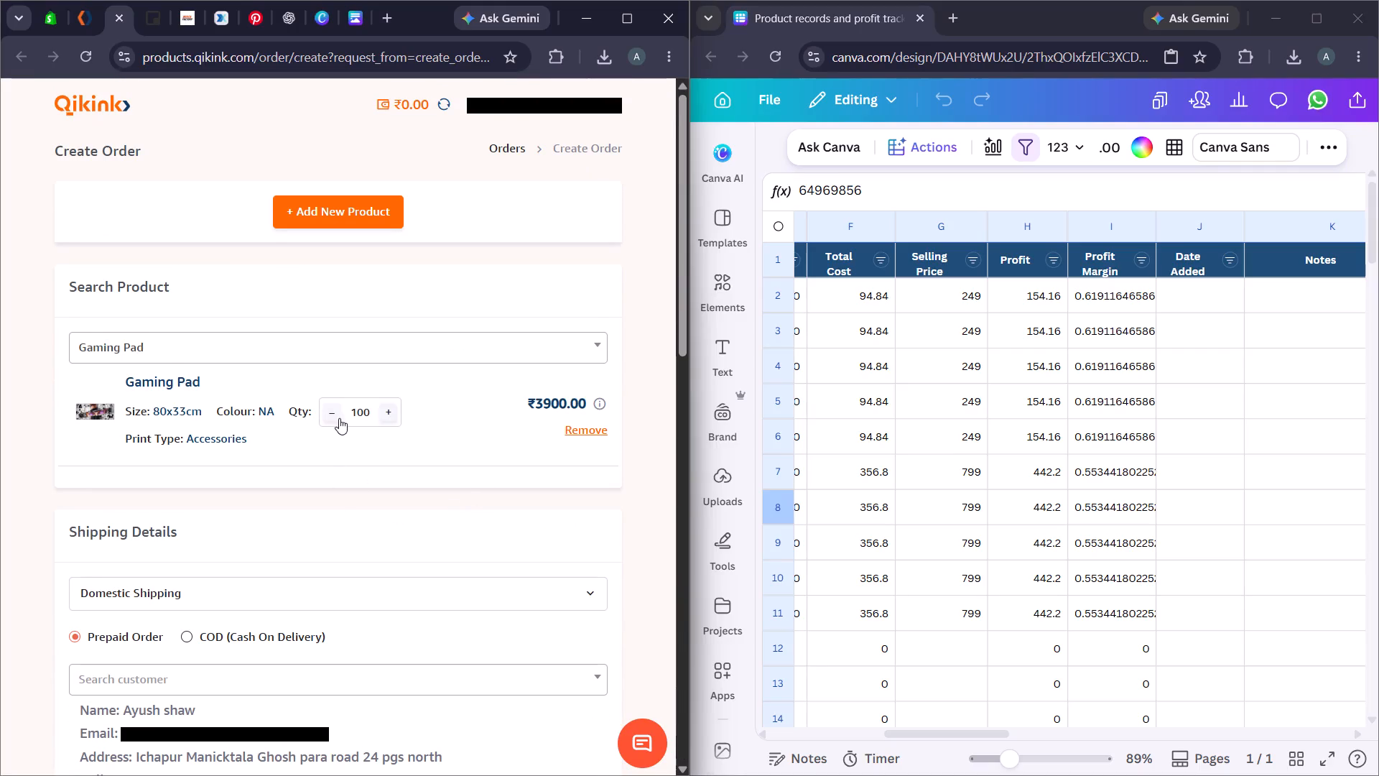
{"action": "scroll", "coordinate": [350, 424], "scroll_direction": "down", "scroll_amount": 10}
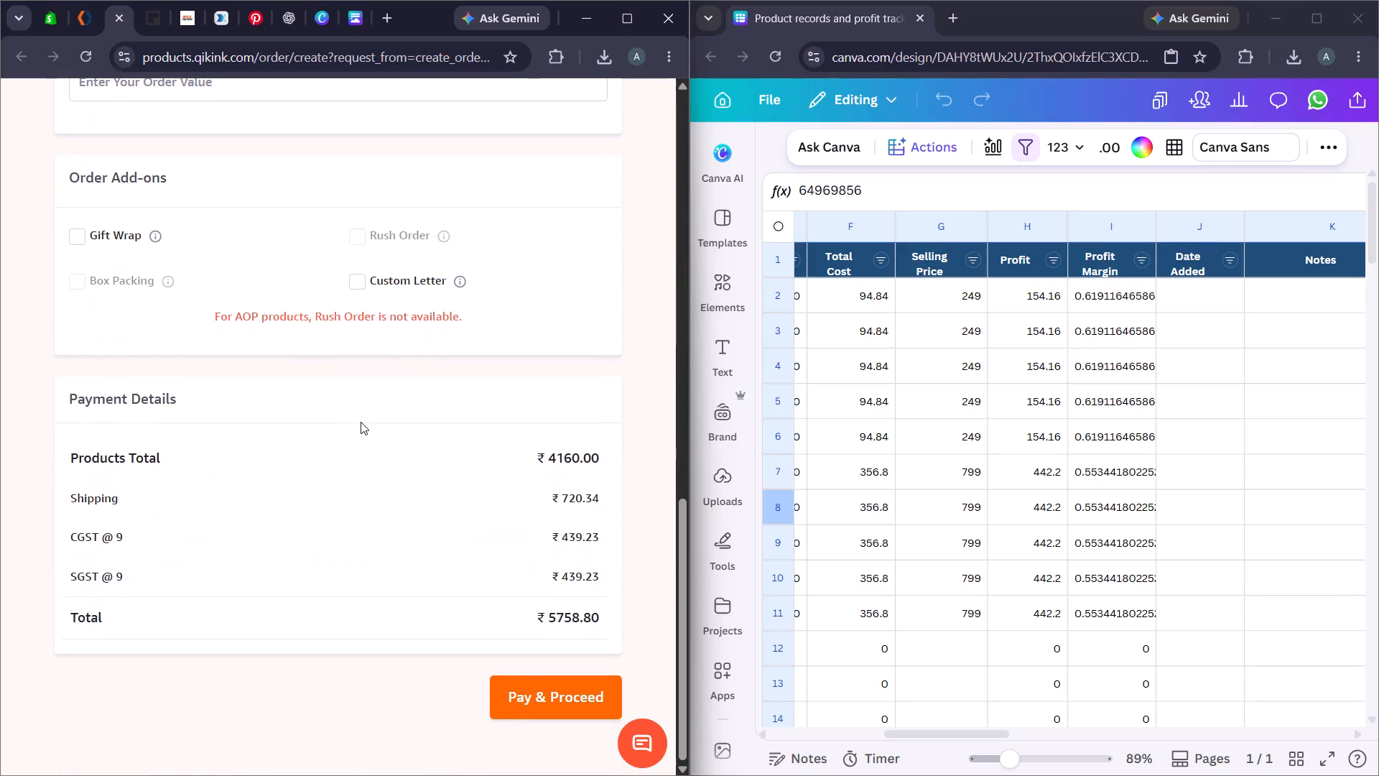
{"action": "scroll", "coordinate": [361, 422], "scroll_direction": "up", "scroll_amount": 9}
{"action": "scroll", "coordinate": [362, 422], "scroll_direction": "down", "scroll_amount": 13}
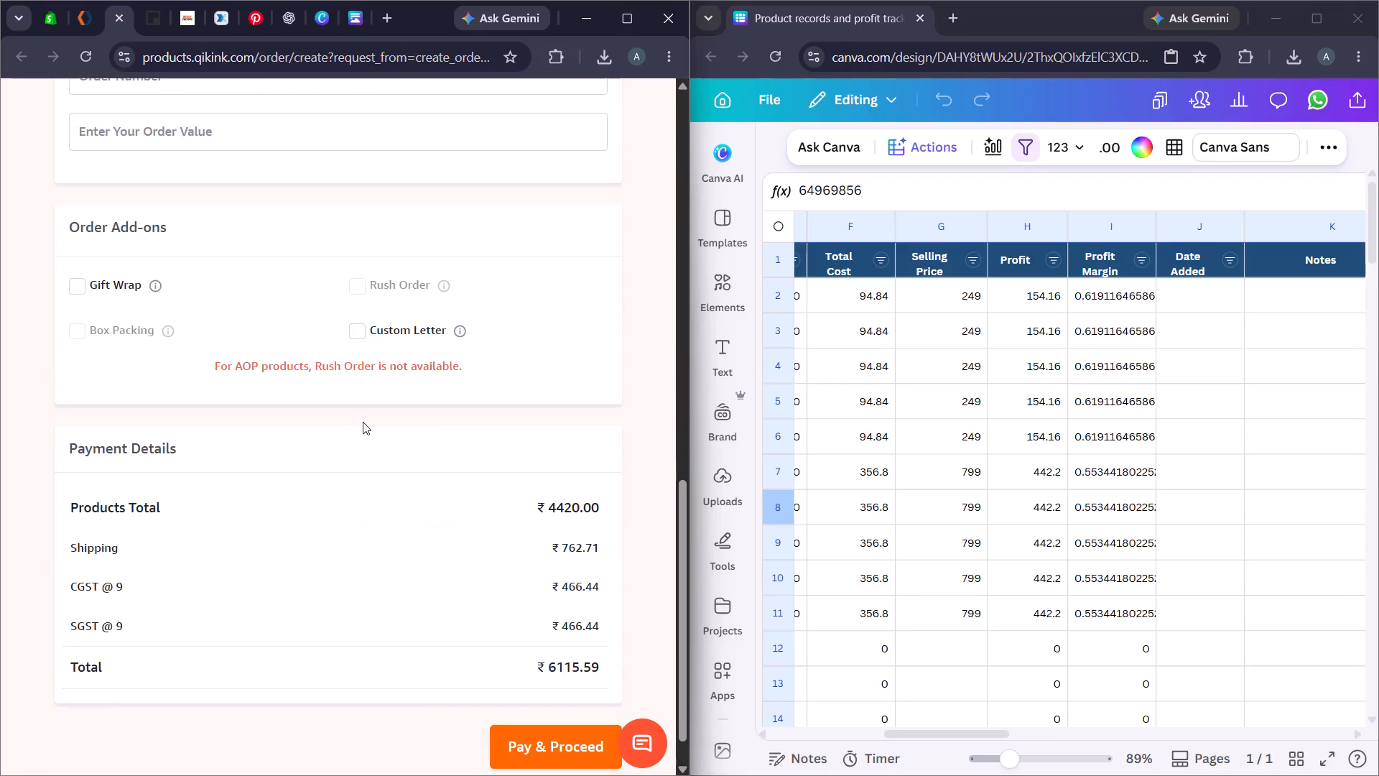
{"action": "scroll", "coordinate": [363, 422], "scroll_direction": "up", "scroll_amount": 11}
{"action": "scroll", "coordinate": [344, 415], "scroll_direction": "down", "scroll_amount": 3}
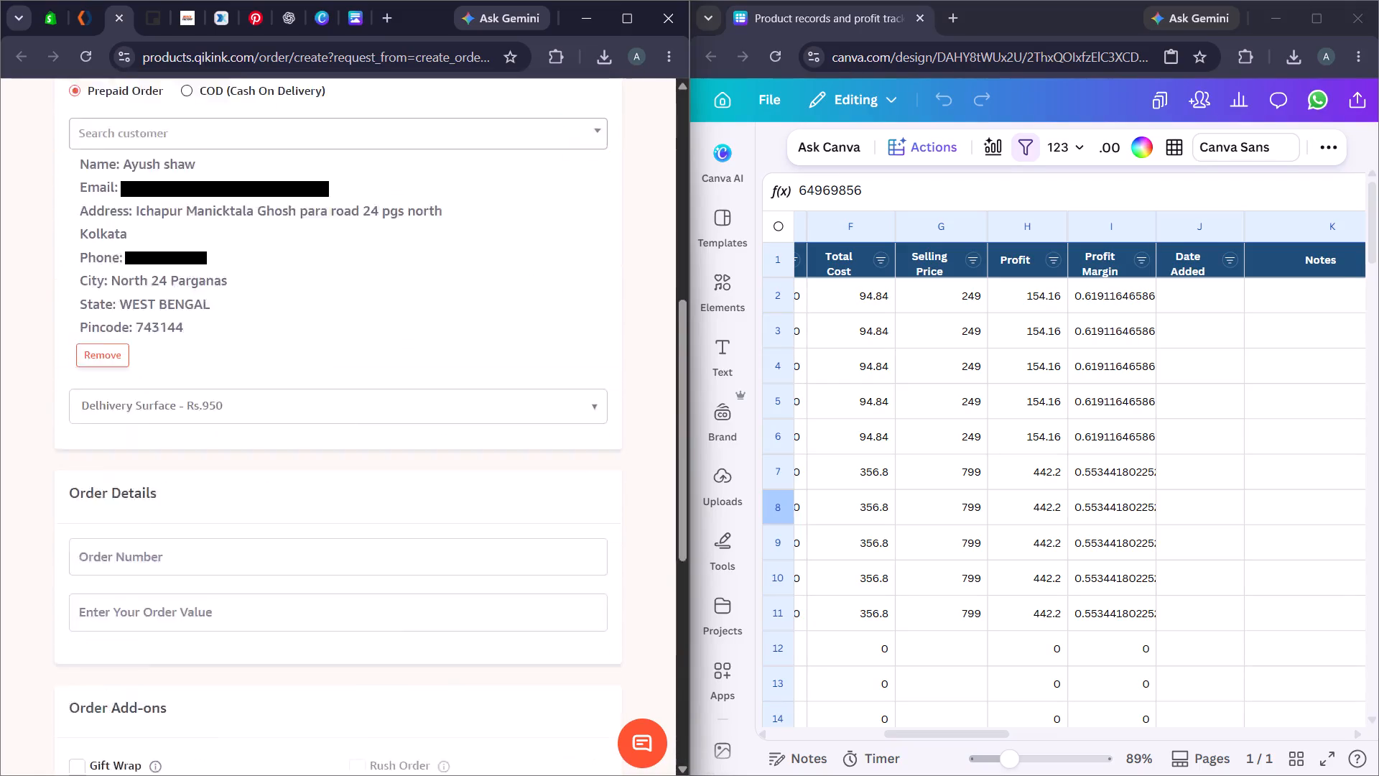
{"action": "scroll", "coordinate": [344, 415], "scroll_direction": "down", "scroll_amount": 2}
{"action": "scroll", "coordinate": [372, 435], "scroll_direction": "up", "scroll_amount": 14}
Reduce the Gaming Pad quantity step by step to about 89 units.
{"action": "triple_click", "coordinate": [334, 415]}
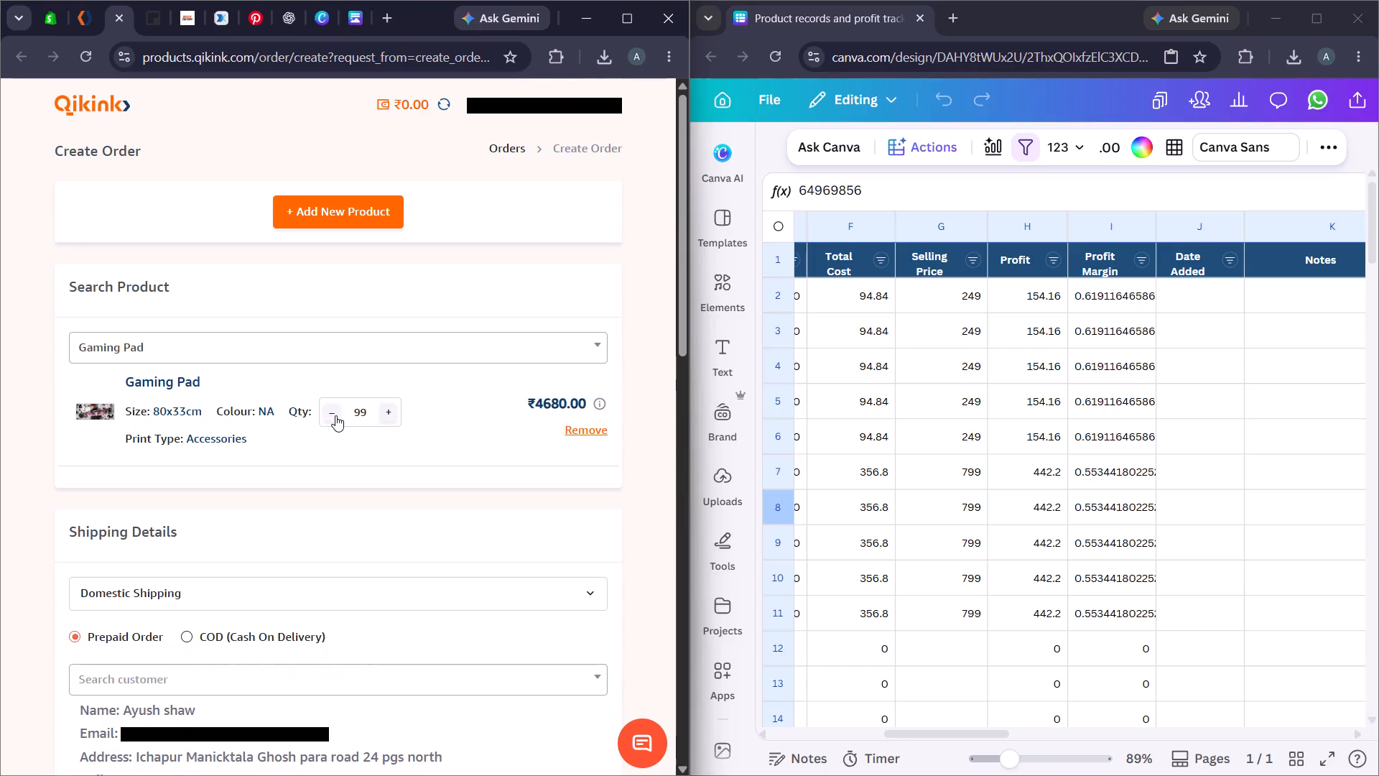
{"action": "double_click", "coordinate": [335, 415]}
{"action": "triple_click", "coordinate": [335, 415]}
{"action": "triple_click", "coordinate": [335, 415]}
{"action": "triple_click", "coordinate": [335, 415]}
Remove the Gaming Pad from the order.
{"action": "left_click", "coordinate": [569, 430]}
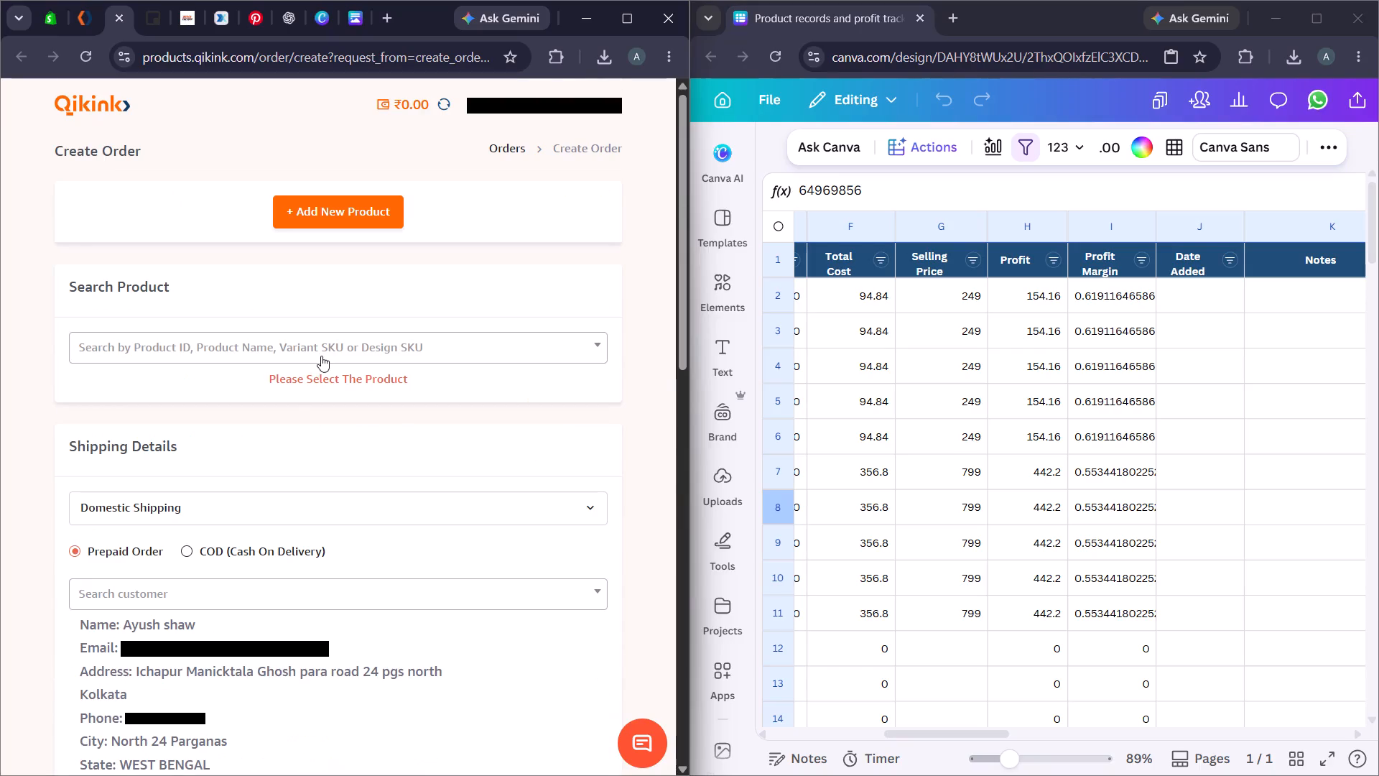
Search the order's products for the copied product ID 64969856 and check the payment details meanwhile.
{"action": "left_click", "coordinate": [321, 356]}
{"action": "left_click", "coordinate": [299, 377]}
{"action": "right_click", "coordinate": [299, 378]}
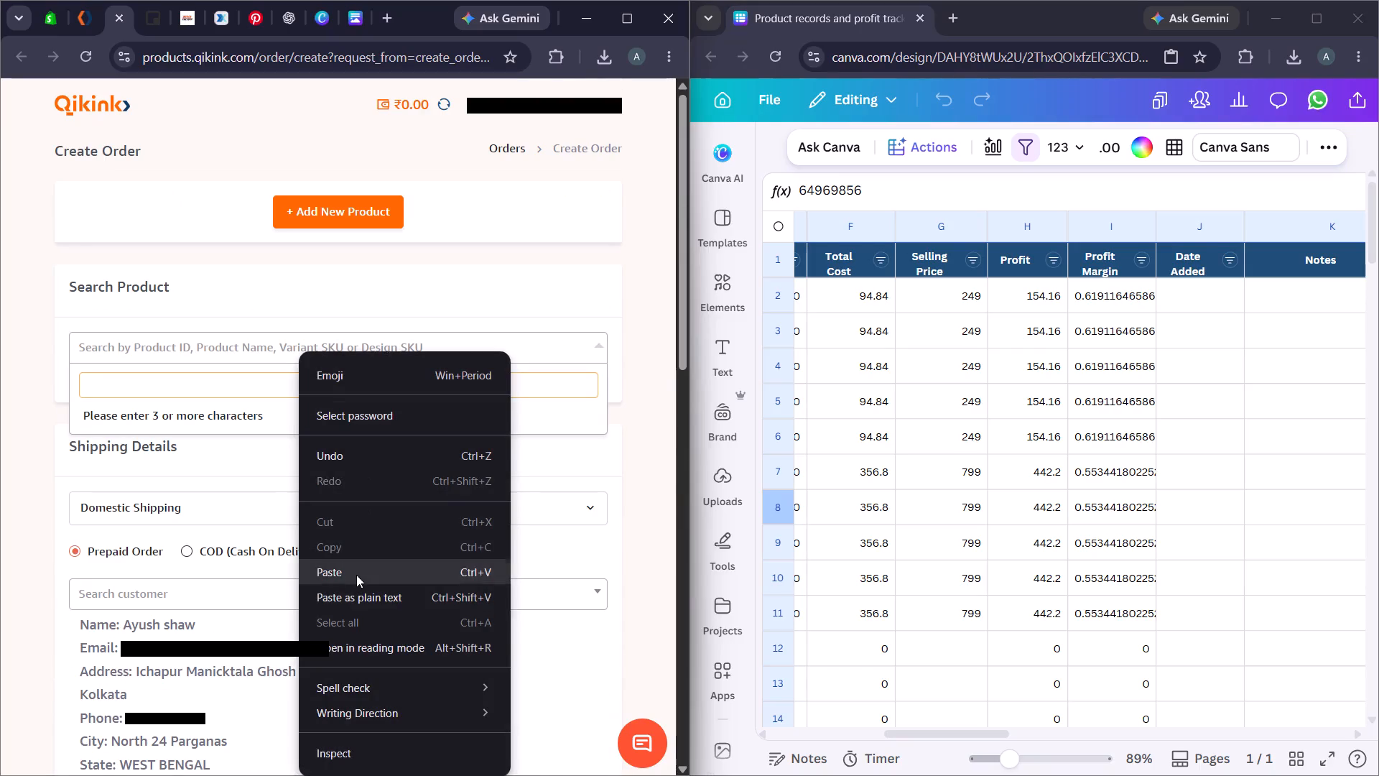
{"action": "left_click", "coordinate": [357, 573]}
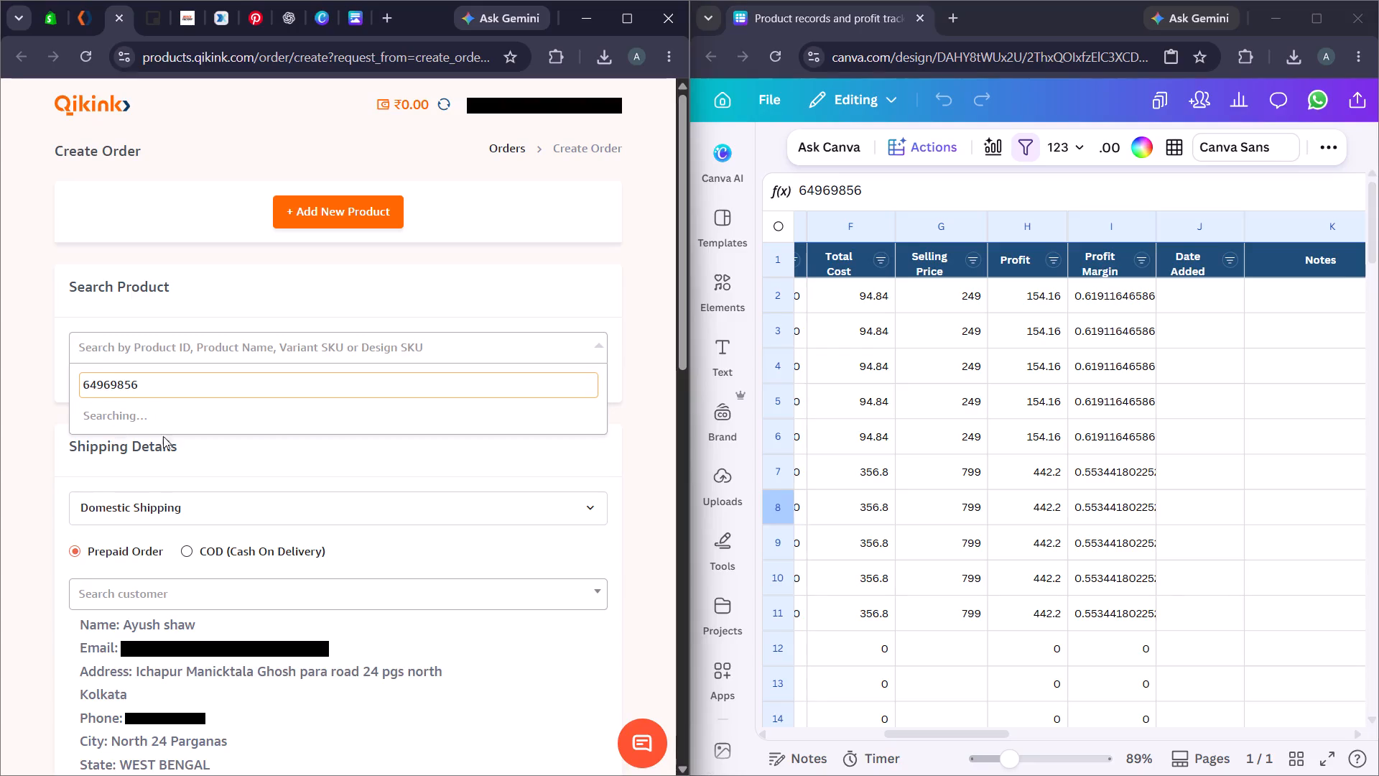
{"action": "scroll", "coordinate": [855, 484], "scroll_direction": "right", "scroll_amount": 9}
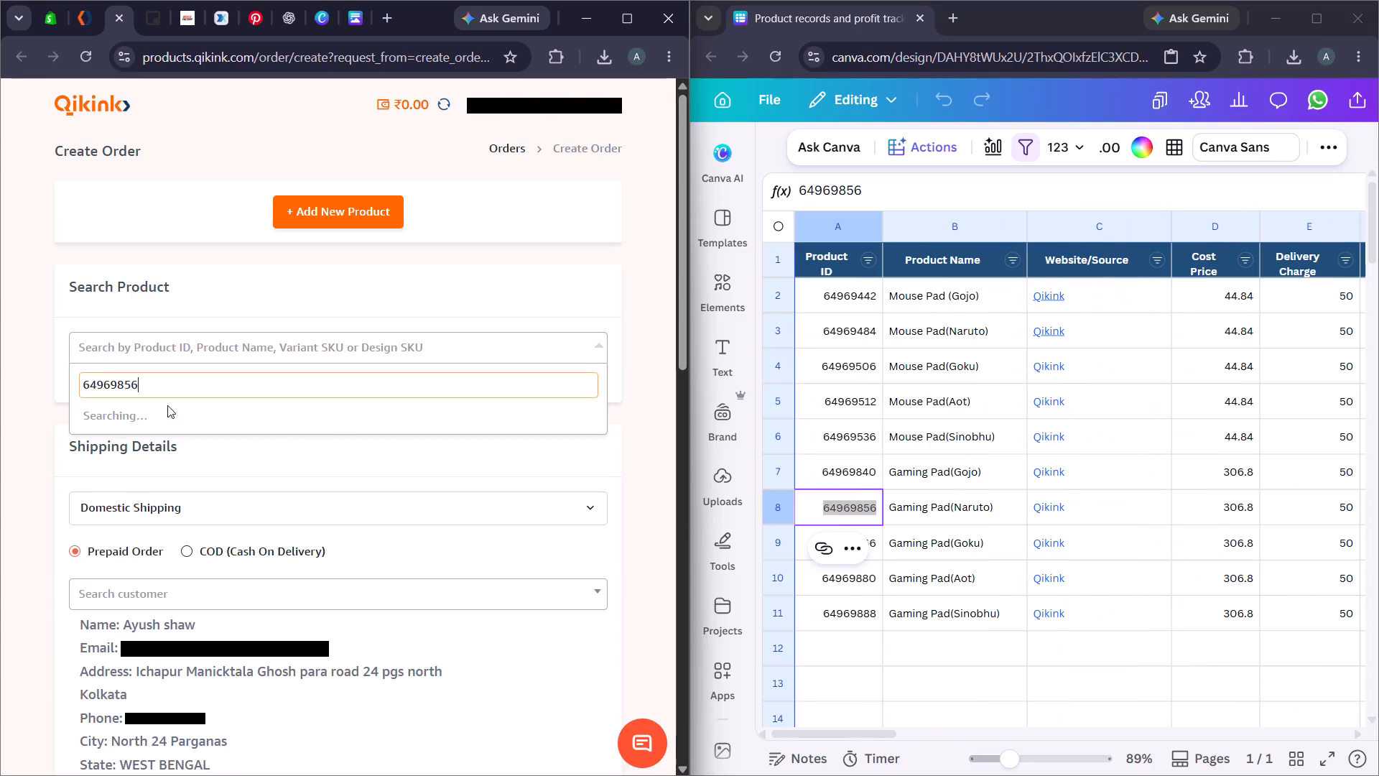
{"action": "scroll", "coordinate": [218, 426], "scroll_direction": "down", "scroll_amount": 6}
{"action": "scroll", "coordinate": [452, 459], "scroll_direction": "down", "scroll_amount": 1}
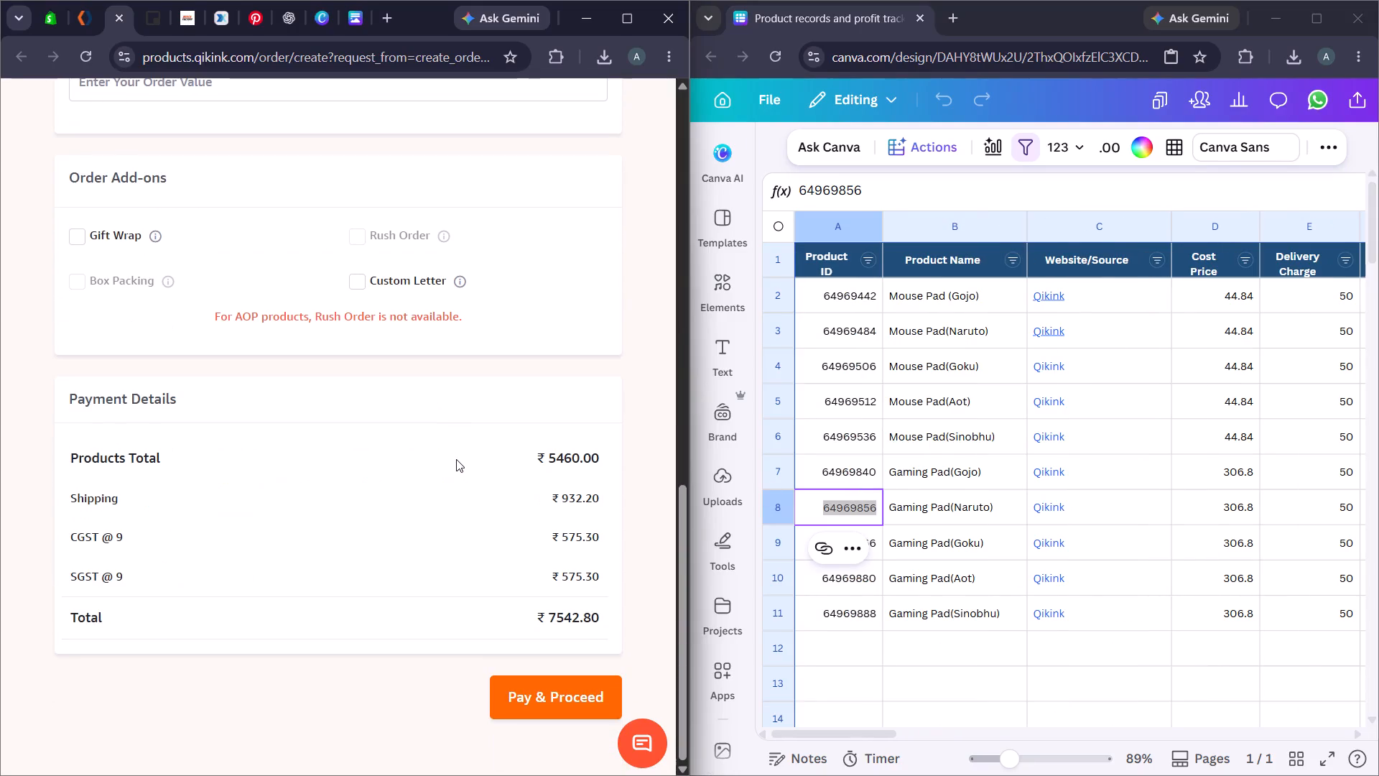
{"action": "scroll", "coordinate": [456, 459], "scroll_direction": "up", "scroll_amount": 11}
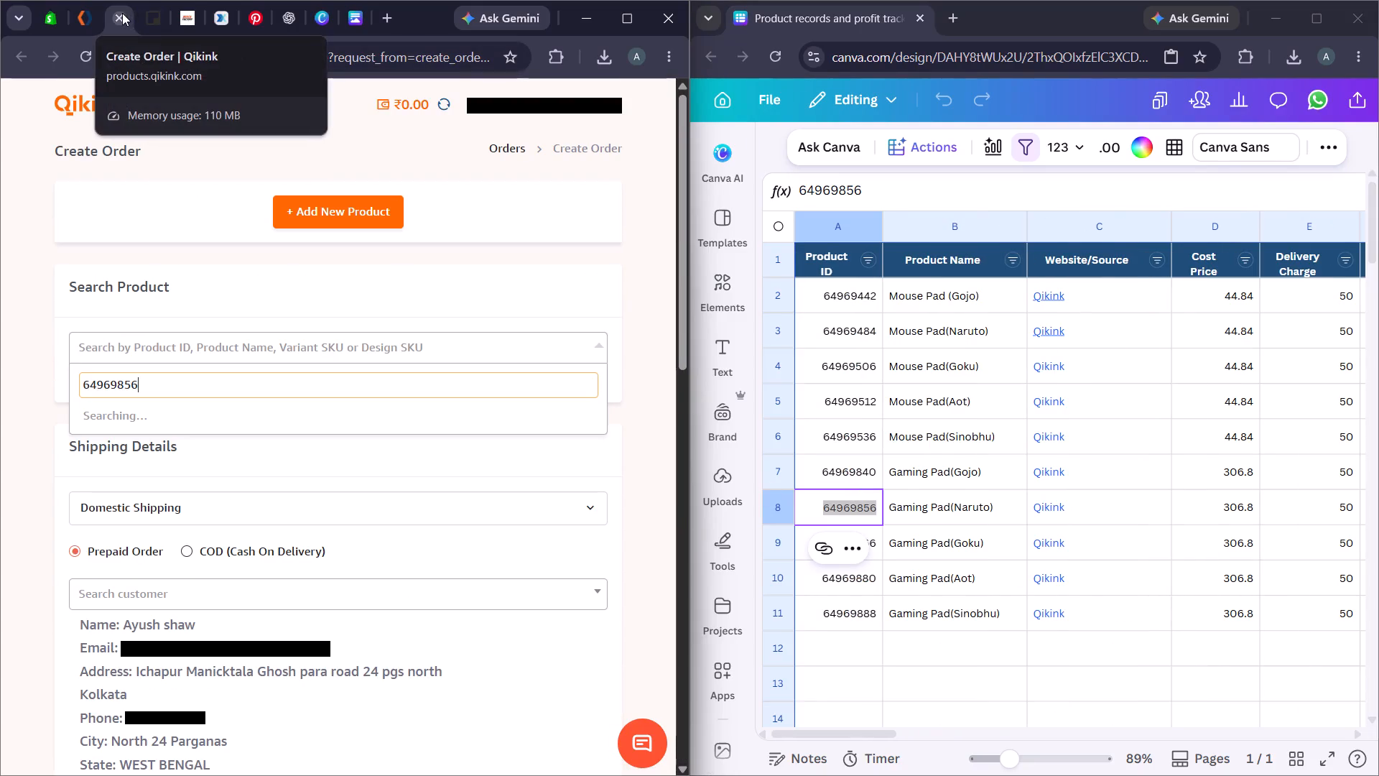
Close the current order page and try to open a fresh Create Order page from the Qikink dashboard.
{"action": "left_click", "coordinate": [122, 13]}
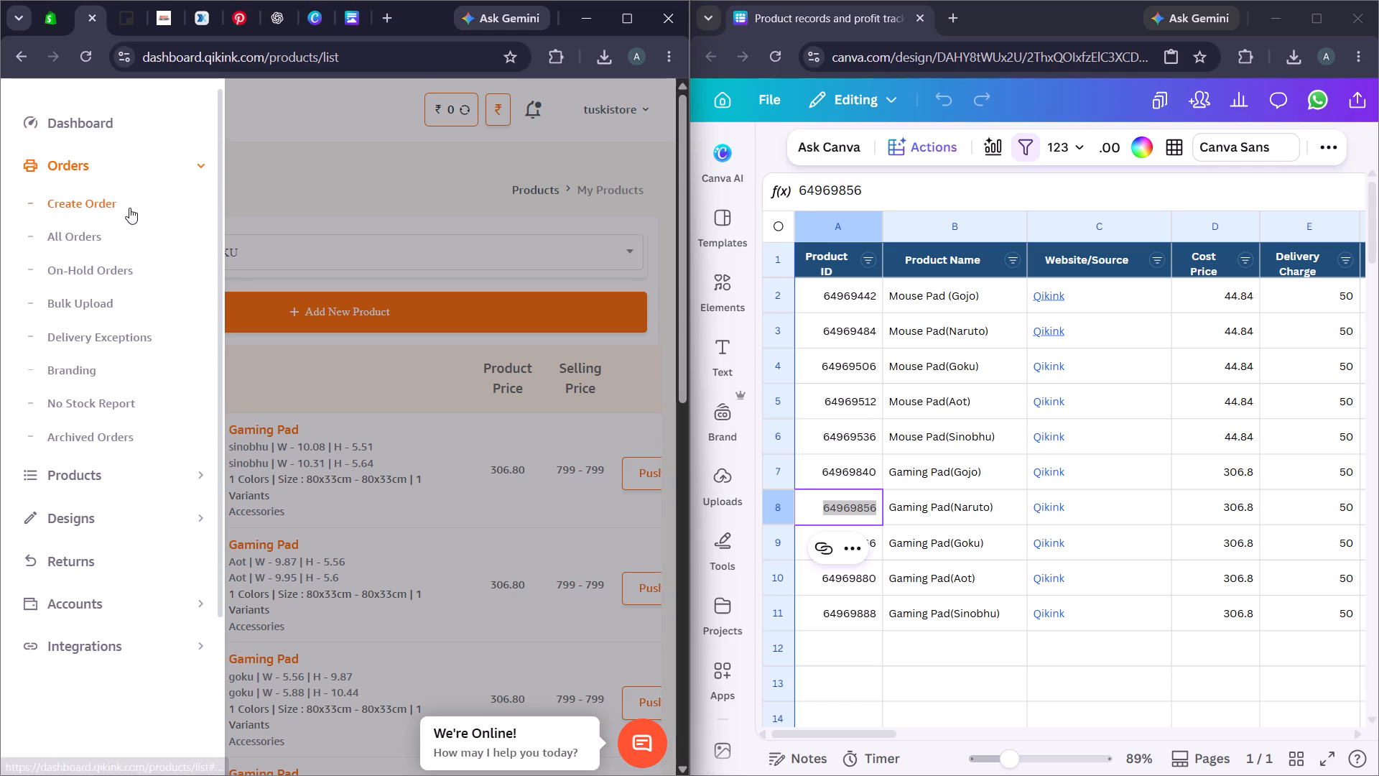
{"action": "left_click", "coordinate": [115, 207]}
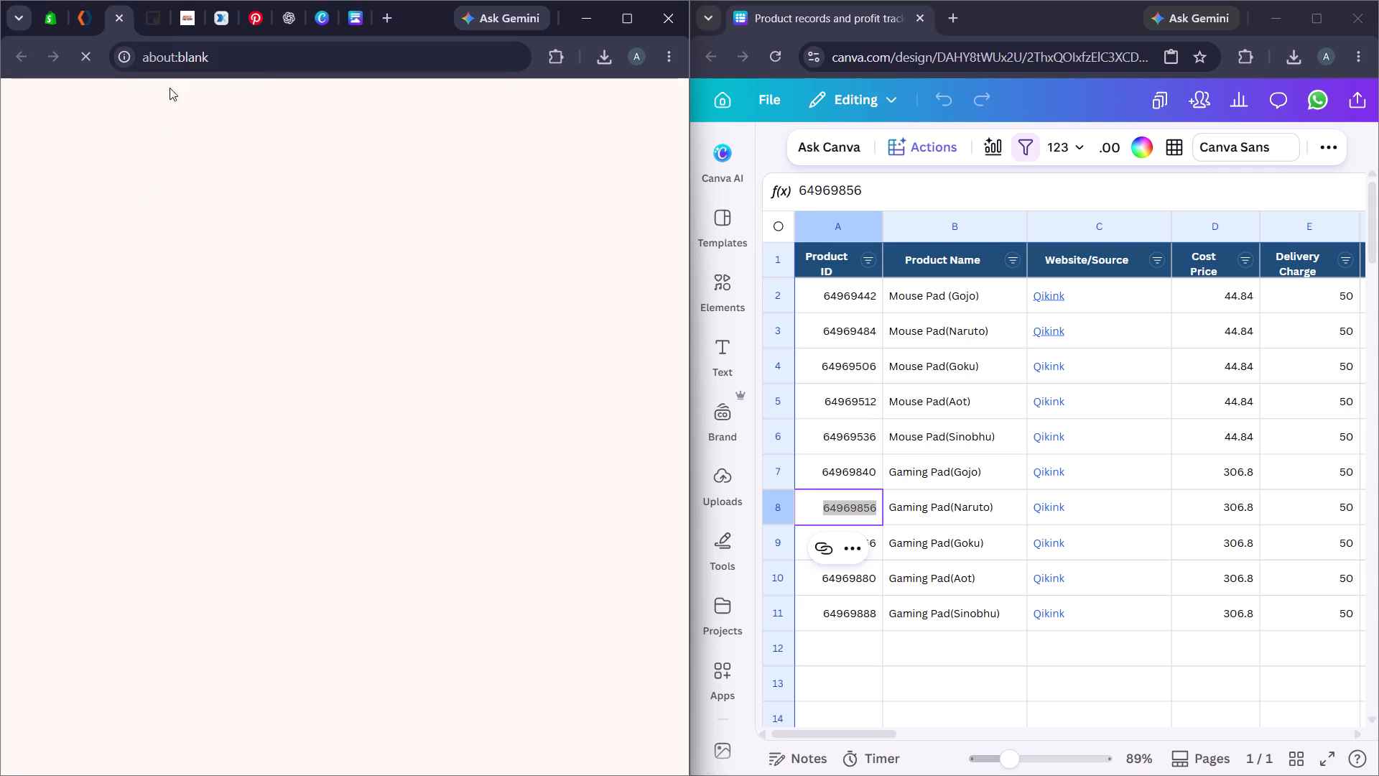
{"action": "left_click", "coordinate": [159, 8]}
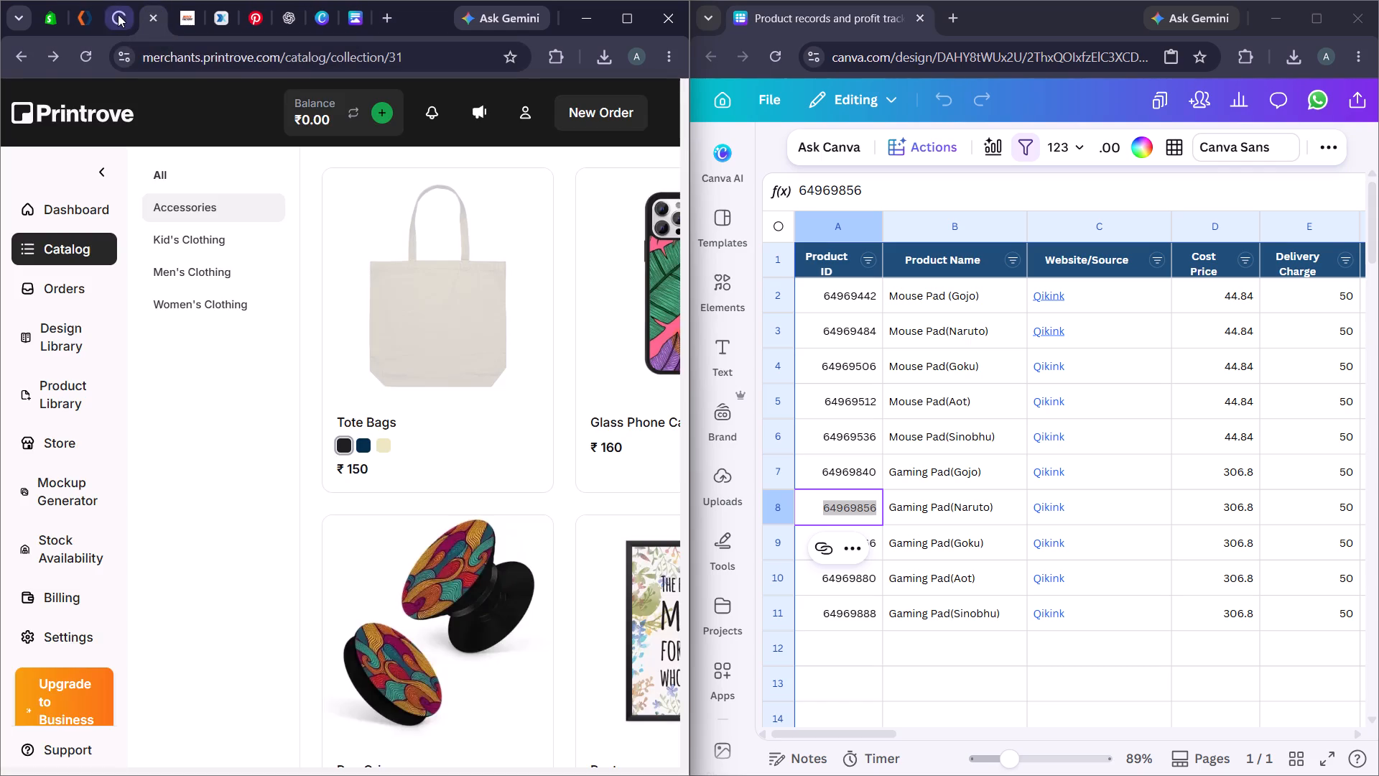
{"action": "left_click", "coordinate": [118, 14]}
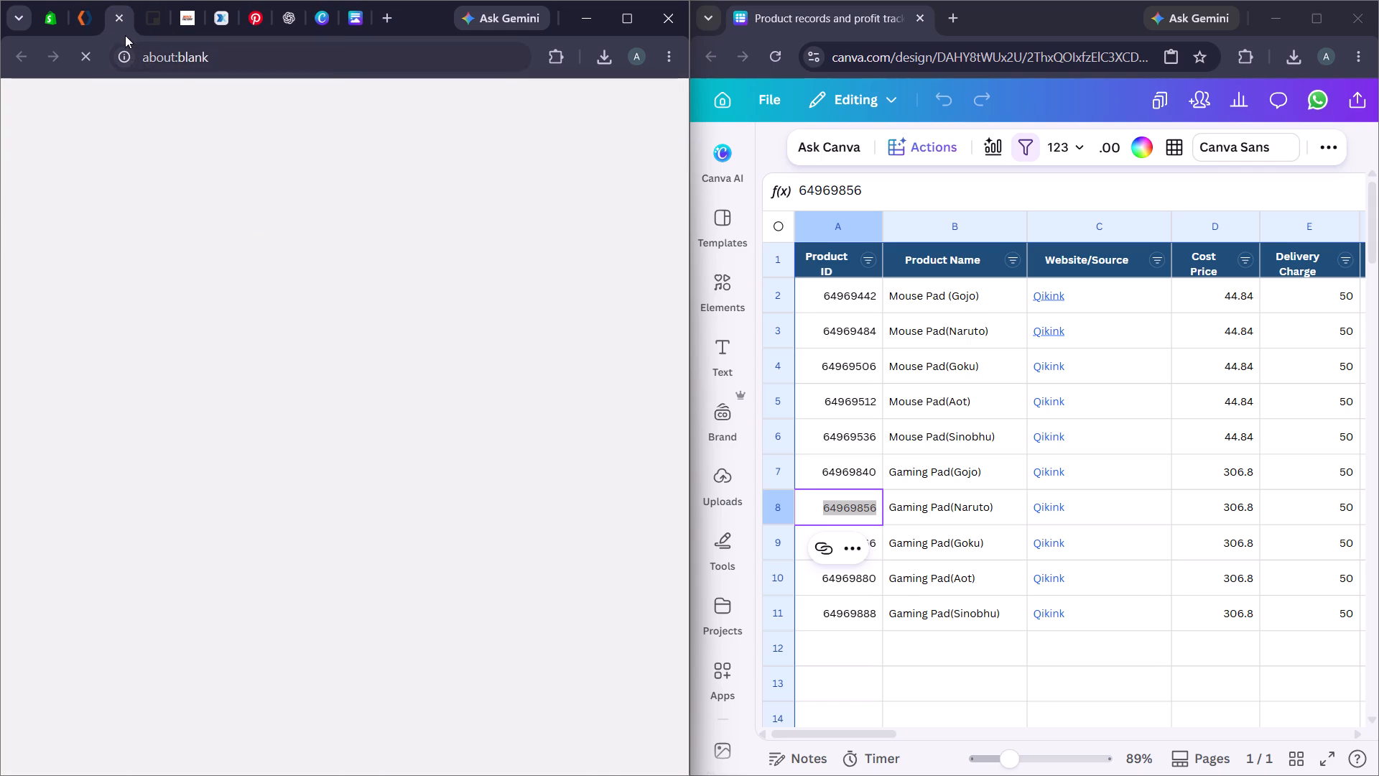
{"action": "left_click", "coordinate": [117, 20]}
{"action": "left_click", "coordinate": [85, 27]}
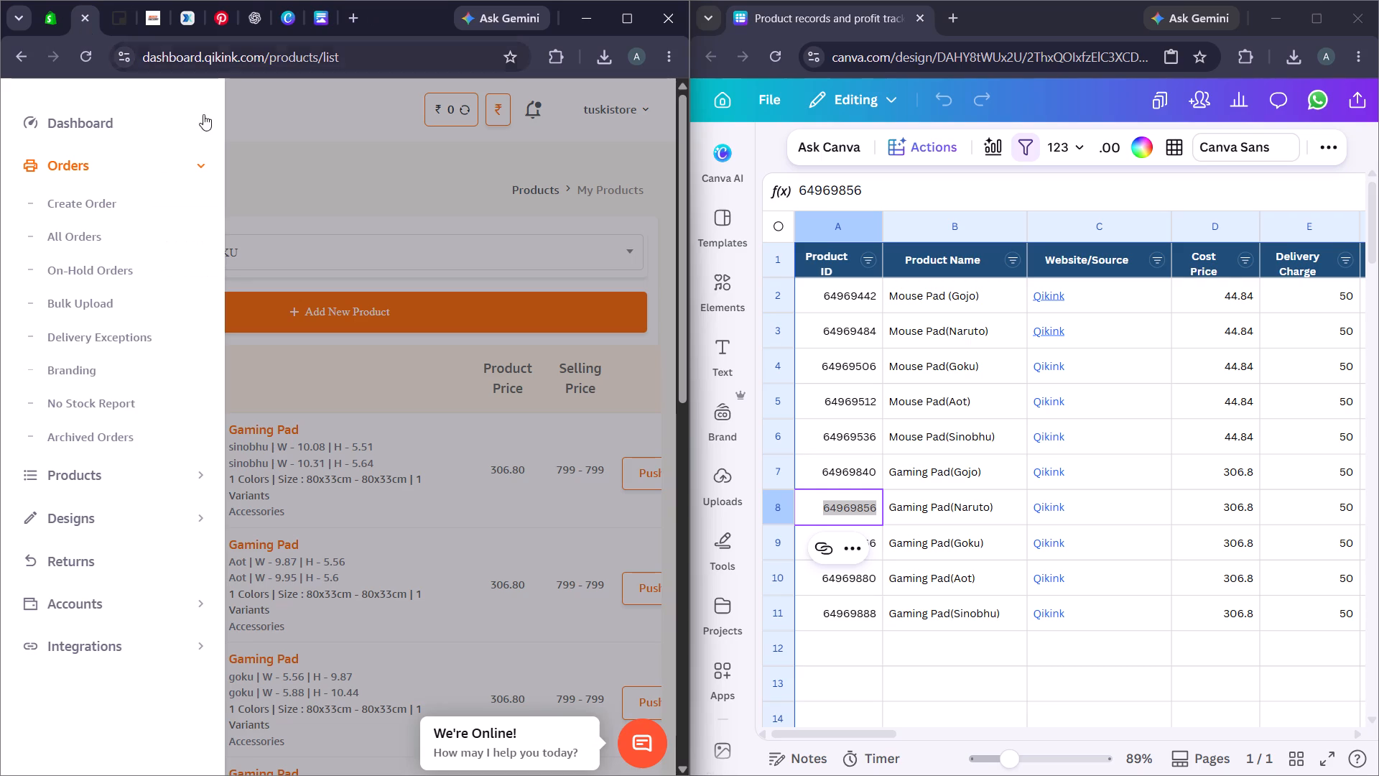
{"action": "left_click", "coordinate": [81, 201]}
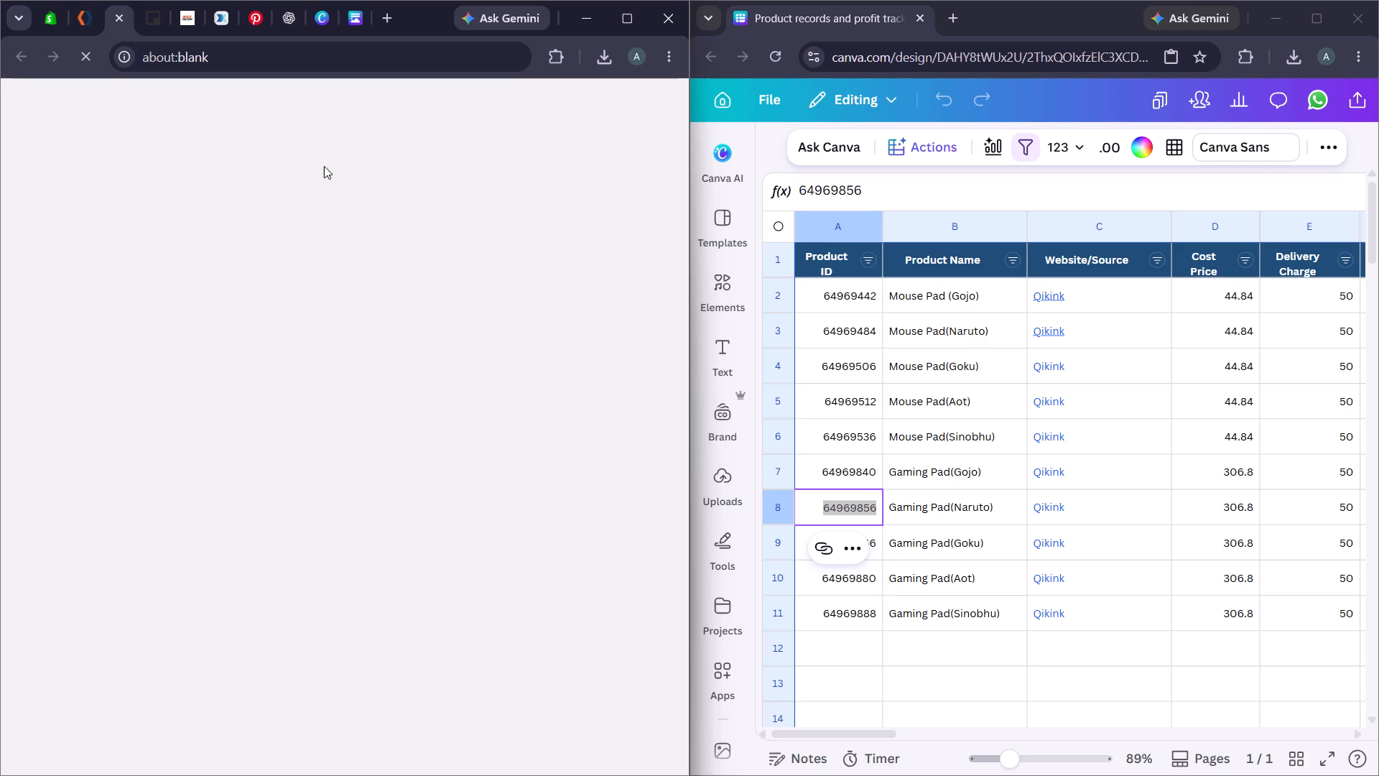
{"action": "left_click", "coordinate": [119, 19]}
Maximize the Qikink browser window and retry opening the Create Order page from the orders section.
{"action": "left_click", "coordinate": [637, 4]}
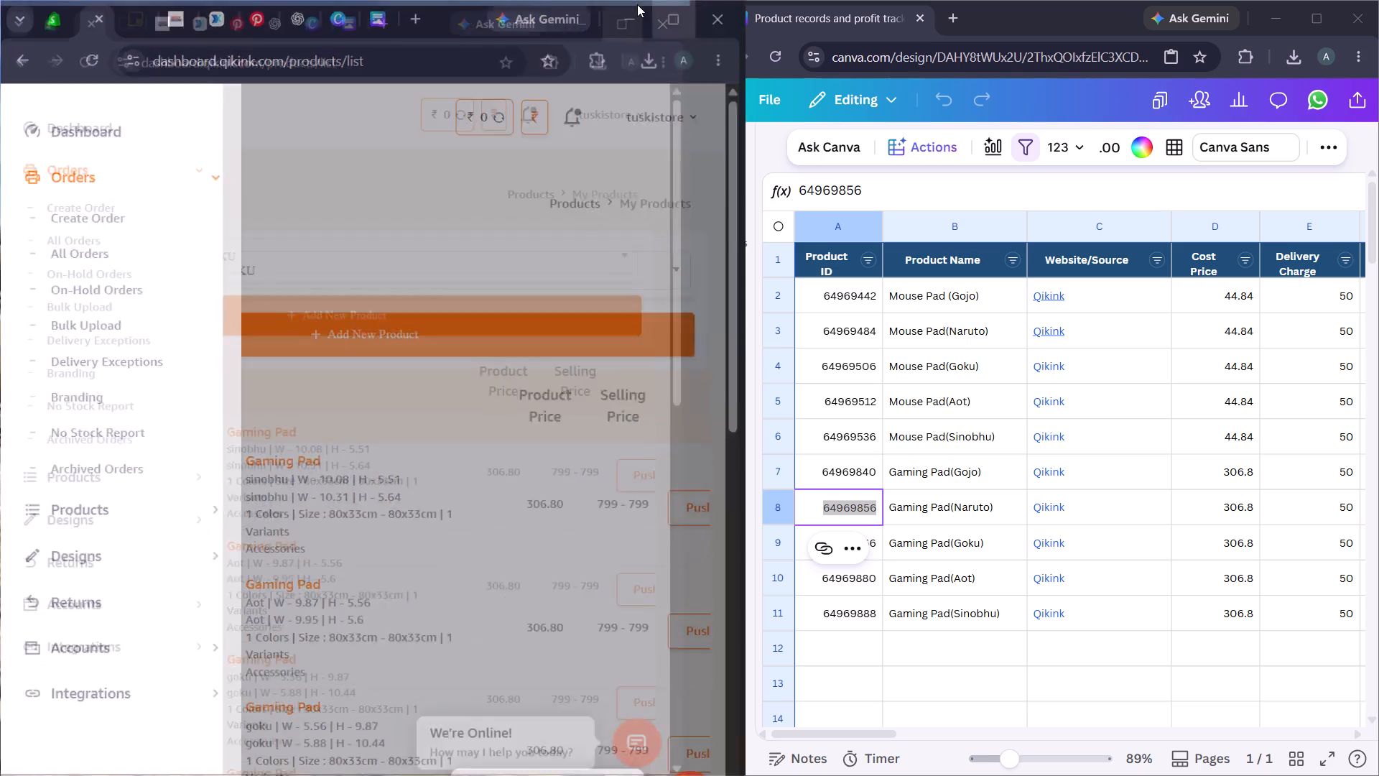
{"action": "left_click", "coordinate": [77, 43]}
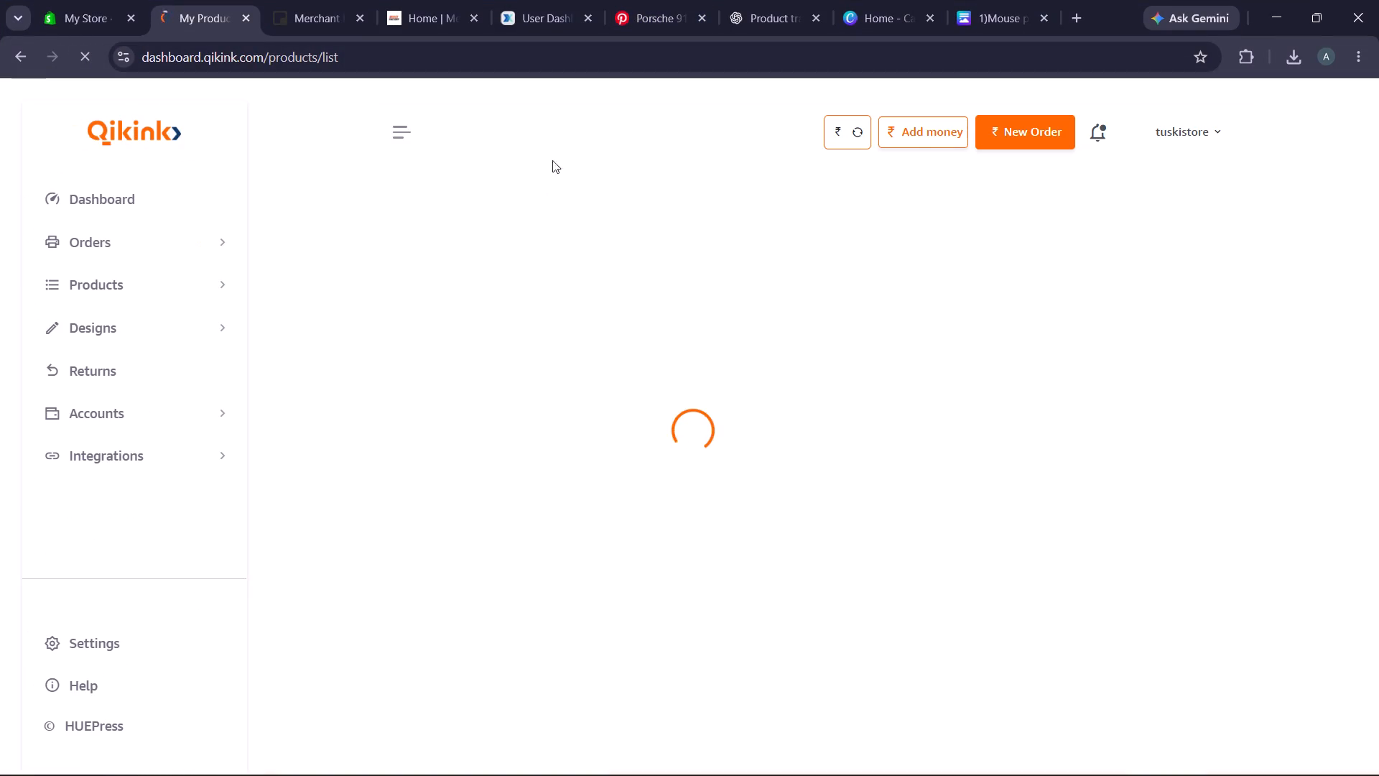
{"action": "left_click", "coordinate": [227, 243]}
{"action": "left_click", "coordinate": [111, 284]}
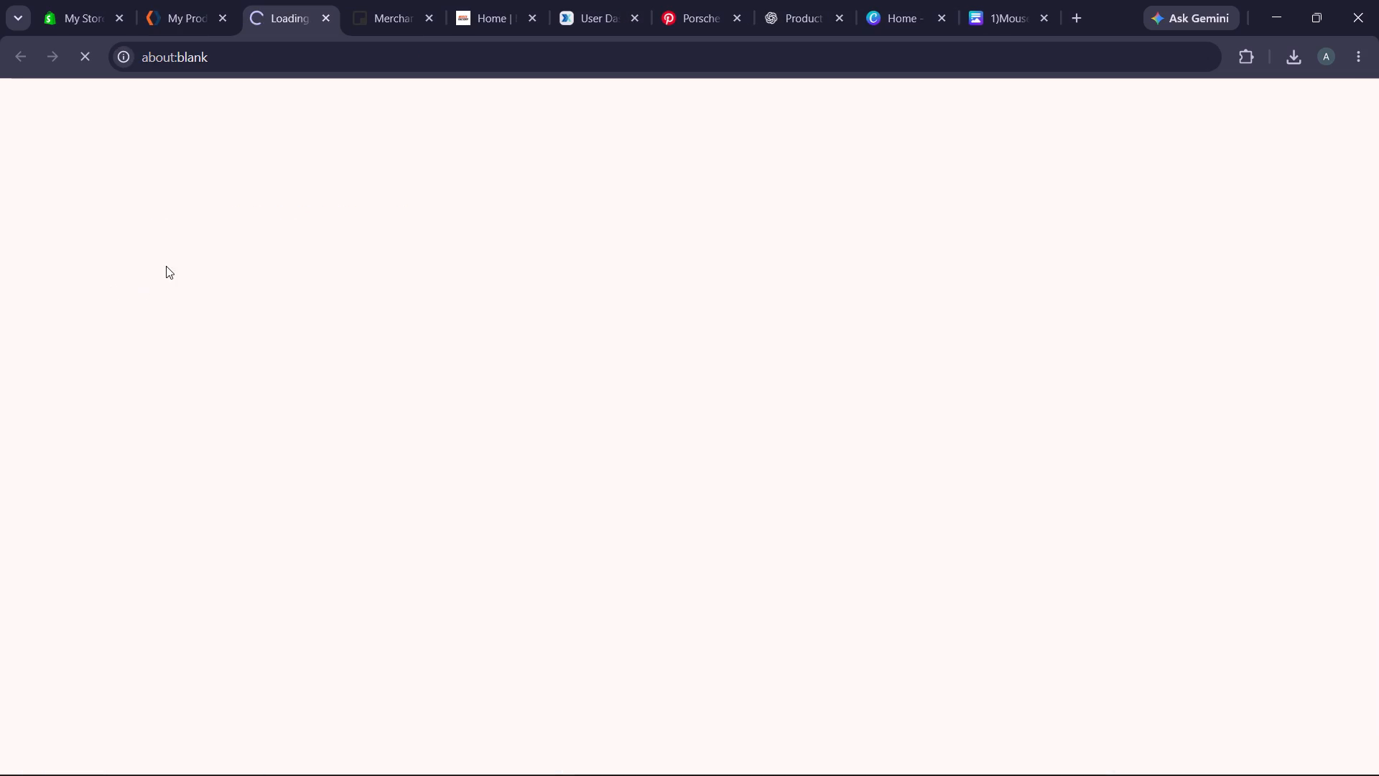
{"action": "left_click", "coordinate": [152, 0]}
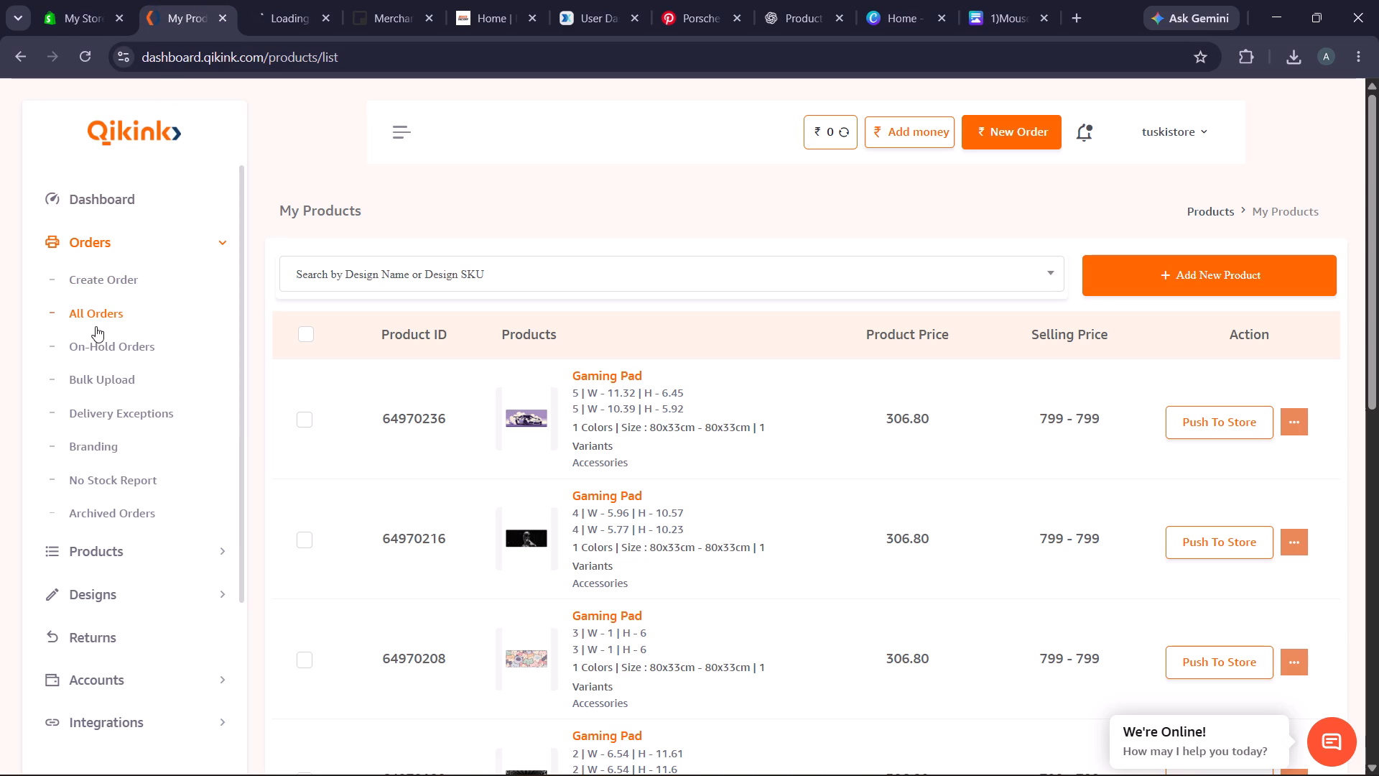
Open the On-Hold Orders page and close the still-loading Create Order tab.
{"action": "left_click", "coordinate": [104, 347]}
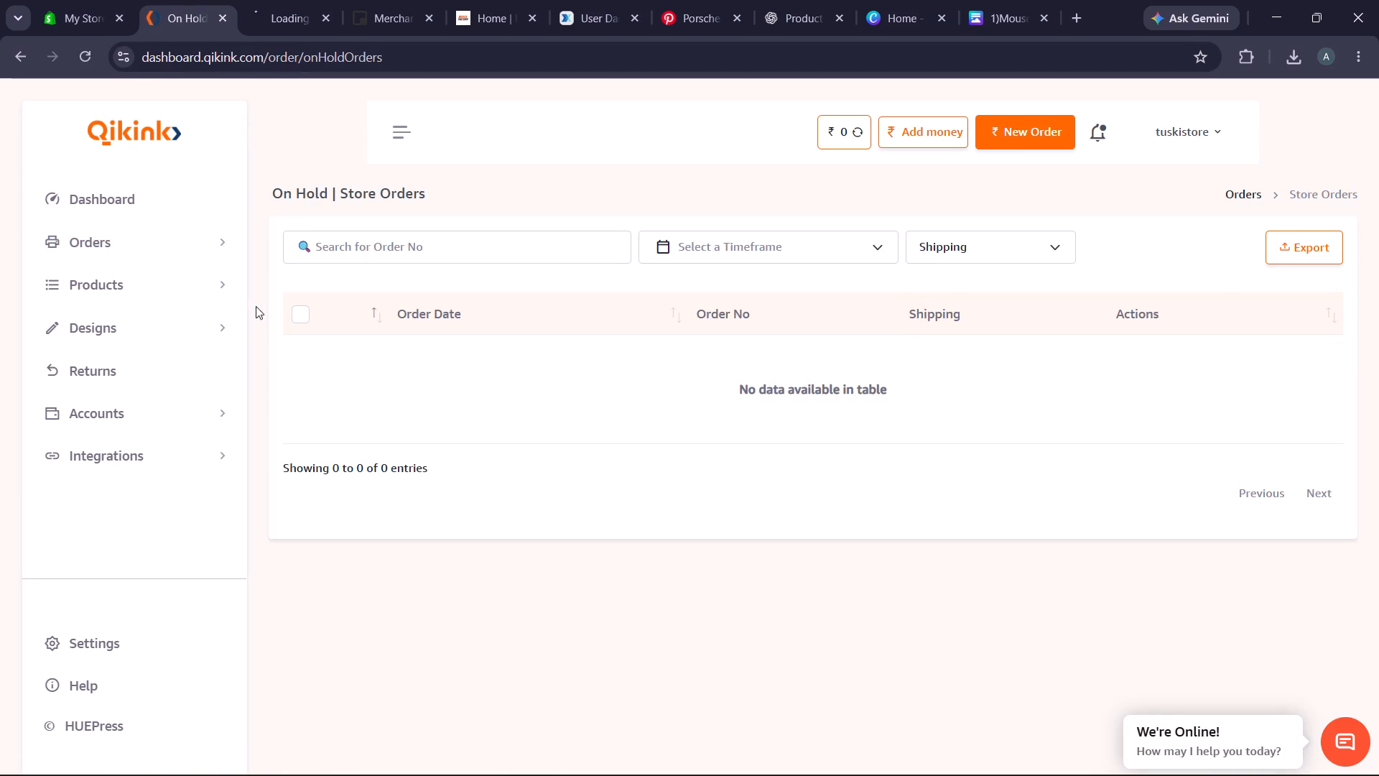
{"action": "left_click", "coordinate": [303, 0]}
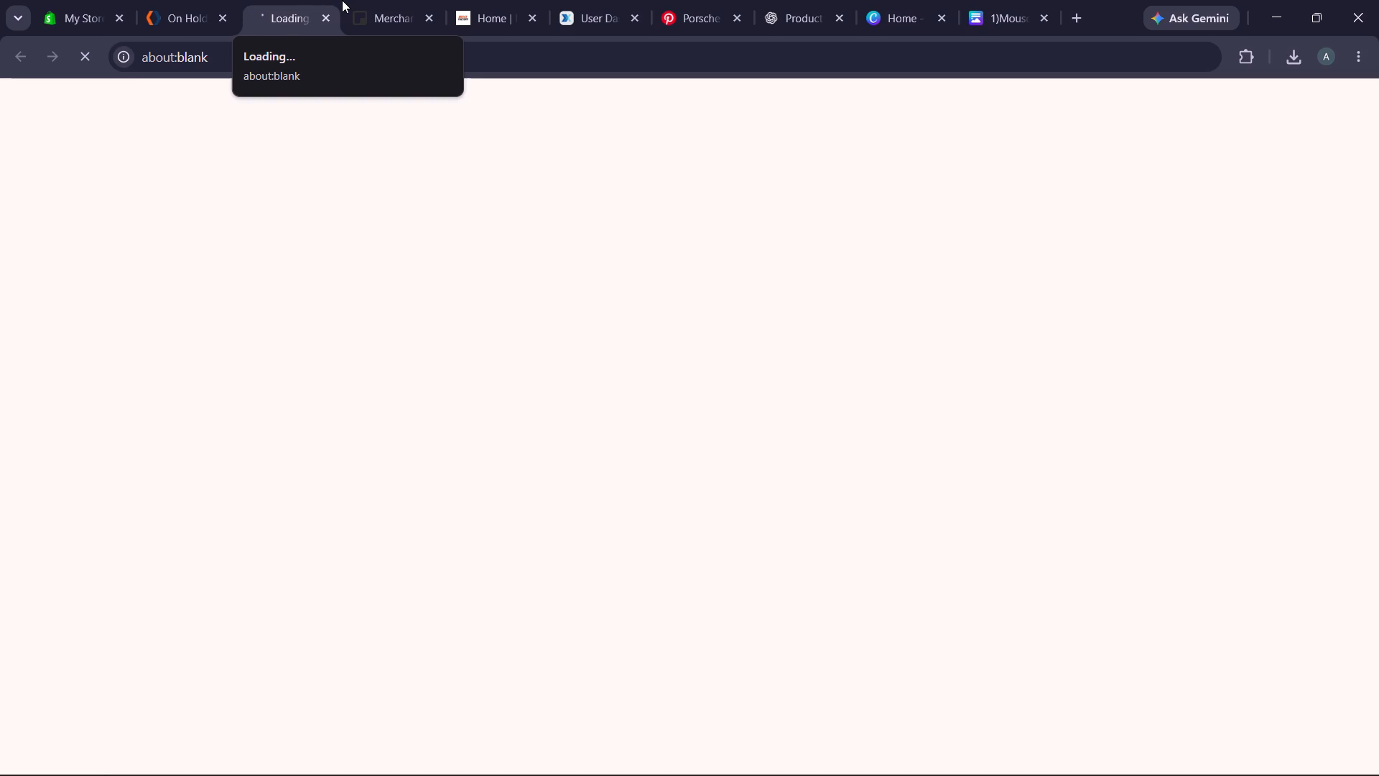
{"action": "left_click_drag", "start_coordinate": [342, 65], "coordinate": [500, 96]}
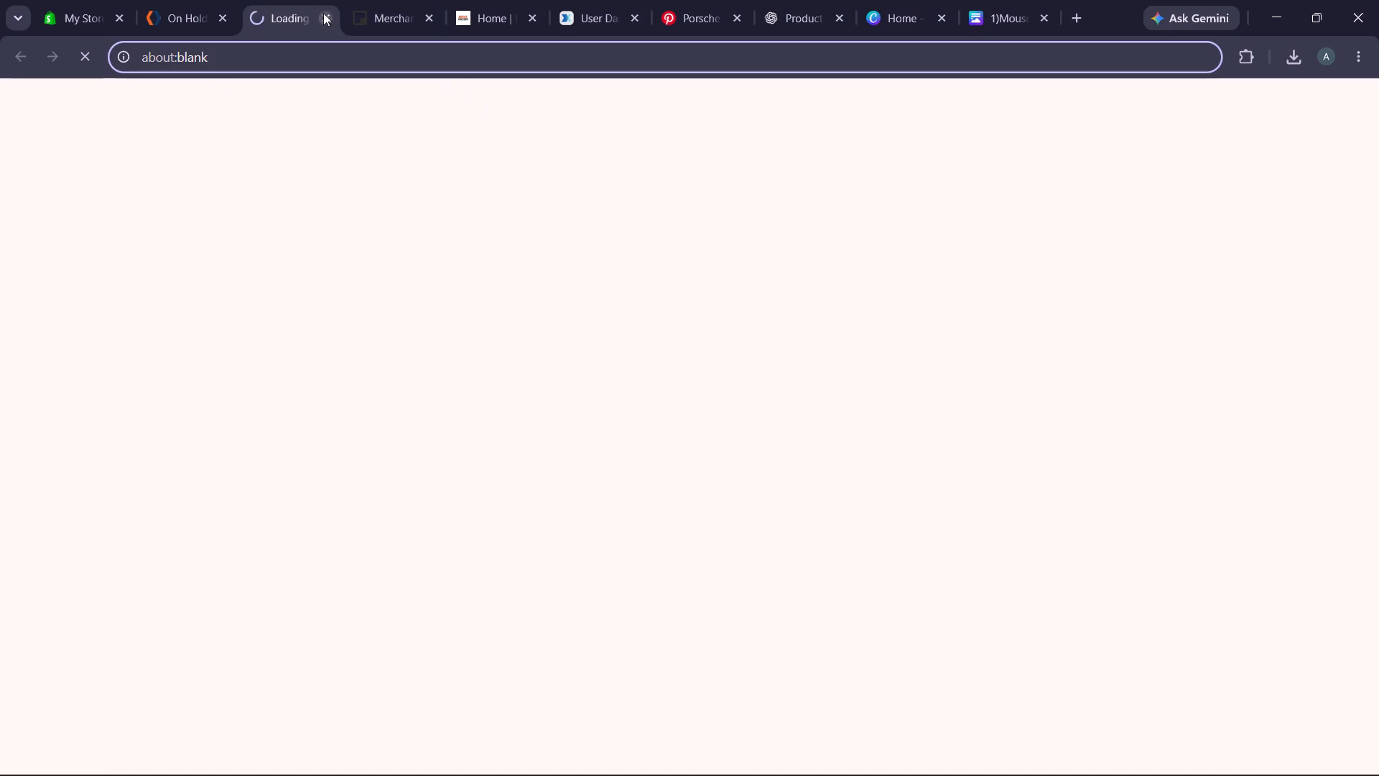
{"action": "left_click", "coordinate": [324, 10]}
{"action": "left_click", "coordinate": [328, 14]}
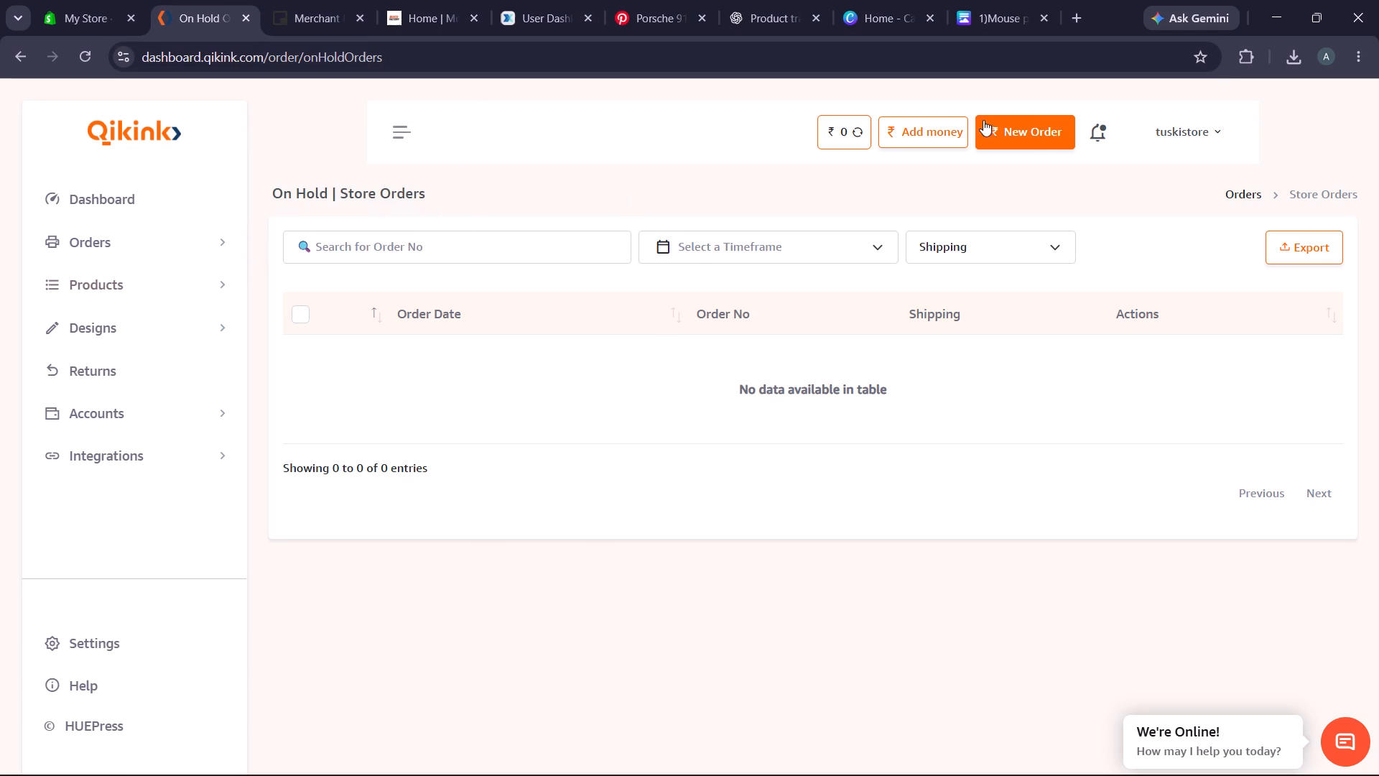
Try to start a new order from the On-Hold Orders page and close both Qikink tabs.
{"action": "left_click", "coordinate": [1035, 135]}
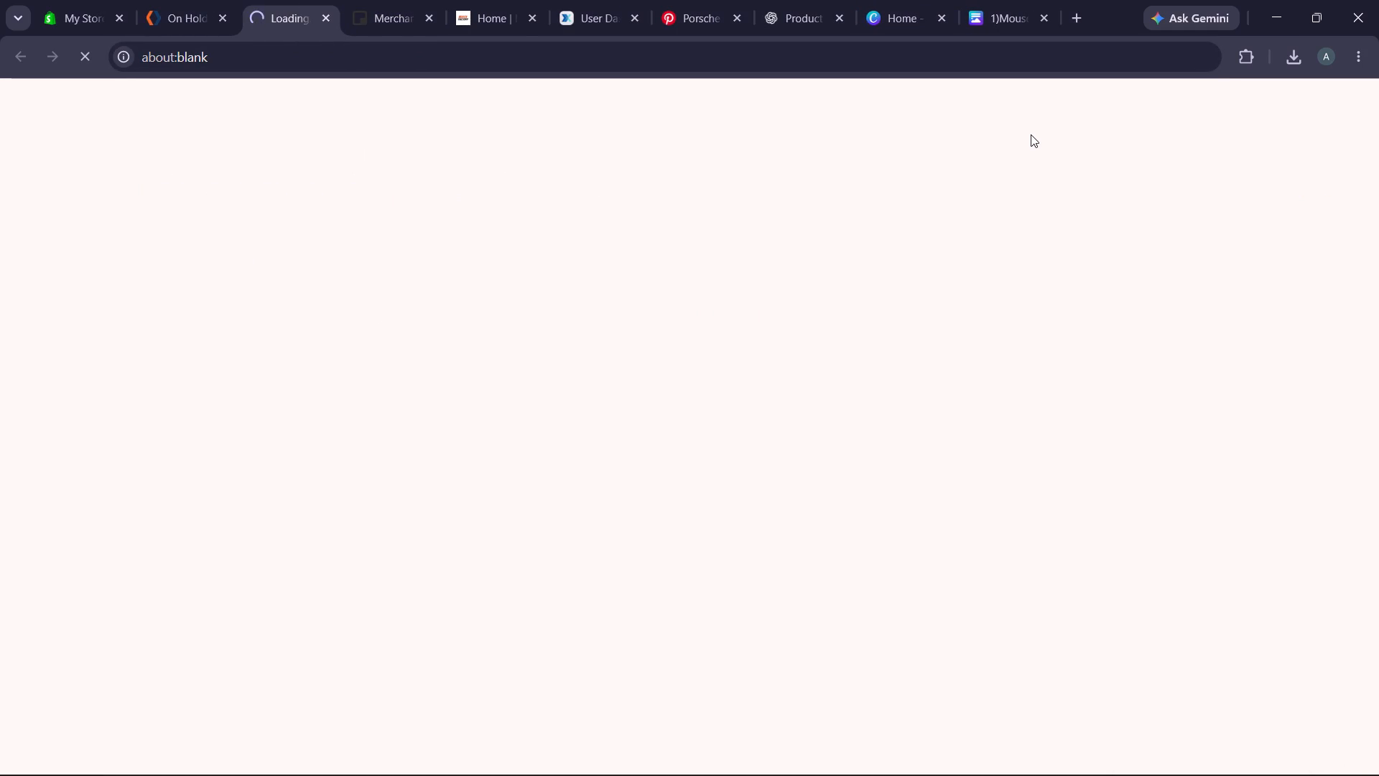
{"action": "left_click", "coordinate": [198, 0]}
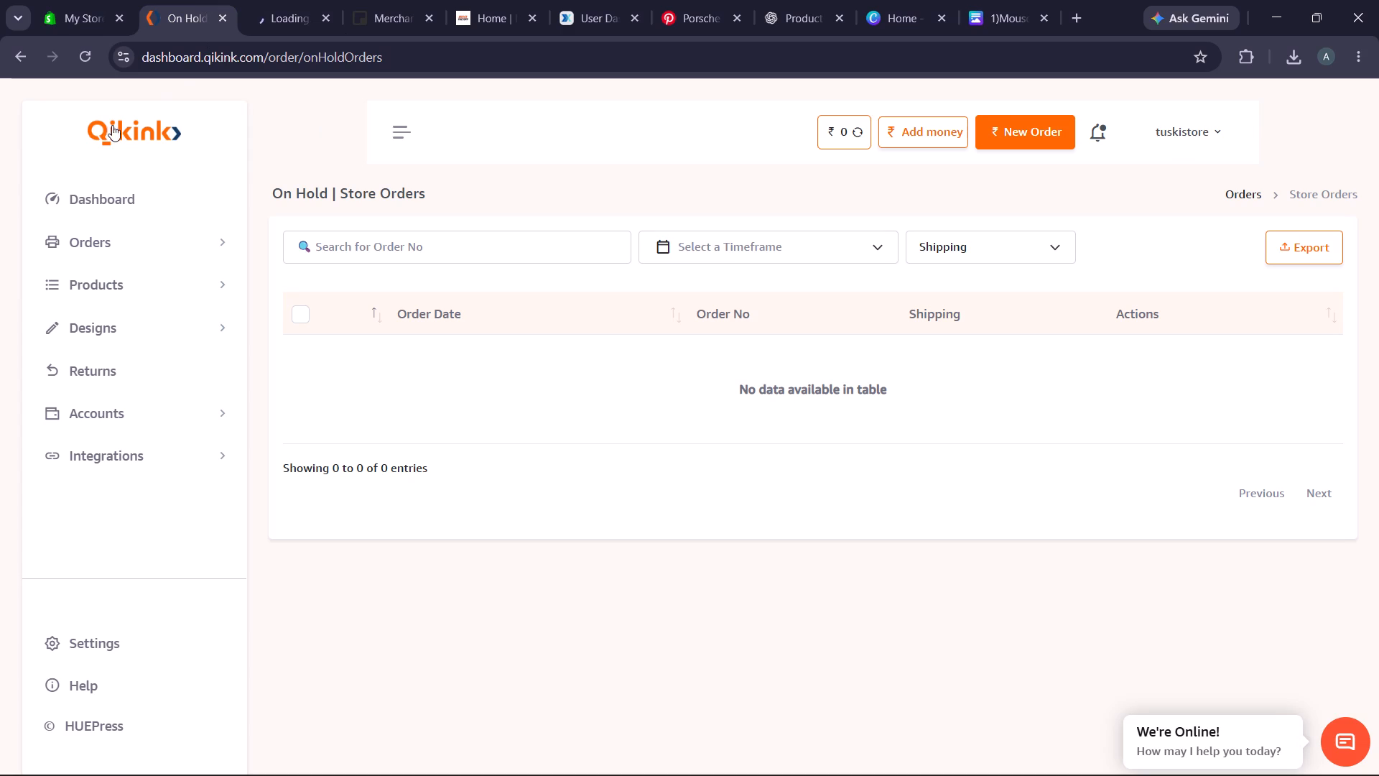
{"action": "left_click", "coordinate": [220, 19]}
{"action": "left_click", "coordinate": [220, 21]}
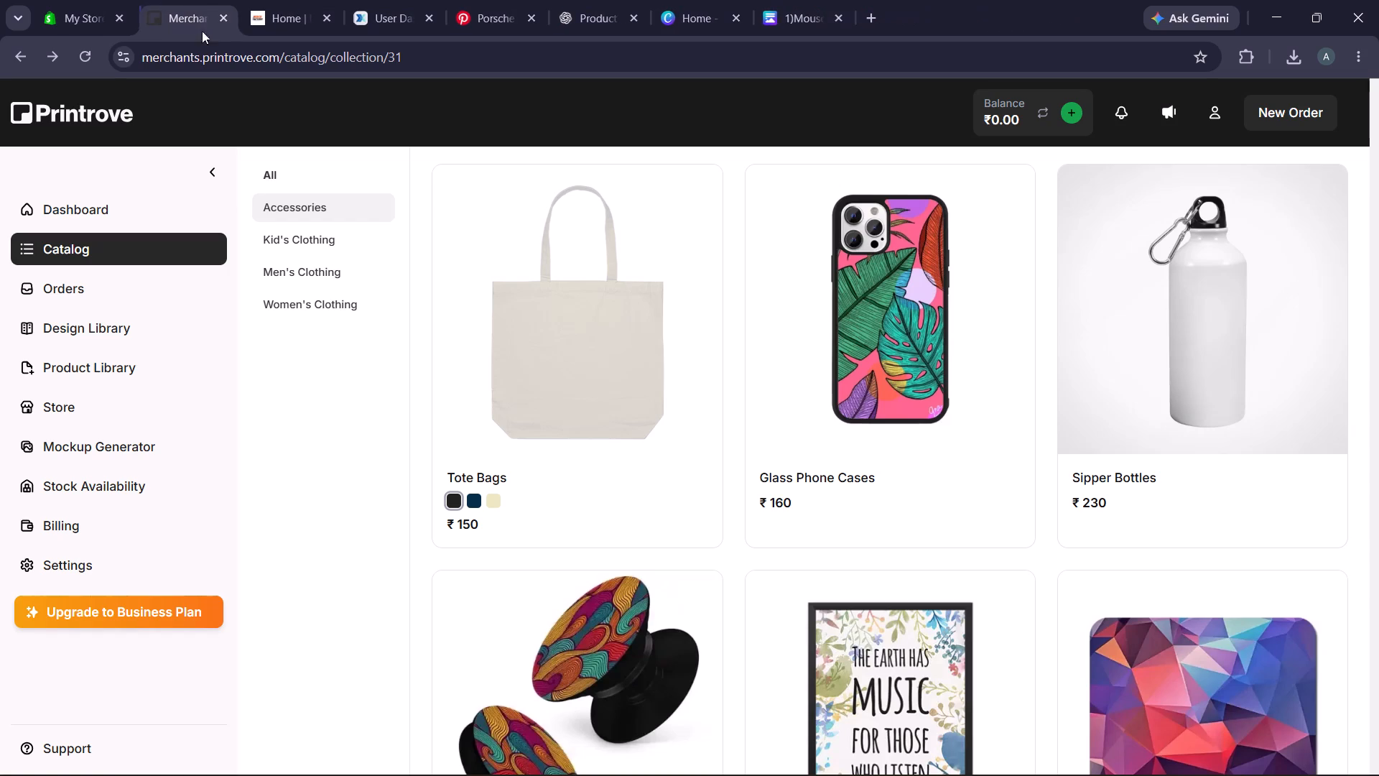
Bring up the Canva product records sheet and open the Qikink source link in the Mouse Pad (Gojo) row.
{"action": "left_click", "coordinate": [855, 14]}
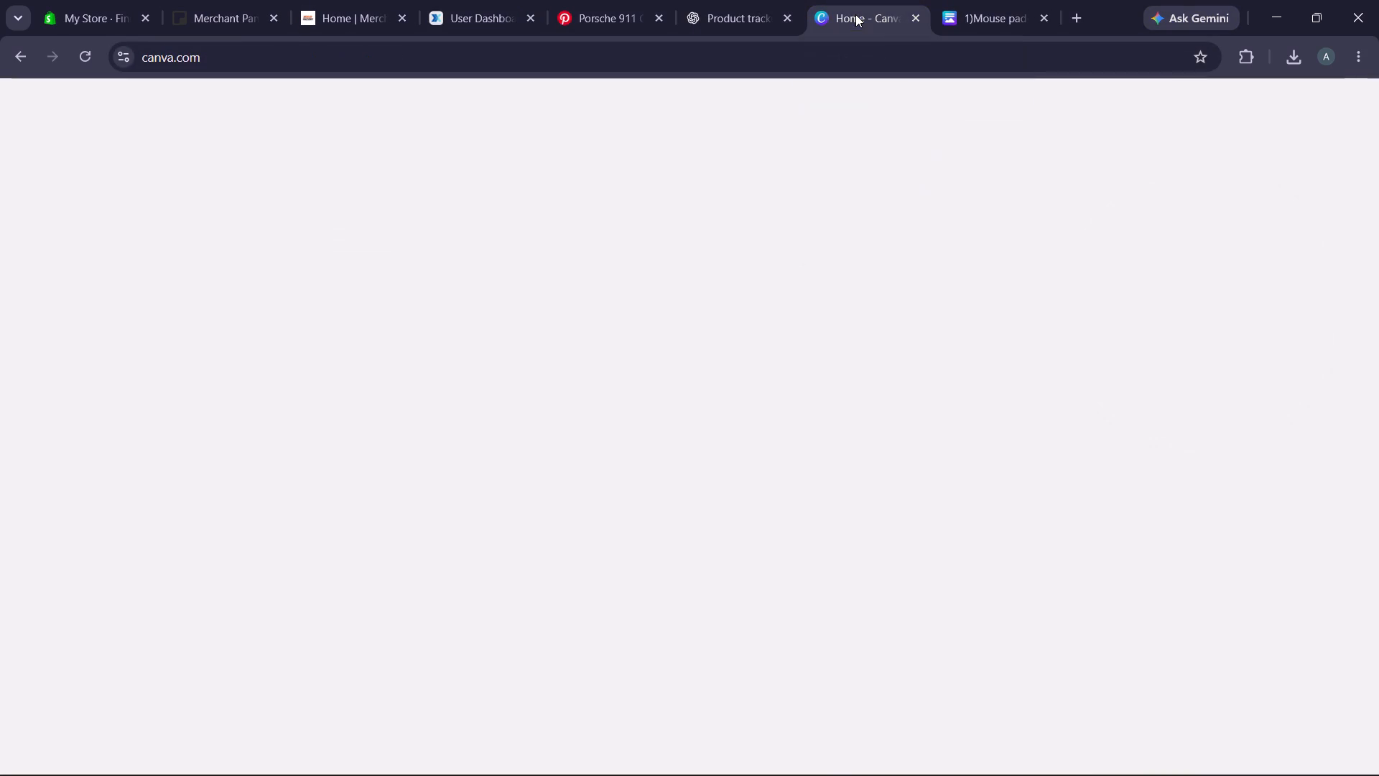
{"action": "left_click", "coordinate": [993, 0]}
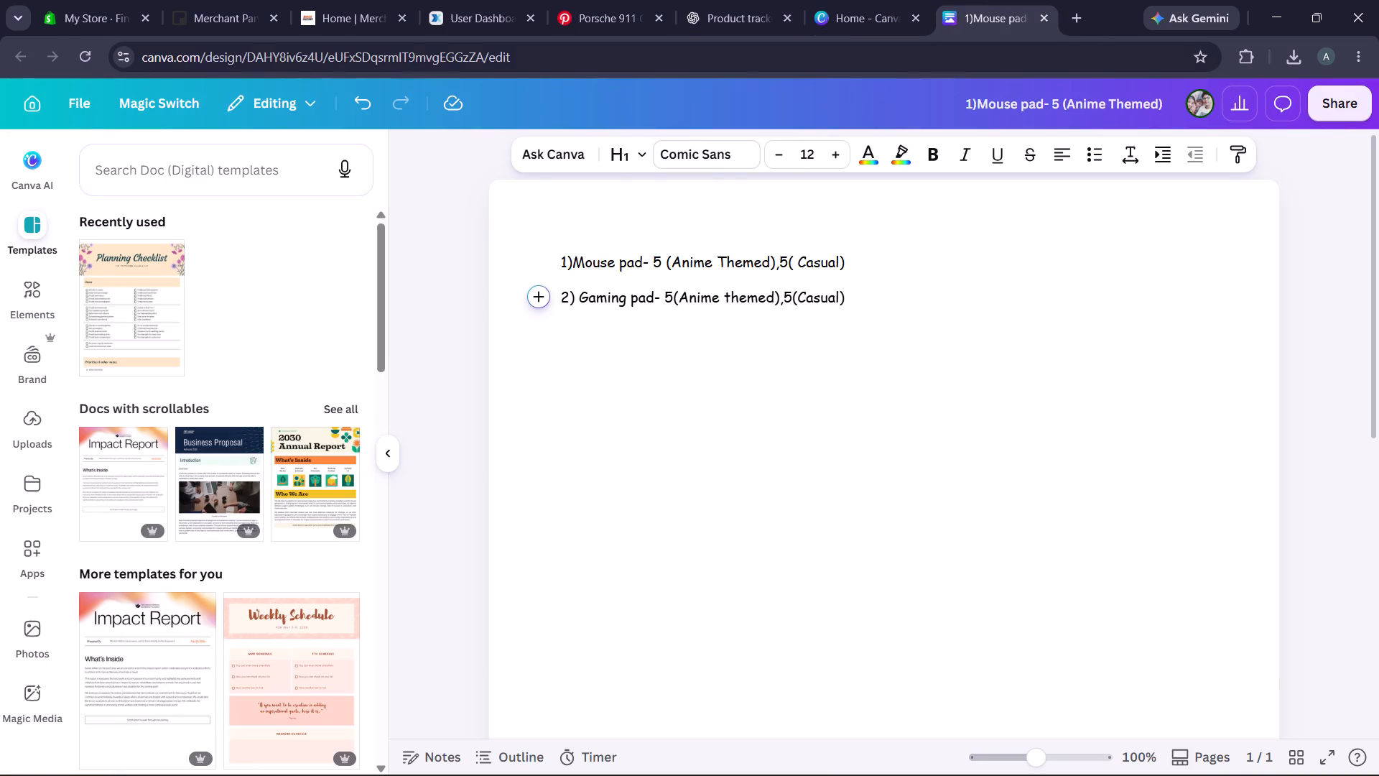
{"action": "left_click", "coordinate": [842, 6]}
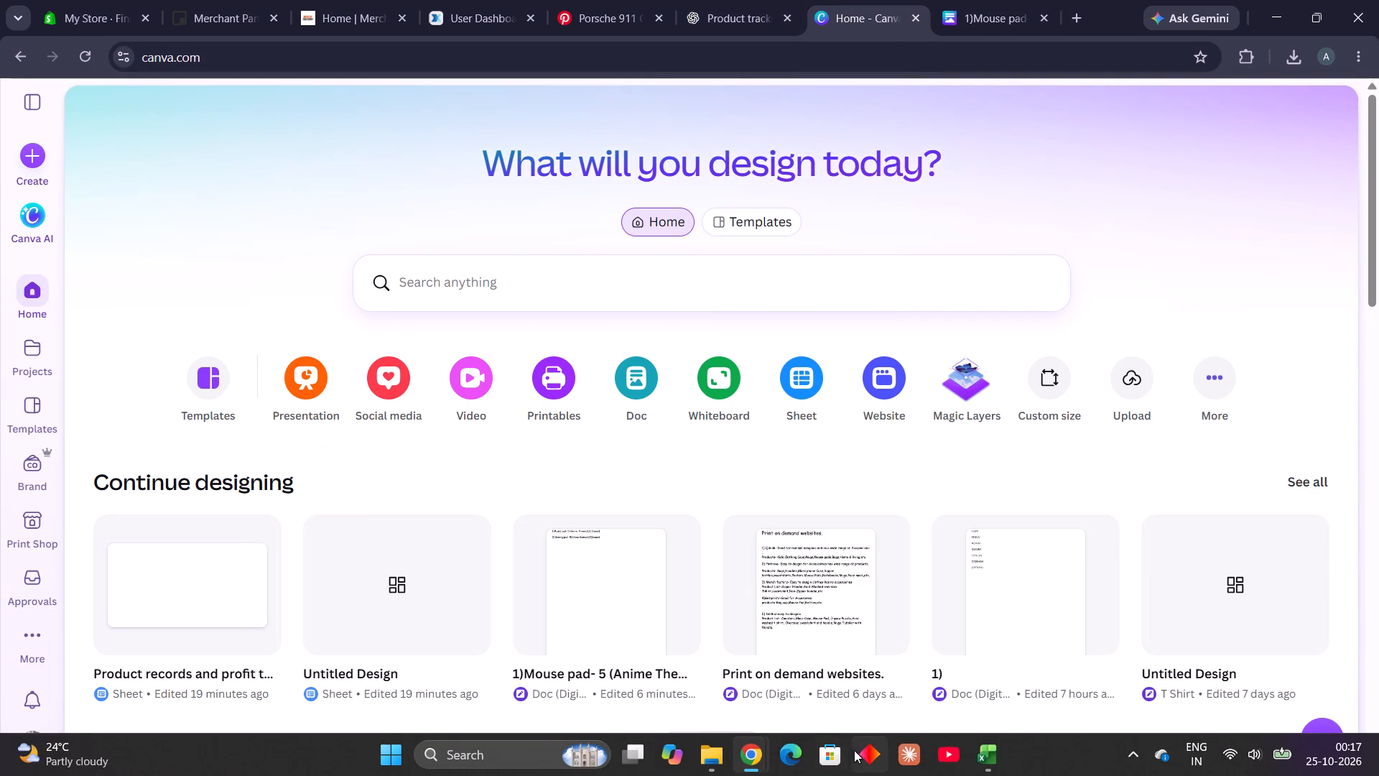
{"action": "left_click", "coordinate": [804, 682]}
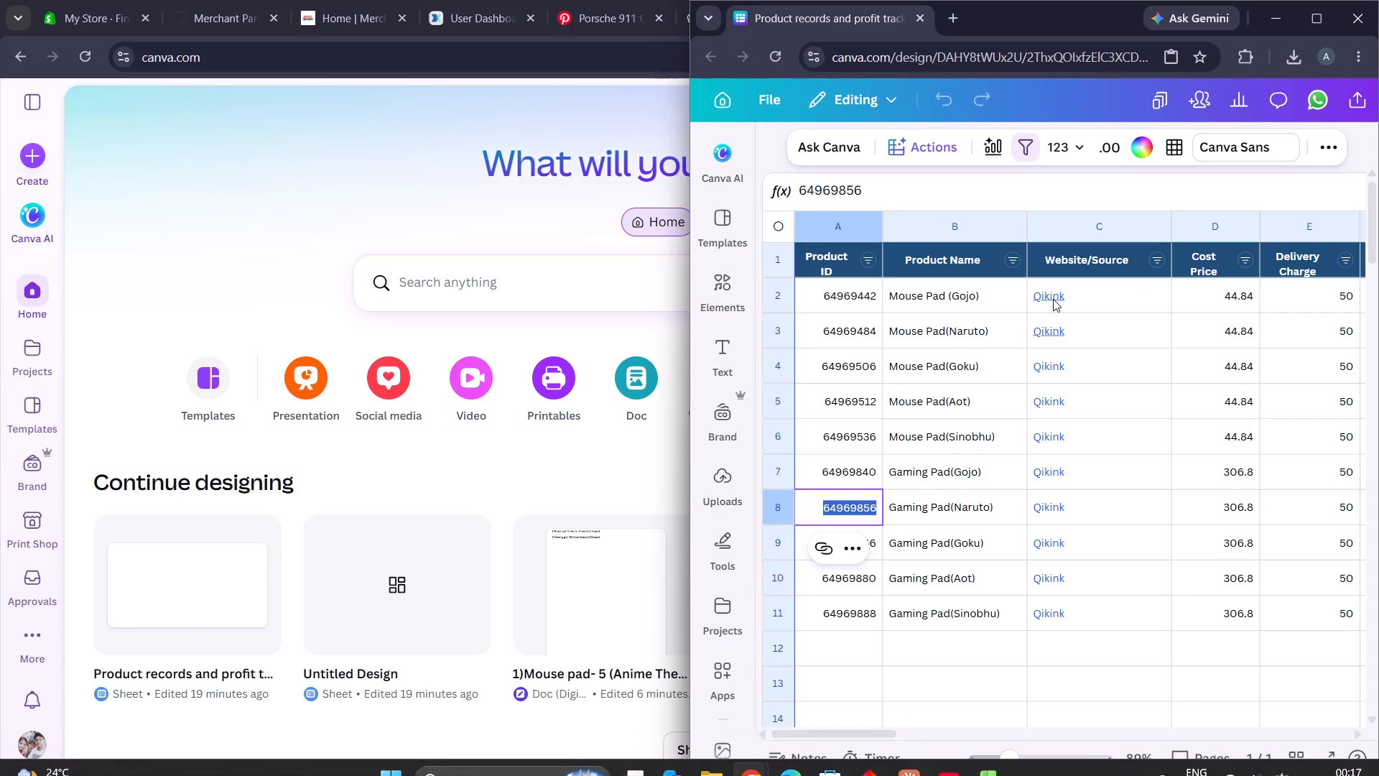
{"action": "left_click", "coordinate": [1055, 297]}
{"action": "left_click", "coordinate": [1053, 292]}
{"action": "left_click", "coordinate": [1078, 330]}
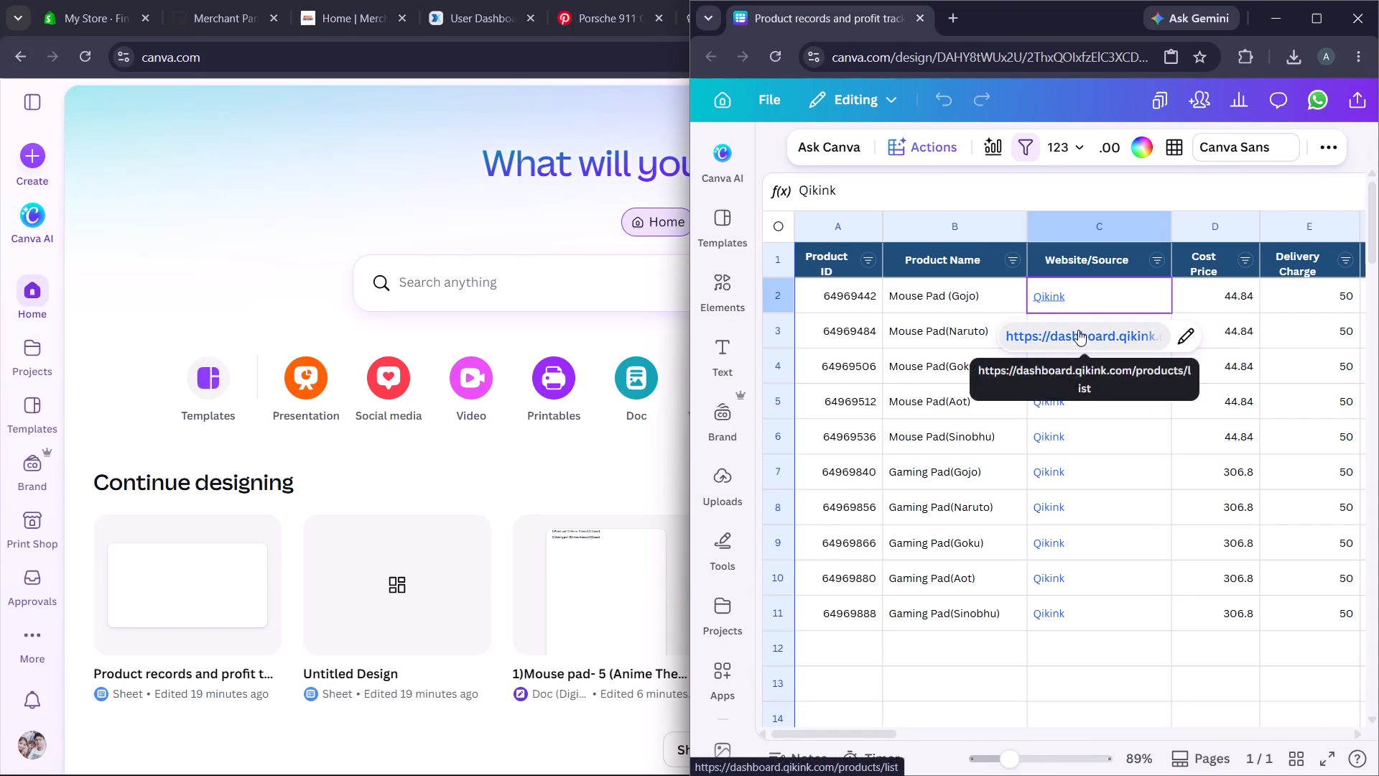
Move the Qikink My Products tab out of the Canva sheet's window into the main browser window.
{"action": "left_click_drag", "start_coordinate": [962, 22], "coordinate": [677, 147]}
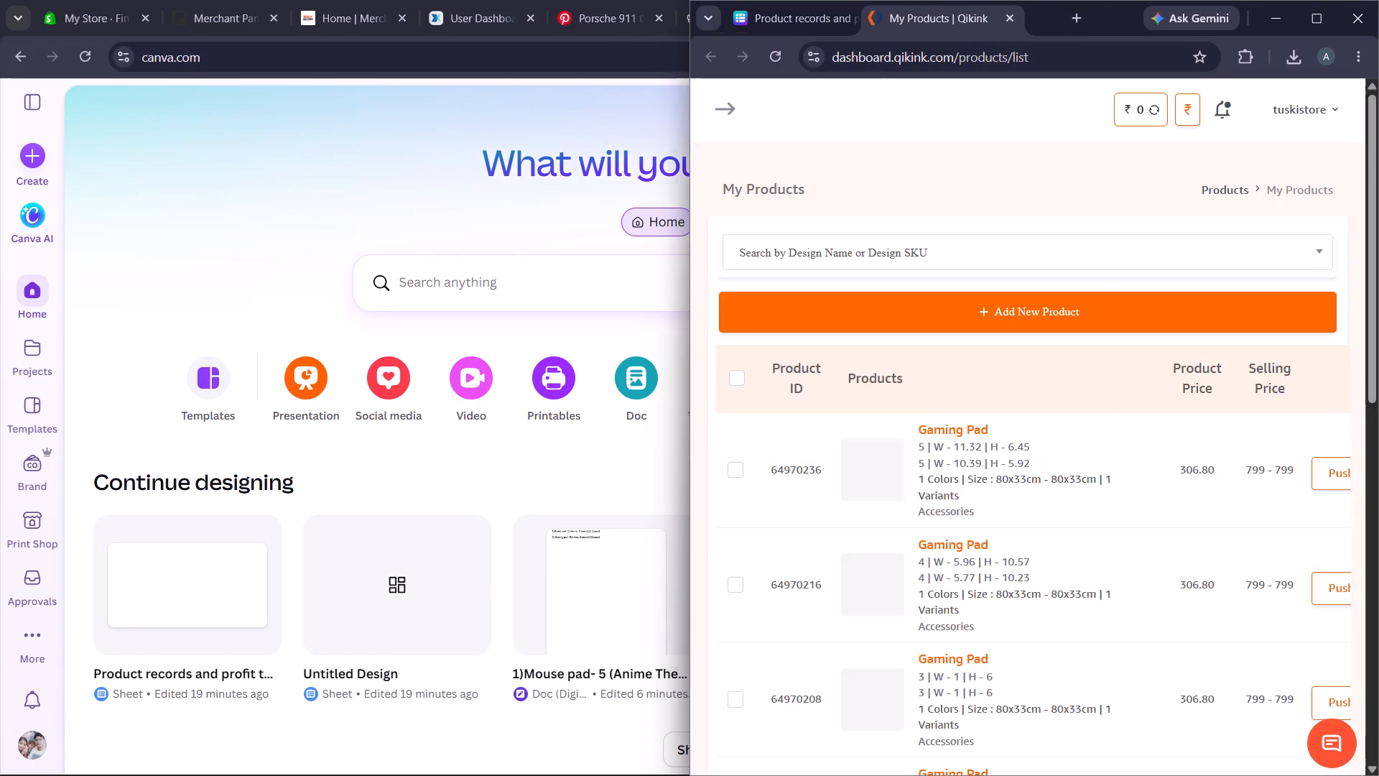
{"action": "left_click_drag", "start_coordinate": [677, 147], "coordinate": [186, 10]}
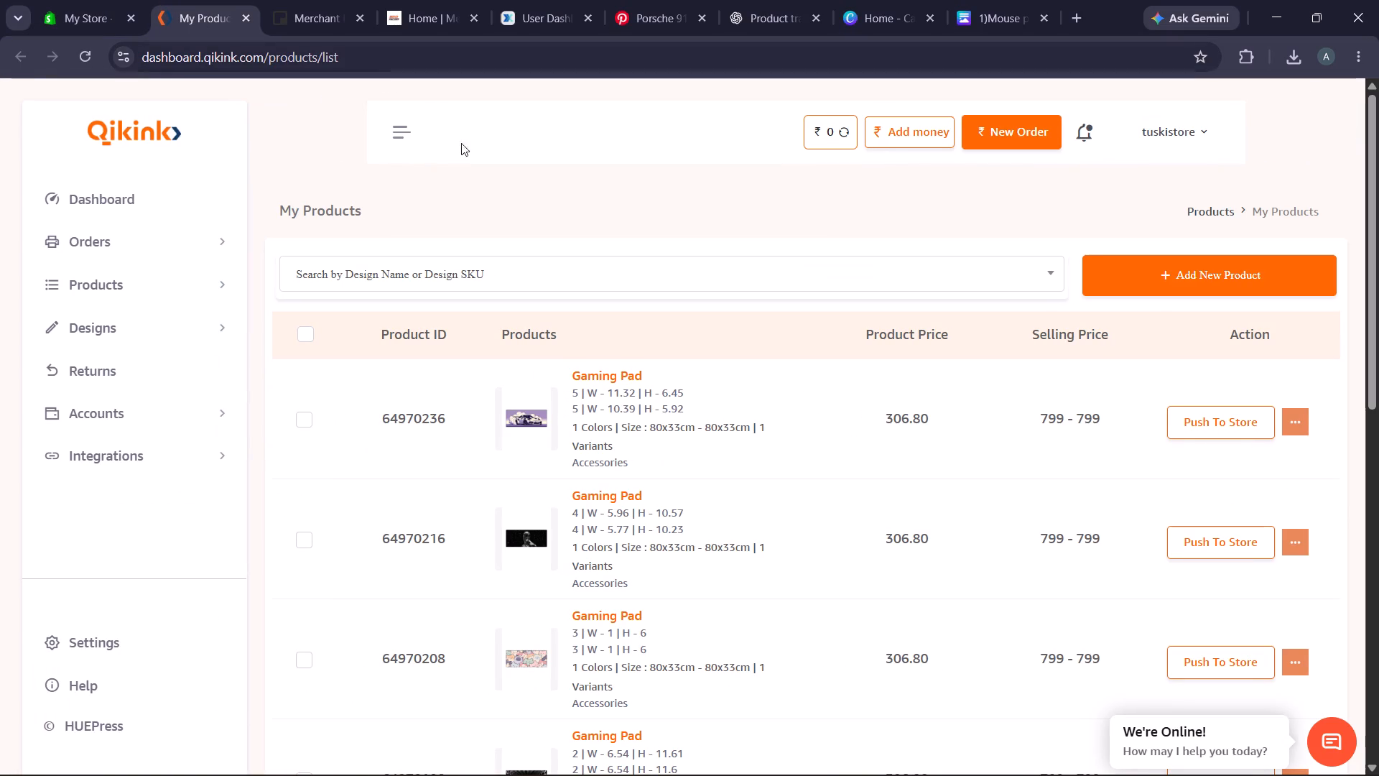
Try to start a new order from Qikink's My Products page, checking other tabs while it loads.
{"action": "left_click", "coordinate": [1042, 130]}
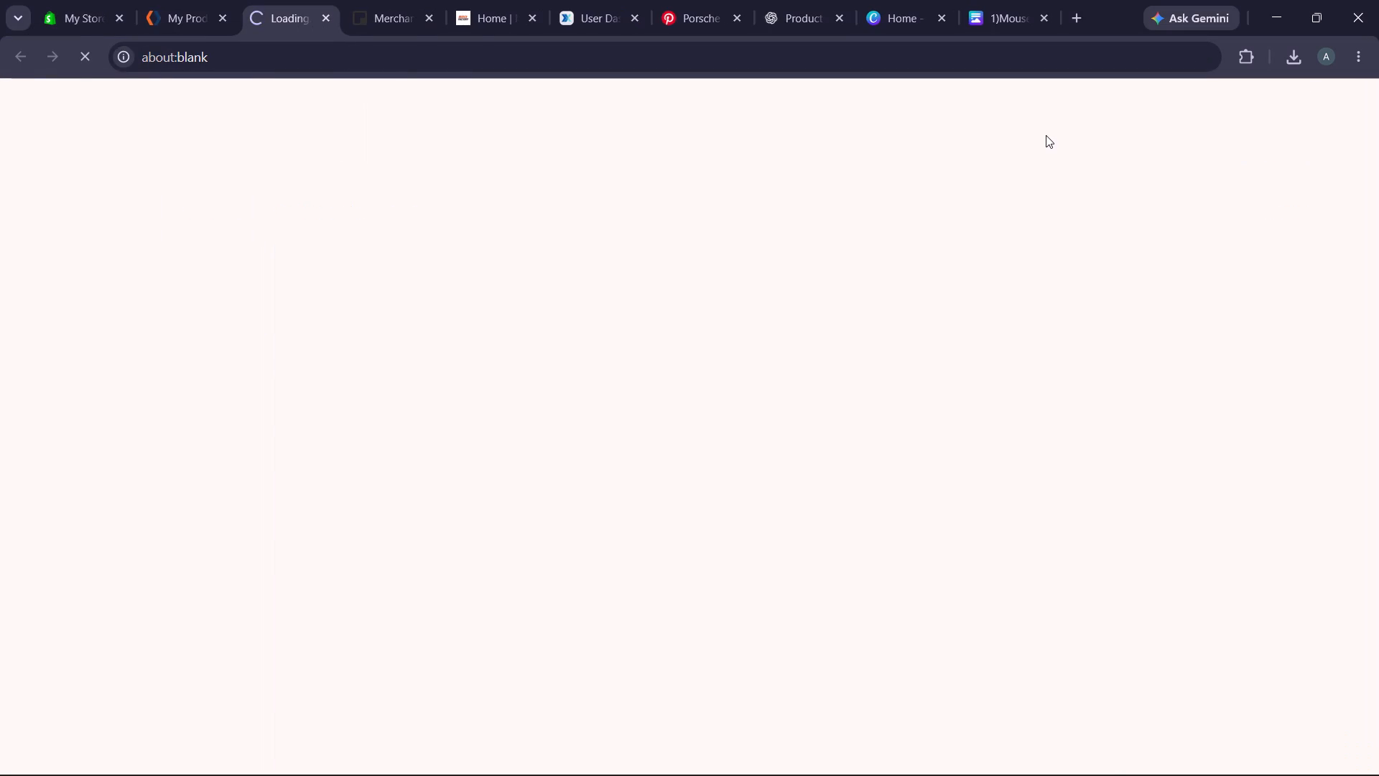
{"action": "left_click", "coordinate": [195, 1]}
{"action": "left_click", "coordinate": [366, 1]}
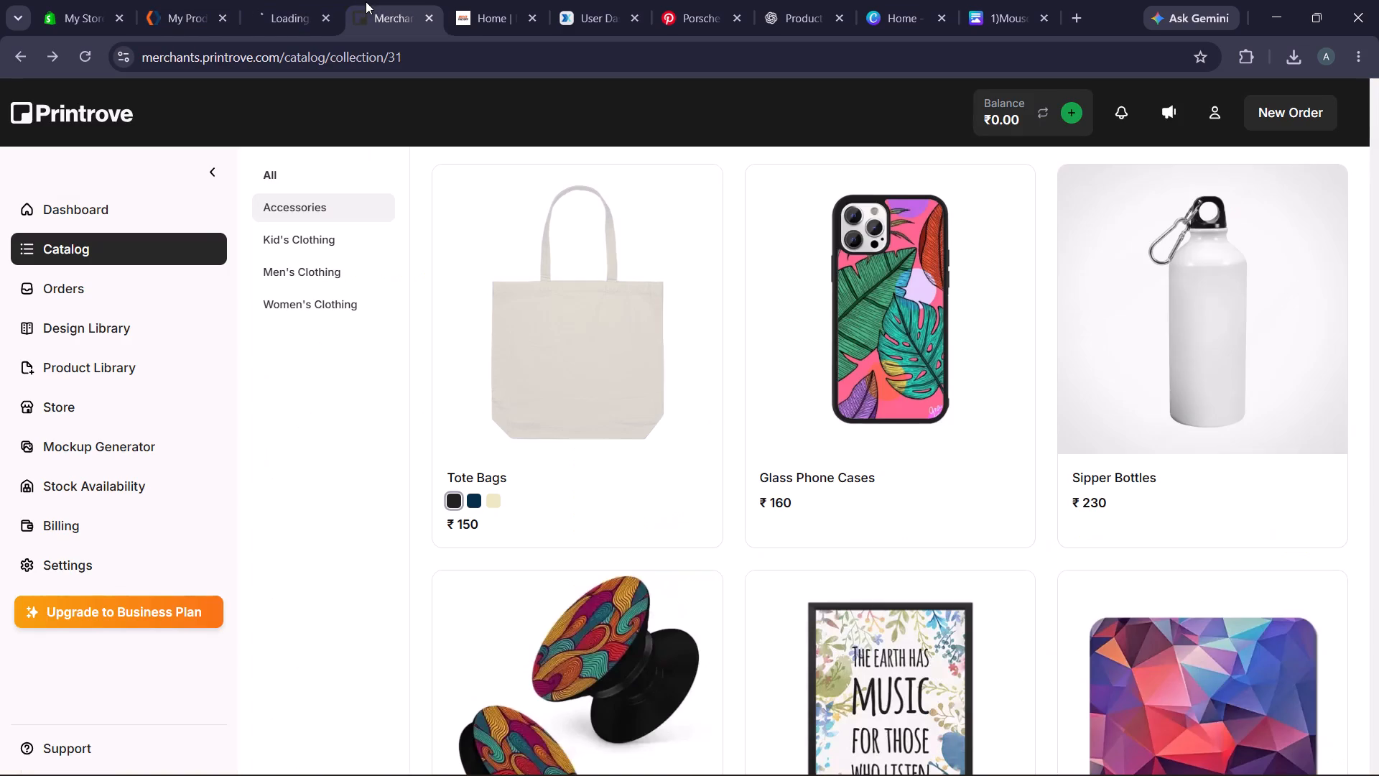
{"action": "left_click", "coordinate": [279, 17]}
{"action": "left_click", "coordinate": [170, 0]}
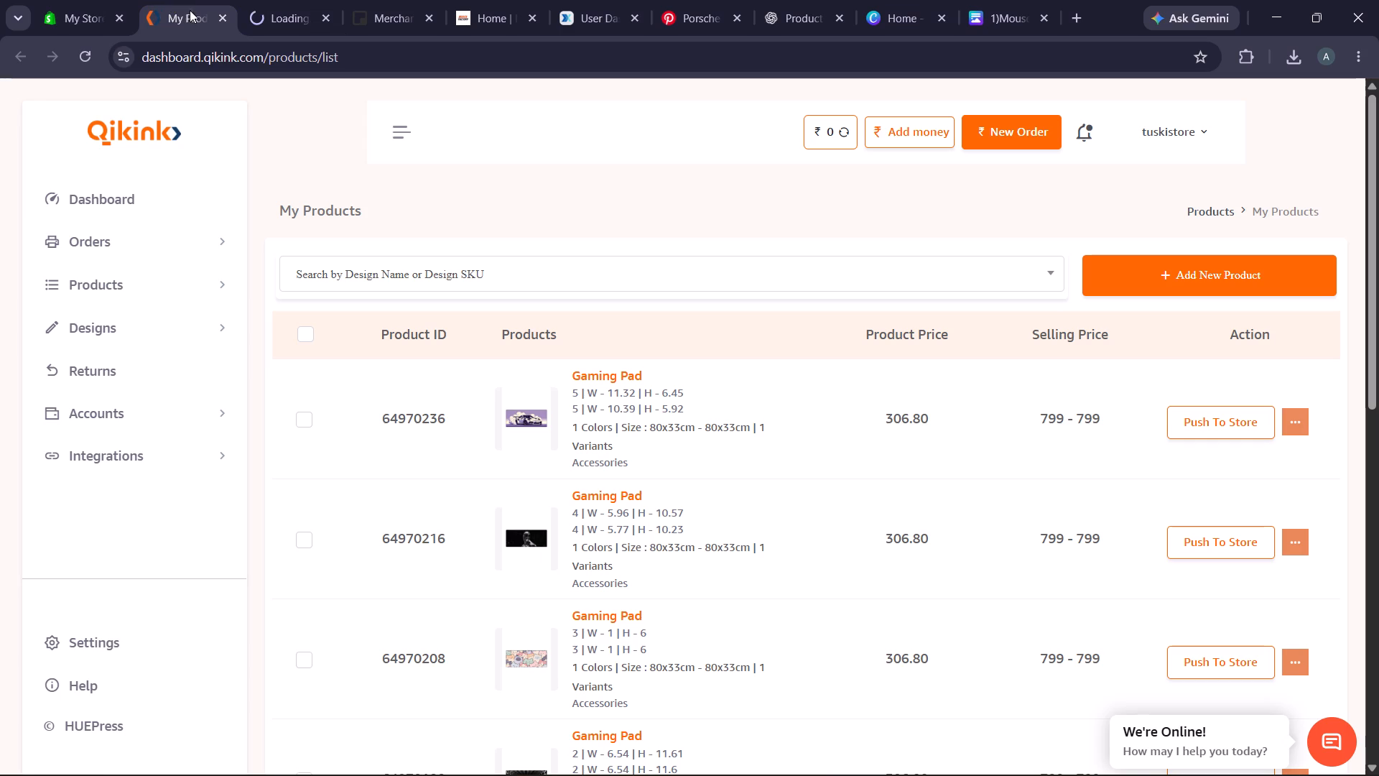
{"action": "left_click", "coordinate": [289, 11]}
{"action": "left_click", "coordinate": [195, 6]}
Look through the Gaming Pad and Mouse Pad products and place the Qikink window side by side with the Canva sheet.
{"action": "scroll", "coordinate": [964, 195], "scroll_direction": "down", "scroll_amount": 1}
{"action": "scroll", "coordinate": [595, 325], "scroll_direction": "down", "scroll_amount": 2}
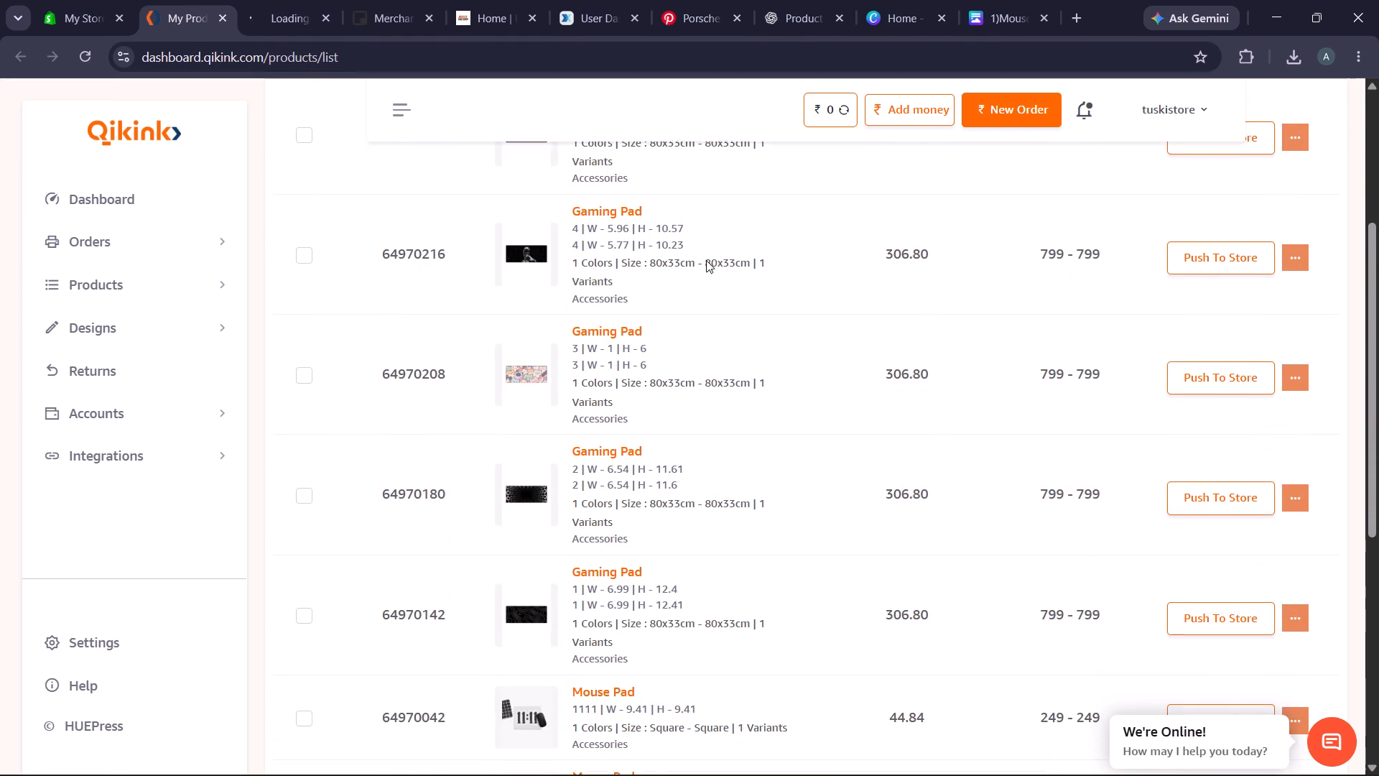
{"action": "scroll", "coordinate": [706, 260], "scroll_direction": "down", "scroll_amount": 1}
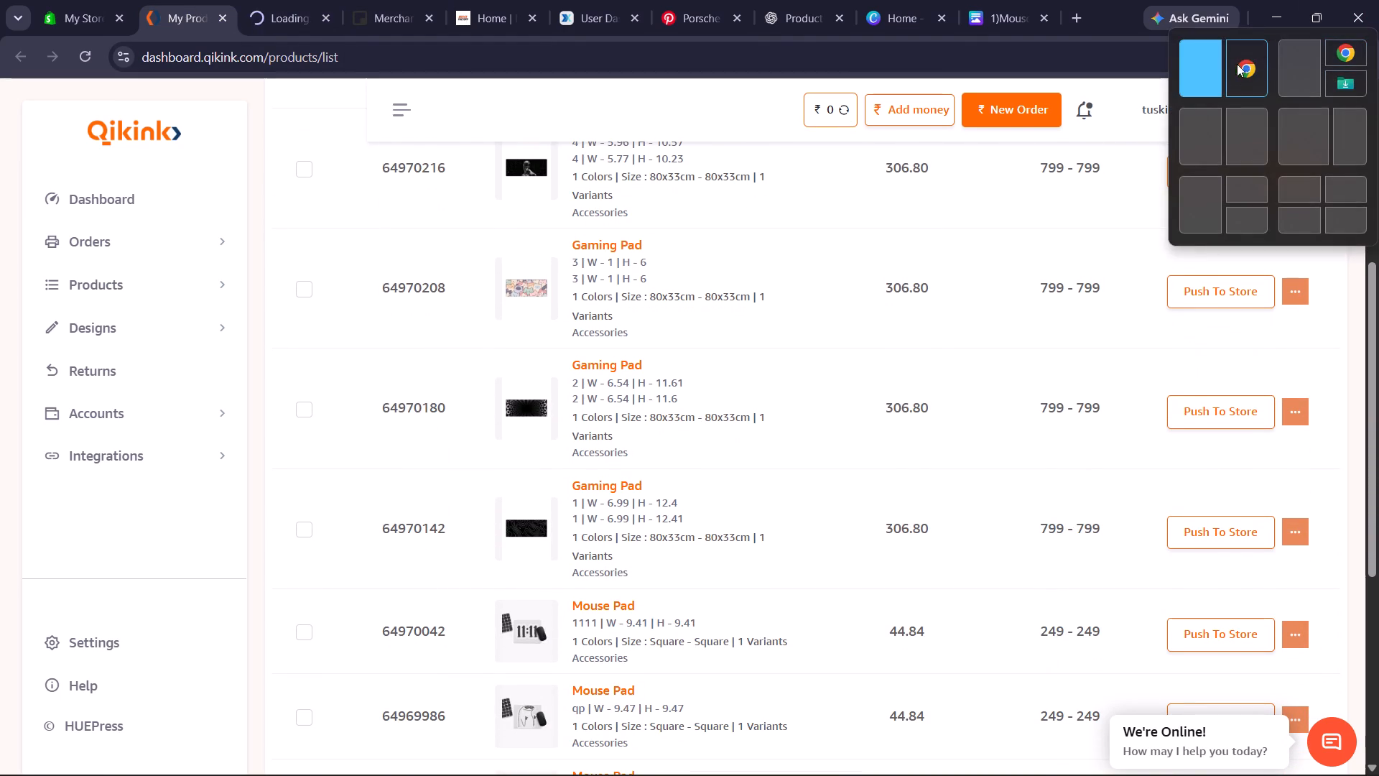
{"action": "left_click", "coordinate": [1214, 64]}
Enter 24th Oct 2026 as the Date Added for Mouse Pad (Gojo) in row 2 of the Canva sheet.
{"action": "scroll", "coordinate": [1072, 420], "scroll_direction": "left", "scroll_amount": 5}
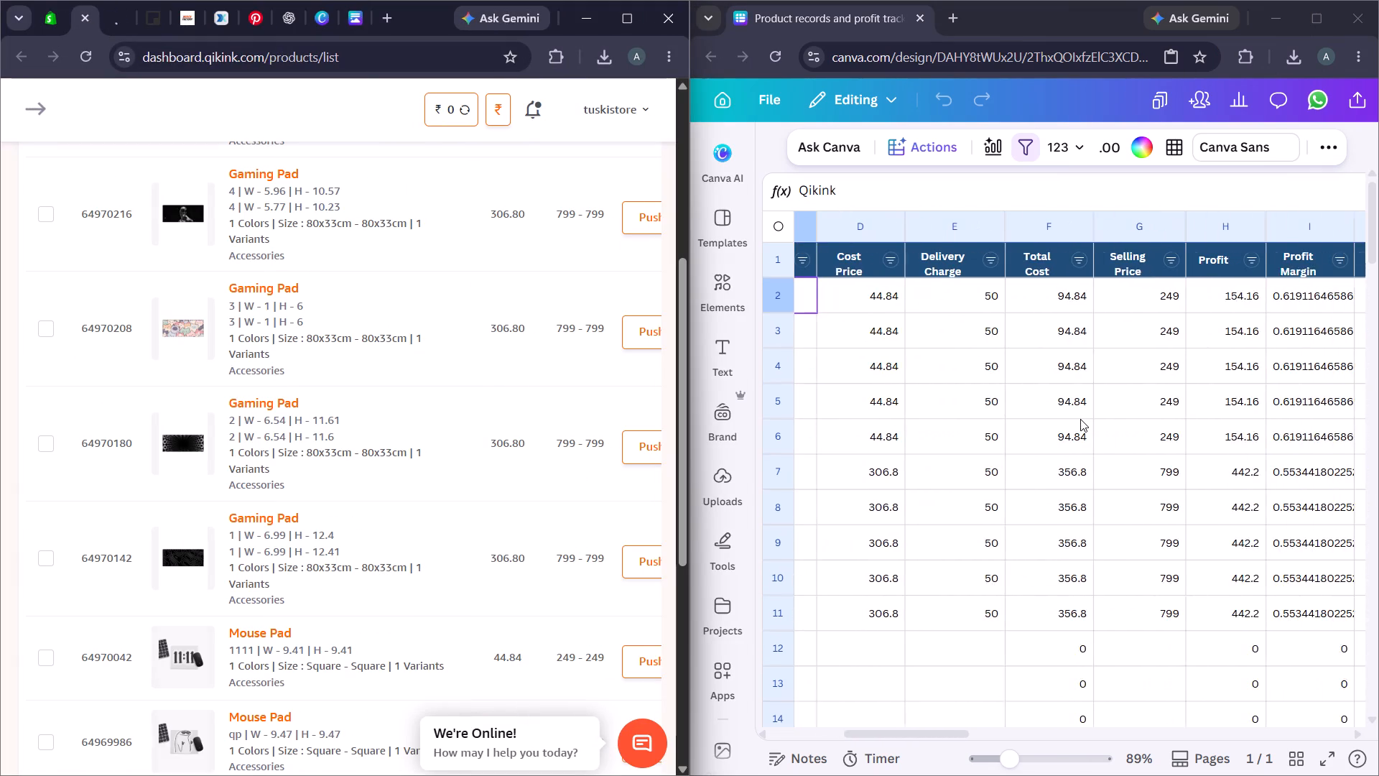
{"action": "scroll", "coordinate": [1081, 419], "scroll_direction": "left", "scroll_amount": 3}
{"action": "left_click", "coordinate": [1108, 296]}
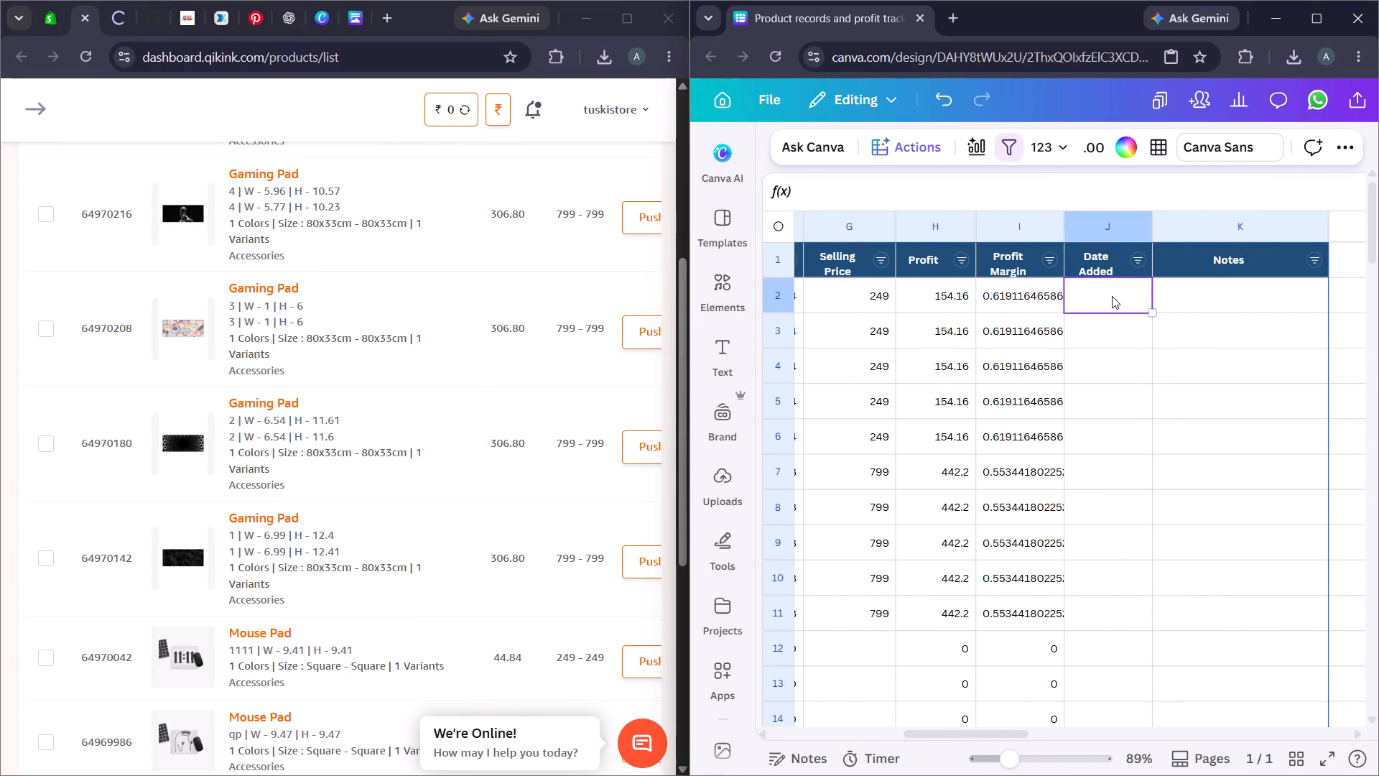
{"action": "left_click", "coordinate": [1092, 295]}
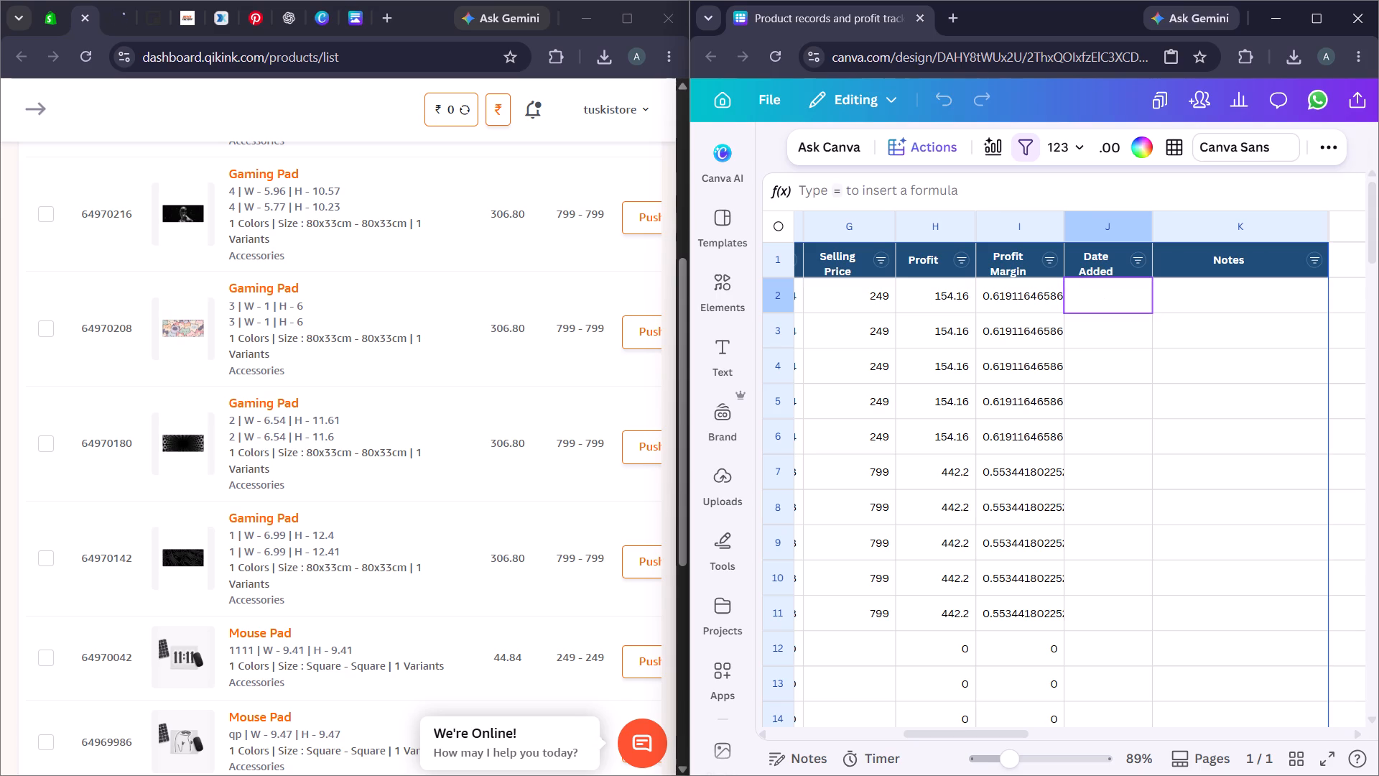
{"action": "type", "text": "24"}
{"action": "type", "text": "th"}
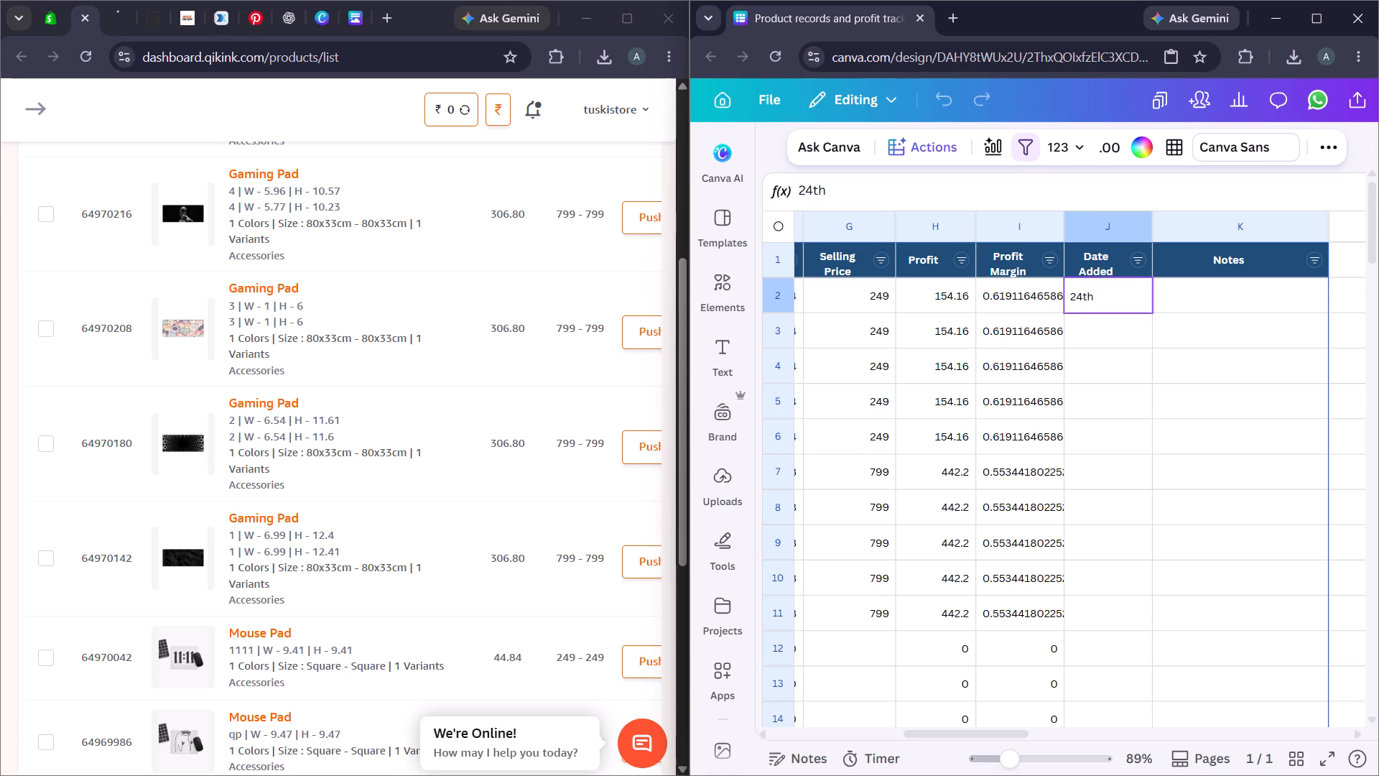
{"action": "key", "text": "space"}
{"action": "type", "text": "Oct"}
{"action": "key", "text": "space"}
{"action": "type", "text": "2026"}
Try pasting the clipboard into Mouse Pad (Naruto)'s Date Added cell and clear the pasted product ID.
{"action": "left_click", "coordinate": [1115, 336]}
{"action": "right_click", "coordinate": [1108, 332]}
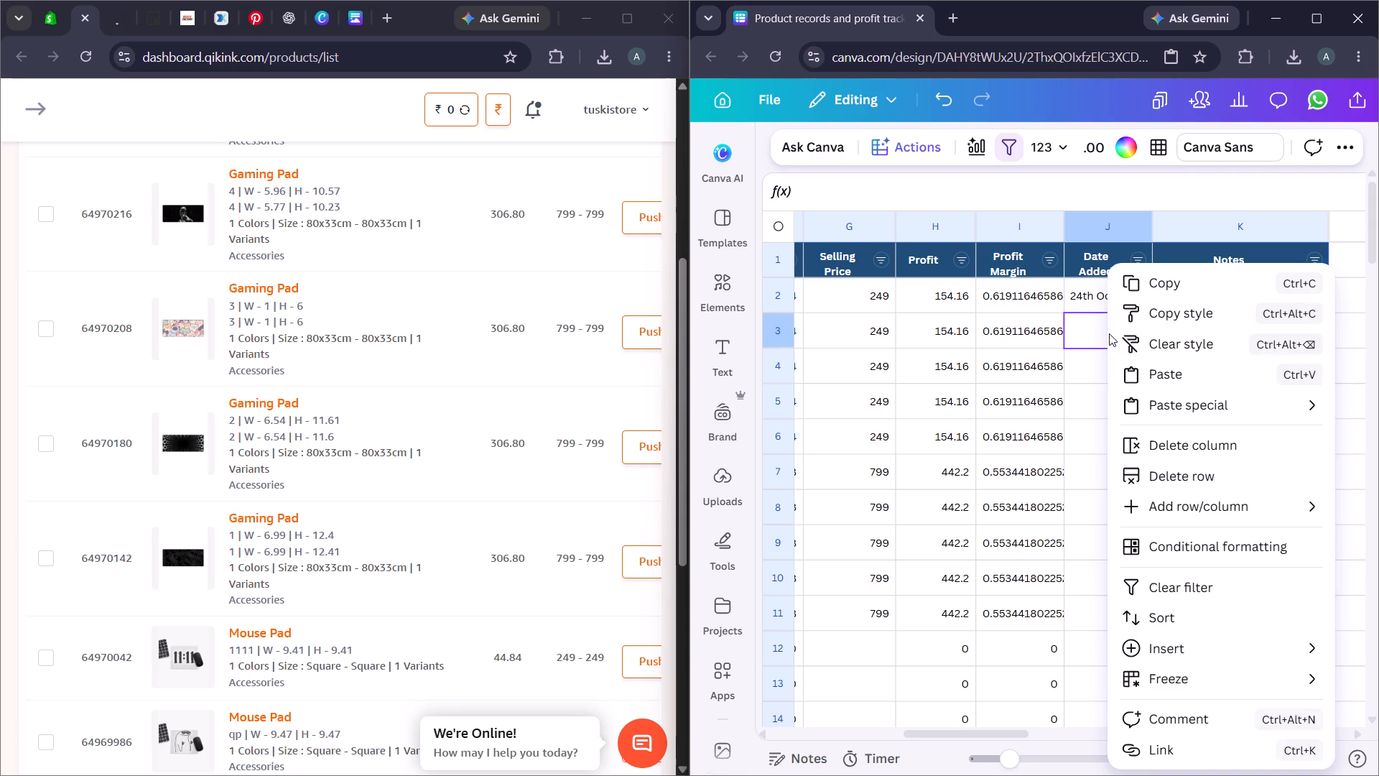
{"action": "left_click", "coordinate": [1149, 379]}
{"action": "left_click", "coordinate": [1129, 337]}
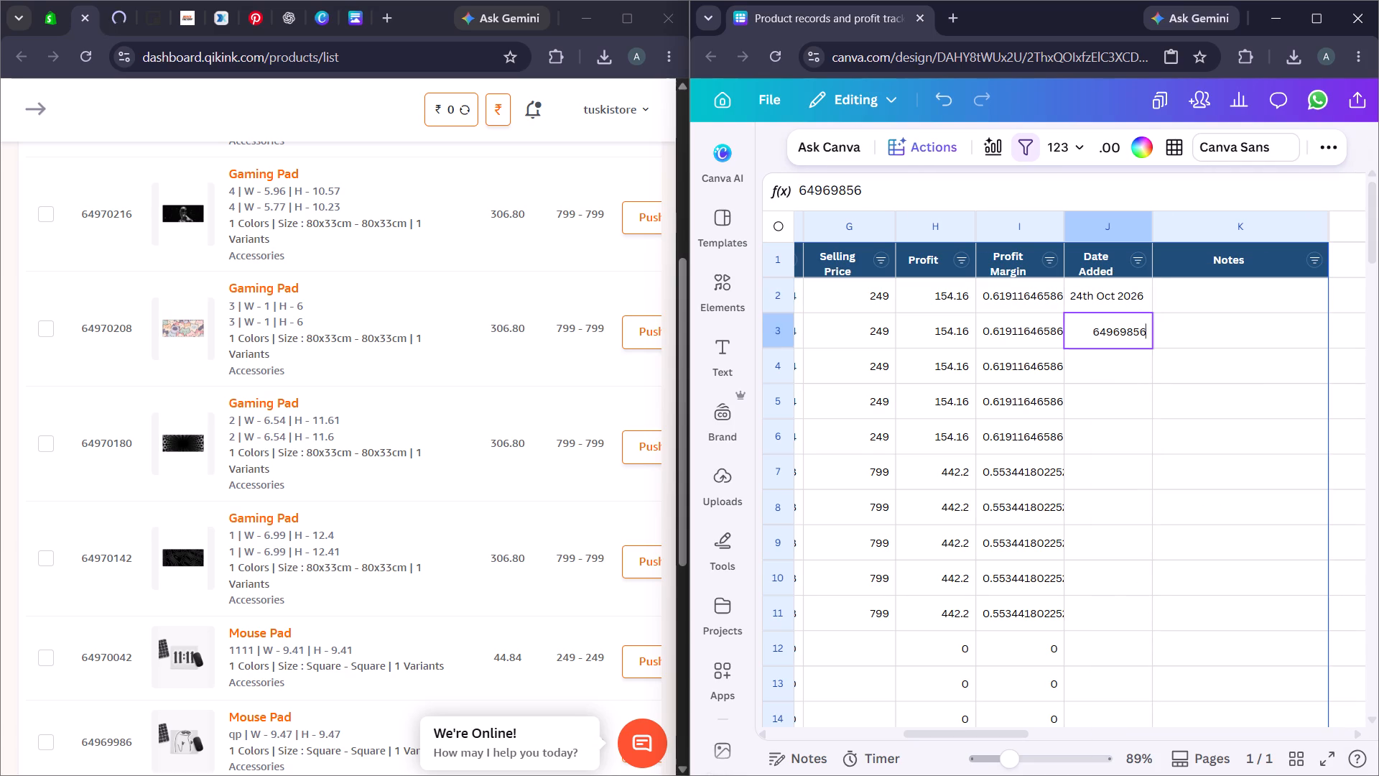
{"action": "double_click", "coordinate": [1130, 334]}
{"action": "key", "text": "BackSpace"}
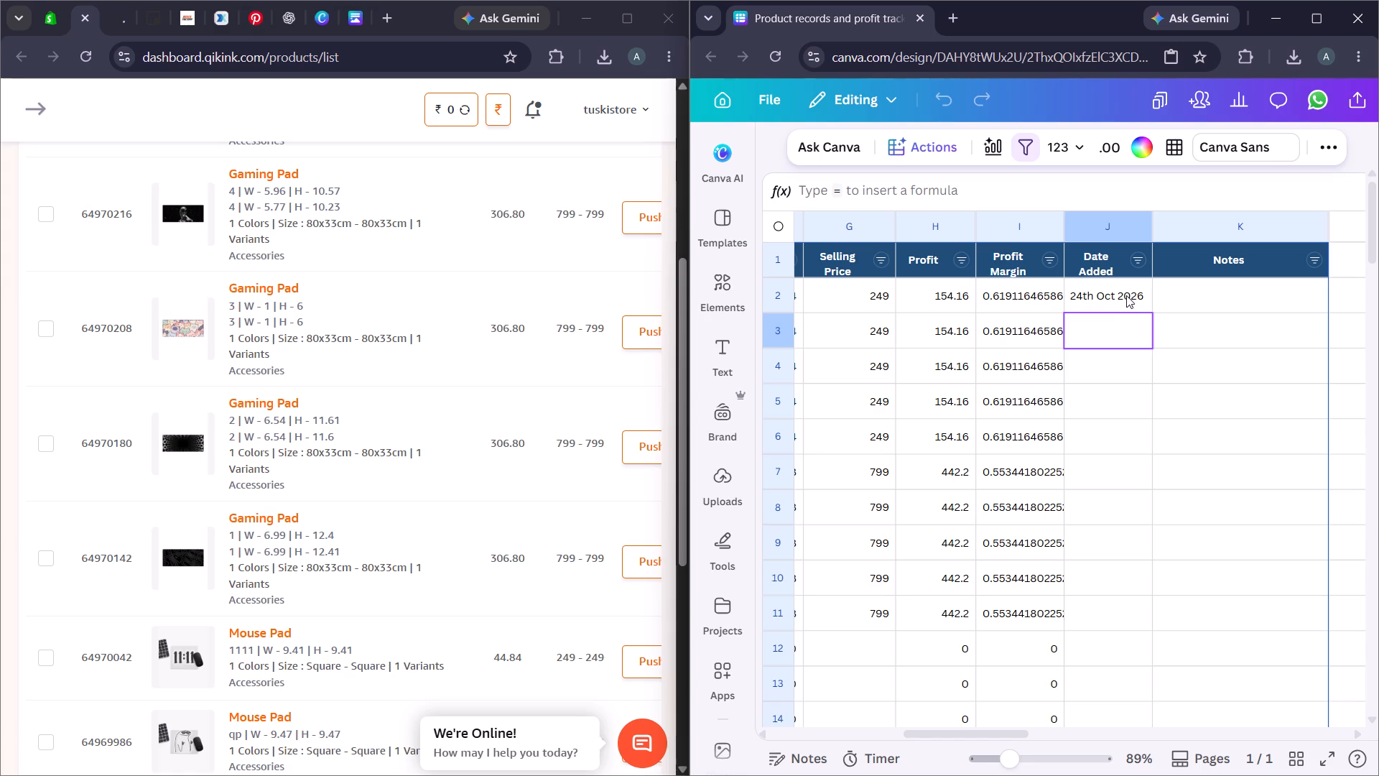
Copy 24th Oct 2026 from row 2 and paste it into Date Added for the other Mouse Pad rows, 3 to 6.
{"action": "triple_click", "coordinate": [1126, 295]}
{"action": "right_click", "coordinate": [1123, 296]}
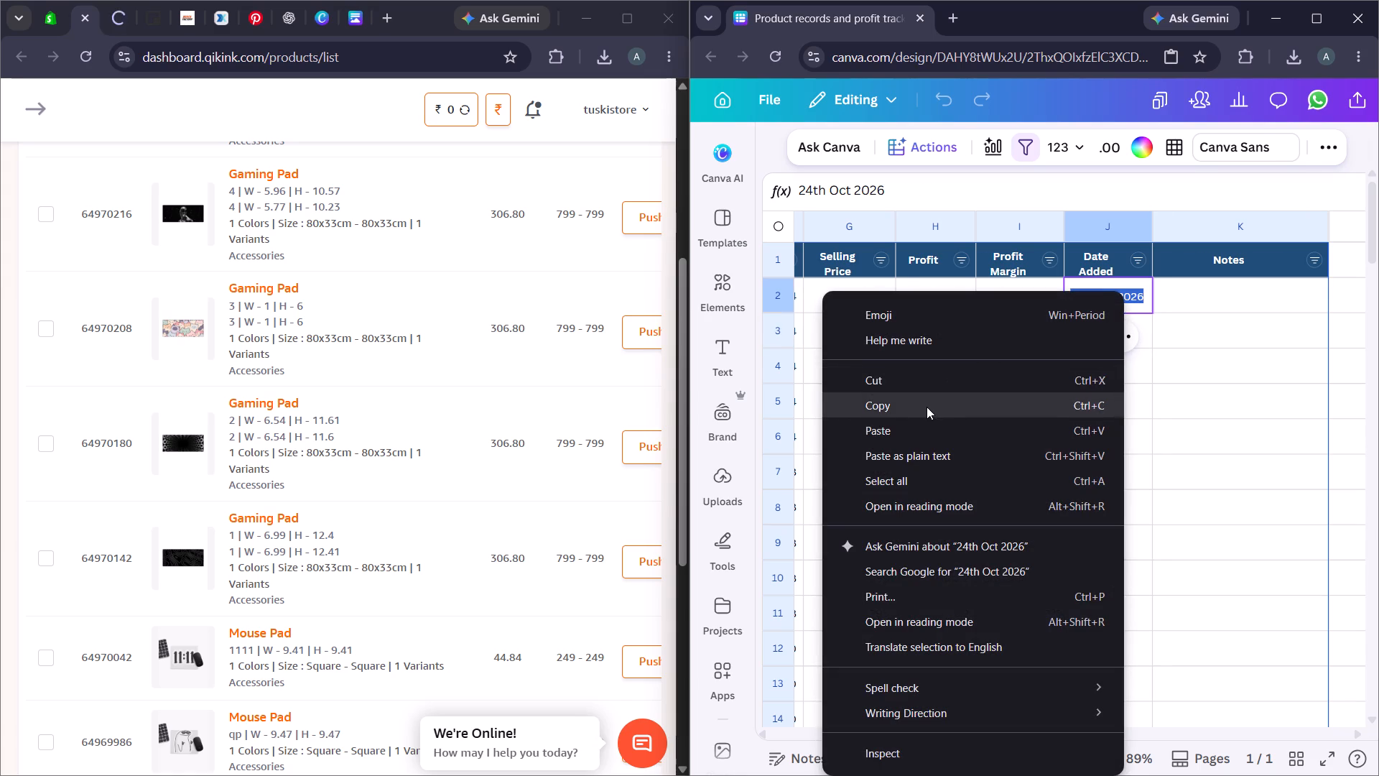
{"action": "left_click", "coordinate": [927, 407]}
{"action": "left_click", "coordinate": [1122, 399]}
{"action": "left_click", "coordinate": [1091, 328]}
{"action": "right_click", "coordinate": [1092, 328]}
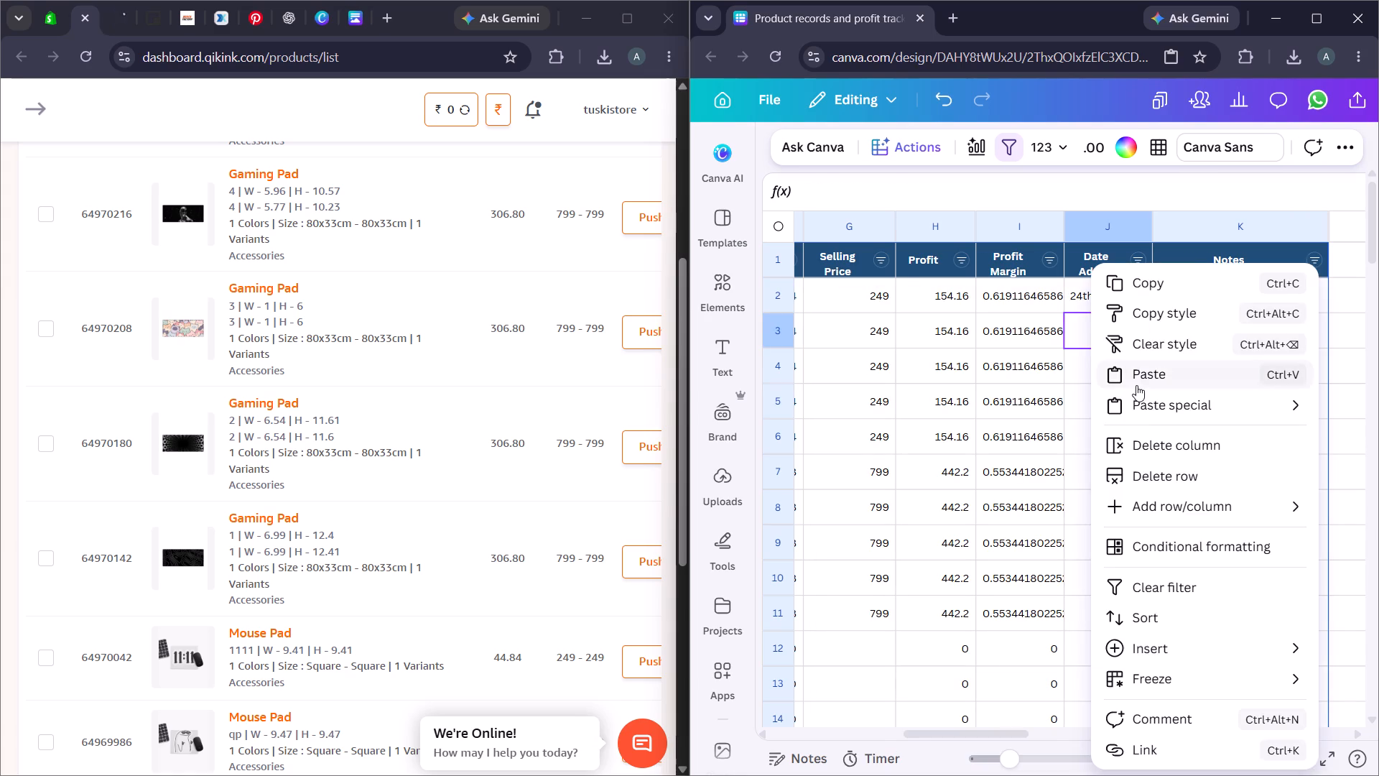
{"action": "left_click", "coordinate": [1137, 372]}
{"action": "left_click", "coordinate": [1094, 365]}
{"action": "right_click", "coordinate": [1094, 365]}
{"action": "left_click", "coordinate": [1151, 381]}
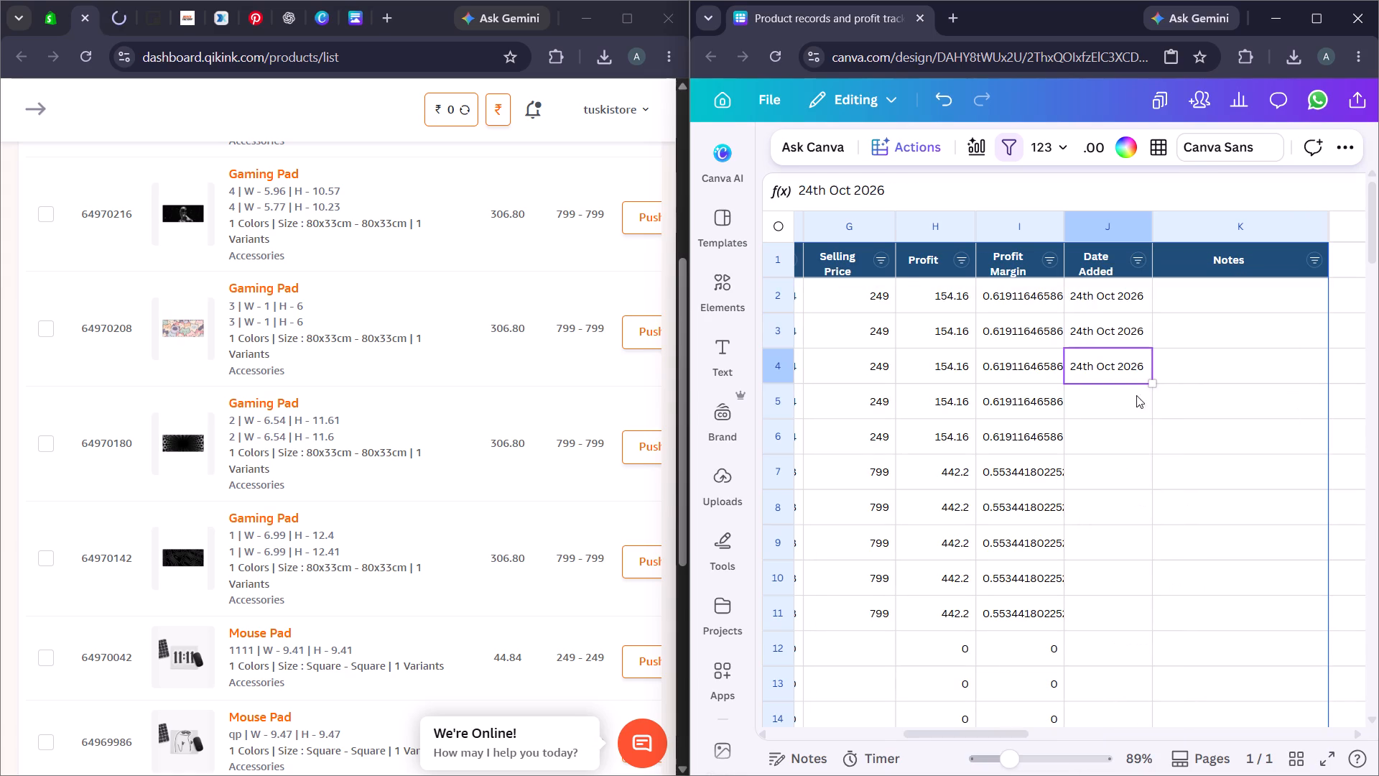
{"action": "left_click", "coordinate": [1115, 407]}
{"action": "right_click", "coordinate": [1118, 410]}
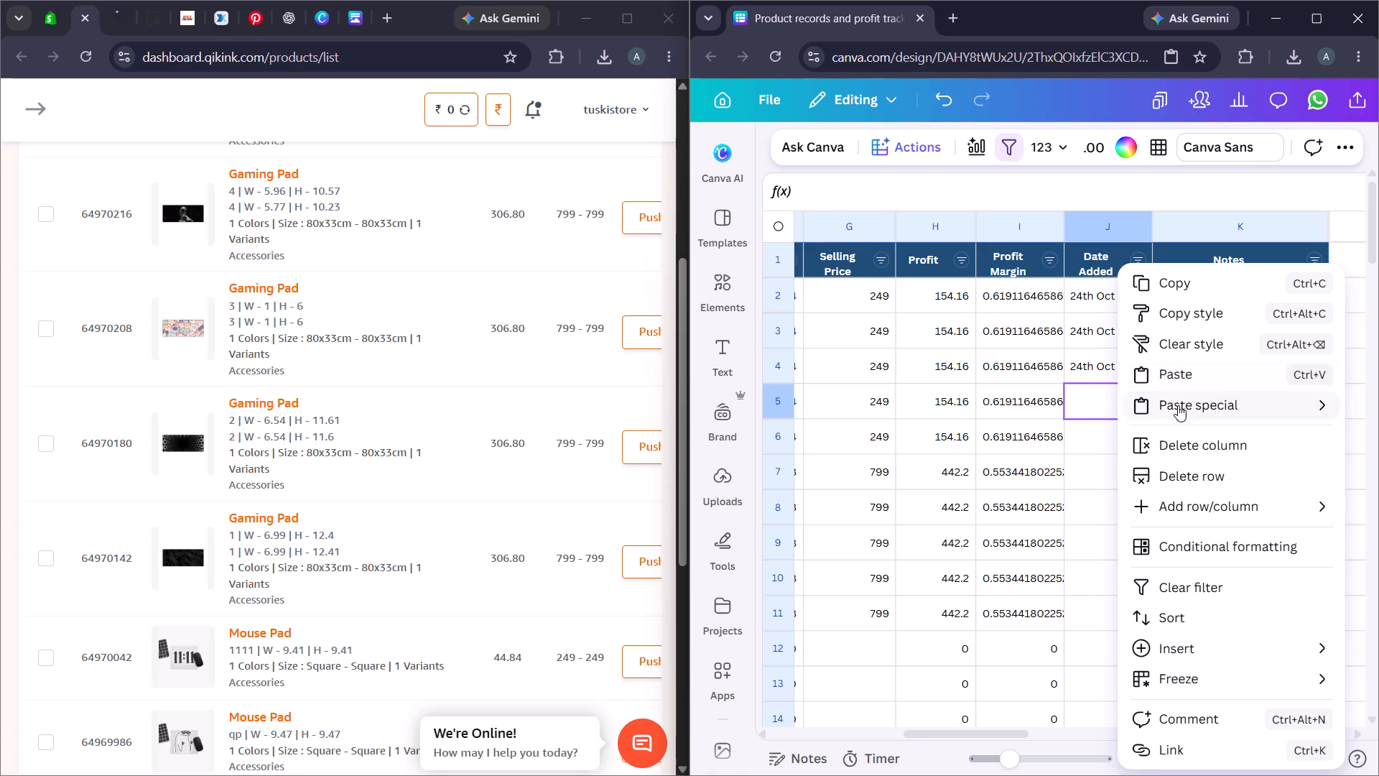
{"action": "left_click", "coordinate": [1185, 366]}
{"action": "right_click", "coordinate": [1095, 442]}
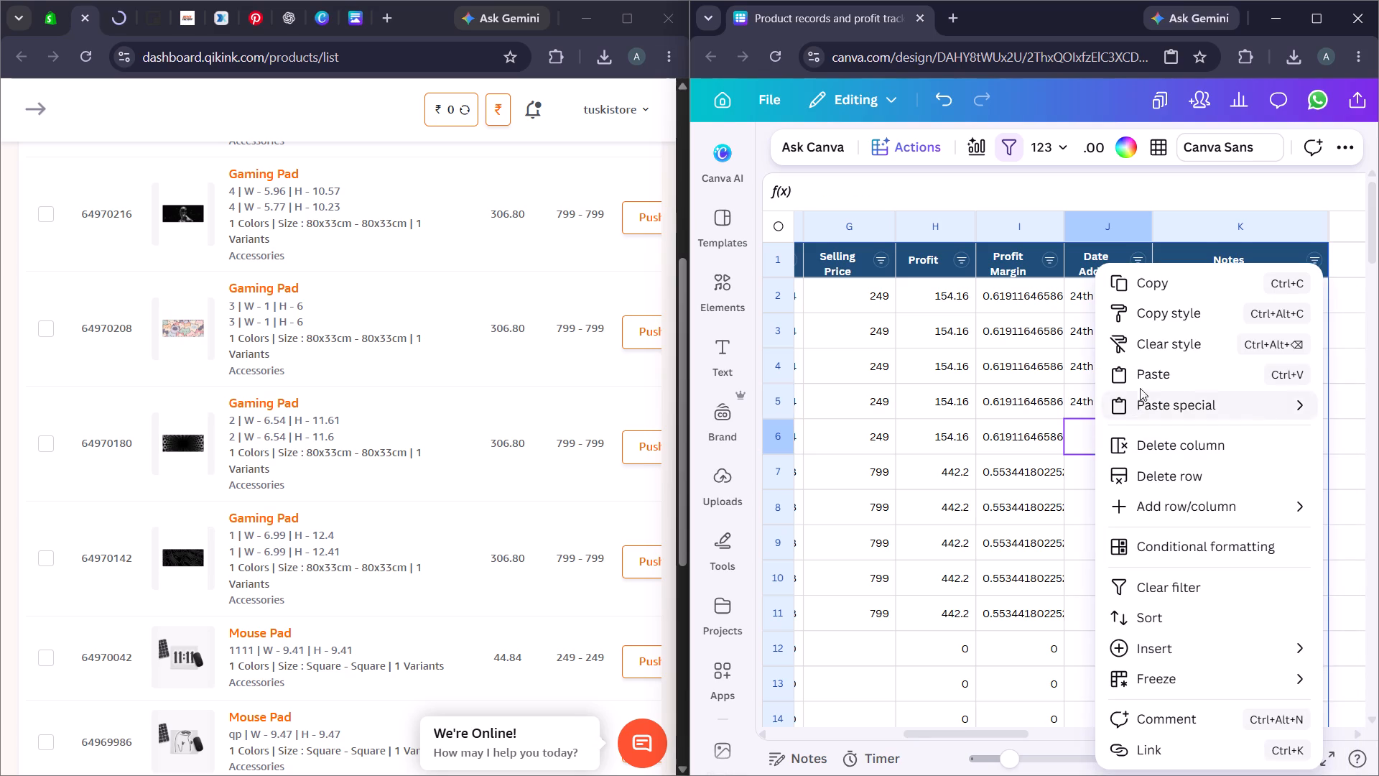
{"action": "left_click", "coordinate": [1143, 380]}
Paste 24th Oct 2026 into the Date Added cells of all five Gaming Pad rows, 7 to 11.
{"action": "right_click", "coordinate": [1112, 484]}
{"action": "left_click", "coordinate": [1175, 377]}
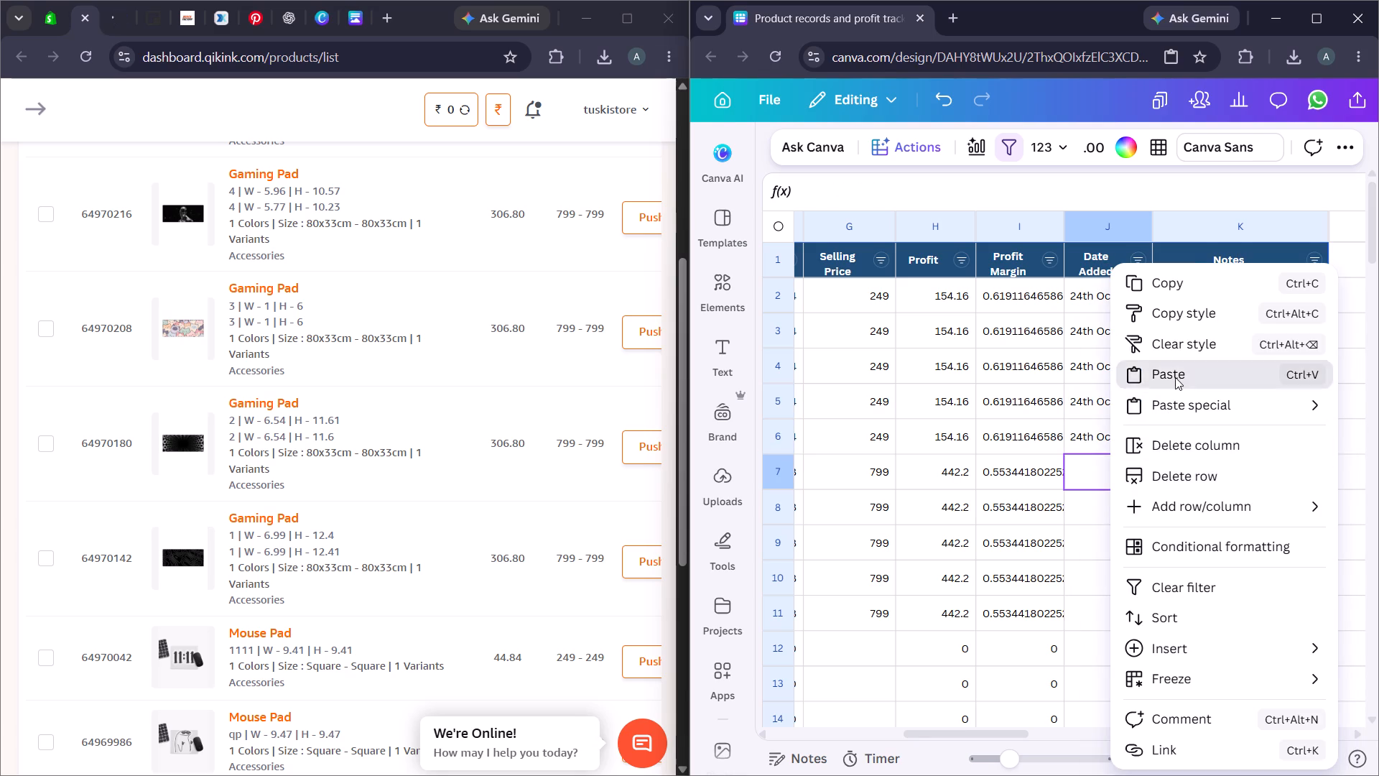
{"action": "right_click", "coordinate": [1115, 502]}
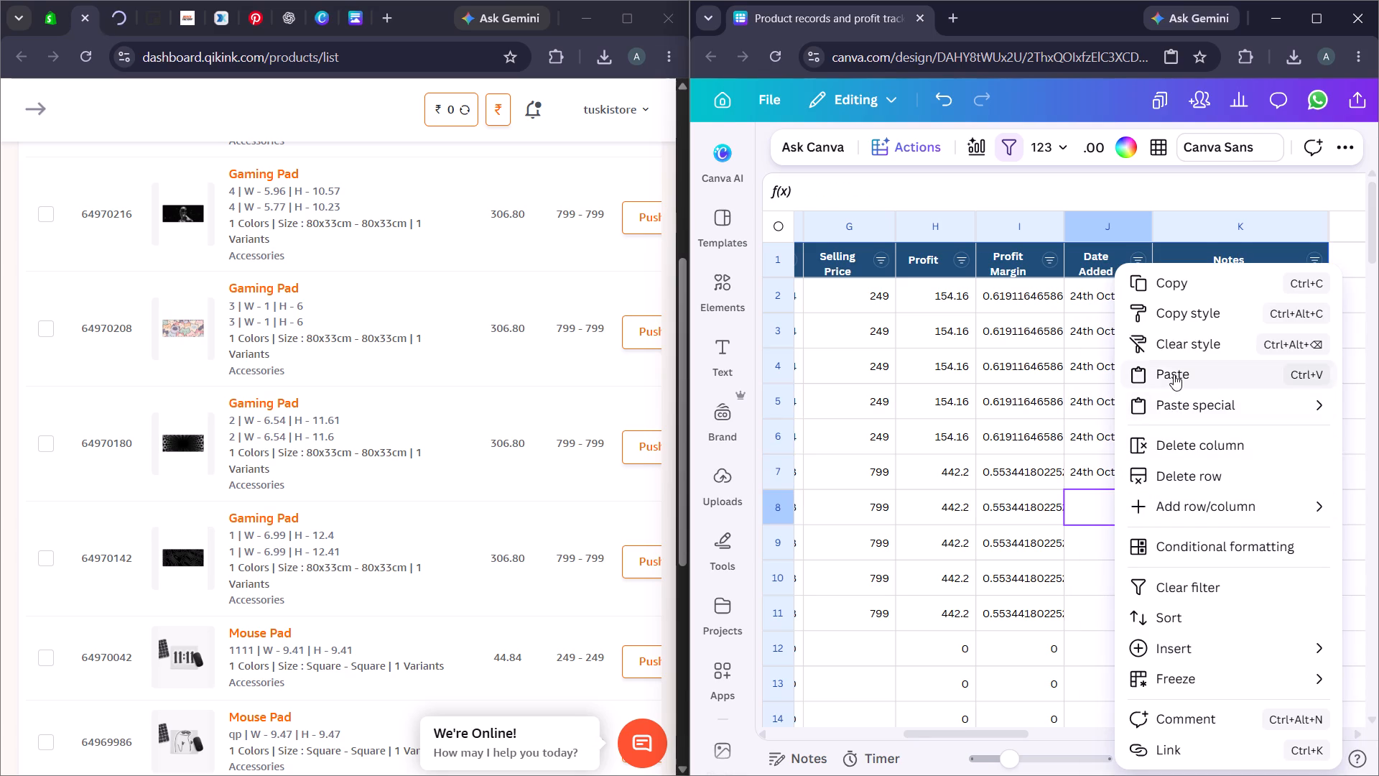
{"action": "left_click", "coordinate": [1174, 374]}
{"action": "right_click", "coordinate": [1089, 540]}
{"action": "left_click", "coordinate": [1156, 373]}
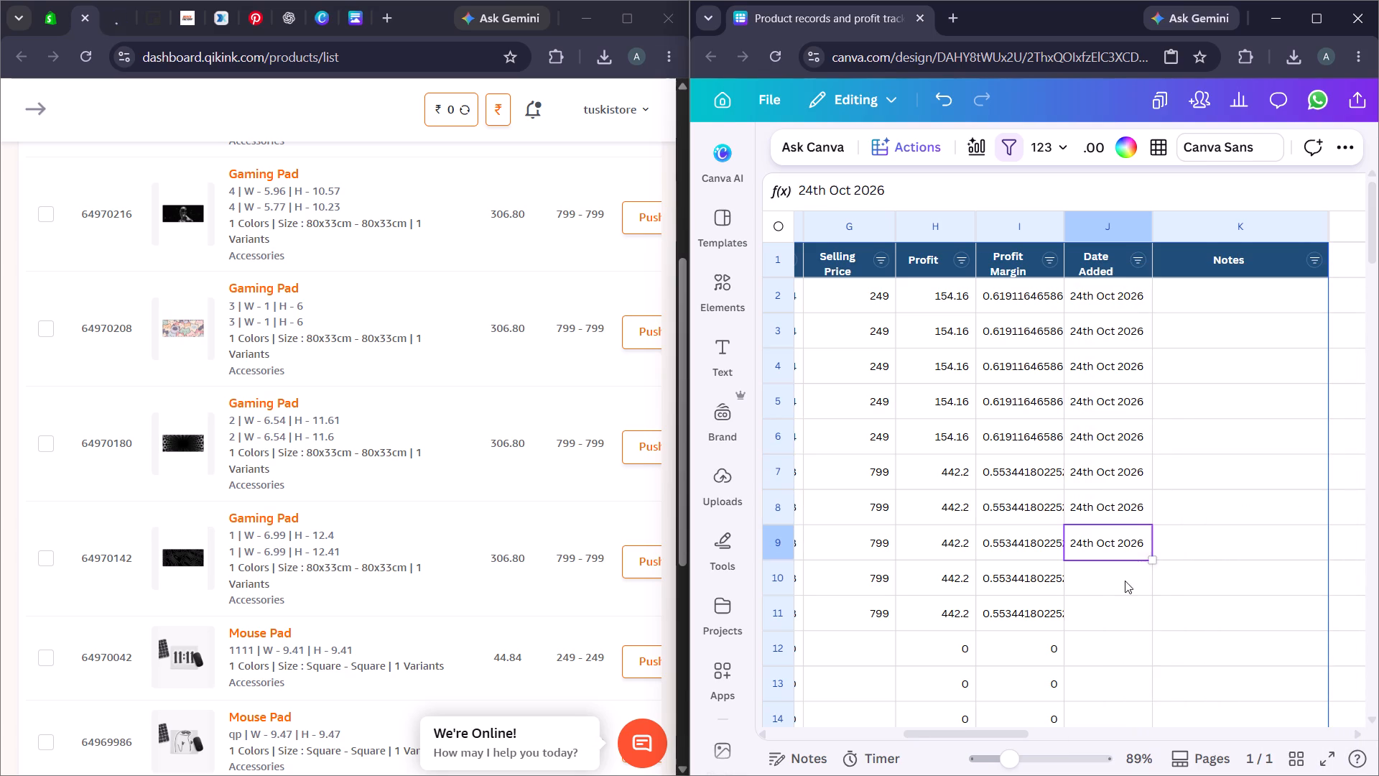
{"action": "right_click", "coordinate": [1115, 583]}
{"action": "left_click", "coordinate": [1181, 377]}
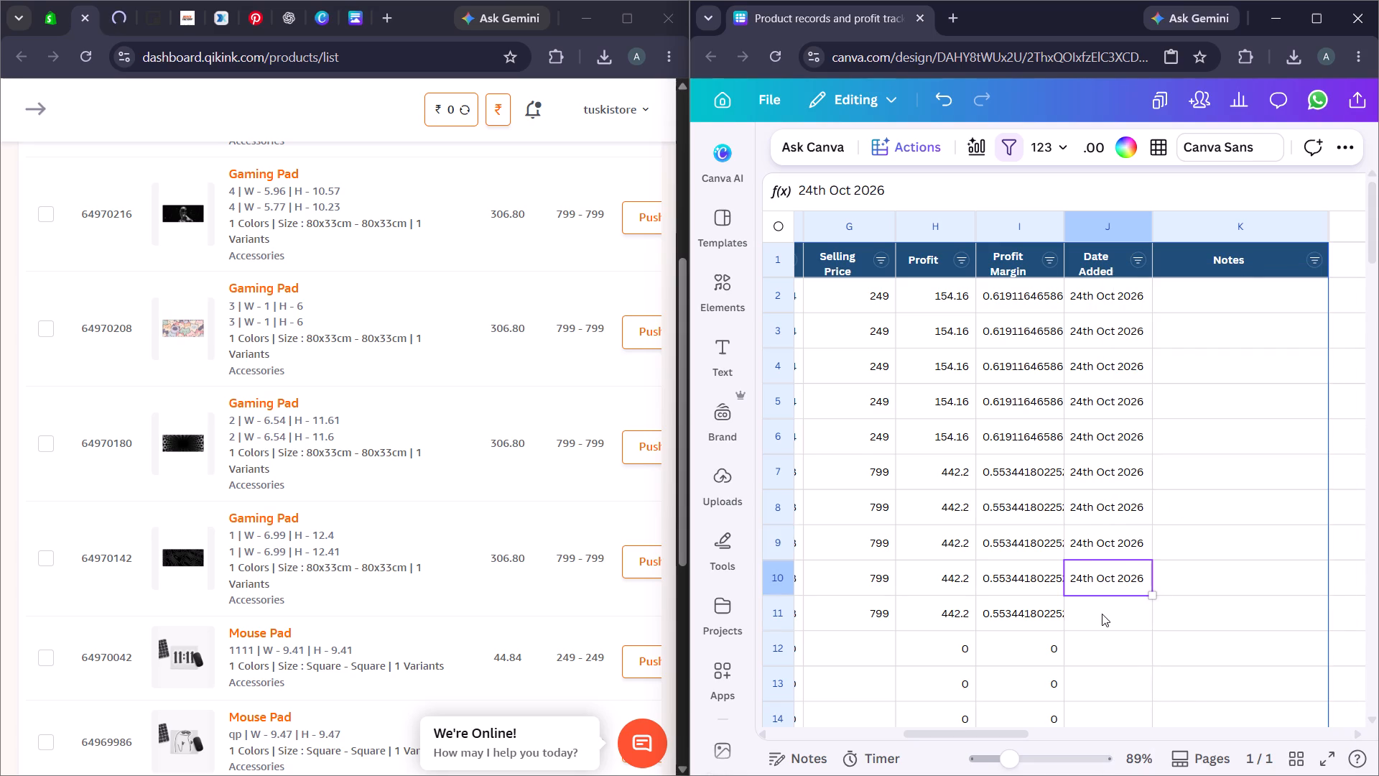
{"action": "right_click", "coordinate": [1102, 614]}
{"action": "left_click", "coordinate": [1175, 370]}
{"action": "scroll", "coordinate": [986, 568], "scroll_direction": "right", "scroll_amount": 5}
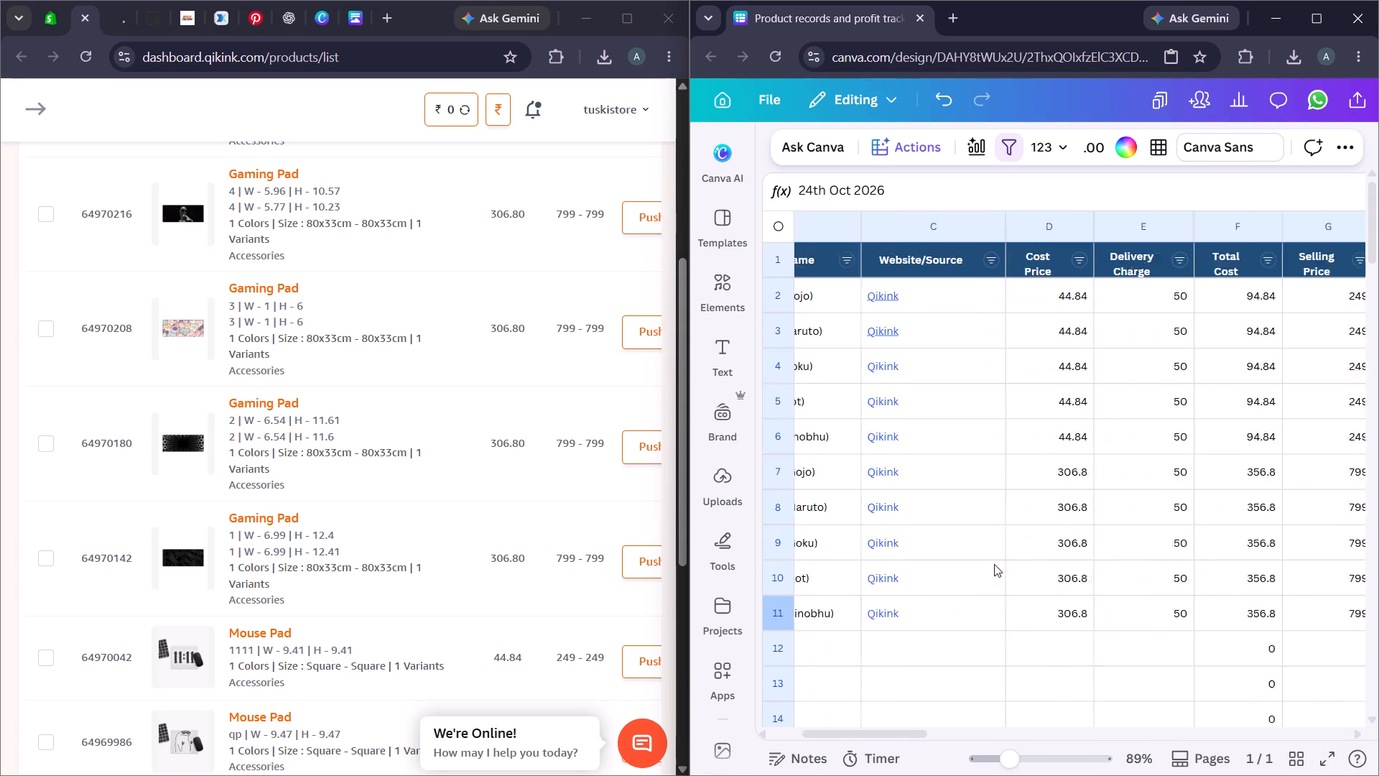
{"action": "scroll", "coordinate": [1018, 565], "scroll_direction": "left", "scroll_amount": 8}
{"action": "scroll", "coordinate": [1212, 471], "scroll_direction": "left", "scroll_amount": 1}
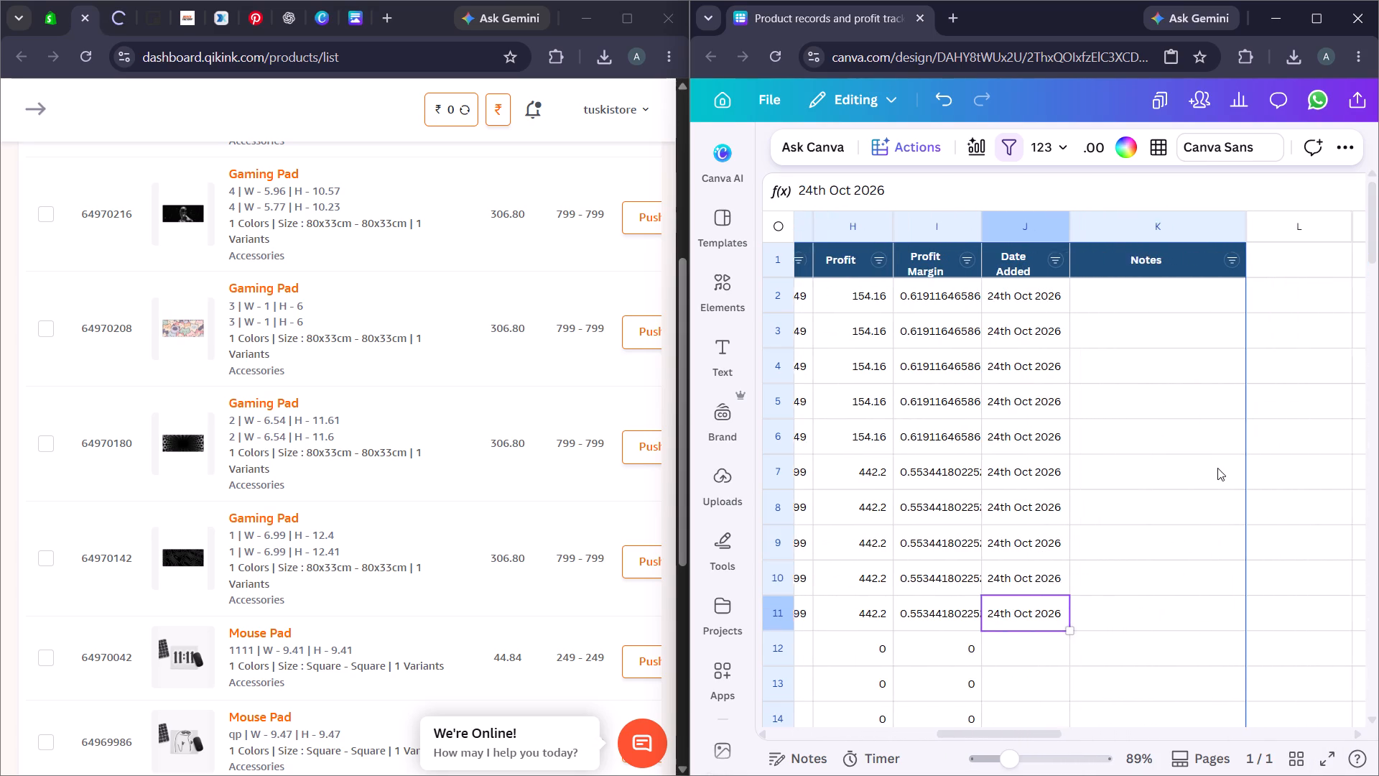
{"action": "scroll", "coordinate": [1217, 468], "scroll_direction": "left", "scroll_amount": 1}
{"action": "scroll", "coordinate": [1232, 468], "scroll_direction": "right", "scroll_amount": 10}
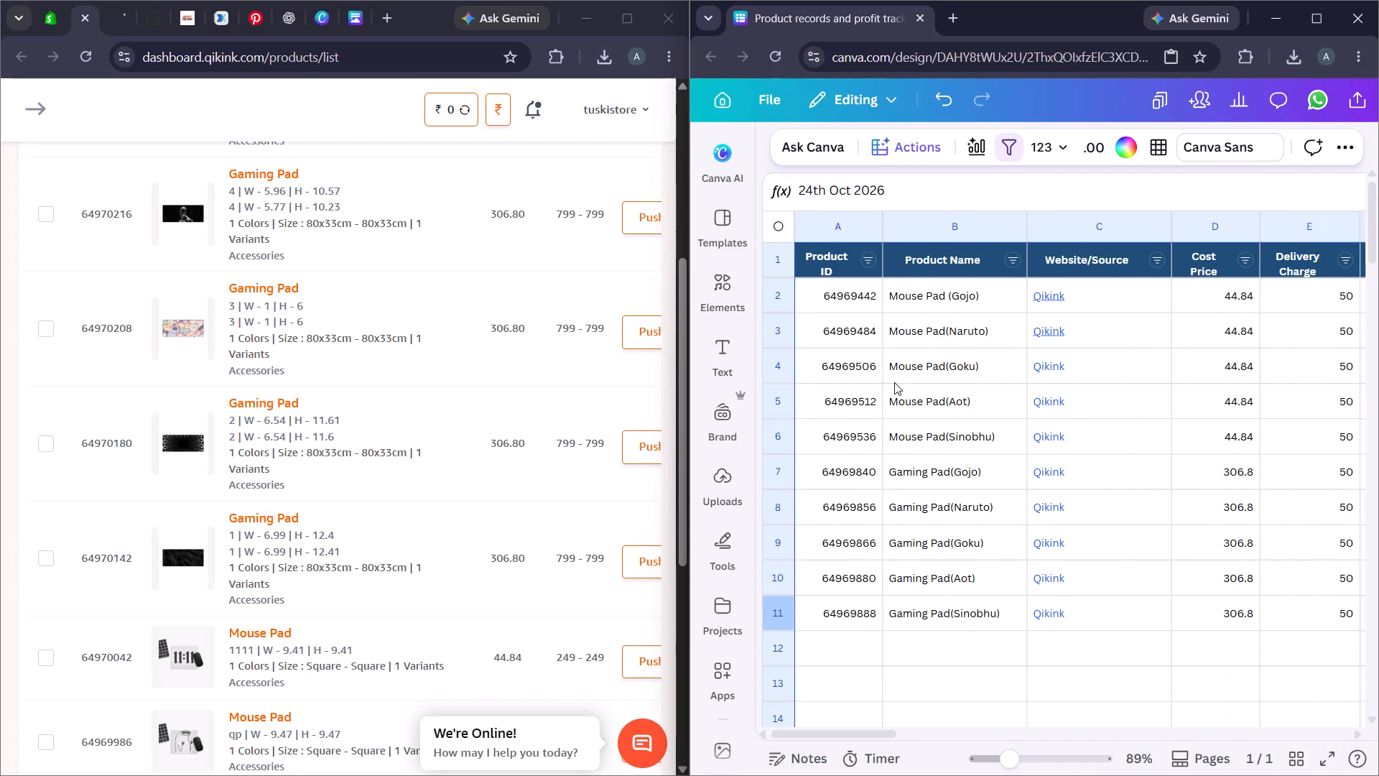
Close the still-loading new order tab and maximize the main browser window.
{"action": "left_click", "coordinate": [123, 13]}
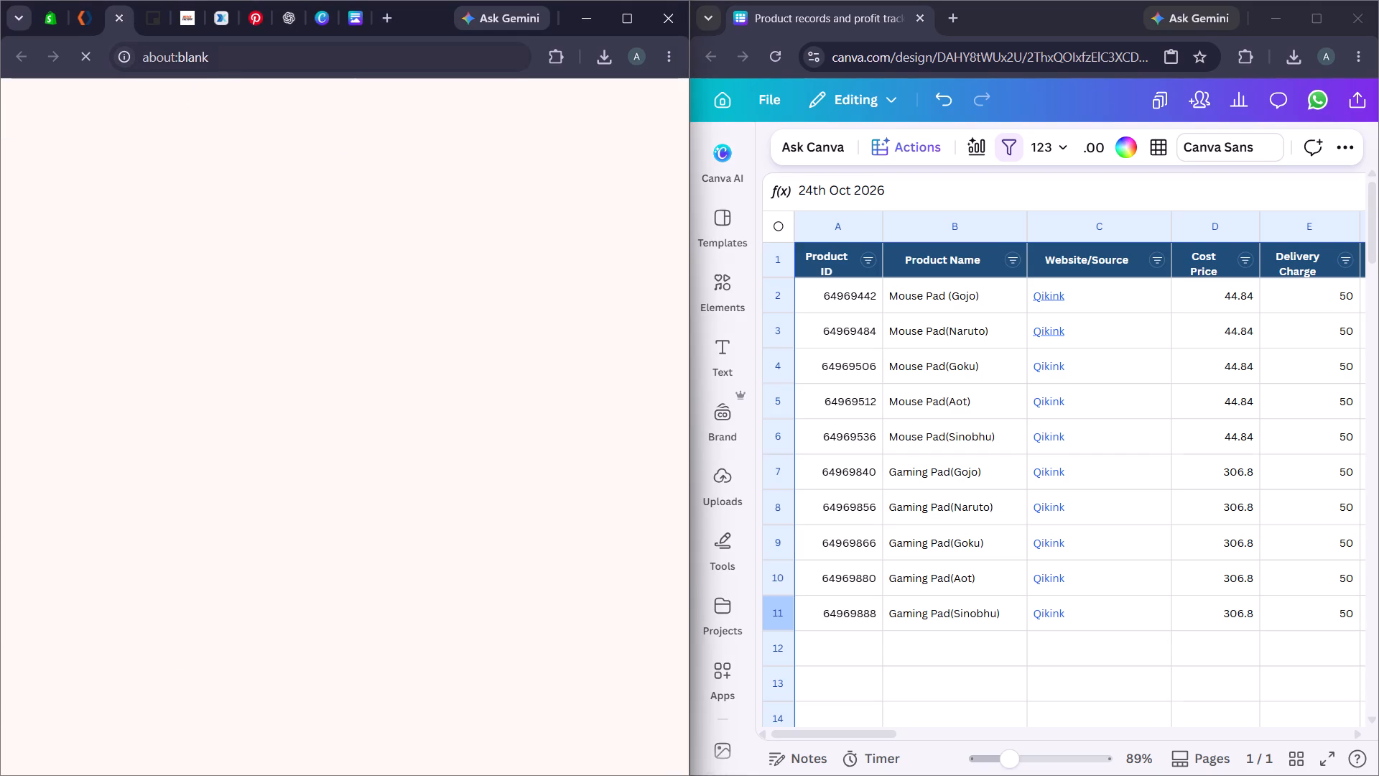
{"action": "left_click", "coordinate": [116, 14]}
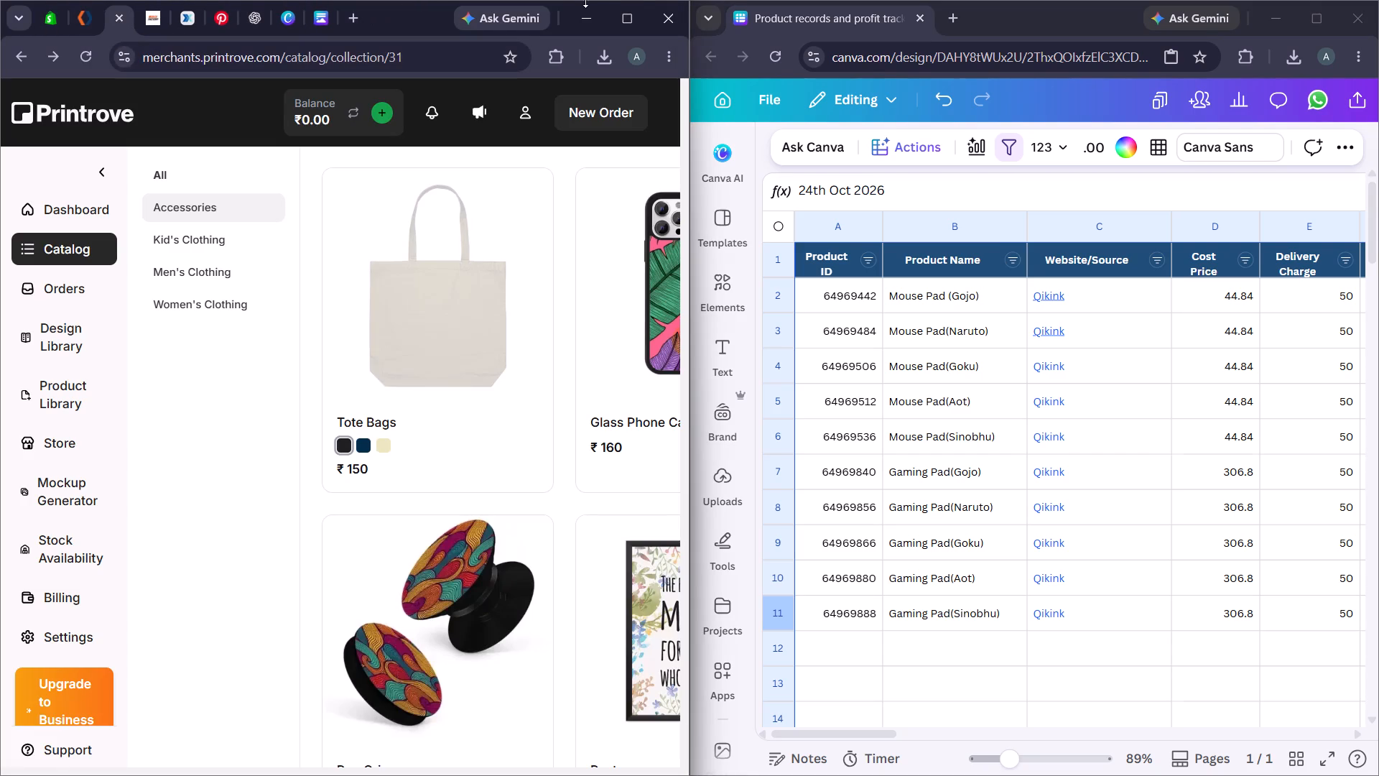
{"action": "left_click", "coordinate": [617, 16]}
Check the open Pinterest, GetPrintX and Merch Factory tabs and return to Qikink's My Products list.
{"action": "left_click", "coordinate": [646, 6]}
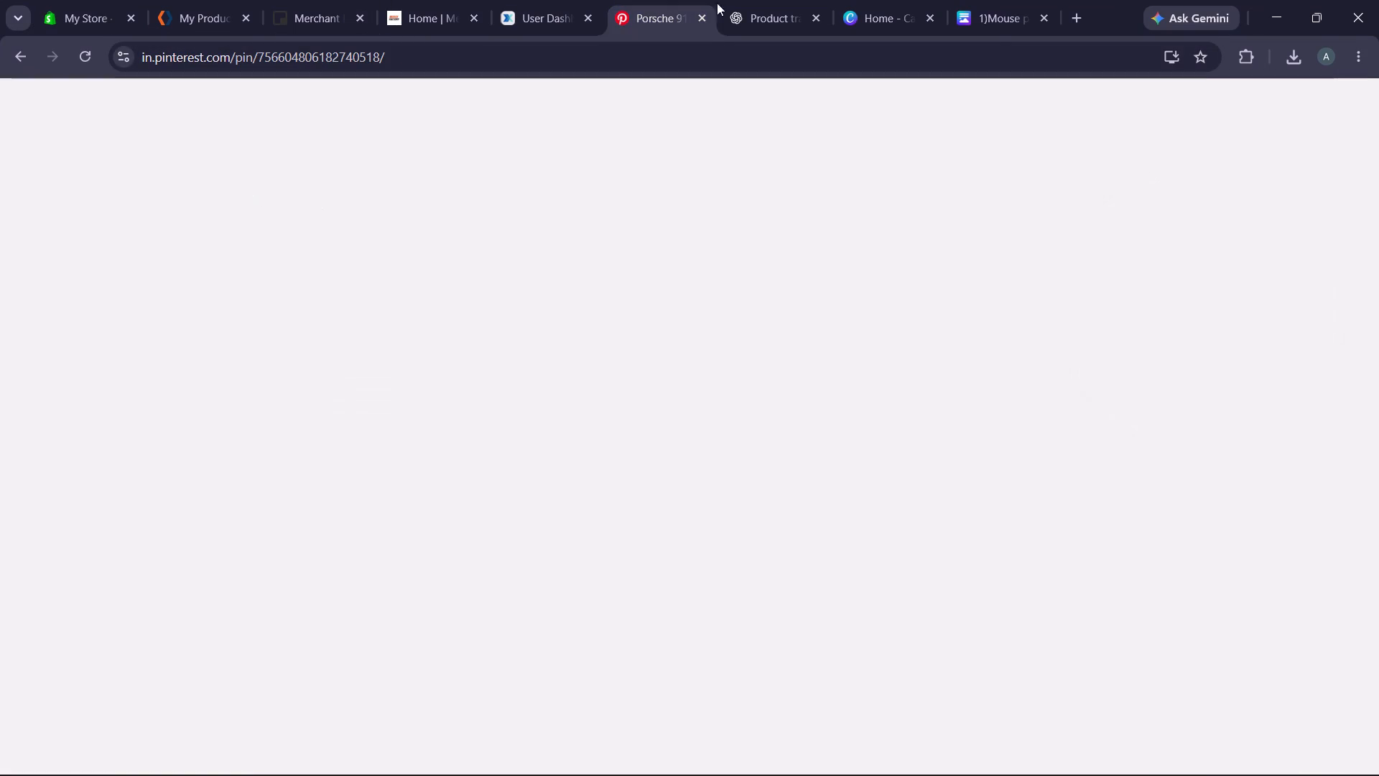
{"action": "left_click", "coordinate": [562, 3]}
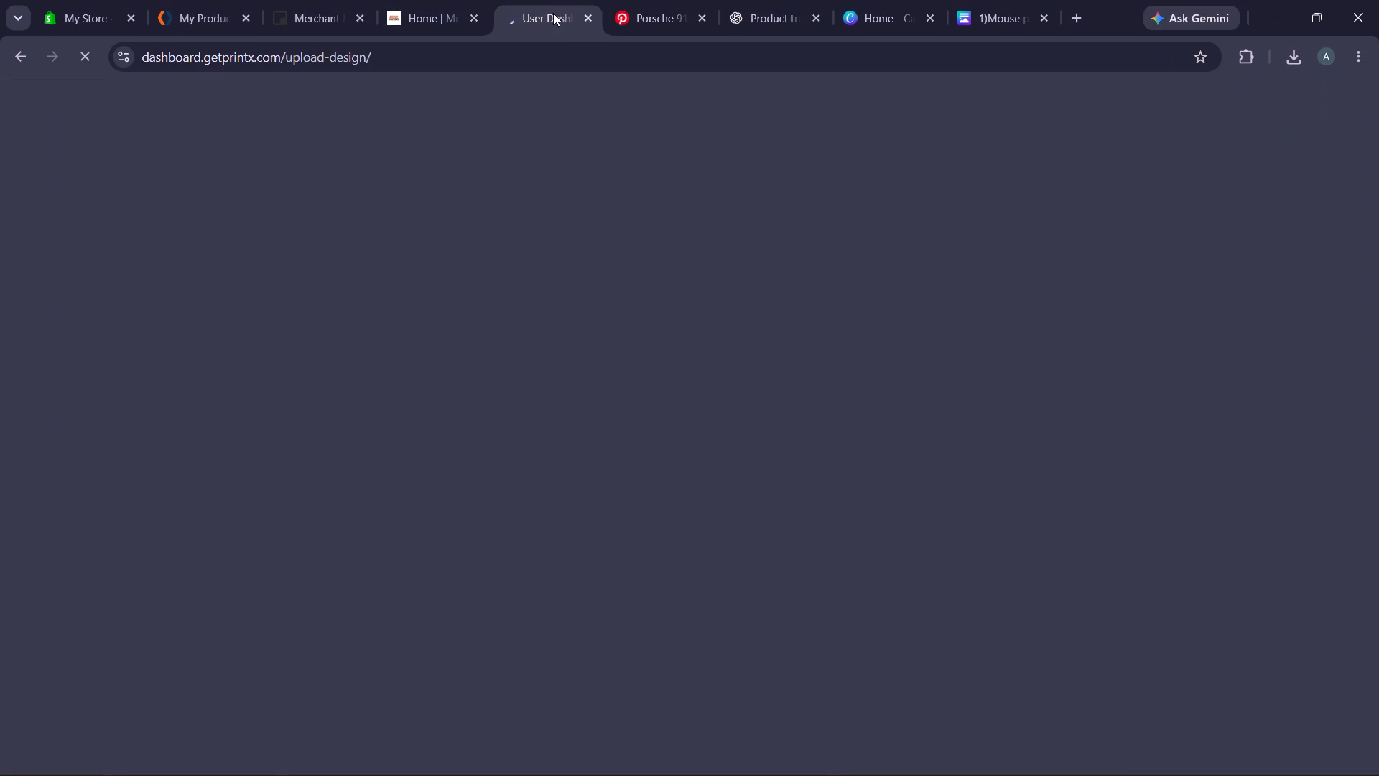
{"action": "left_click", "coordinate": [432, 6]}
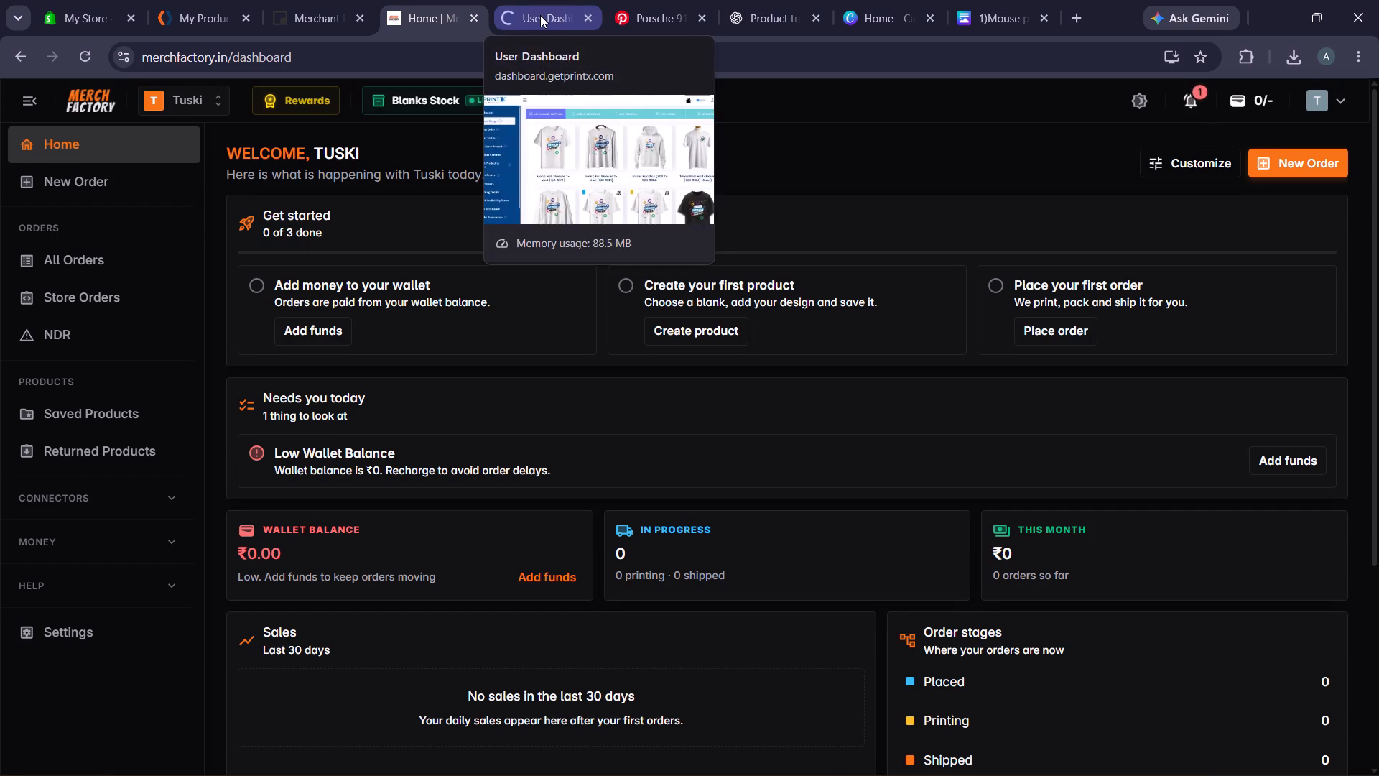
{"action": "left_click", "coordinate": [540, 15]}
{"action": "left_click", "coordinate": [215, 0]}
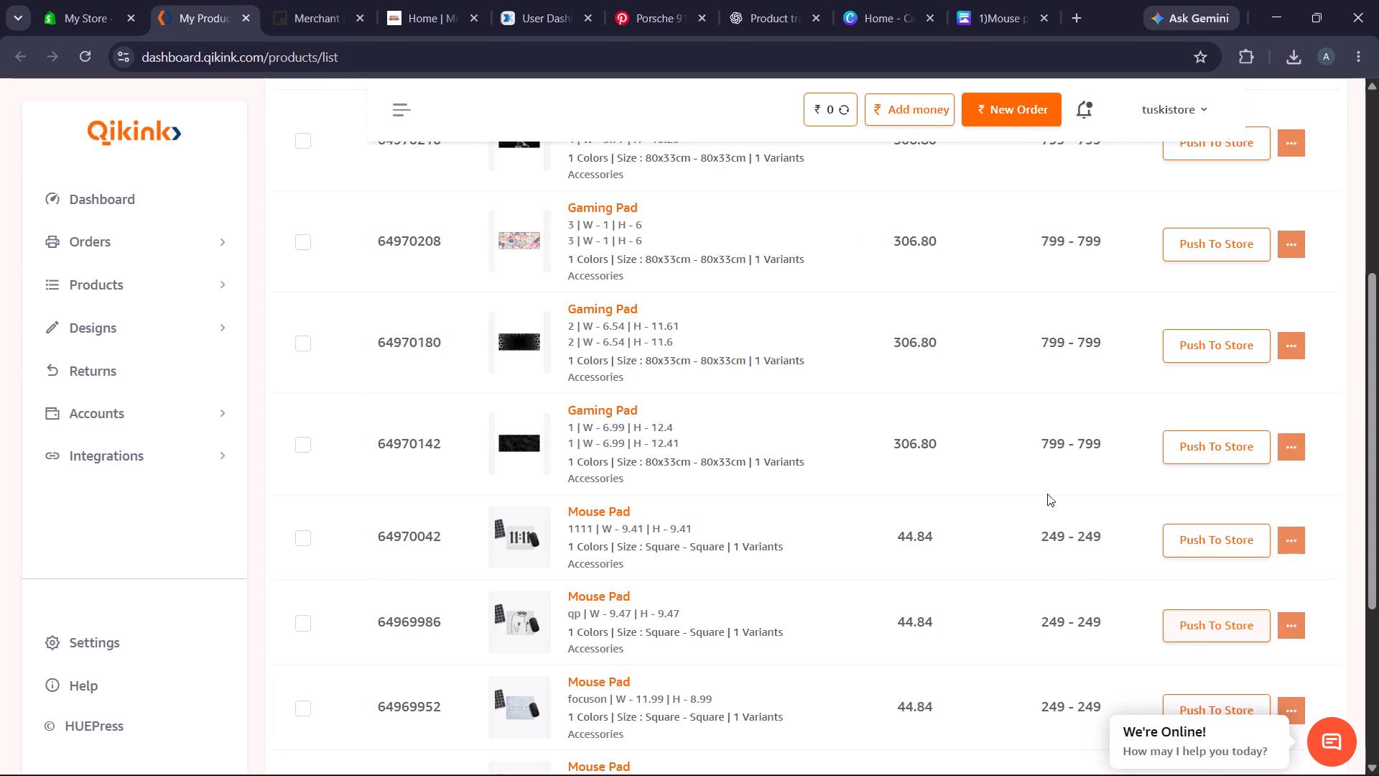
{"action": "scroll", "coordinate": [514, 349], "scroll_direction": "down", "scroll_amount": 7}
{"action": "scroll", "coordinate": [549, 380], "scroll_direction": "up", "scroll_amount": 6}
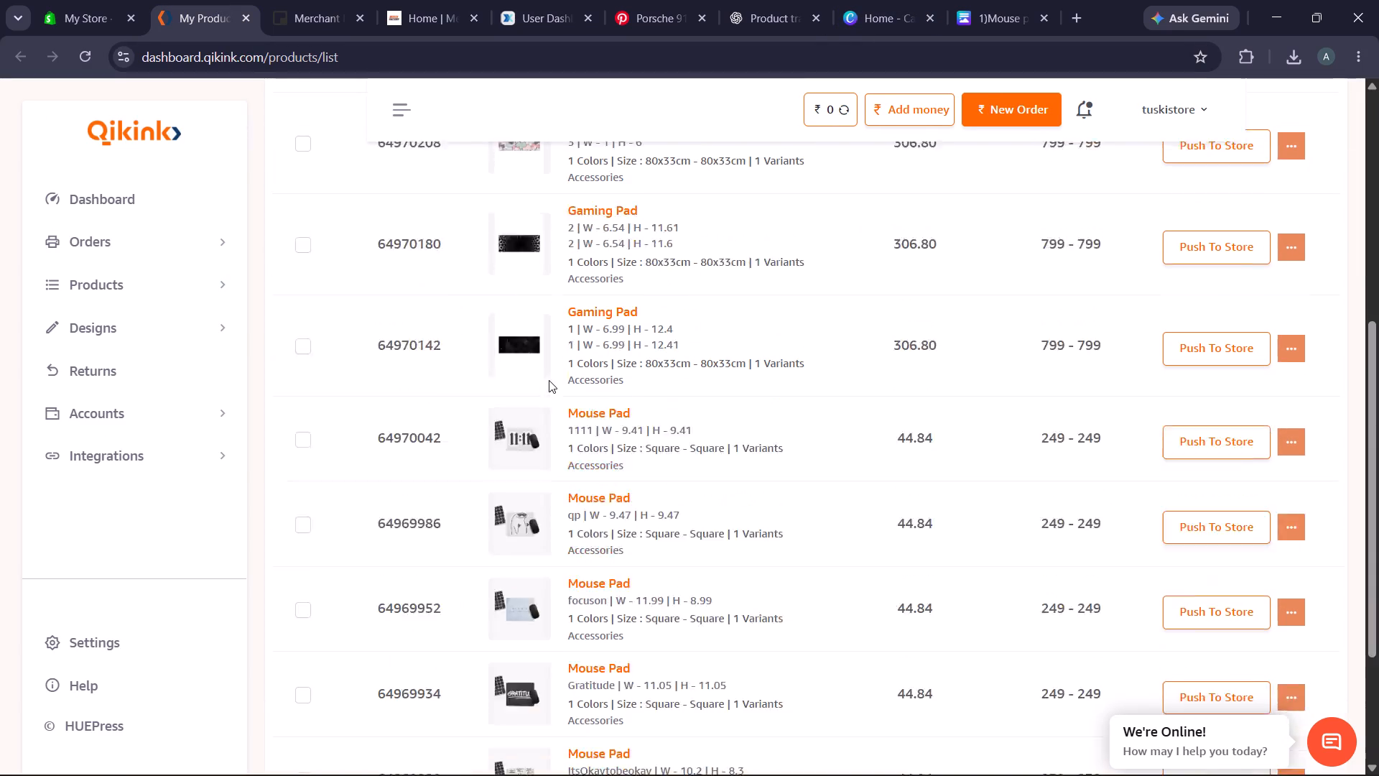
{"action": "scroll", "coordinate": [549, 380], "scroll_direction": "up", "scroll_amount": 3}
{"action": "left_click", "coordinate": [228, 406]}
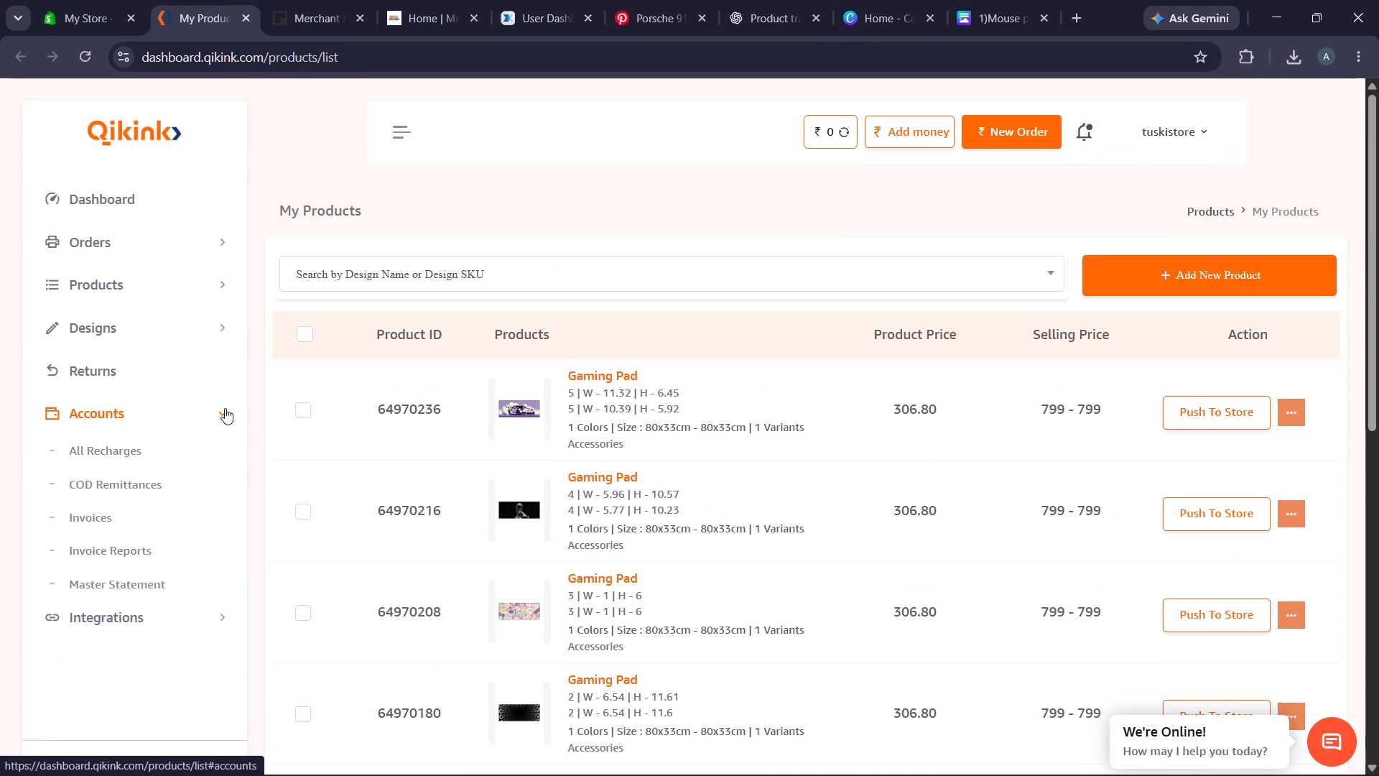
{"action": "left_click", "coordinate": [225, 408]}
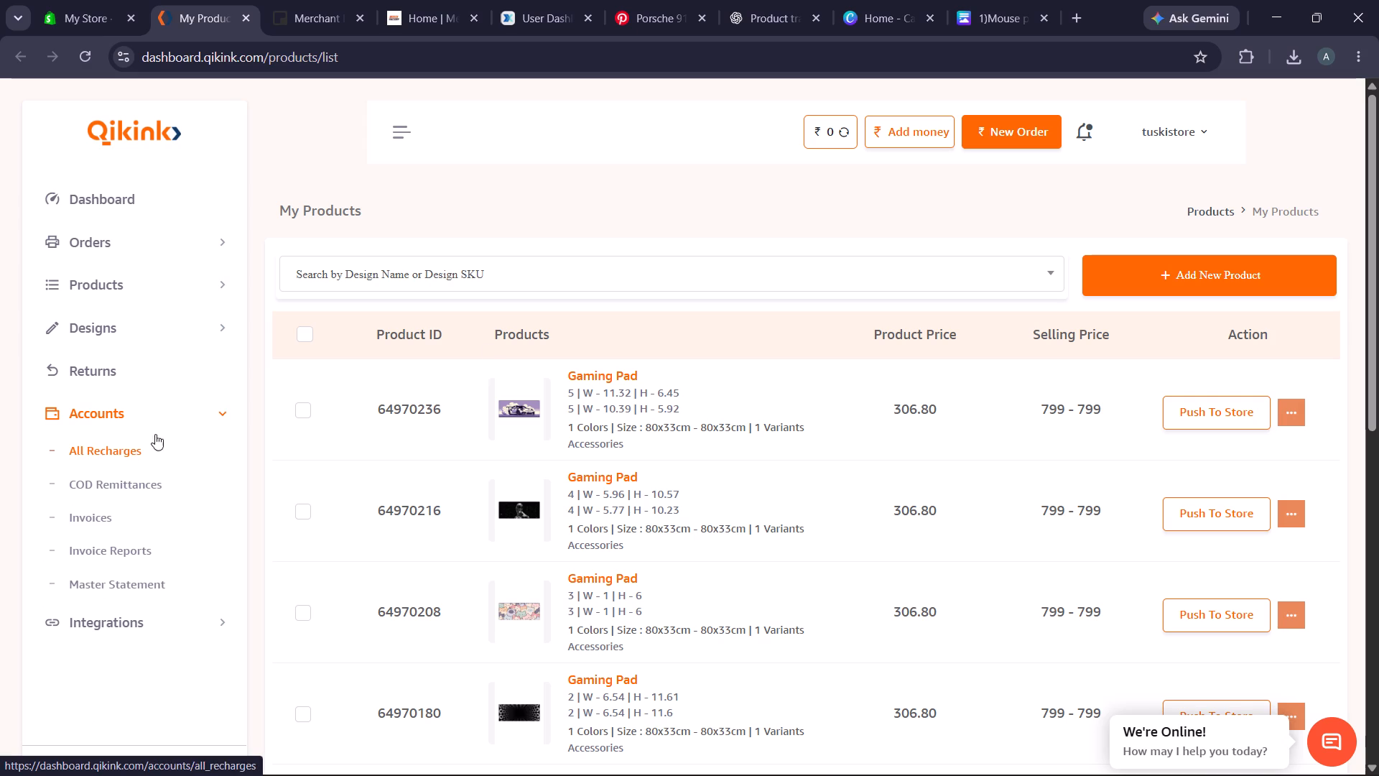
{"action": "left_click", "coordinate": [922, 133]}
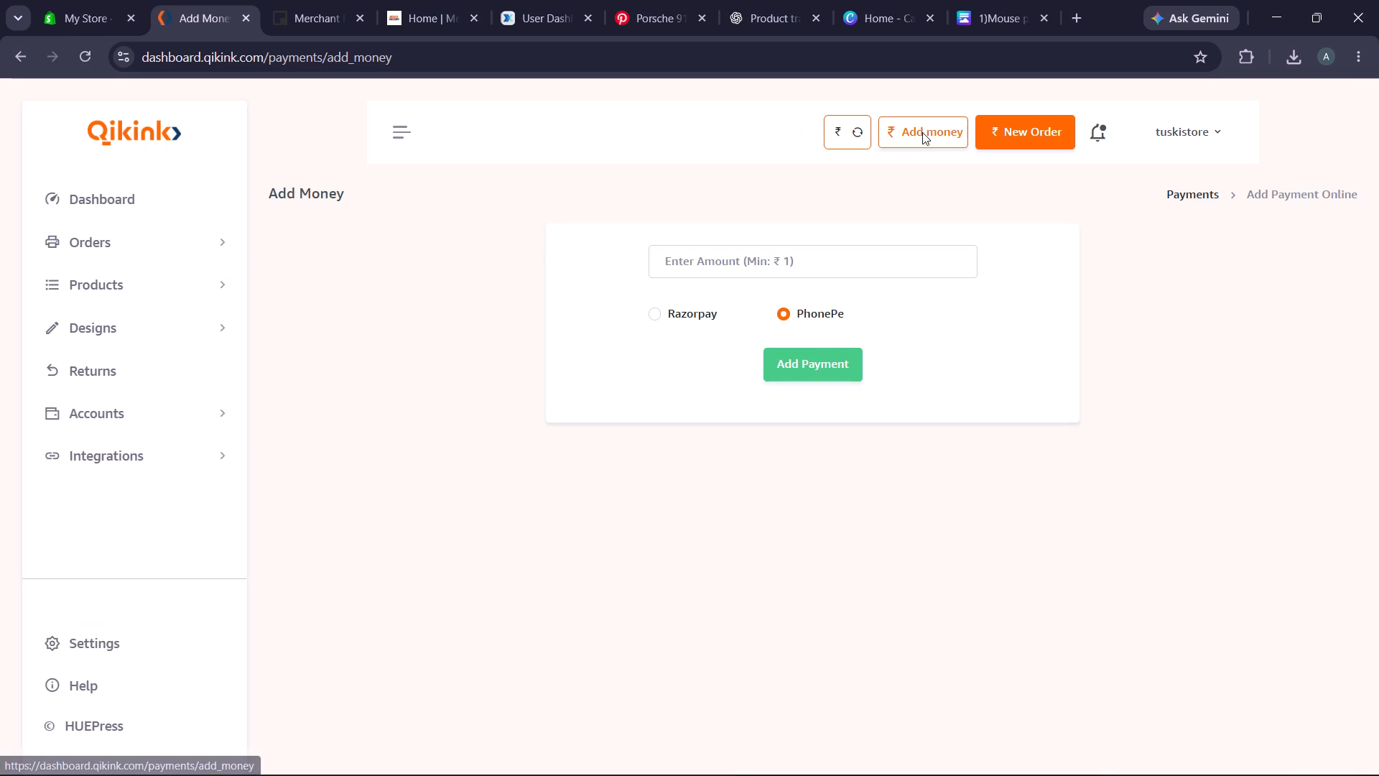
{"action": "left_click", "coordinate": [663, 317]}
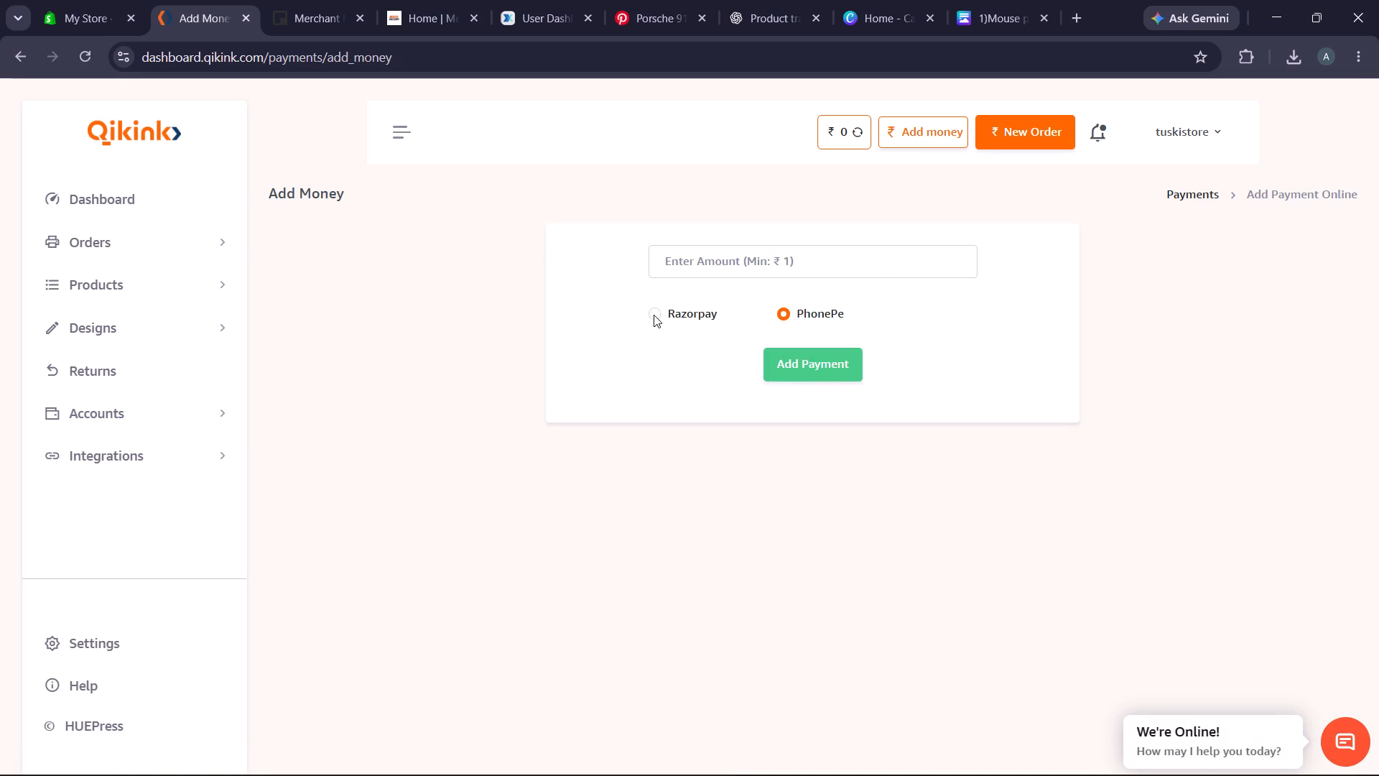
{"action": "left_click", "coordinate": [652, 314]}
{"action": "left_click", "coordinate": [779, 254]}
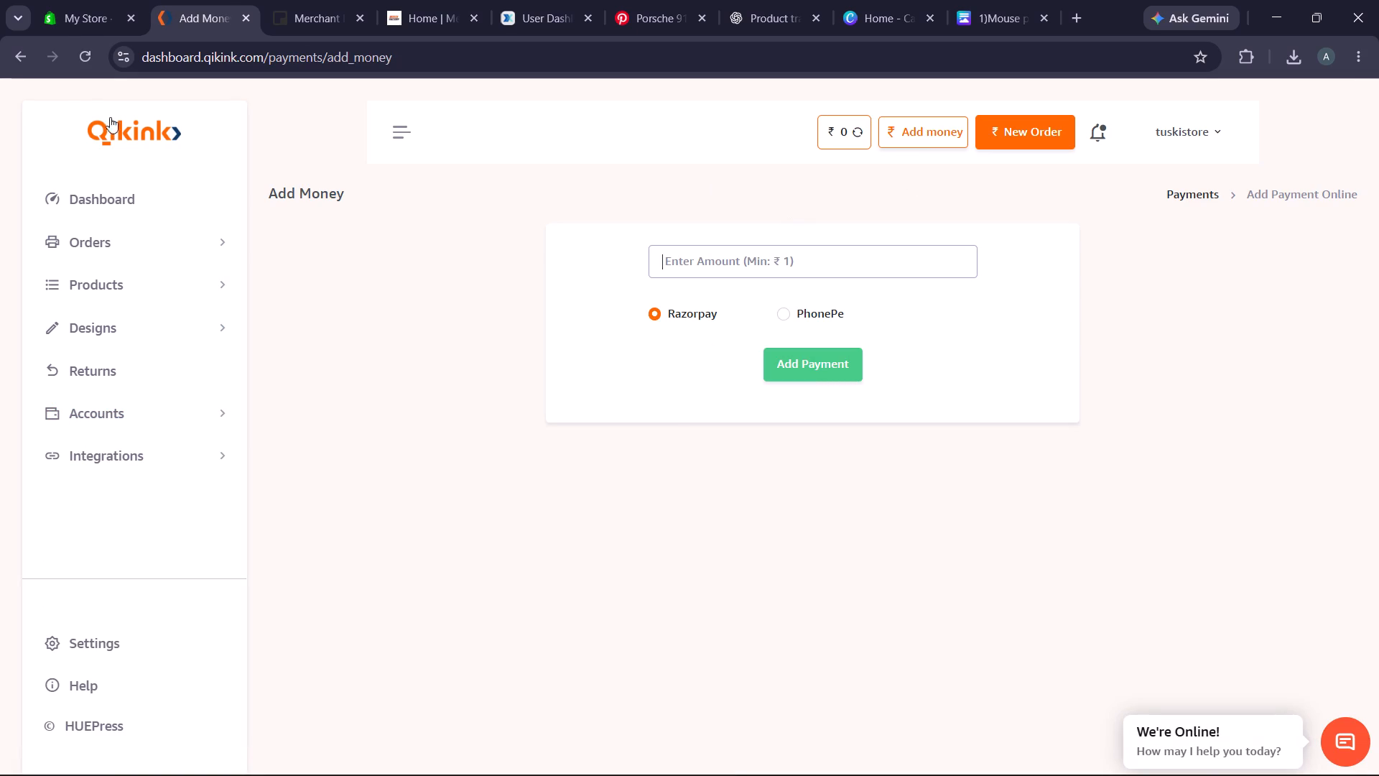
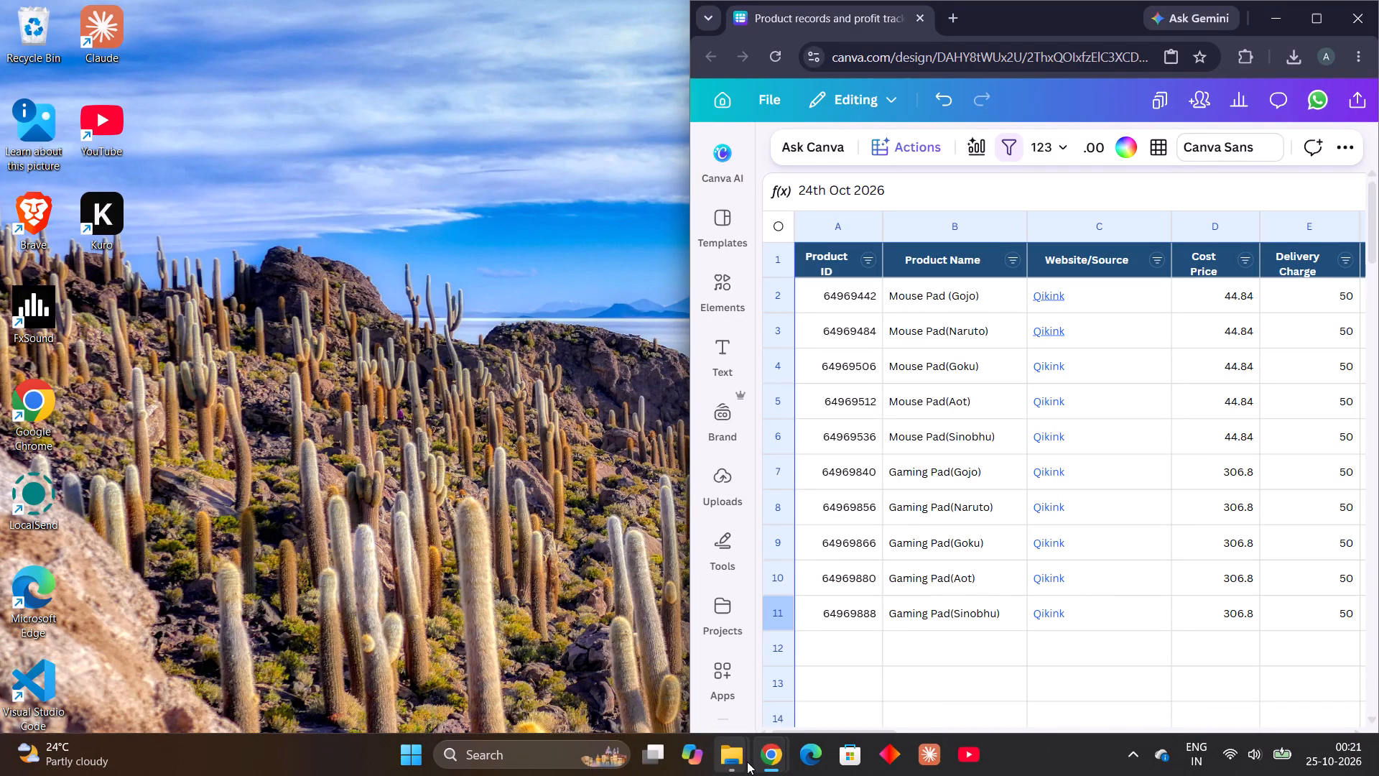
{"action": "key", "text": "ctrl+shift+super+x"}
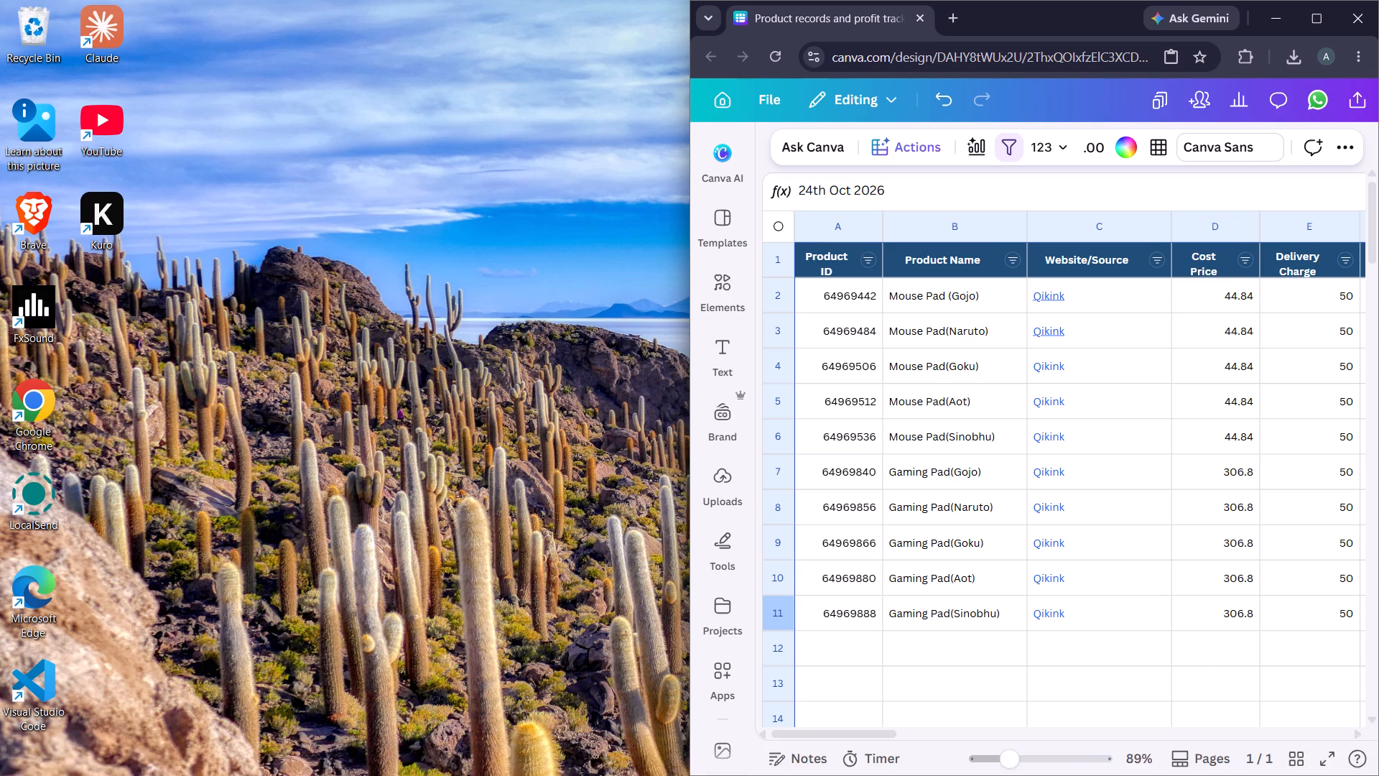
{"action": "left_click", "coordinate": [748, 678]}
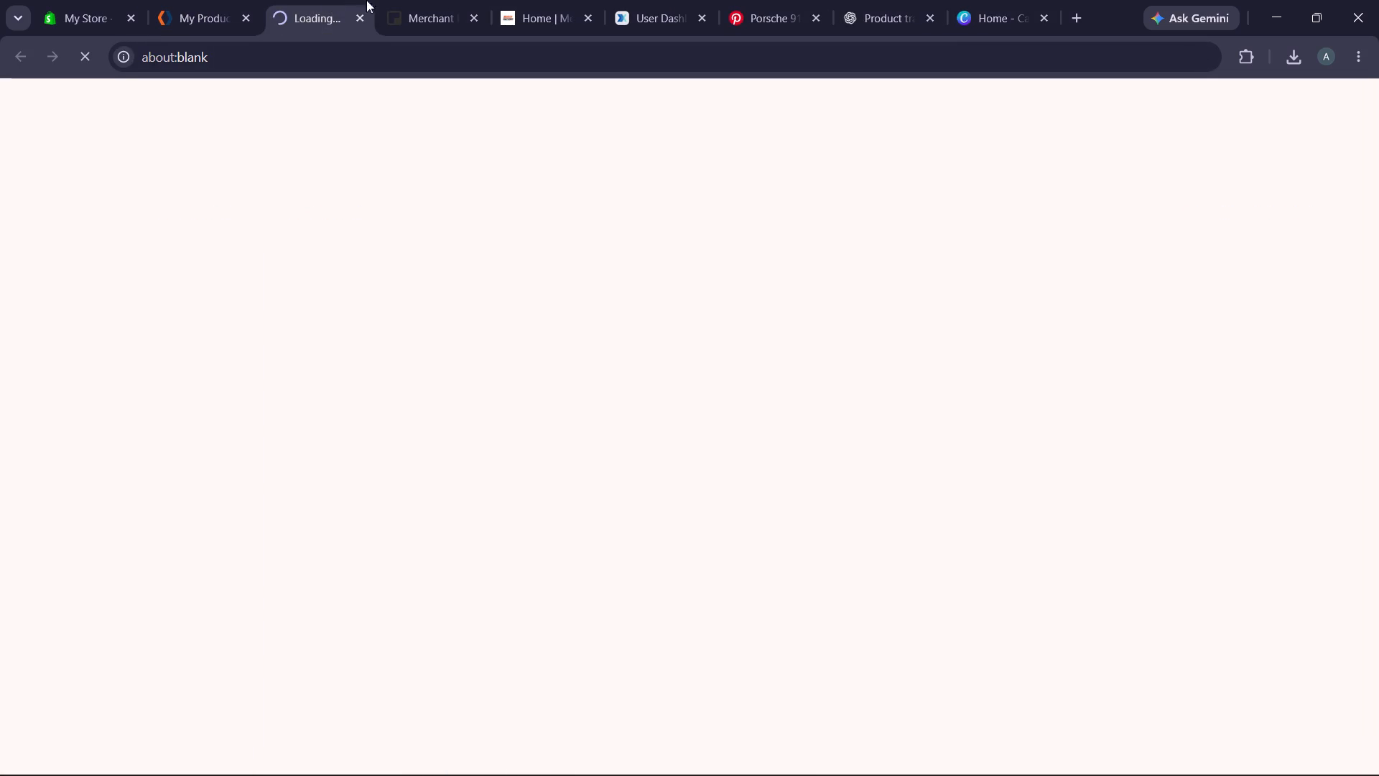
{"action": "left_click", "coordinate": [410, 0]}
{"action": "left_click", "coordinate": [170, 0]}
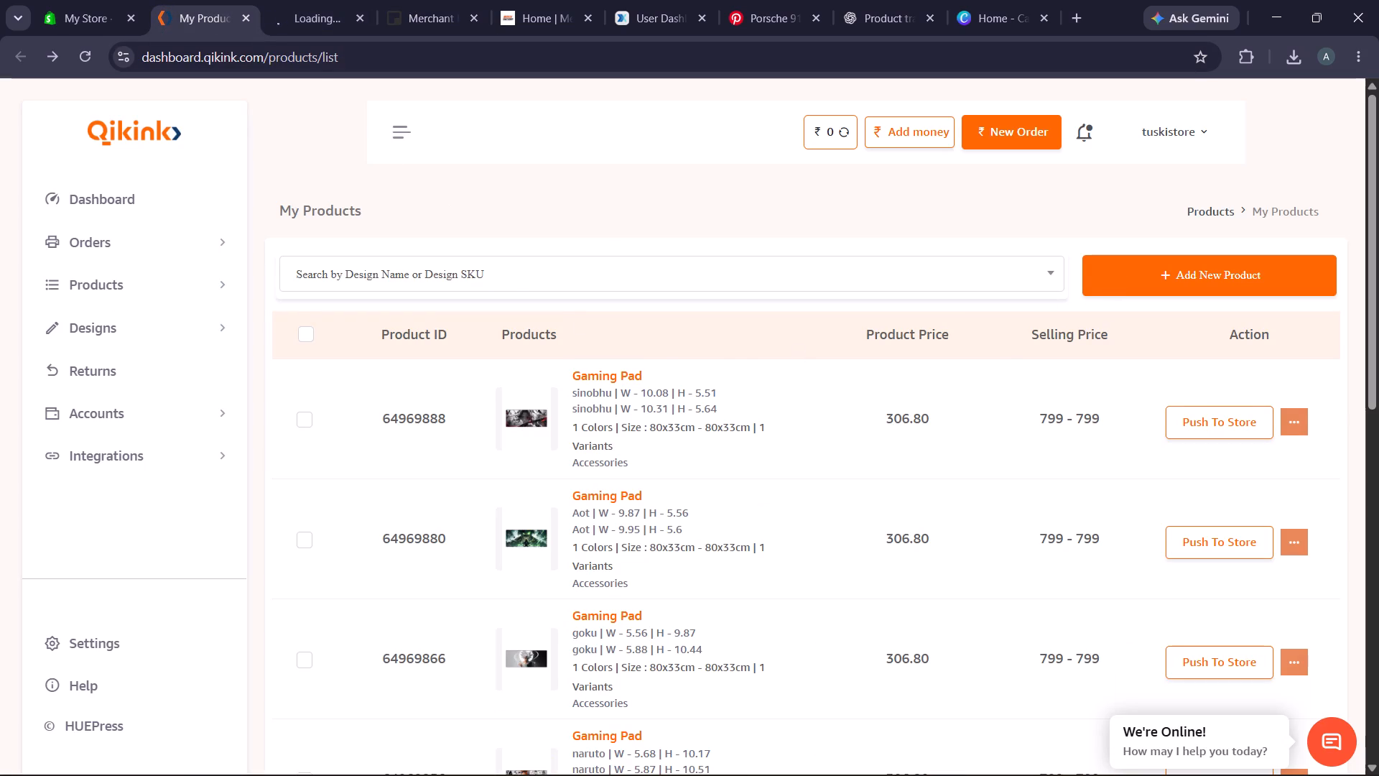
{"action": "scroll", "coordinate": [720, 364], "scroll_direction": "down", "scroll_amount": 5}
{"action": "scroll", "coordinate": [580, 371], "scroll_direction": "down", "scroll_amount": 1}
{"action": "left_click", "coordinate": [325, 0]}
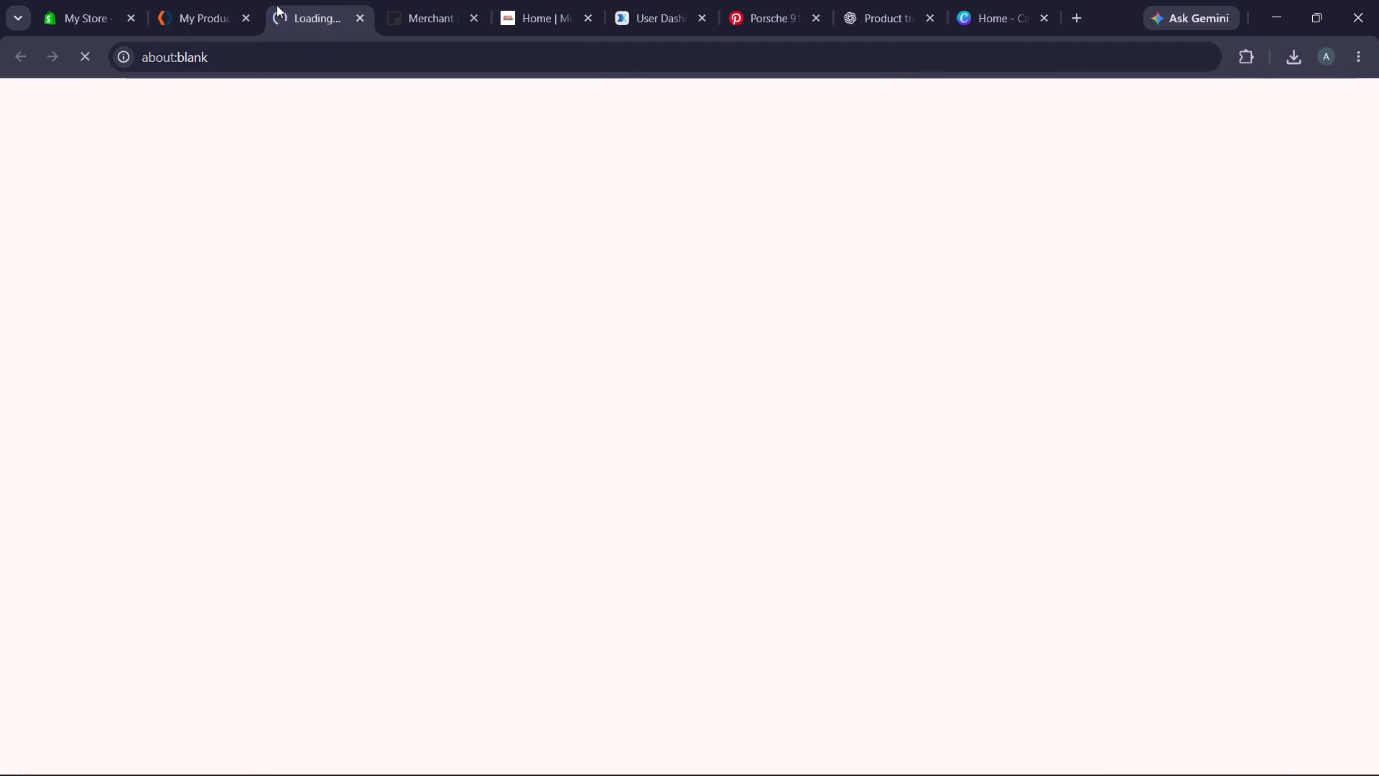
{"action": "left_click", "coordinate": [210, 5]}
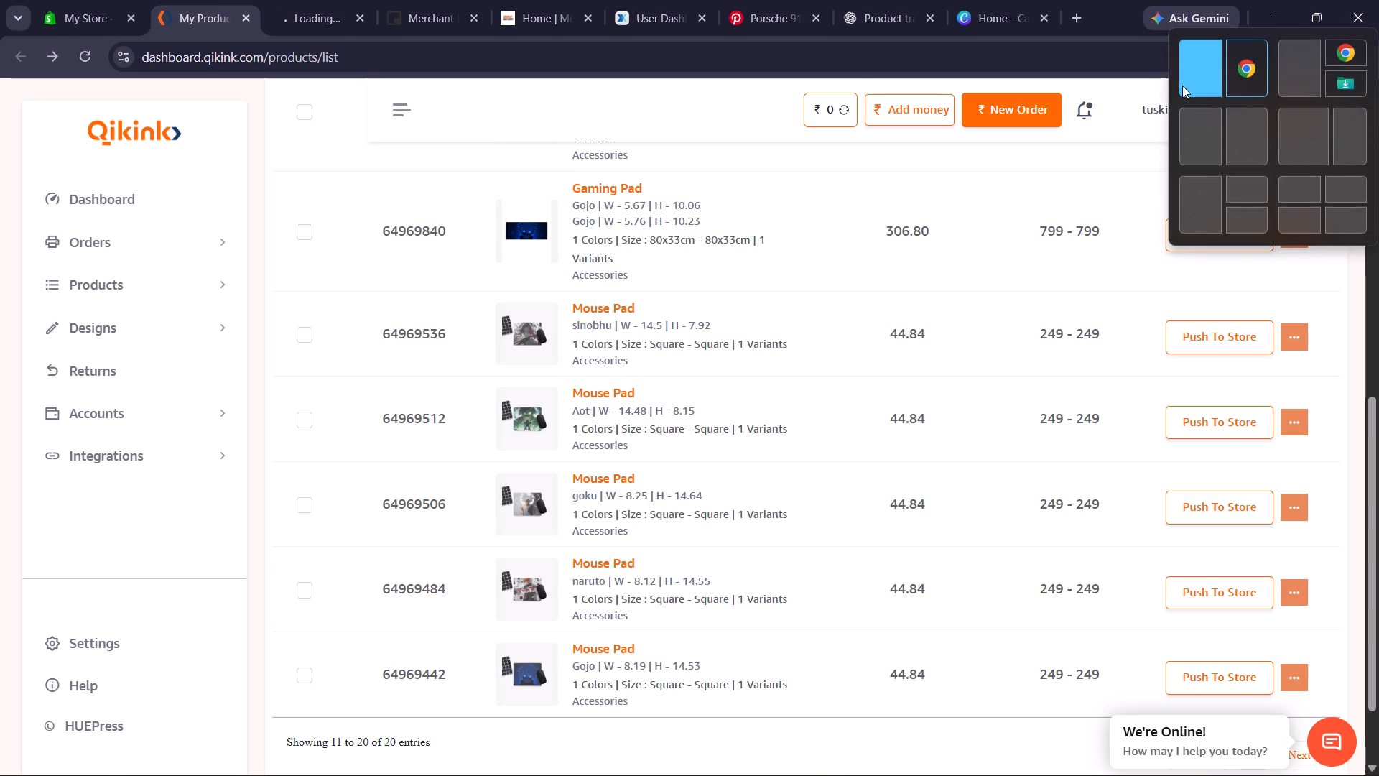
Place the Qikink list side by side with the Canva sheet and review the sheet's columns through Date Added.
{"action": "left_click", "coordinate": [1182, 86]}
{"action": "scroll", "coordinate": [1097, 388], "scroll_direction": "left", "scroll_amount": 3}
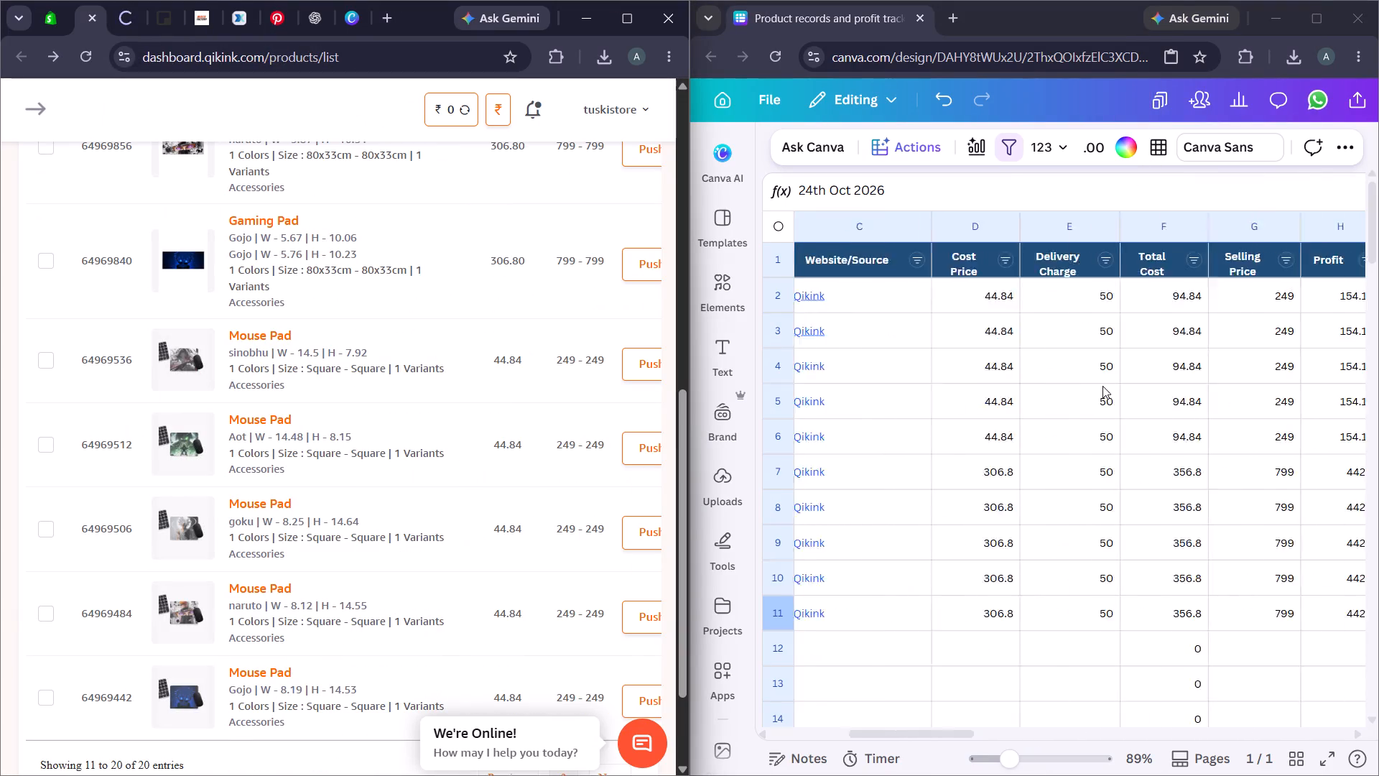
{"action": "scroll", "coordinate": [1102, 386], "scroll_direction": "left", "scroll_amount": 3}
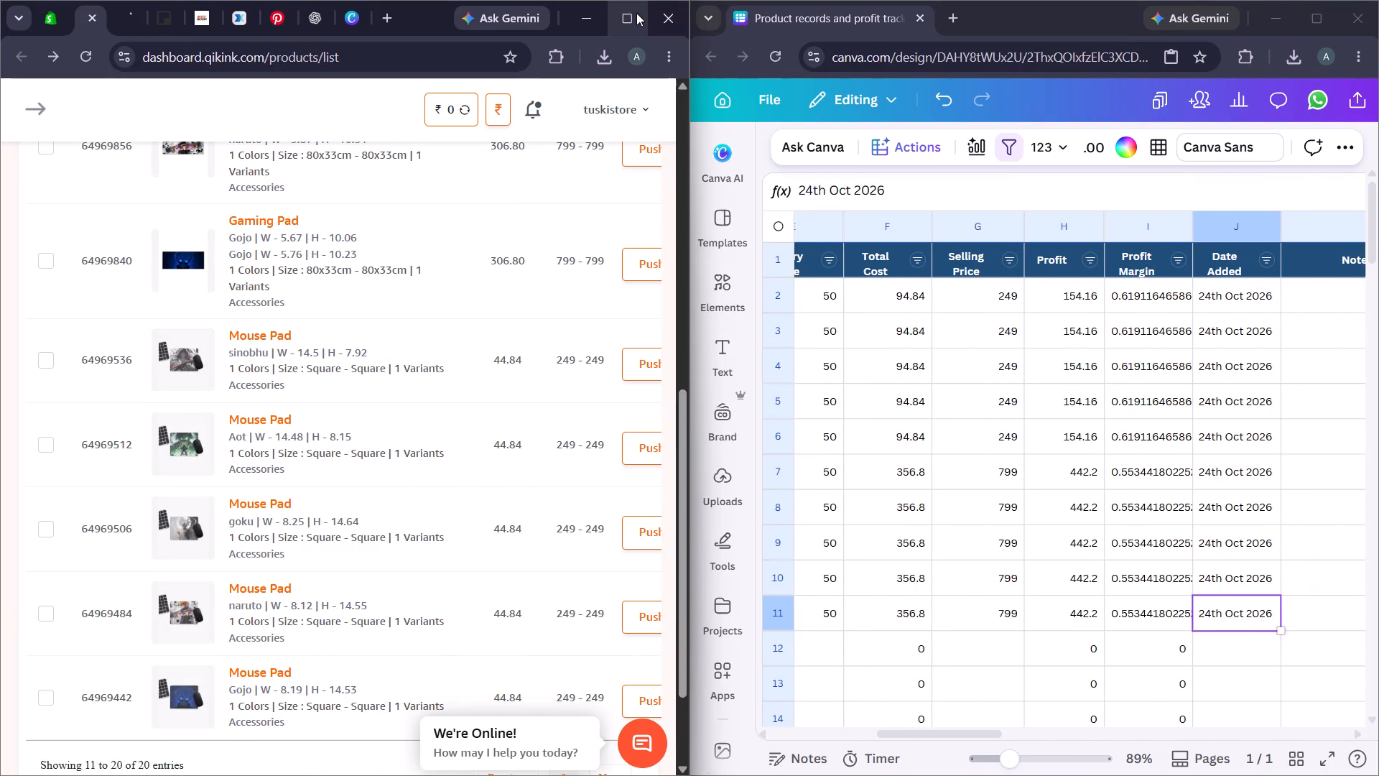
Maximise the Qikink window, recheck the Add New Product page and return to the My Products list.
{"action": "left_click", "coordinate": [636, 13]}
{"action": "left_click", "coordinate": [296, 0]}
{"action": "left_click", "coordinate": [204, 10]}
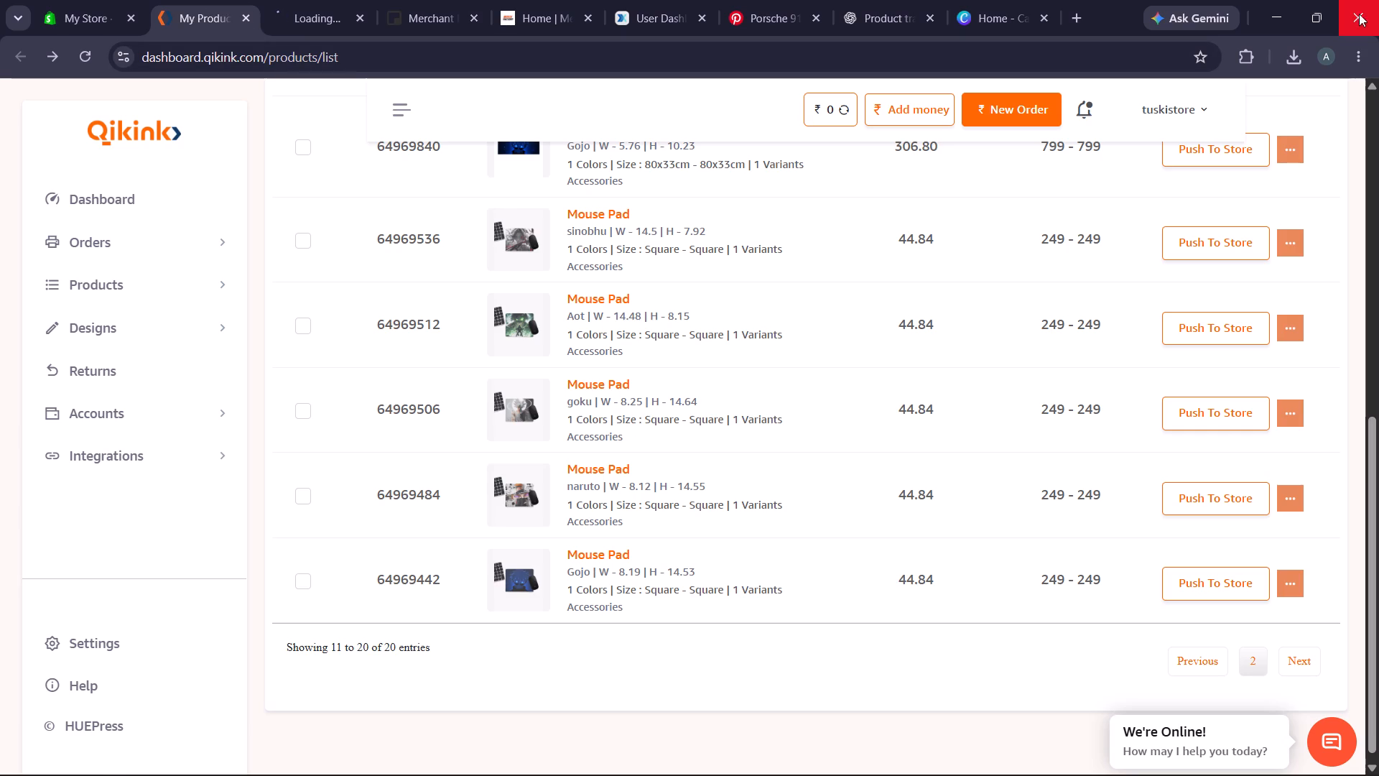
Put away the Qikink and product records browser windows to return to the desktop.
{"action": "left_click", "coordinate": [1293, 24]}
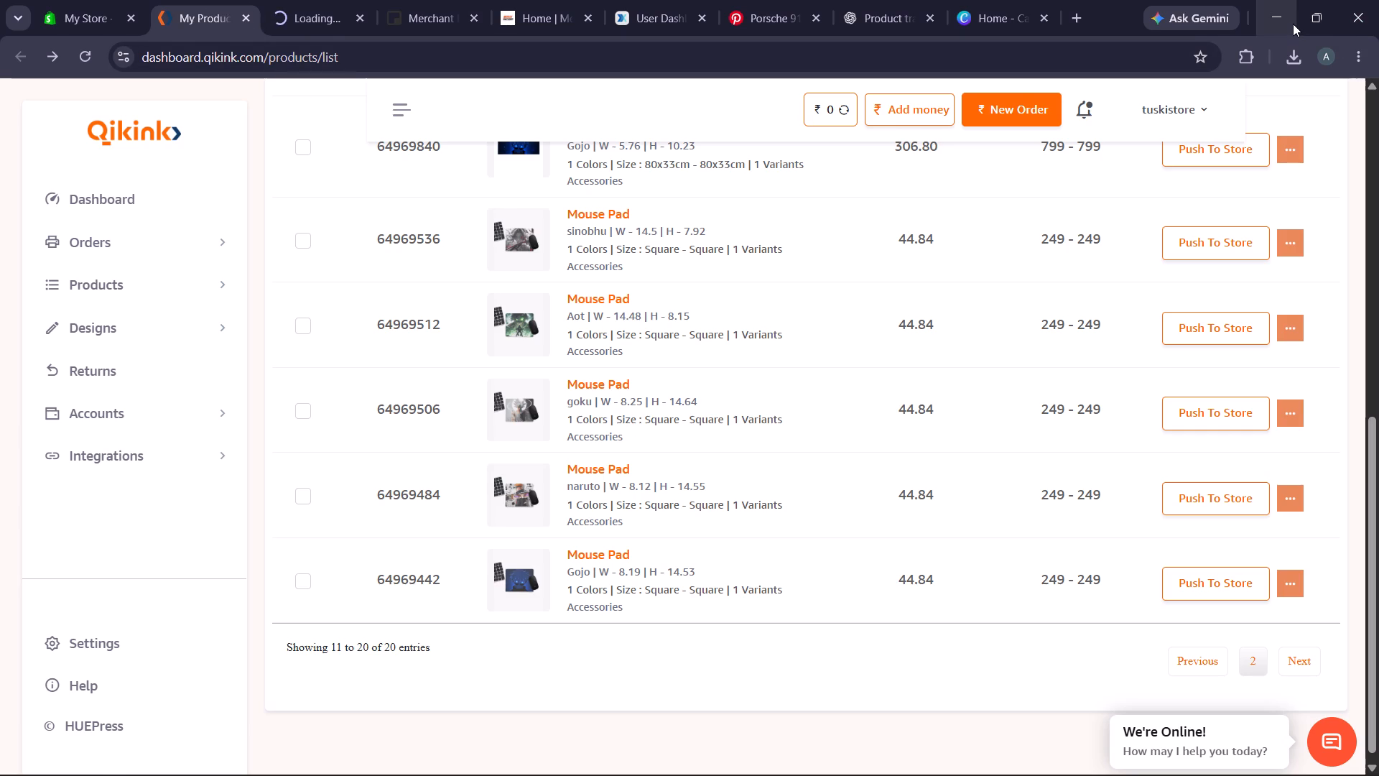
{"action": "left_click", "coordinate": [1348, 4]}
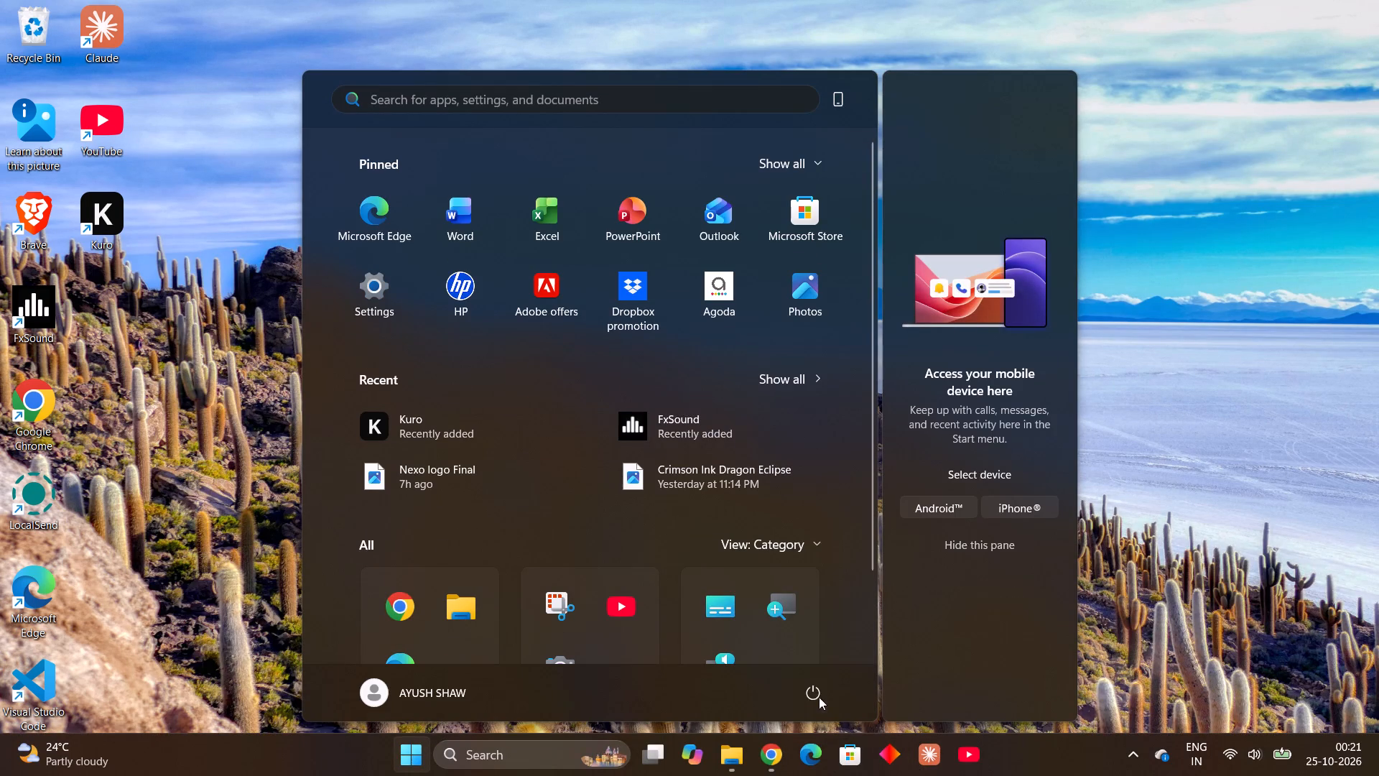
Open the computer's power options.
{"action": "left_click", "coordinate": [819, 686]}
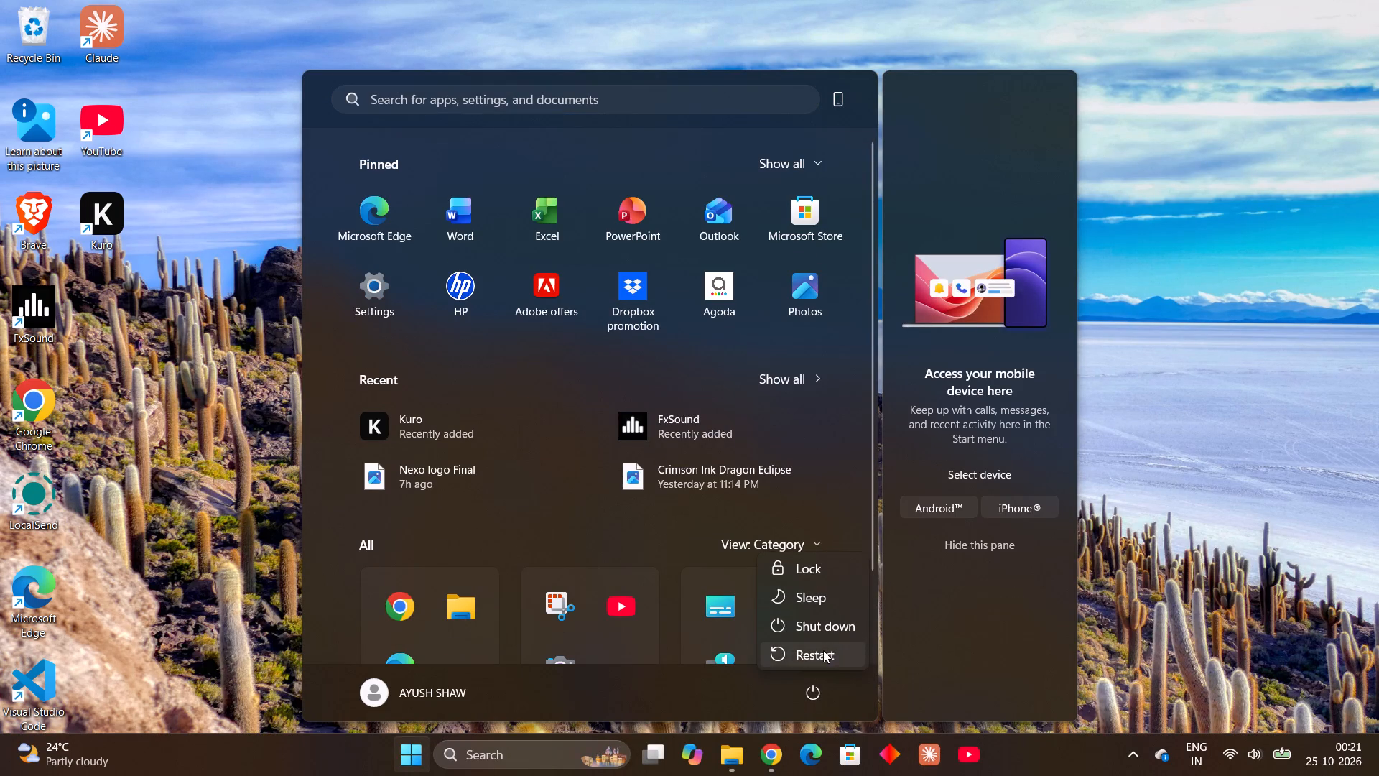